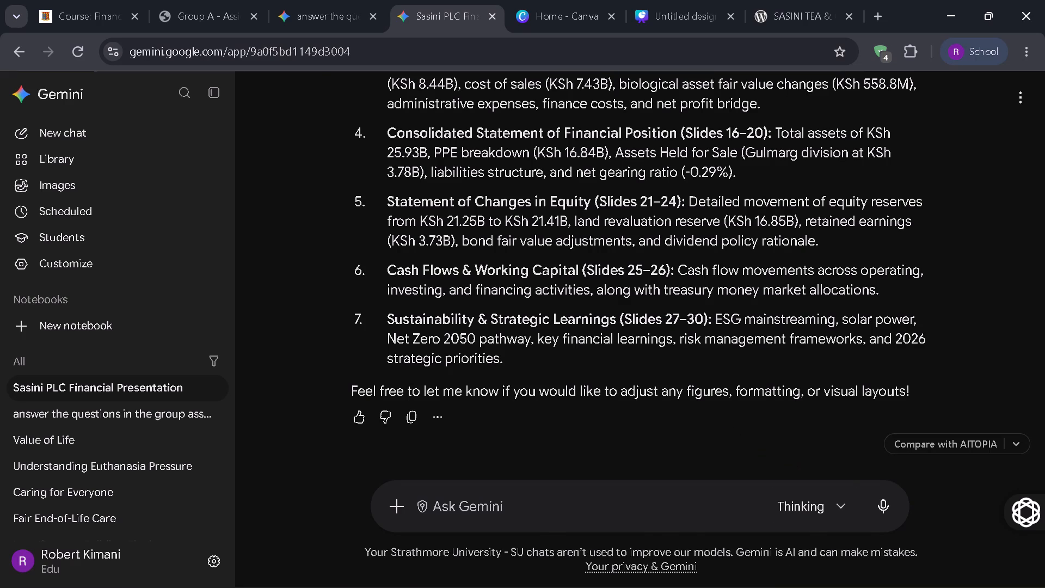
{"action": "left_click", "coordinate": [576, 23]}
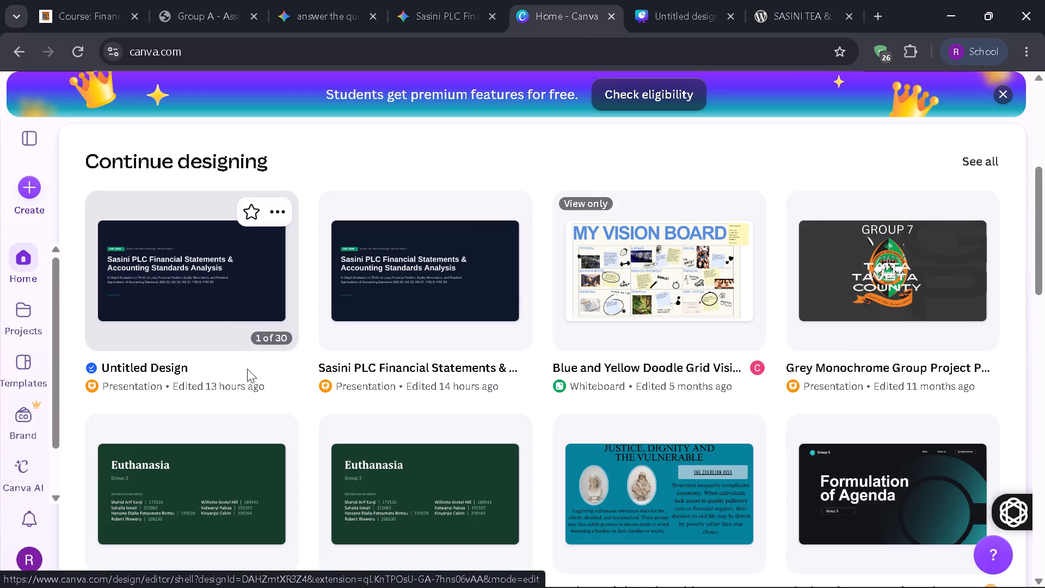
{"action": "left_click", "coordinate": [24, 193]}
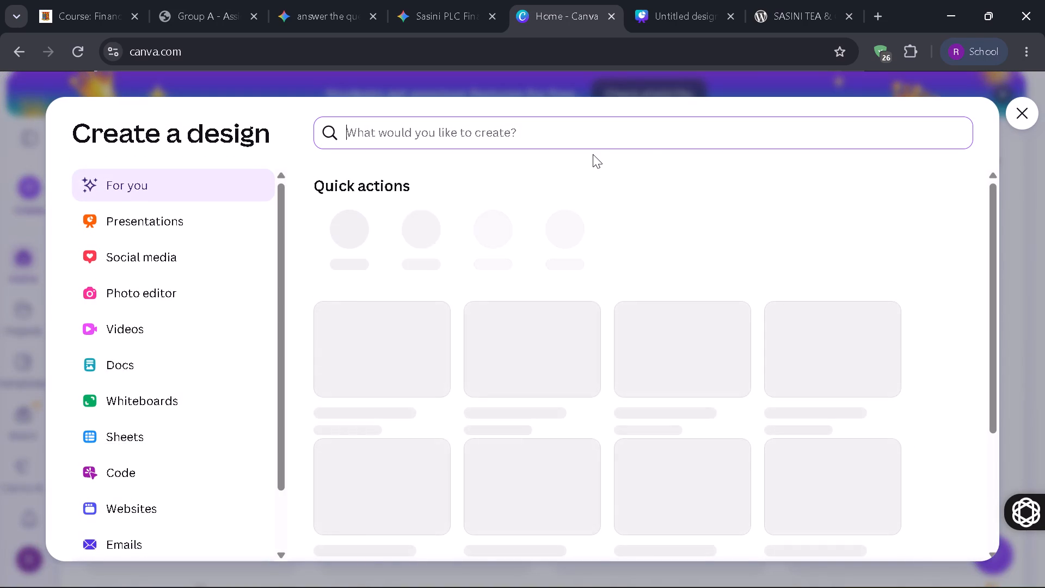
{"action": "left_click", "coordinate": [1025, 113]}
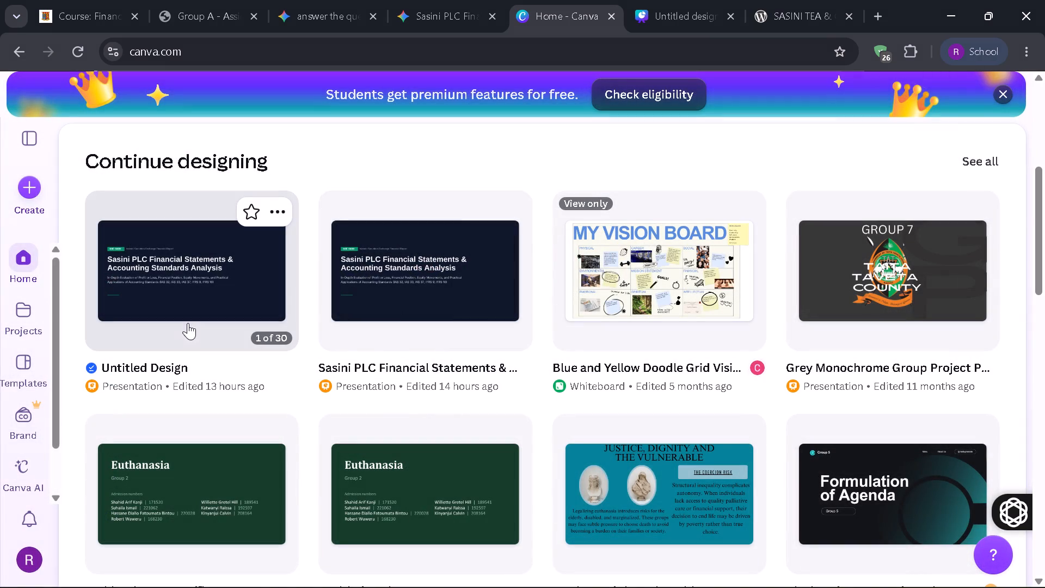
{"action": "left_click", "coordinate": [273, 211]}
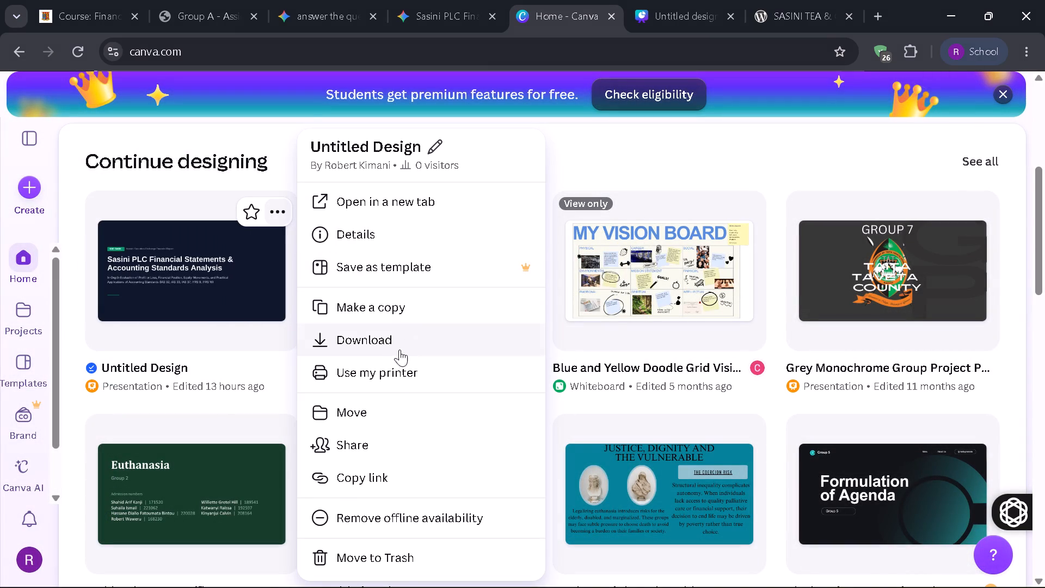
{"action": "left_click", "coordinate": [399, 561]}
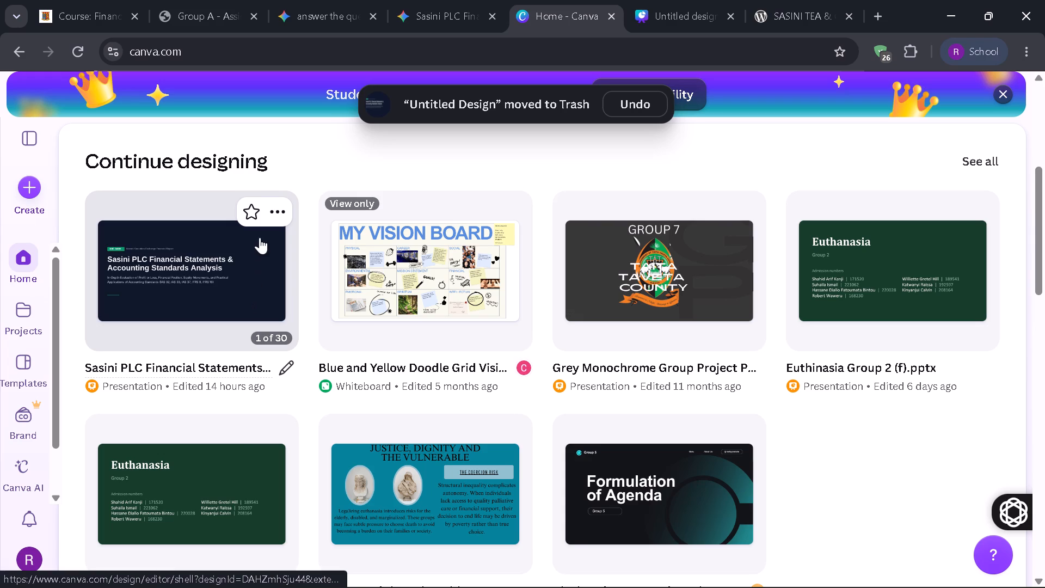
Move the Sasini PLC Financial Statements presentation to the trash.
{"action": "left_click", "coordinate": [279, 209]}
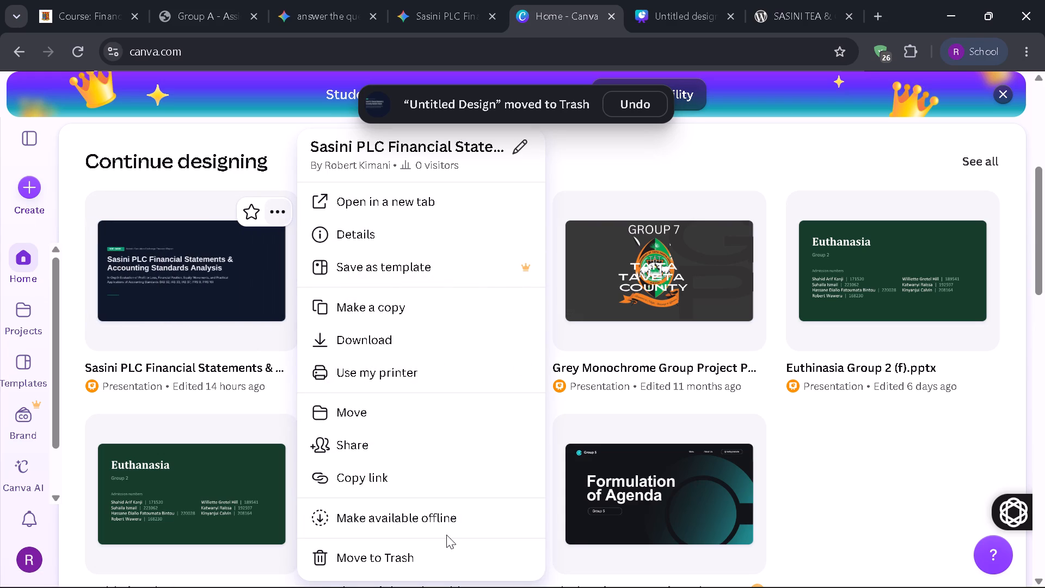
{"action": "left_click", "coordinate": [411, 546]}
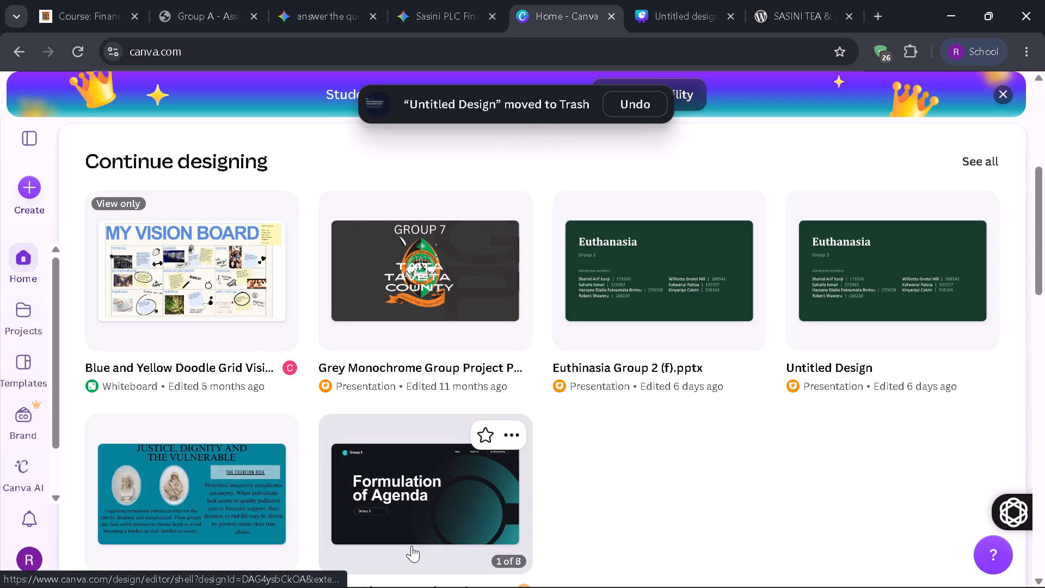
Create a new blank Presentation (16:9) design from the Presentations category.
{"action": "left_click", "coordinate": [28, 179]}
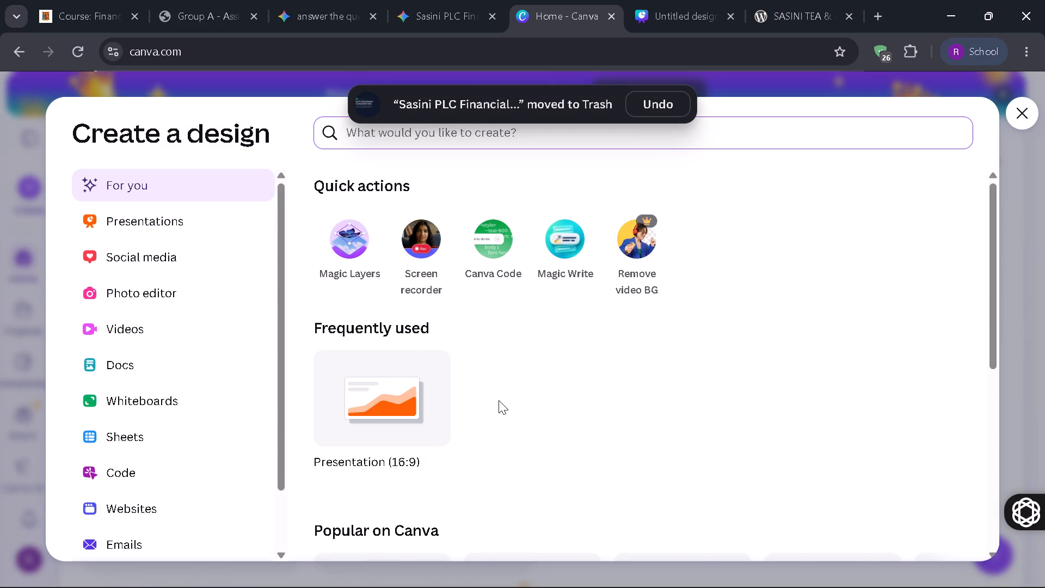
{"action": "scroll", "coordinate": [499, 400], "scroll_direction": "down", "scroll_amount": 5}
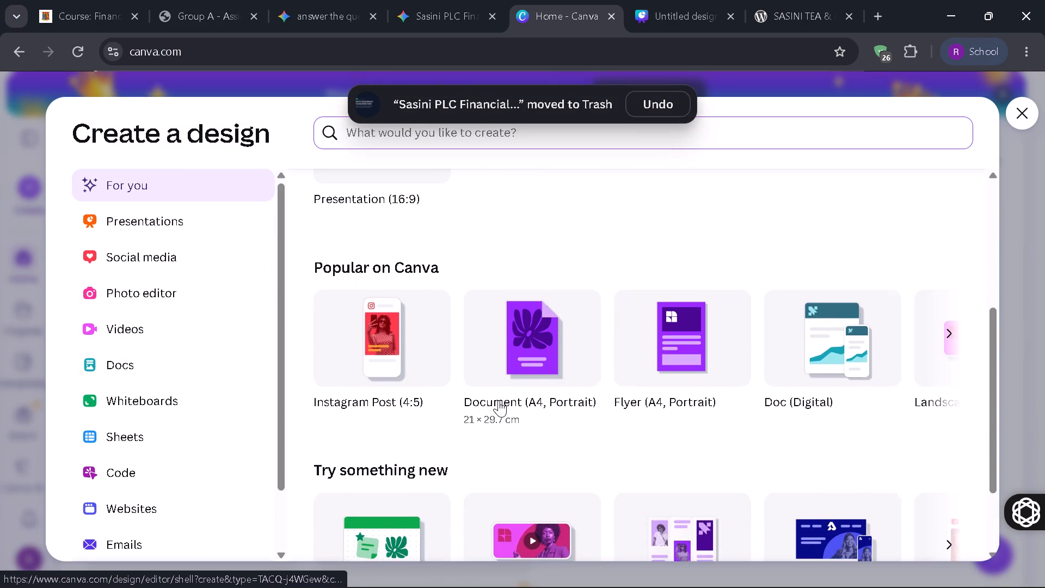
{"action": "scroll", "coordinate": [499, 400], "scroll_direction": "down", "scroll_amount": 5}
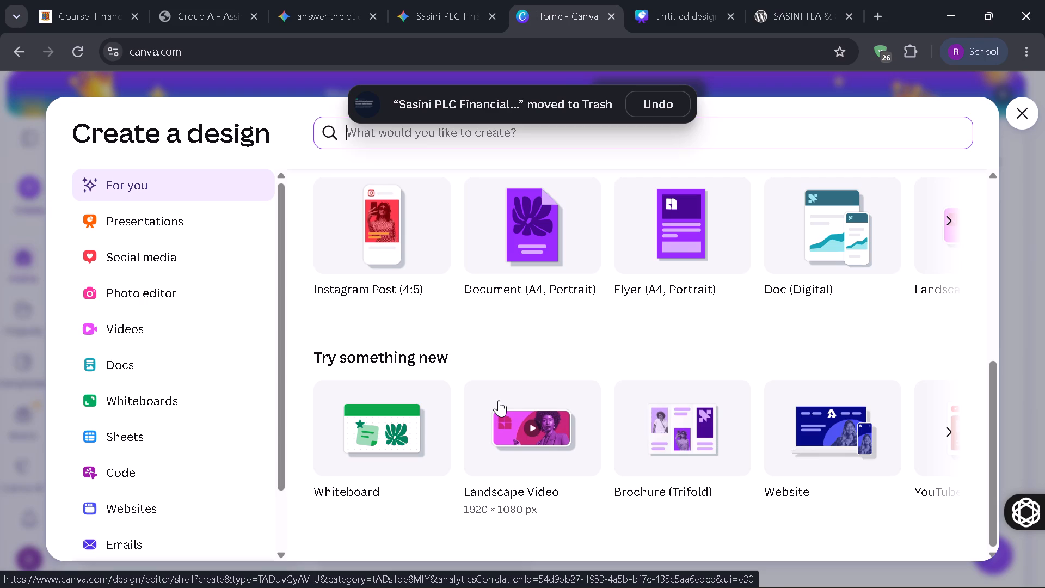
{"action": "left_click", "coordinate": [140, 219]}
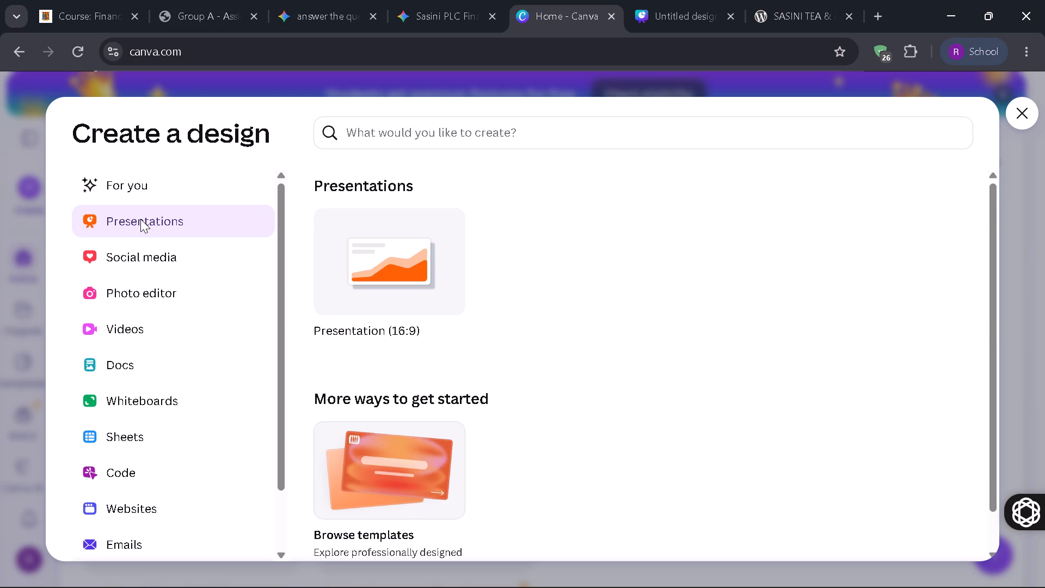
{"action": "left_click", "coordinate": [383, 265]}
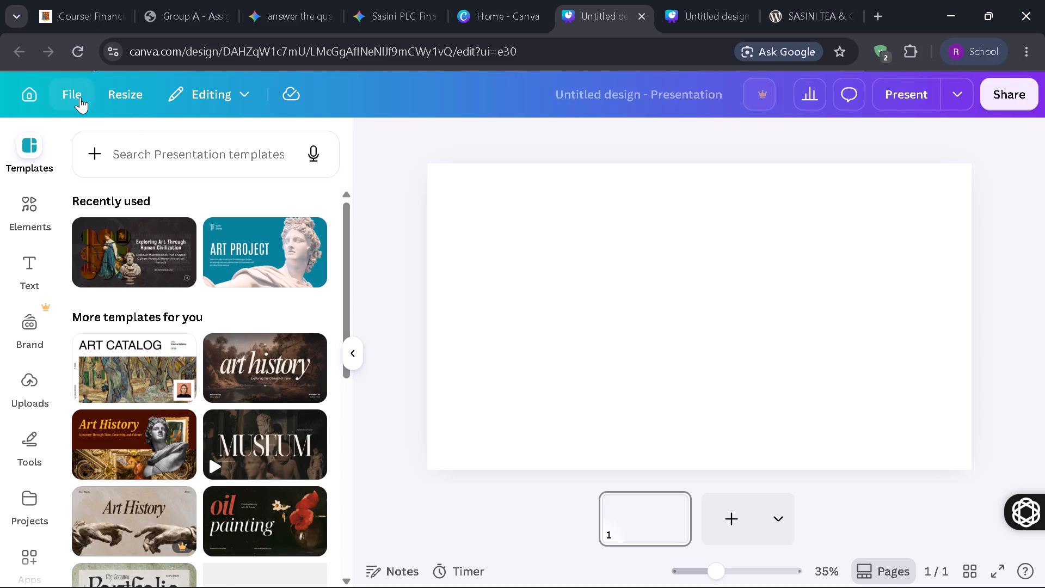
Upload the Sasini PLC Financial Statements FY 2025 presentation file from Downloads into the blank Canva design.
{"action": "left_click", "coordinate": [80, 97]}
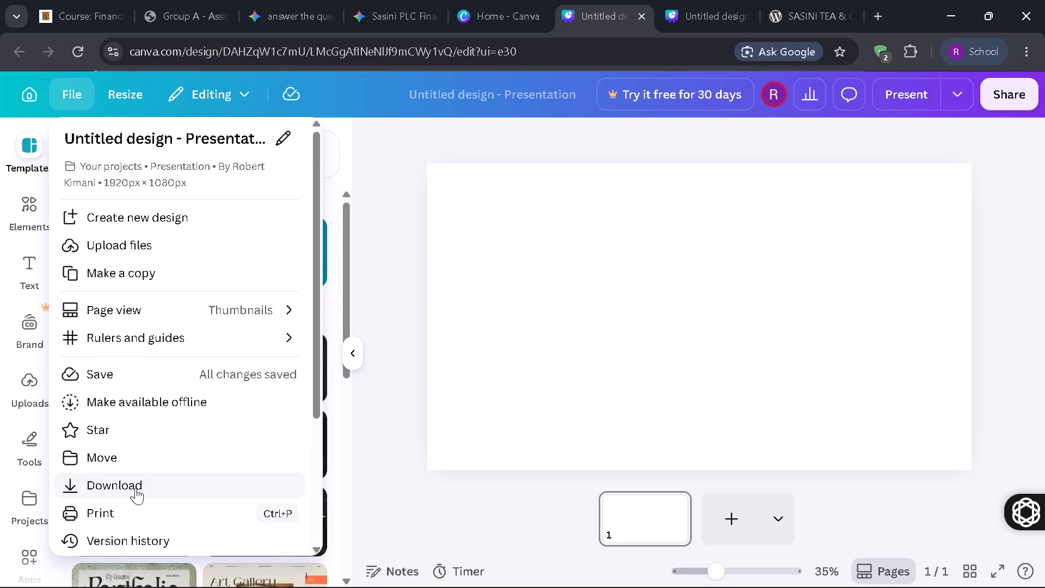
{"action": "left_click", "coordinate": [168, 241]}
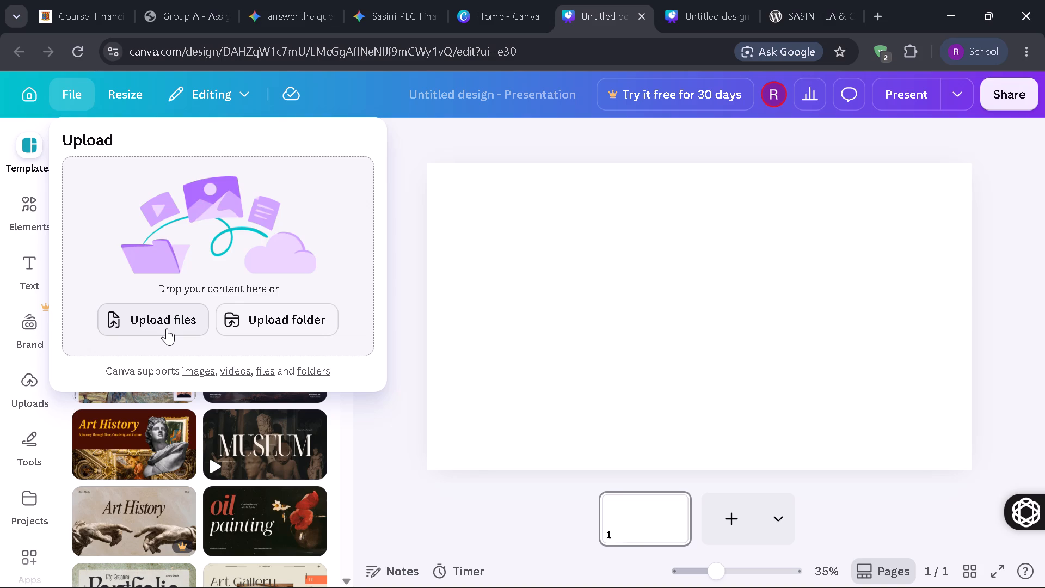
{"action": "left_click", "coordinate": [167, 328]}
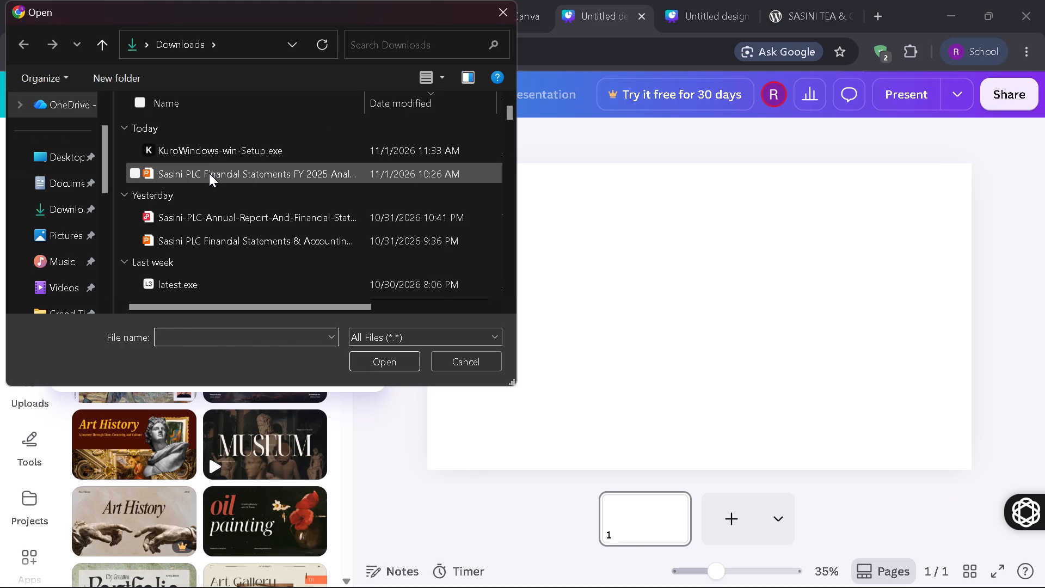
{"action": "left_click", "coordinate": [209, 173]}
{"action": "left_click", "coordinate": [385, 352]}
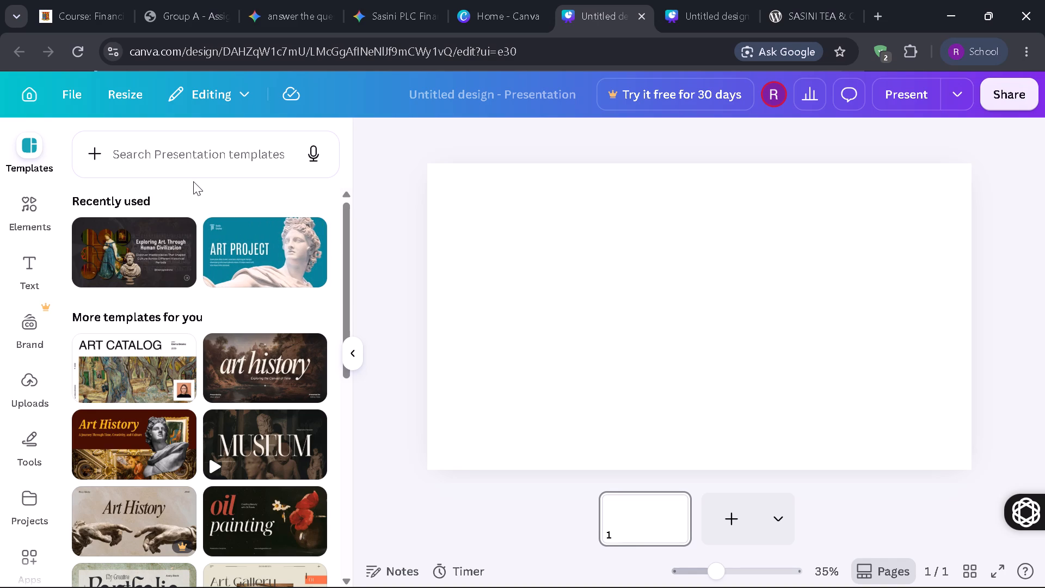
Close the other untitled Canva design's browser tab, keeping the blank presentation open.
{"action": "left_click", "coordinate": [68, 87]}
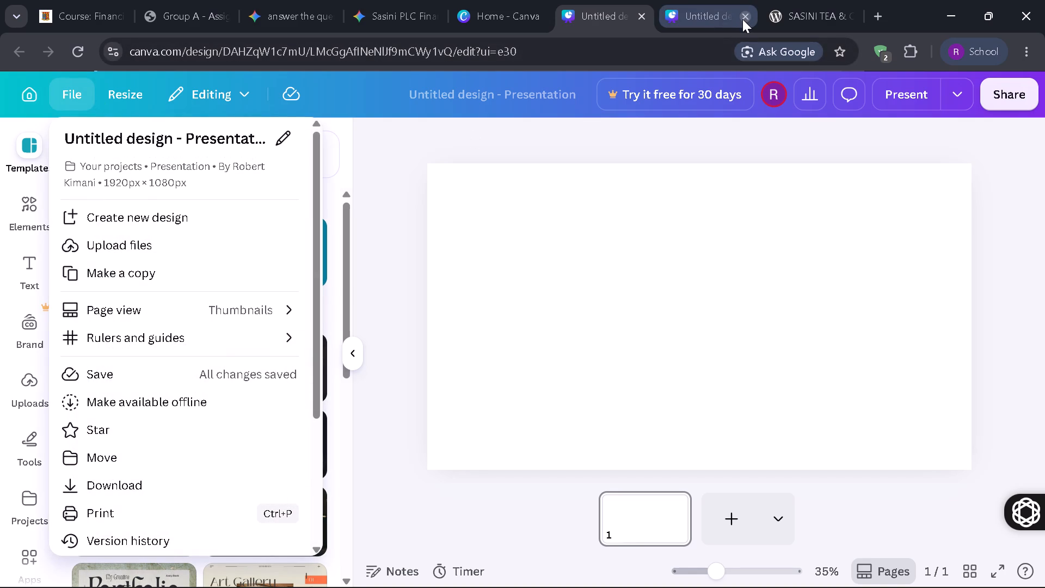
{"action": "left_click", "coordinate": [742, 19]}
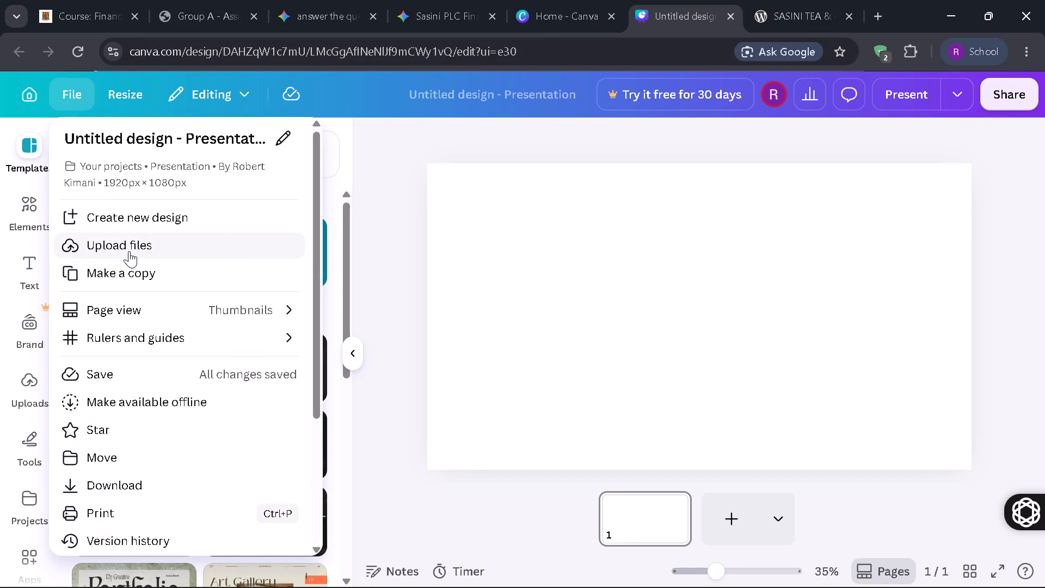
Upload the Sasini PLC Financial Statements FY 2025 presentation file from Downloads again.
{"action": "left_click", "coordinate": [122, 243]}
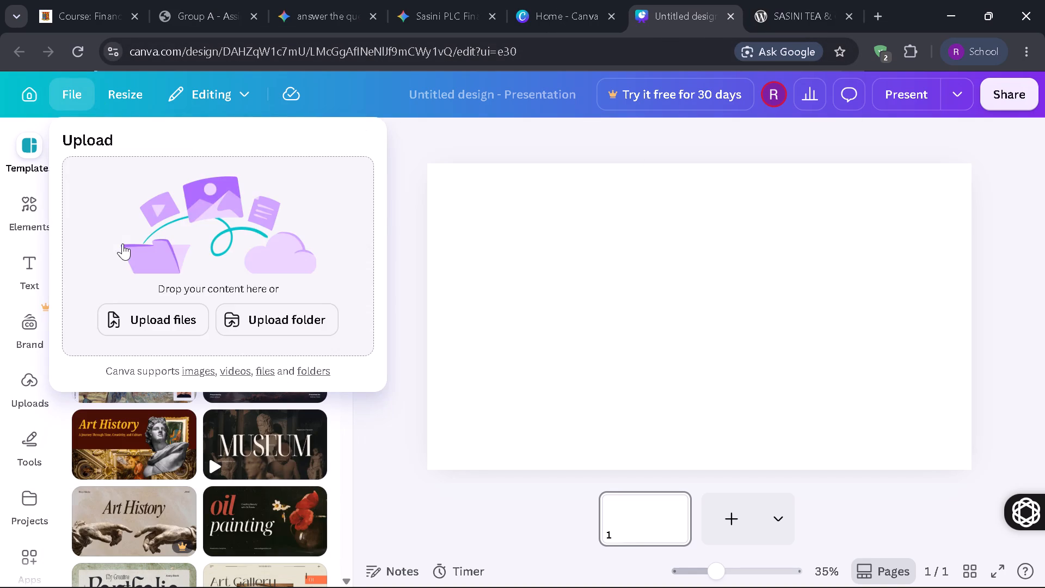
{"action": "left_click", "coordinate": [134, 317]}
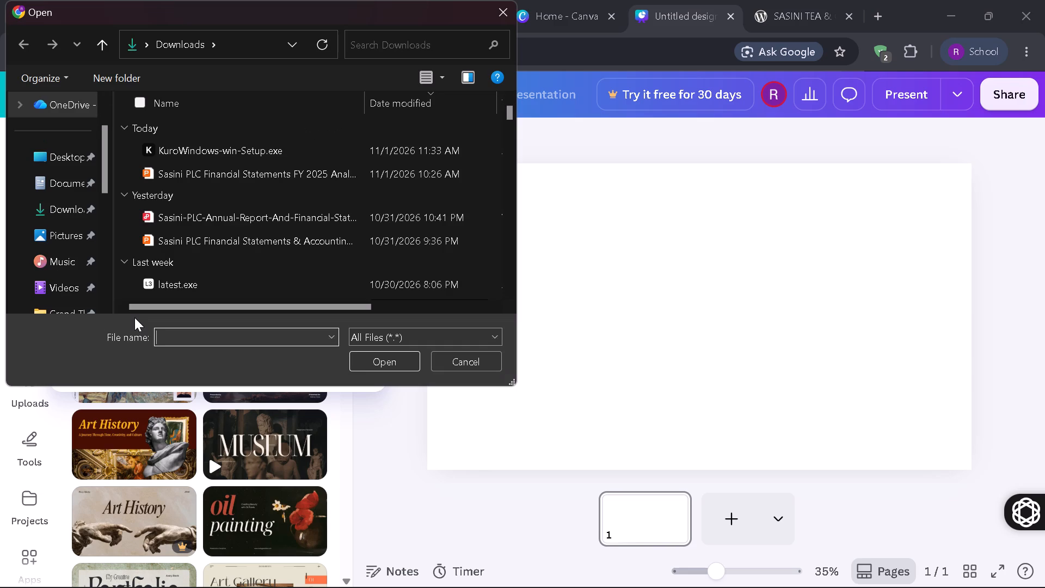
{"action": "left_click", "coordinate": [134, 174]}
{"action": "left_click", "coordinate": [373, 369]}
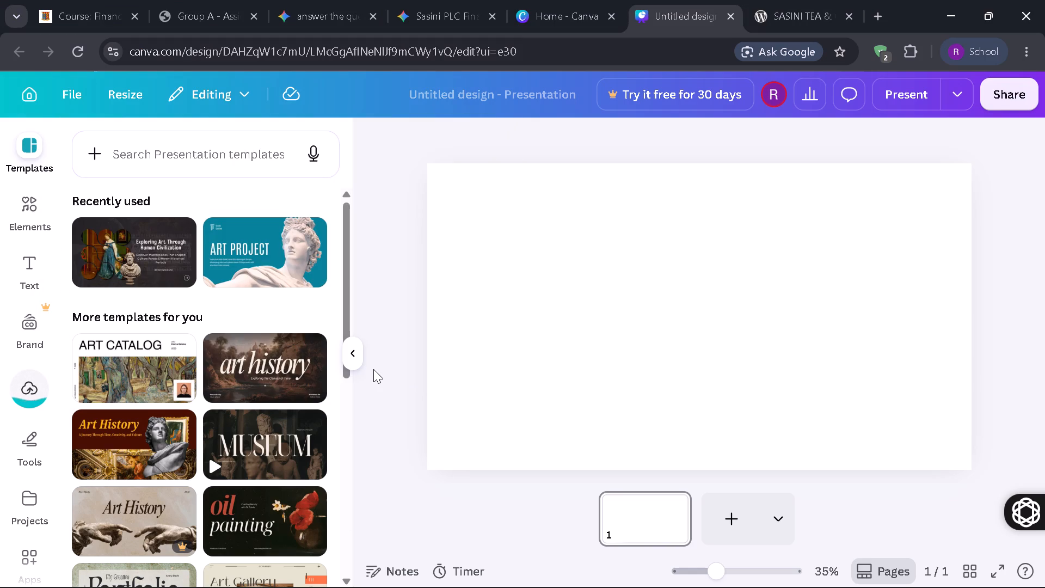
Apply all 30 pages of the uploaded Sasini PLC Financial Statements FY 2025 design to the blank presentation.
{"action": "left_click", "coordinate": [28, 391]}
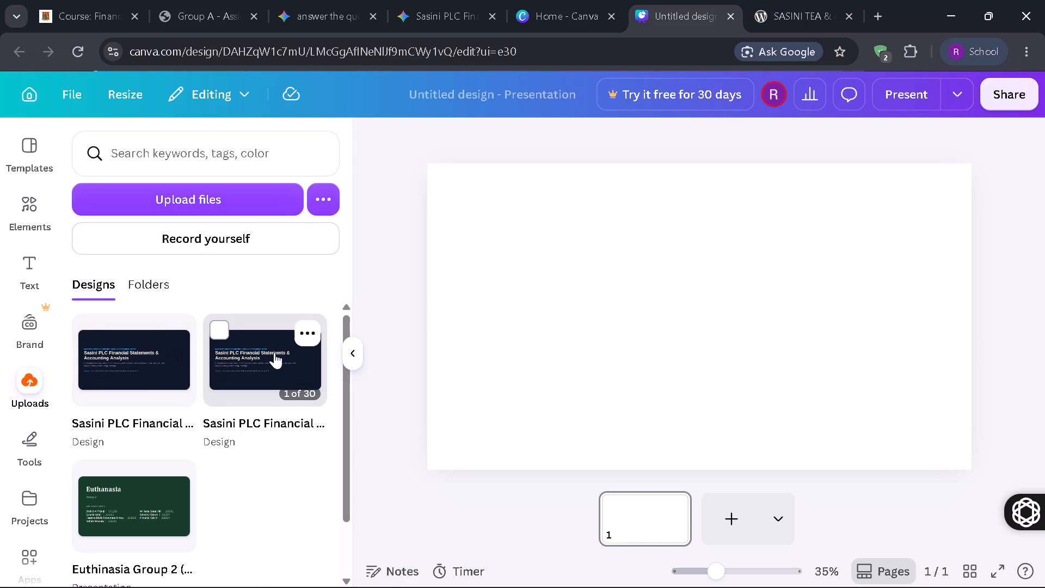
{"action": "left_click", "coordinate": [135, 354]}
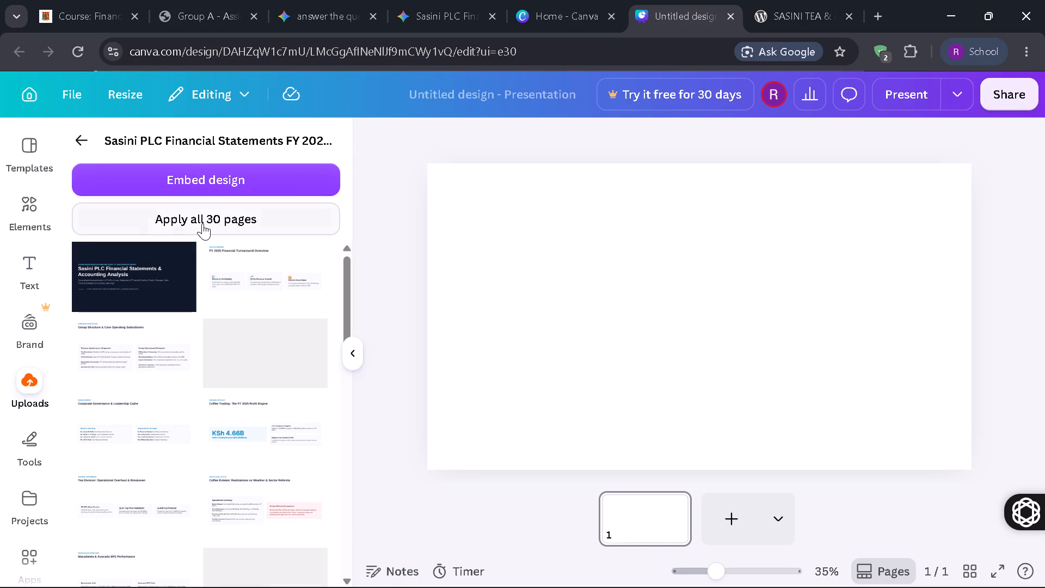
{"action": "left_click", "coordinate": [202, 223]}
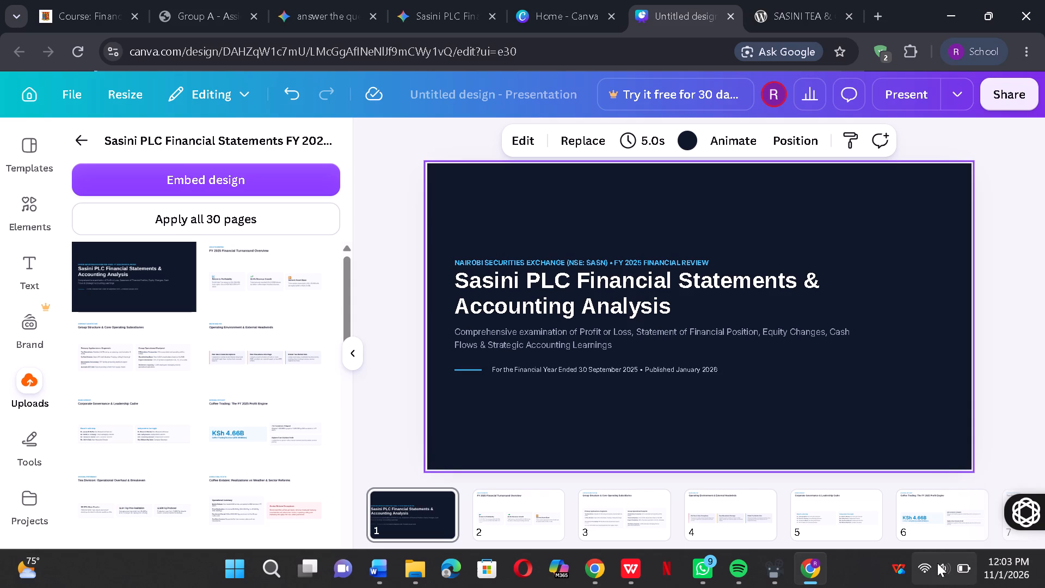
Switch to Spotify and look through the feed of new music releases.
{"action": "left_click", "coordinate": [742, 559]}
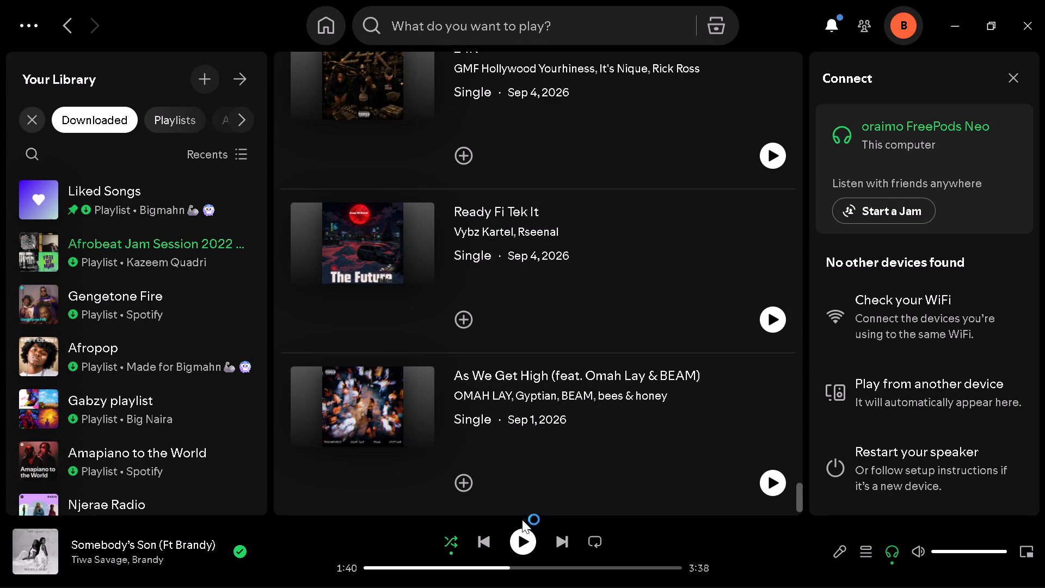
{"action": "scroll", "coordinate": [376, 223], "scroll_direction": "up", "scroll_amount": 7}
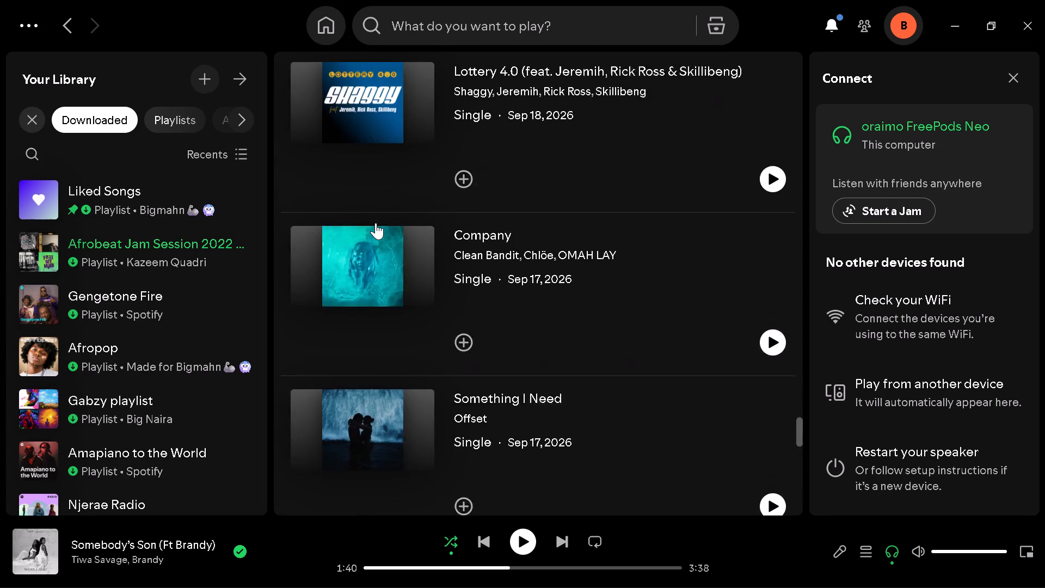
{"action": "scroll", "coordinate": [376, 223], "scroll_direction": "up", "scroll_amount": 18}
{"action": "scroll", "coordinate": [376, 223], "scroll_direction": "up", "scroll_amount": 5}
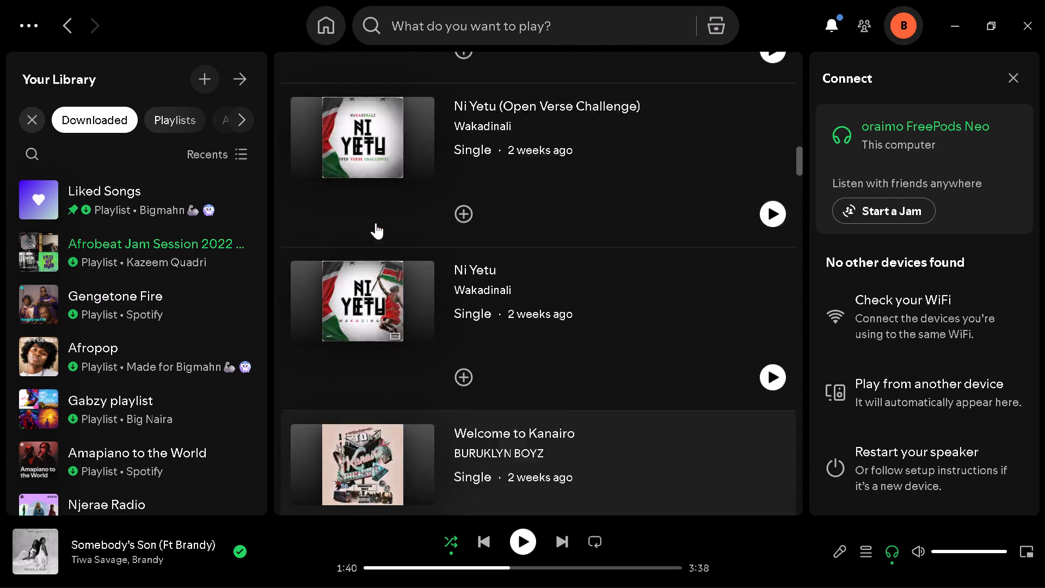
{"action": "scroll", "coordinate": [376, 223], "scroll_direction": "up", "scroll_amount": 1}
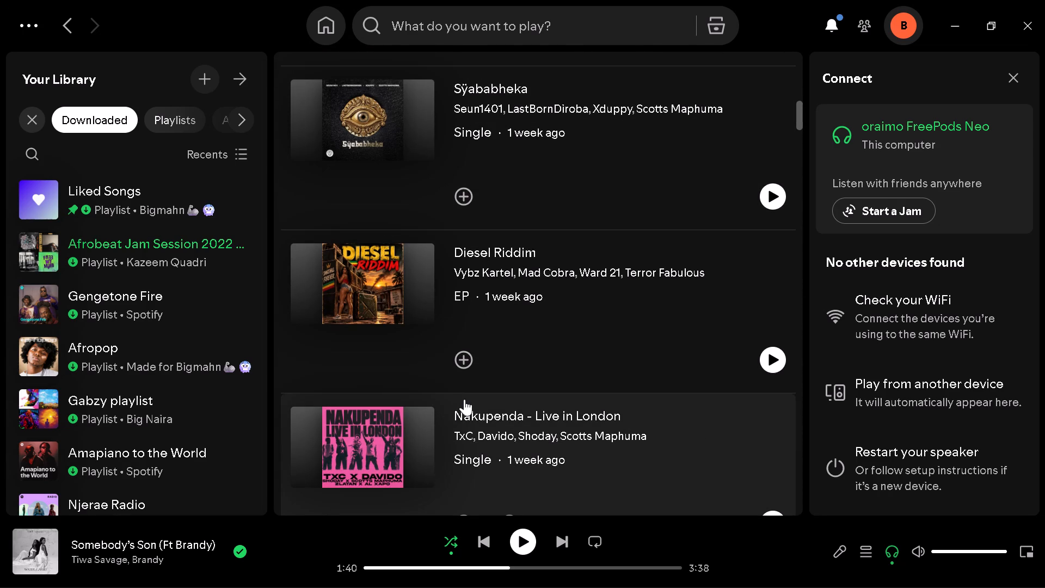
Return to the Afrobeat Jam Session 2022 playlist and look through the downloaded items in Your Library.
{"action": "left_click", "coordinate": [64, 22]}
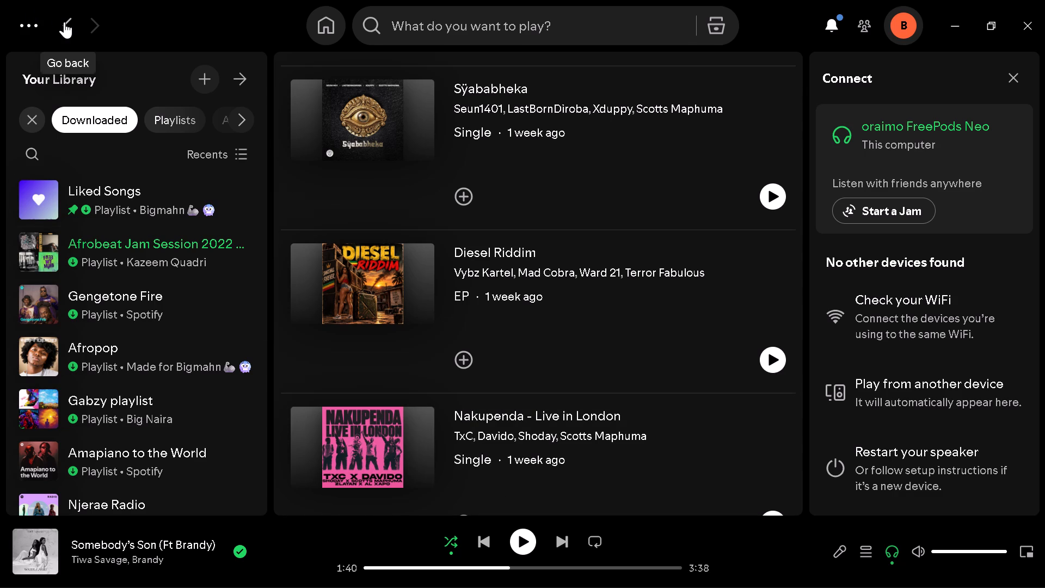
{"action": "scroll", "coordinate": [133, 210], "scroll_direction": "up", "scroll_amount": 6}
{"action": "scroll", "coordinate": [133, 210], "scroll_direction": "down", "scroll_amount": 7}
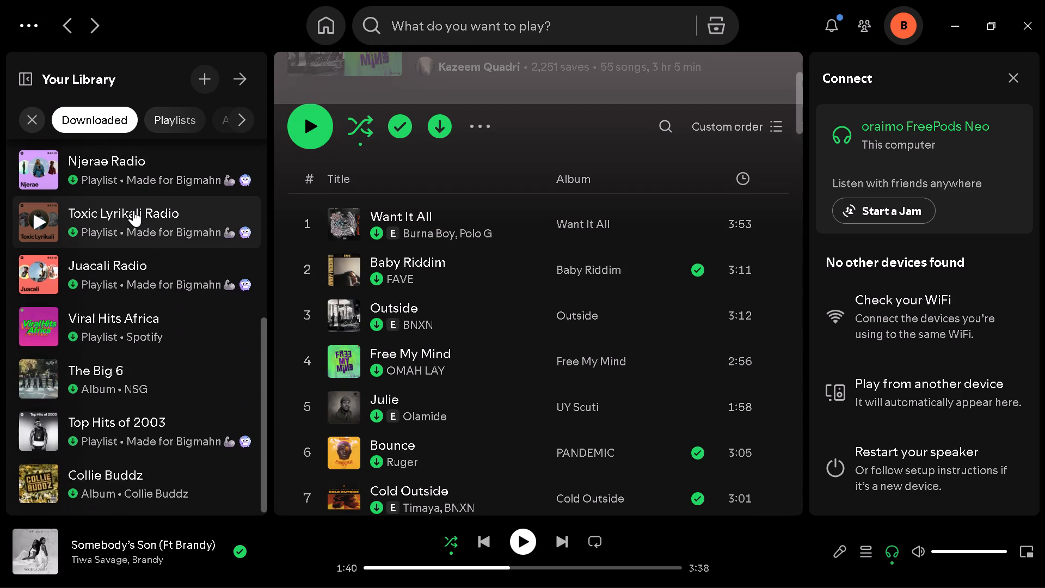
{"action": "scroll", "coordinate": [133, 210], "scroll_direction": "down", "scroll_amount": 7}
{"action": "scroll", "coordinate": [133, 210], "scroll_direction": "up", "scroll_amount": 7}
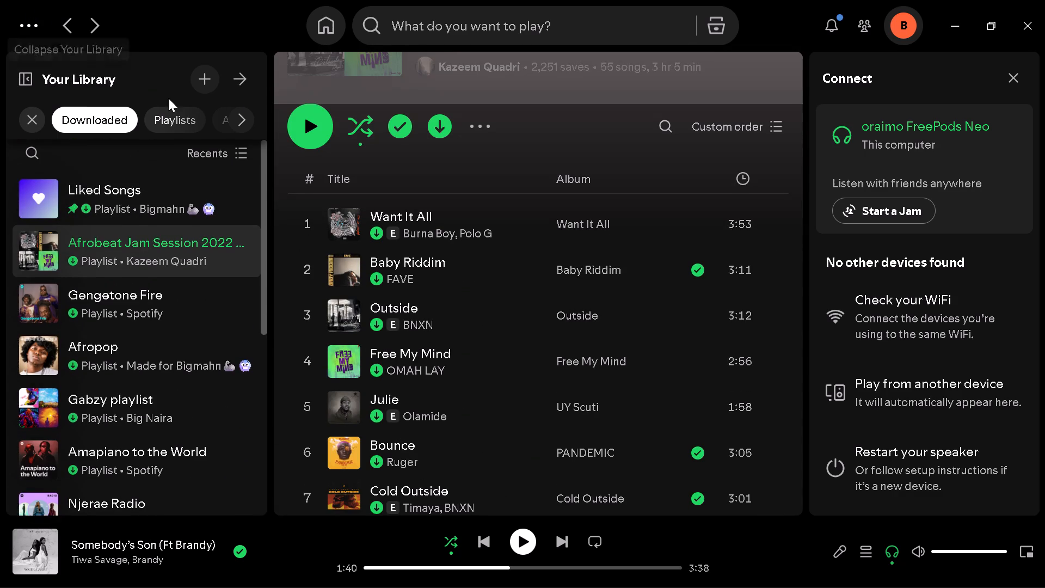
Expand Your Library and clear its Downloaded filter.
{"action": "left_click", "coordinate": [230, 77]}
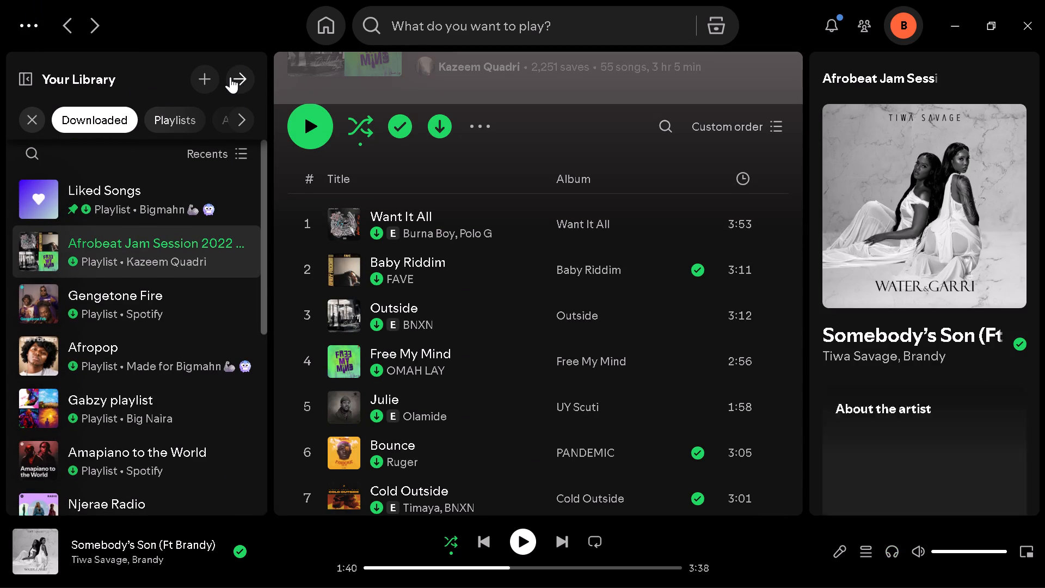
{"action": "left_click", "coordinate": [230, 77]}
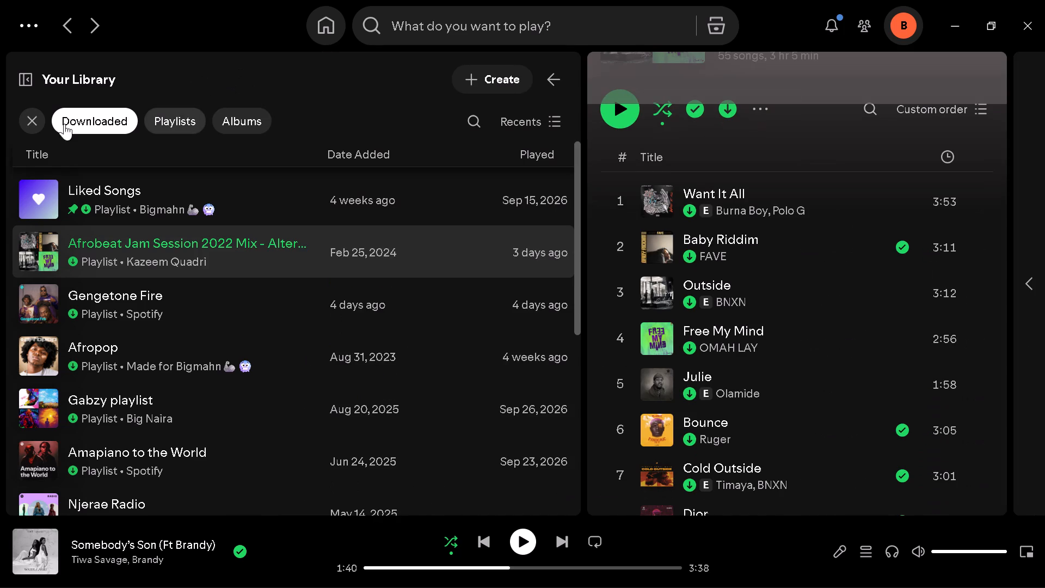
{"action": "left_click", "coordinate": [32, 114]}
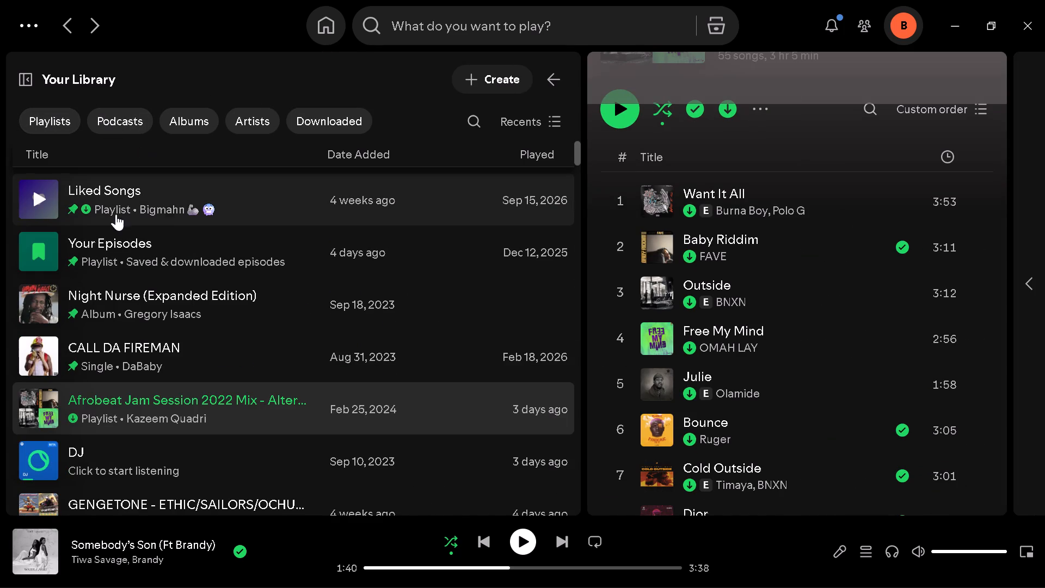
Look through the unfiltered library list of playlists and albums.
{"action": "scroll", "coordinate": [258, 213], "scroll_direction": "up", "scroll_amount": 7}
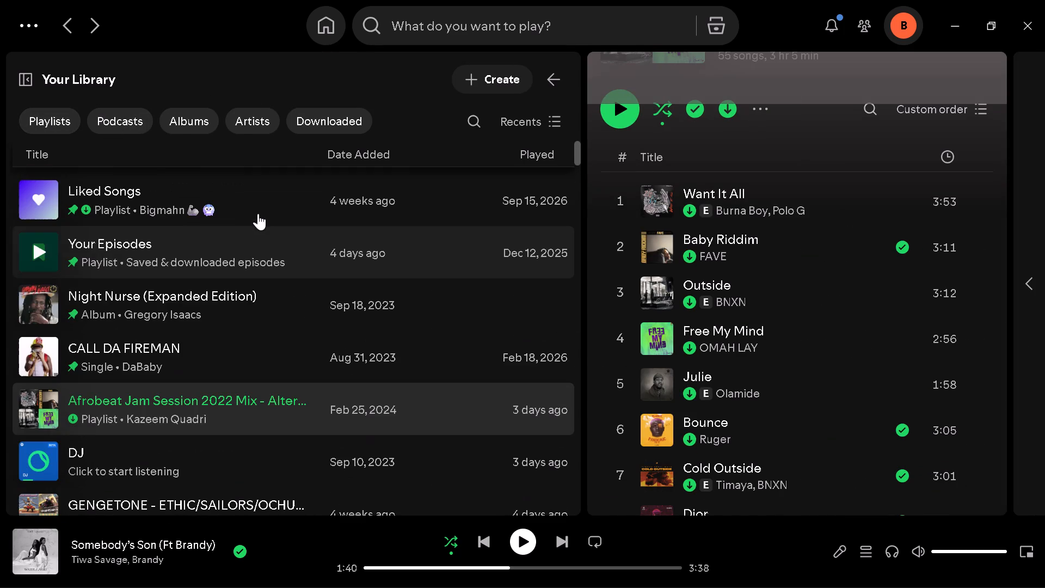
{"action": "scroll", "coordinate": [776, 218], "scroll_direction": "up", "scroll_amount": 8}
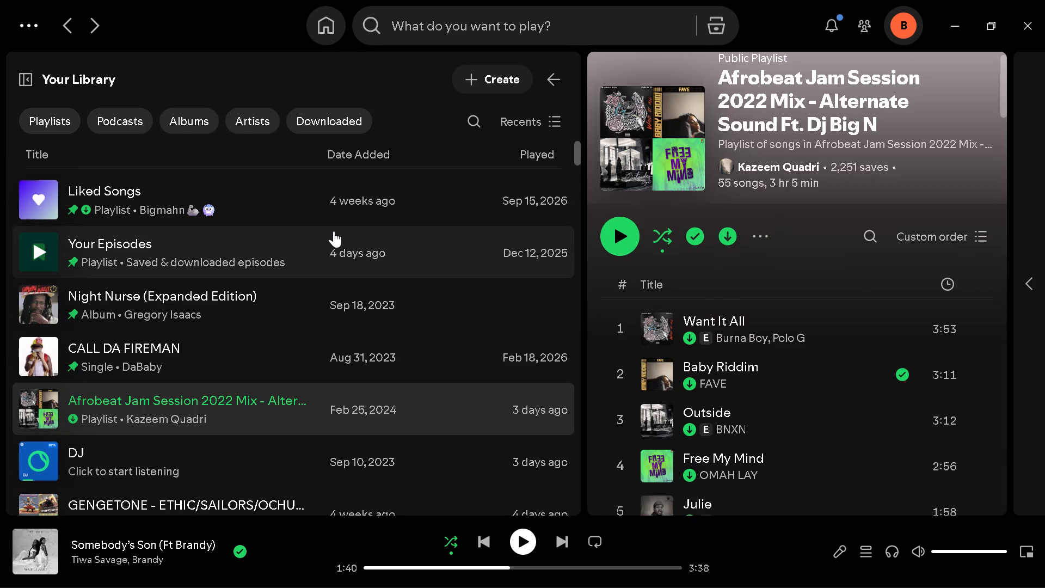
{"action": "scroll", "coordinate": [334, 231], "scroll_direction": "down", "scroll_amount": 13}
{"action": "scroll", "coordinate": [334, 231], "scroll_direction": "up", "scroll_amount": 10}
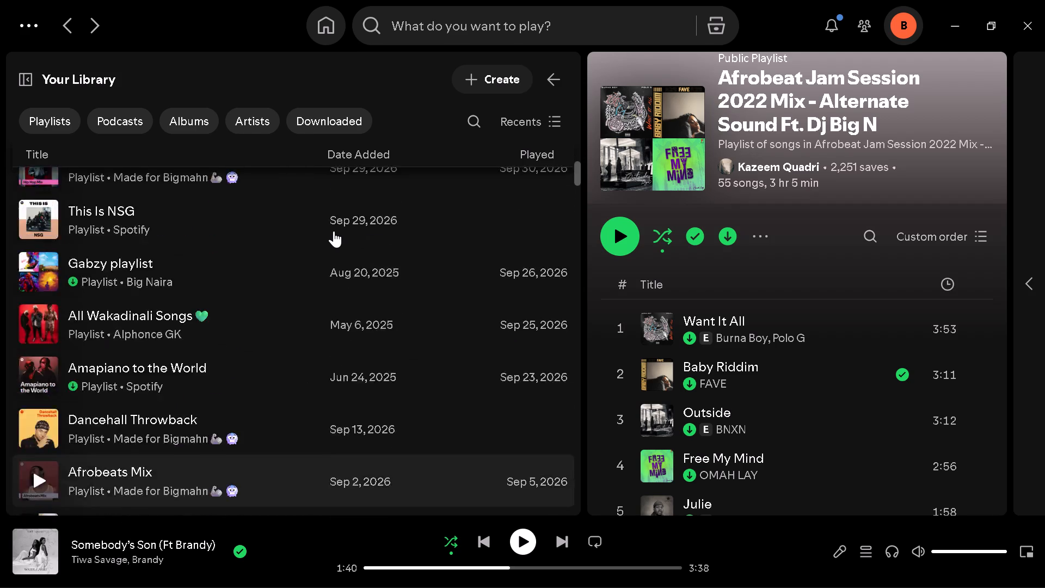
{"action": "scroll", "coordinate": [334, 231], "scroll_direction": "up", "scroll_amount": 6}
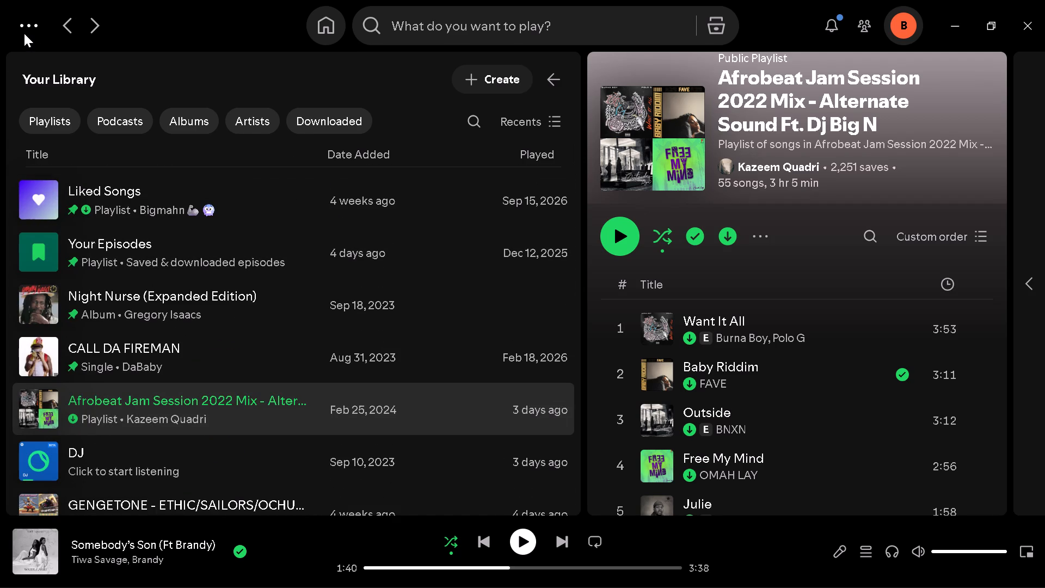
Open the Spotify home page.
{"action": "left_click", "coordinate": [325, 29]}
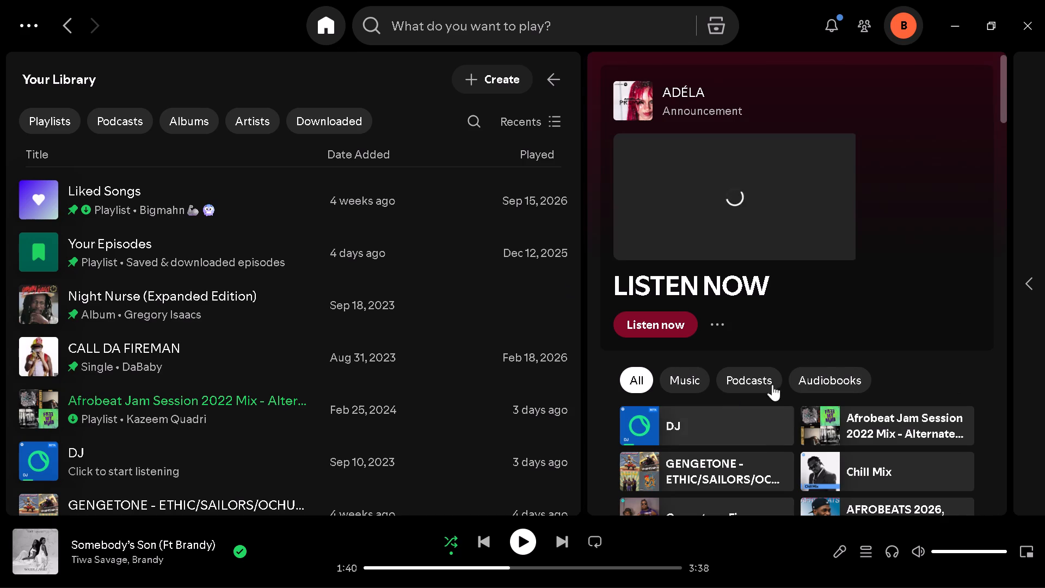
Start playing DJ from the shortcuts on the Spotify home page.
{"action": "scroll", "coordinate": [848, 349], "scroll_direction": "down", "scroll_amount": 2}
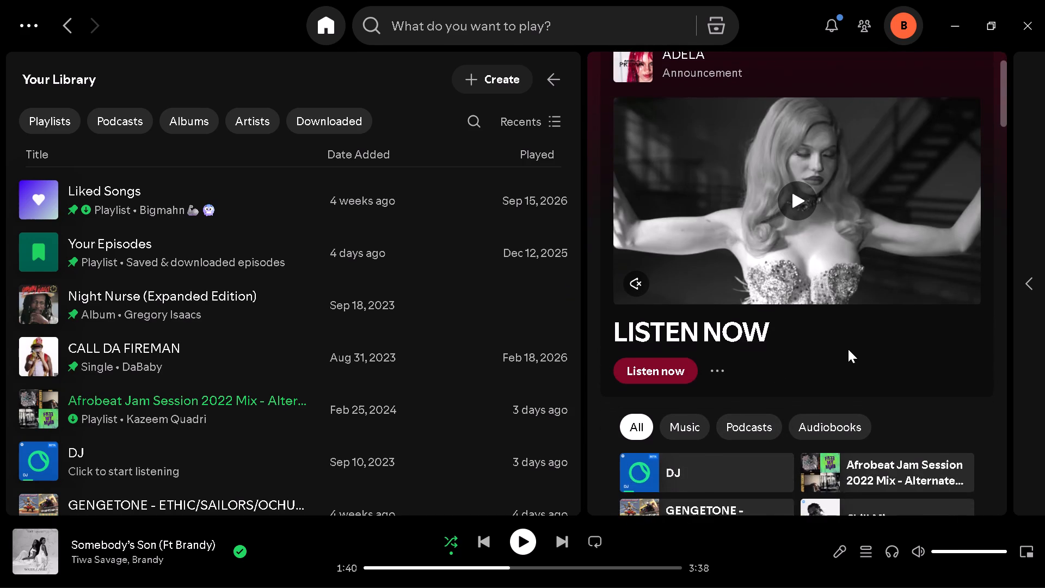
{"action": "scroll", "coordinate": [848, 349], "scroll_direction": "down", "scroll_amount": 2}
{"action": "left_click", "coordinate": [777, 326]}
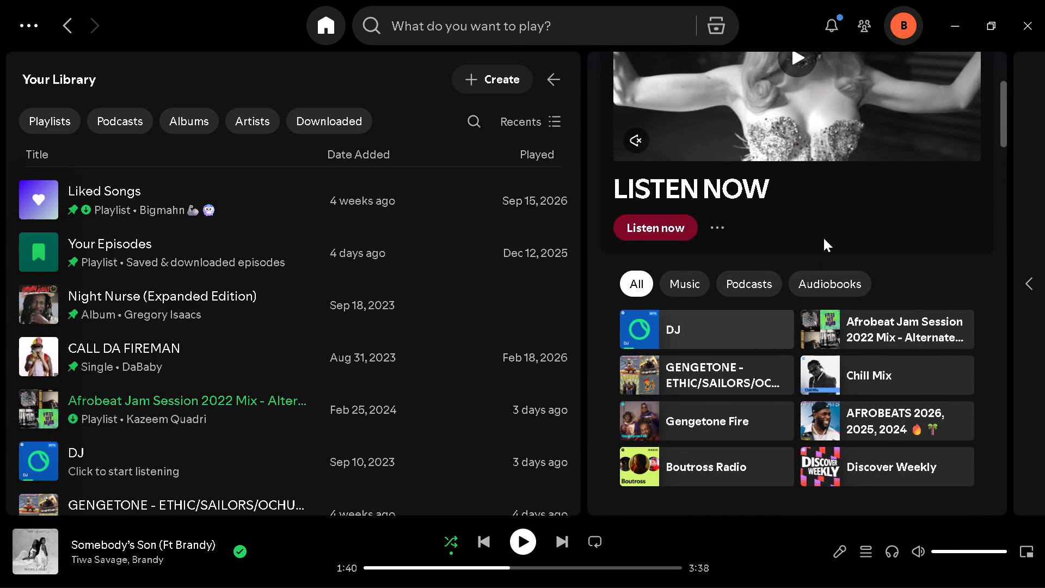
{"action": "scroll", "coordinate": [823, 238], "scroll_direction": "up", "scroll_amount": 6}
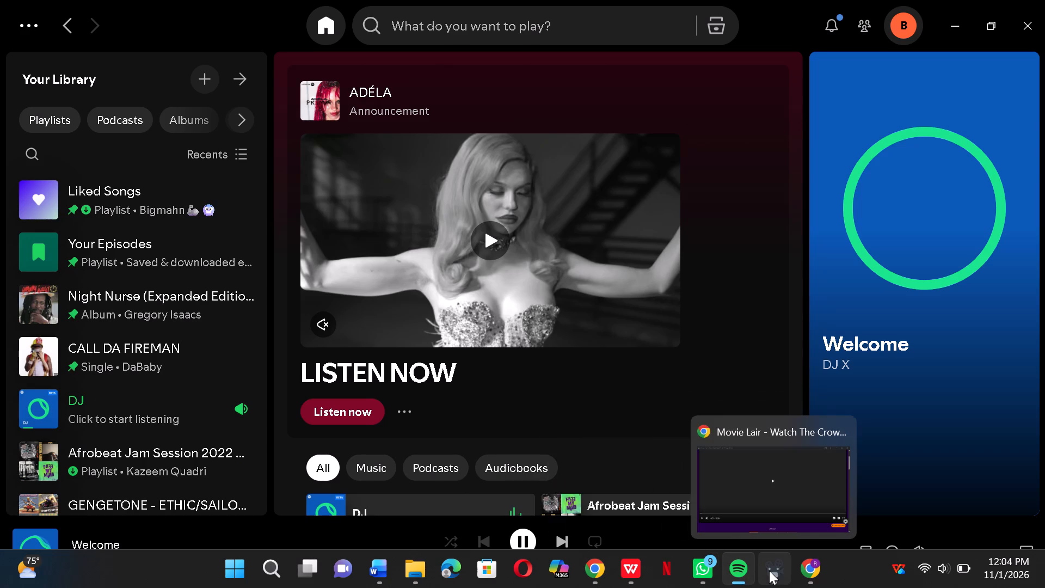
Switch to the Canva presentation in Chrome, go to page 2 and open the Background app.
{"action": "left_click", "coordinate": [819, 578]}
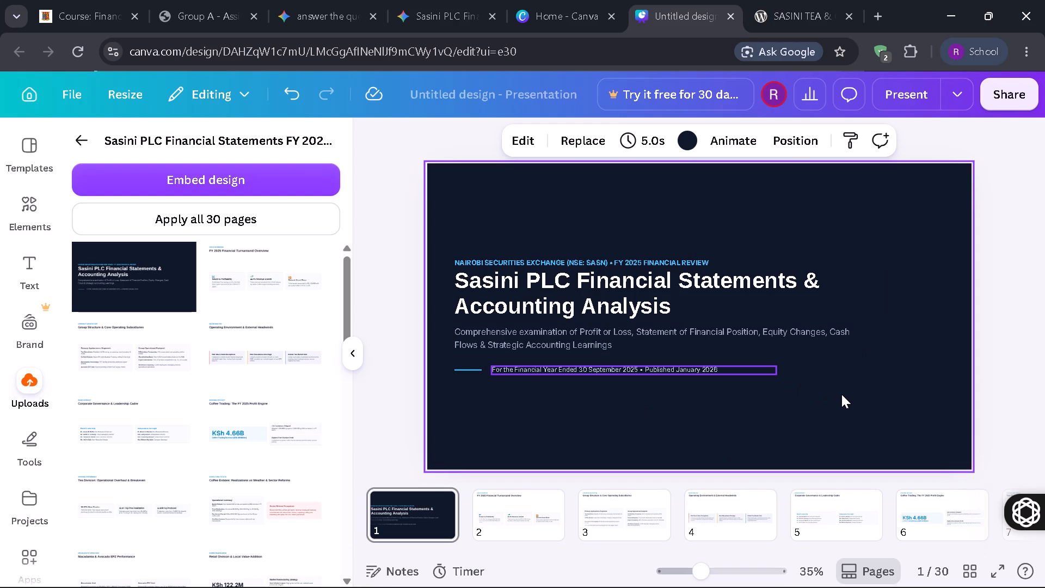
{"action": "key", "text": "Right"}
{"action": "left_click", "coordinate": [1015, 270]}
{"action": "key", "text": "Right"}
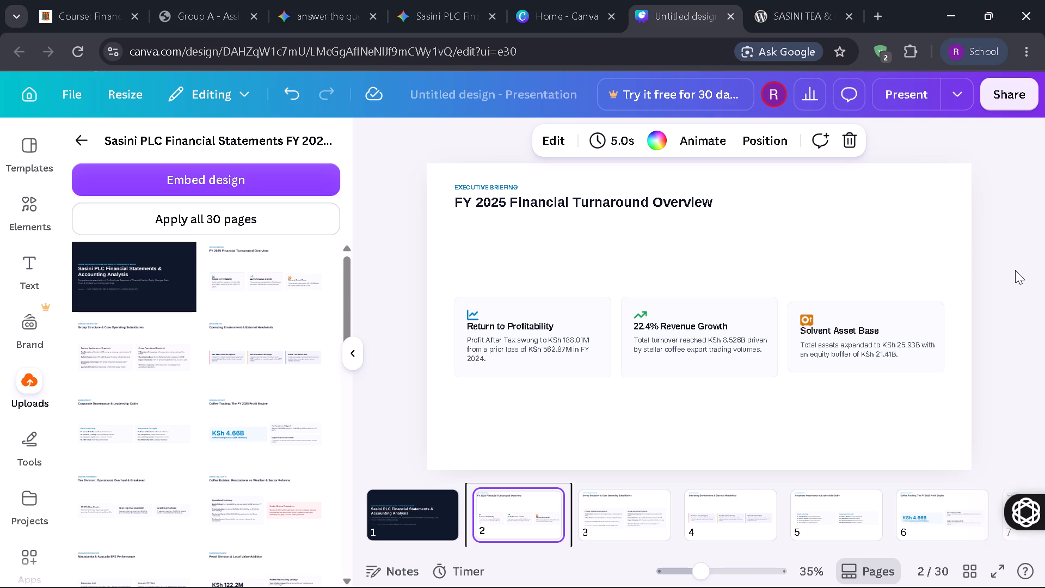
{"action": "left_click", "coordinate": [38, 446]}
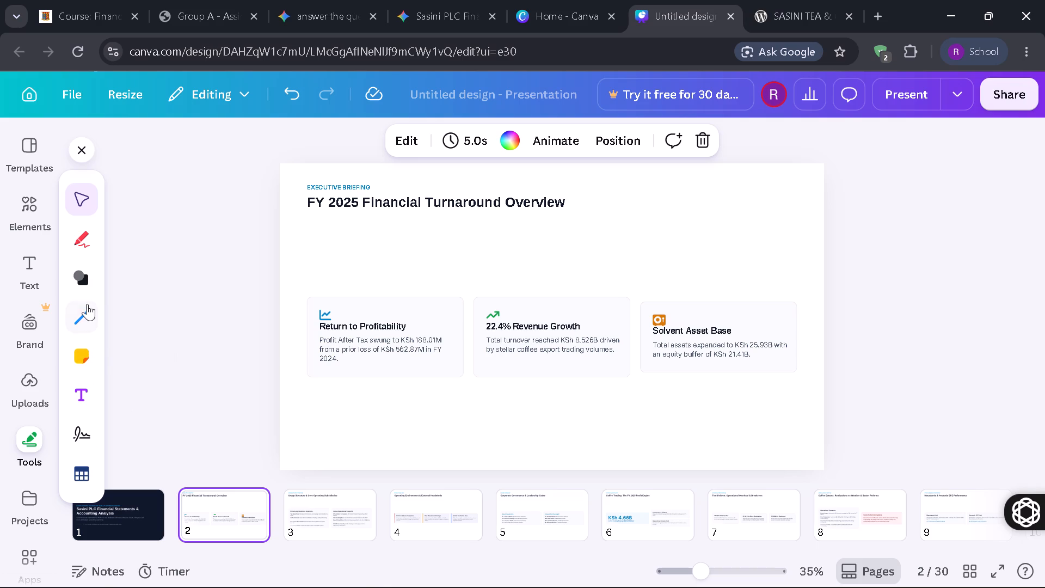
{"action": "left_click", "coordinate": [18, 557]}
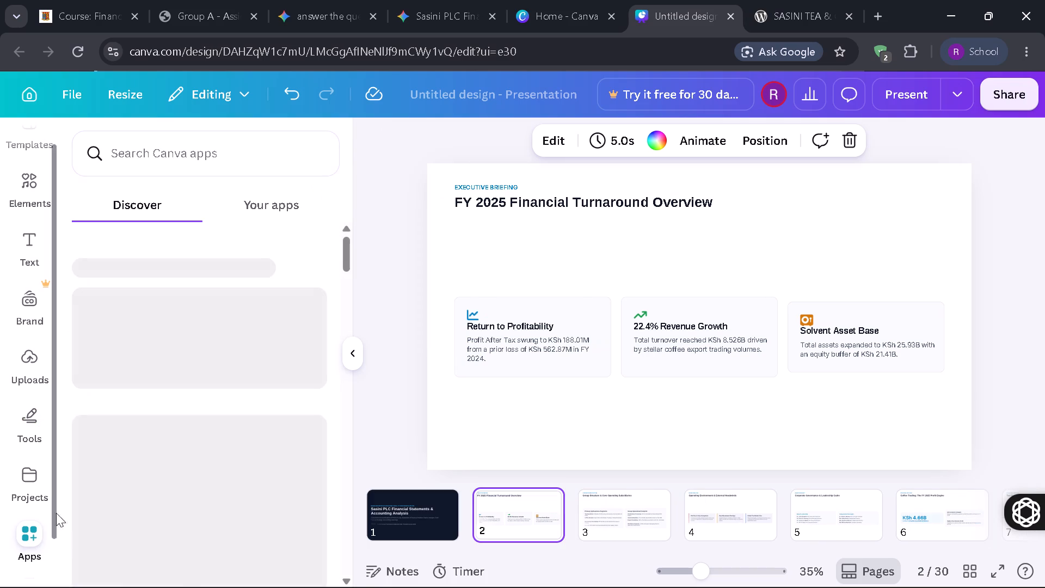
{"action": "scroll", "coordinate": [199, 369], "scroll_direction": "down", "scroll_amount": 4}
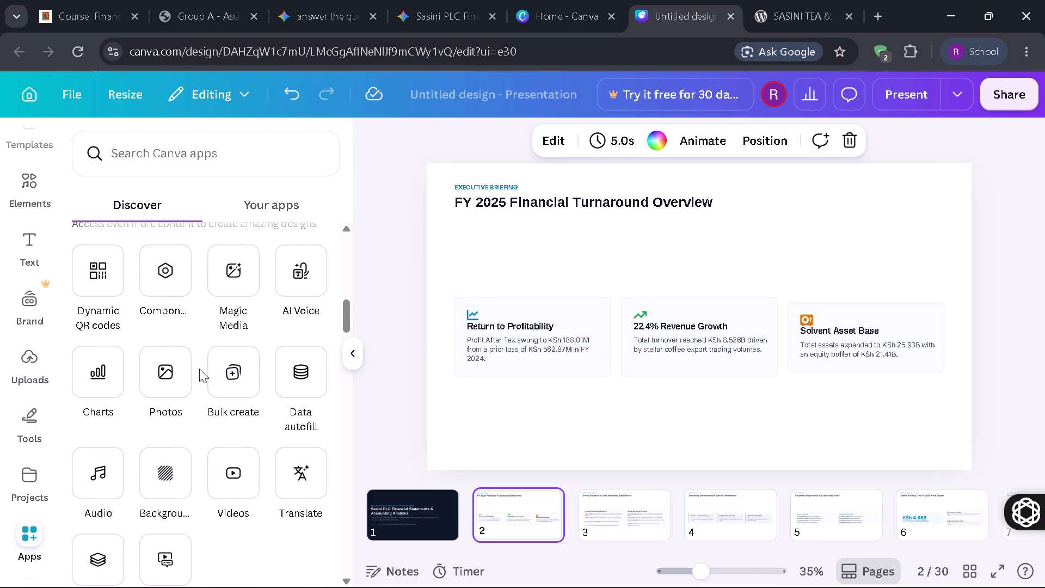
{"action": "left_click", "coordinate": [163, 490]}
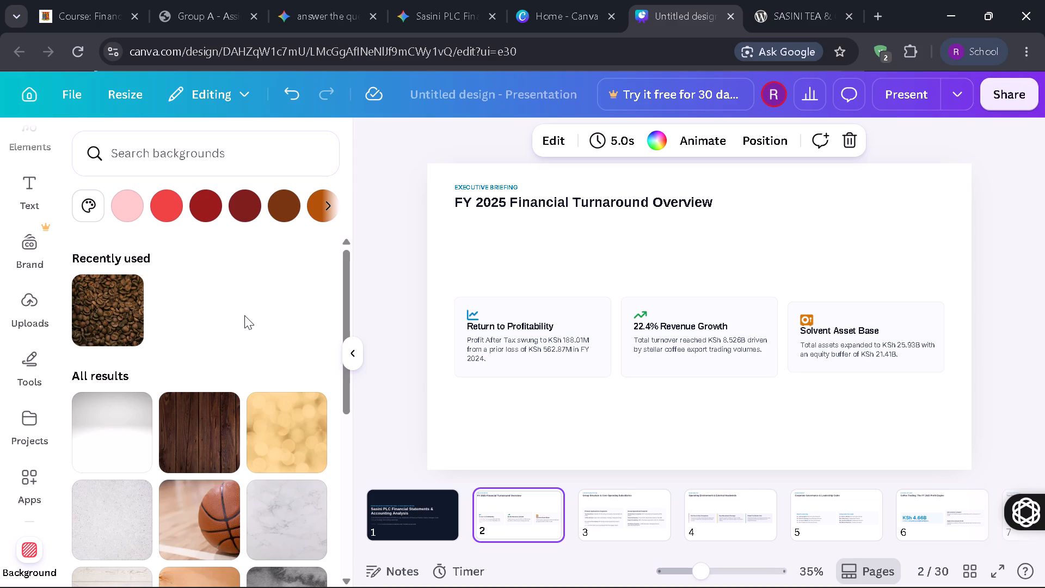
Apply the white bathroom photo with hanging towels as the background of page 2, FY 2025 Financial Turnaround Overview.
{"action": "scroll", "coordinate": [244, 315], "scroll_direction": "down", "scroll_amount": 5}
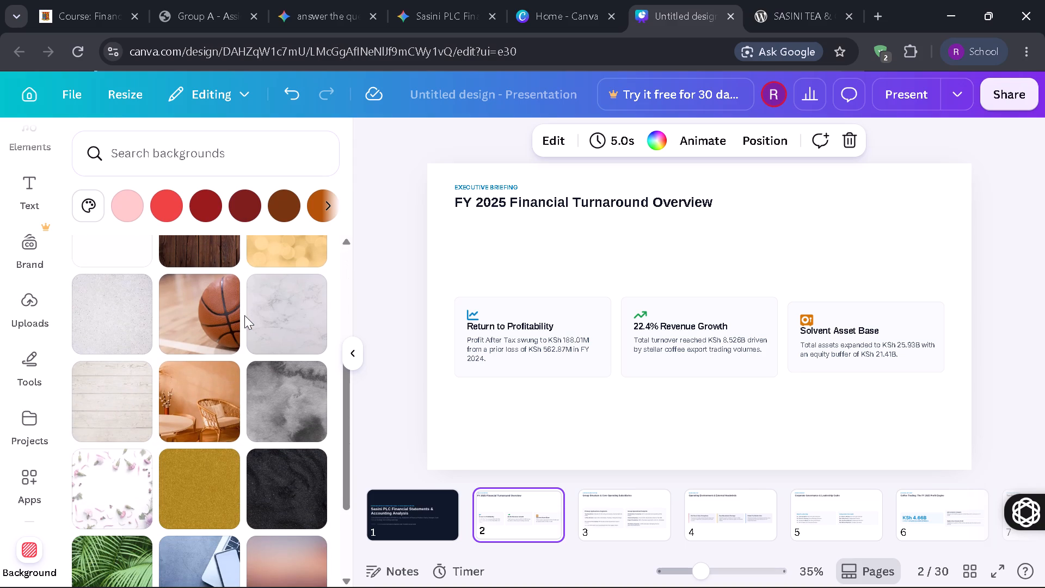
{"action": "scroll", "coordinate": [244, 315], "scroll_direction": "down", "scroll_amount": 10}
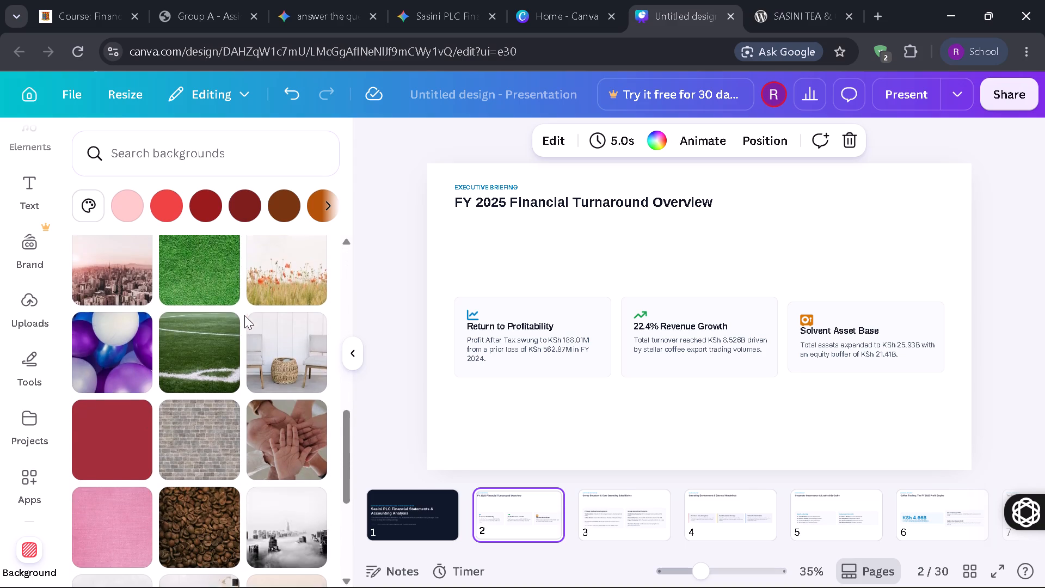
{"action": "scroll", "coordinate": [244, 315], "scroll_direction": "down", "scroll_amount": 1}
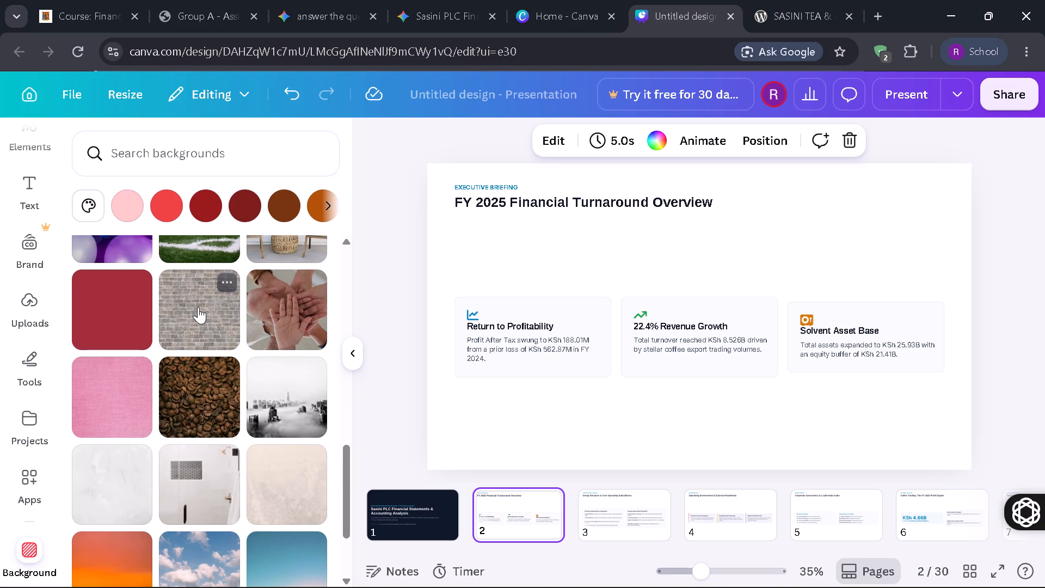
{"action": "scroll", "coordinate": [189, 418], "scroll_direction": "down", "scroll_amount": 2}
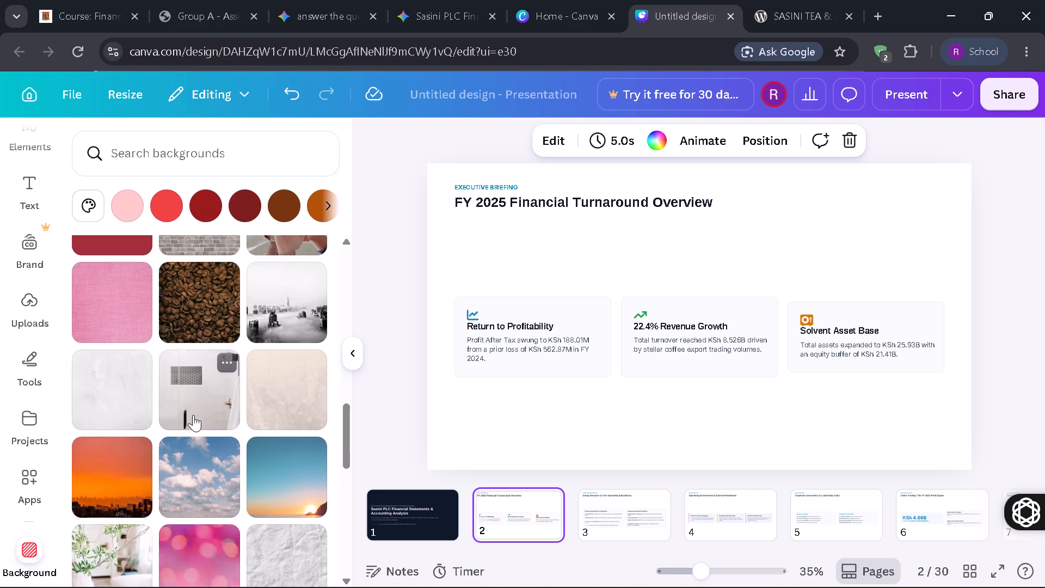
{"action": "left_click", "coordinate": [210, 399]}
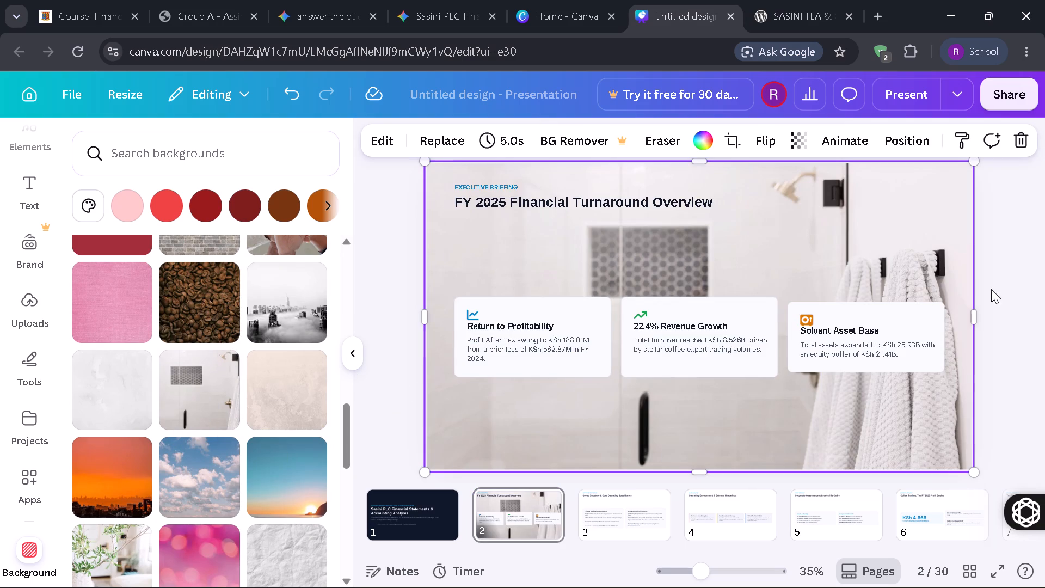
{"action": "left_click", "coordinate": [1021, 271]}
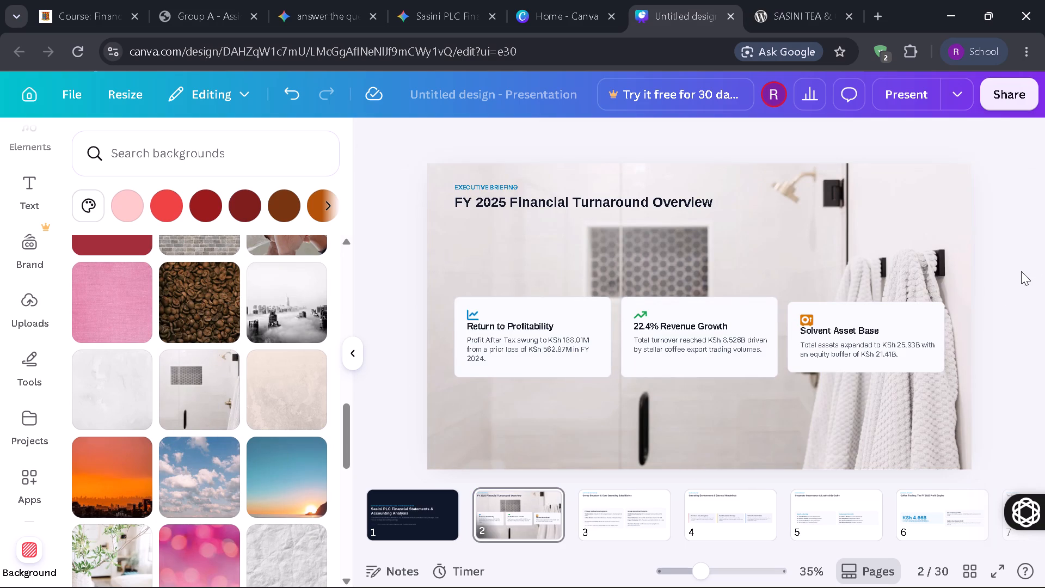
Apply the black-and-white foggy city skyline photo as the background of page 3, Group Structure & Core Operating Subsidiaries.
{"action": "key", "text": "Right"}
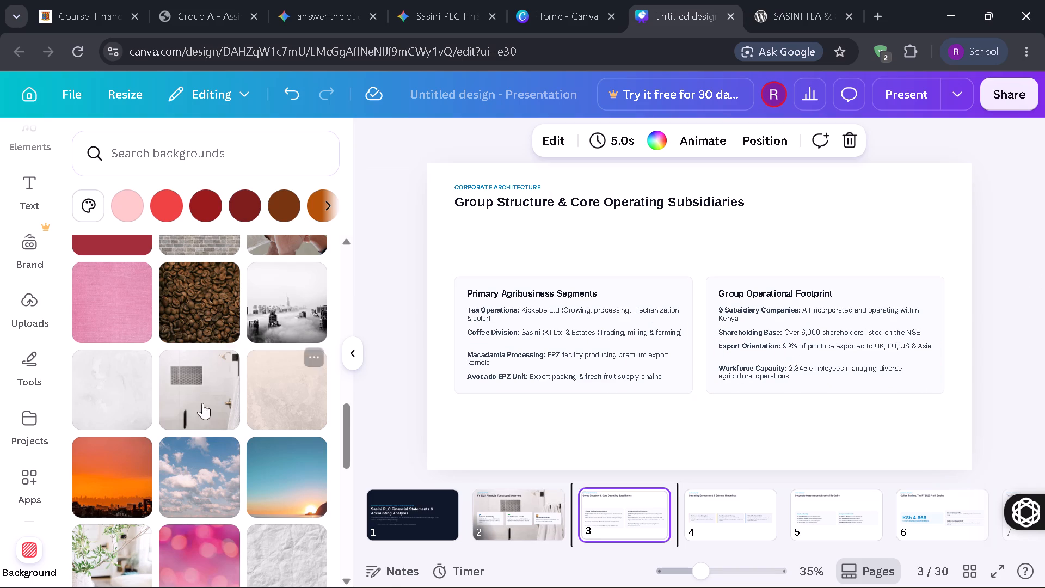
{"action": "left_click", "coordinate": [278, 289]}
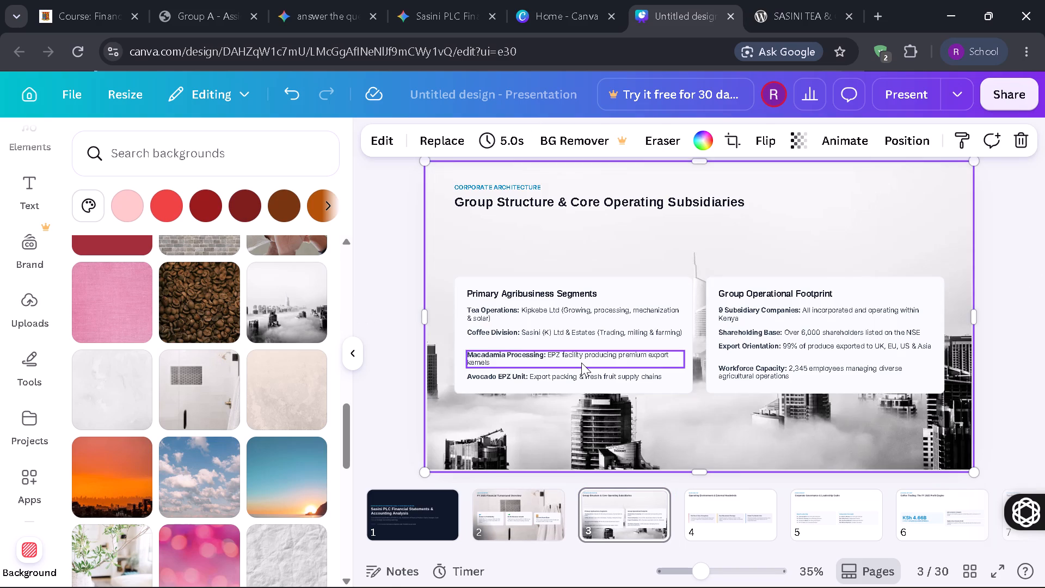
{"action": "left_click", "coordinate": [1026, 289]}
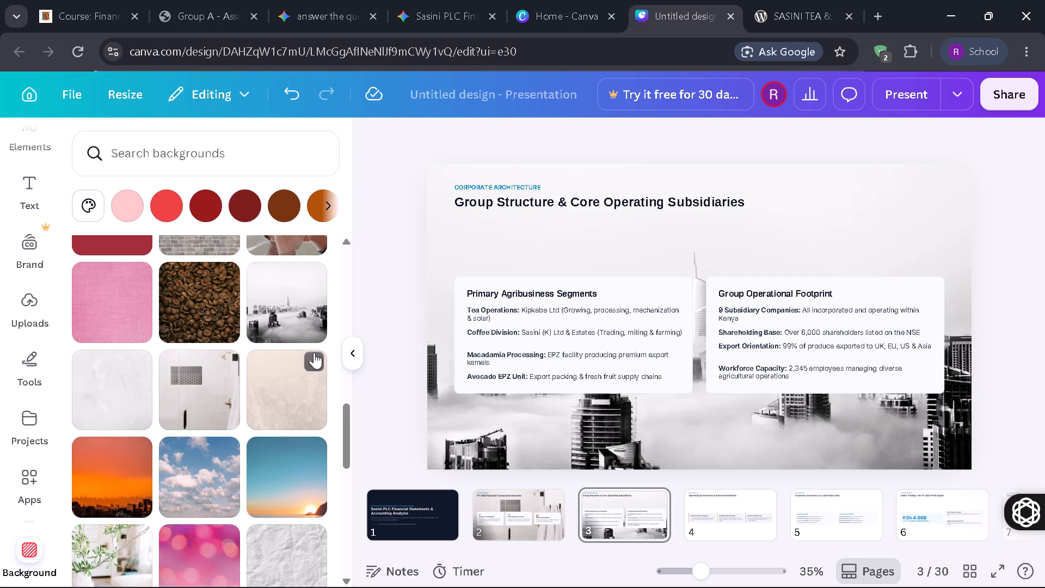
Go to page 4, Operating Environment & External Headwinds, and browse further background images for it.
{"action": "scroll", "coordinate": [314, 352], "scroll_direction": "down", "scroll_amount": 4}
{"action": "key", "text": "Right"}
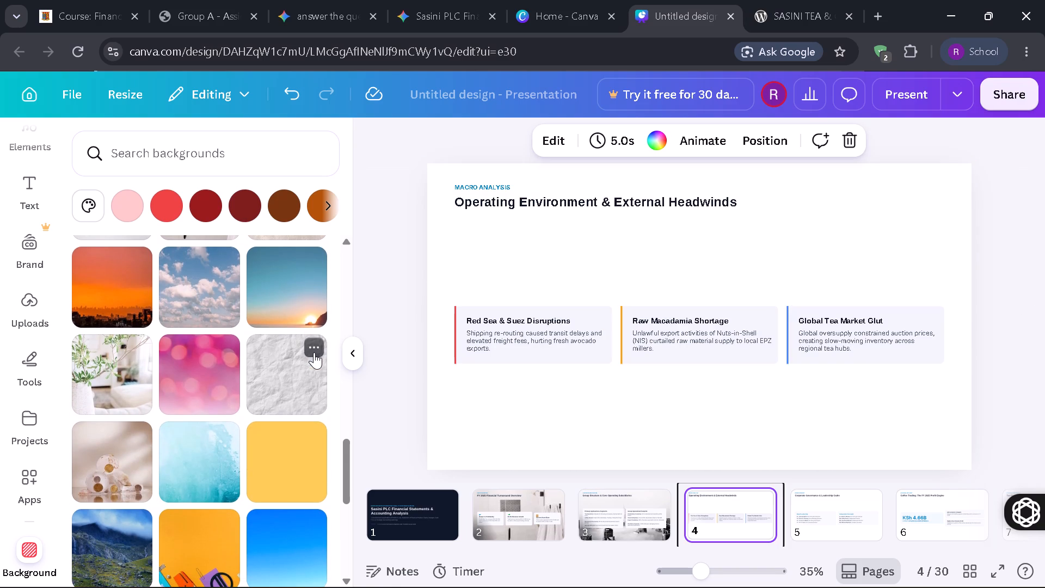
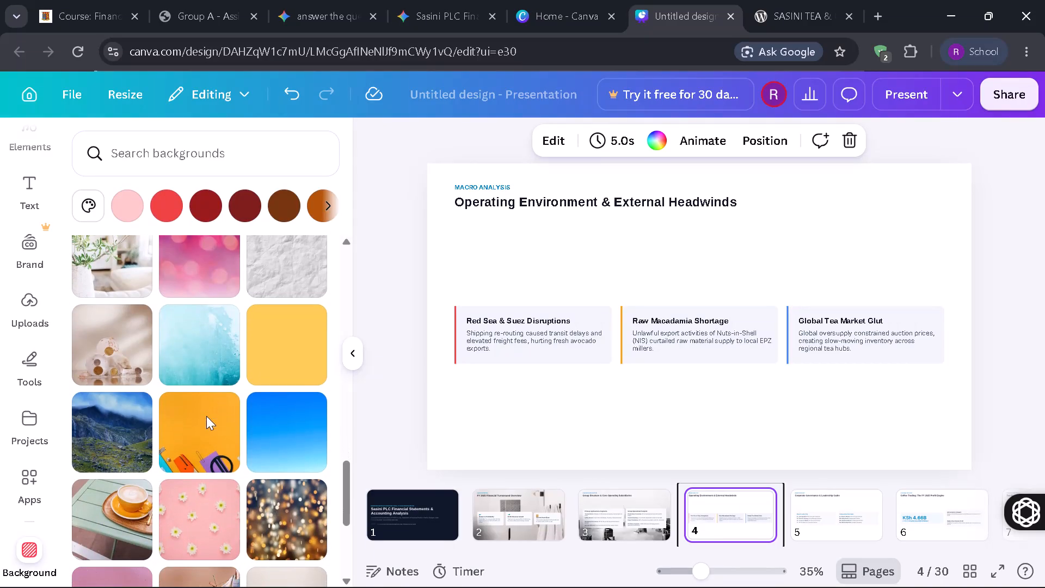
Apply the beige photo of coins embedded in stones as the background of page 4, Operating Environment & External Headwinds.
{"action": "left_click", "coordinate": [119, 350]}
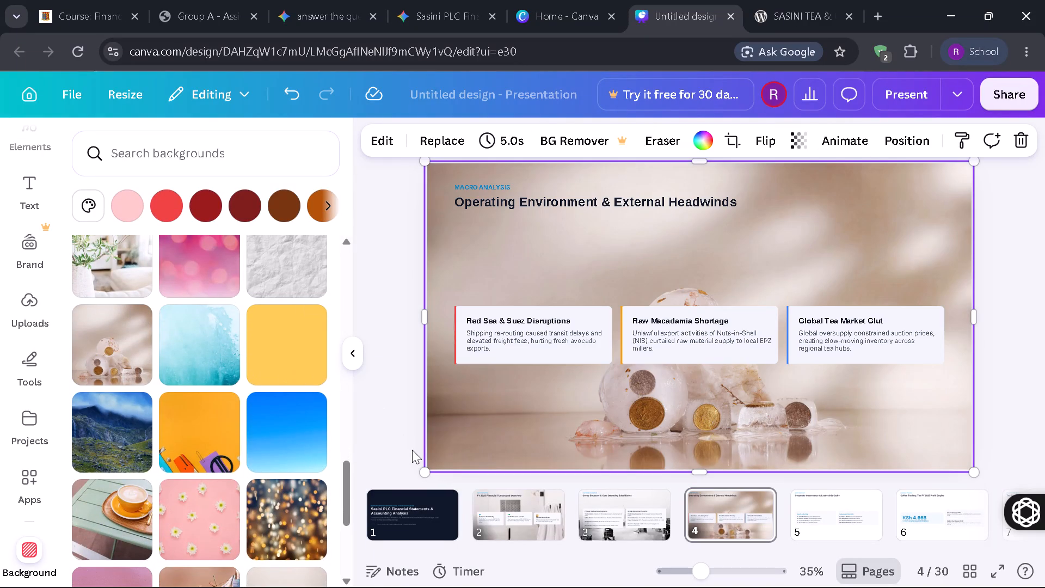
{"action": "left_click", "coordinate": [992, 364]}
Apply the blurred golden lights photo as the background of page 5, Corporate Governance & Leadership Cadre.
{"action": "key", "text": "Right"}
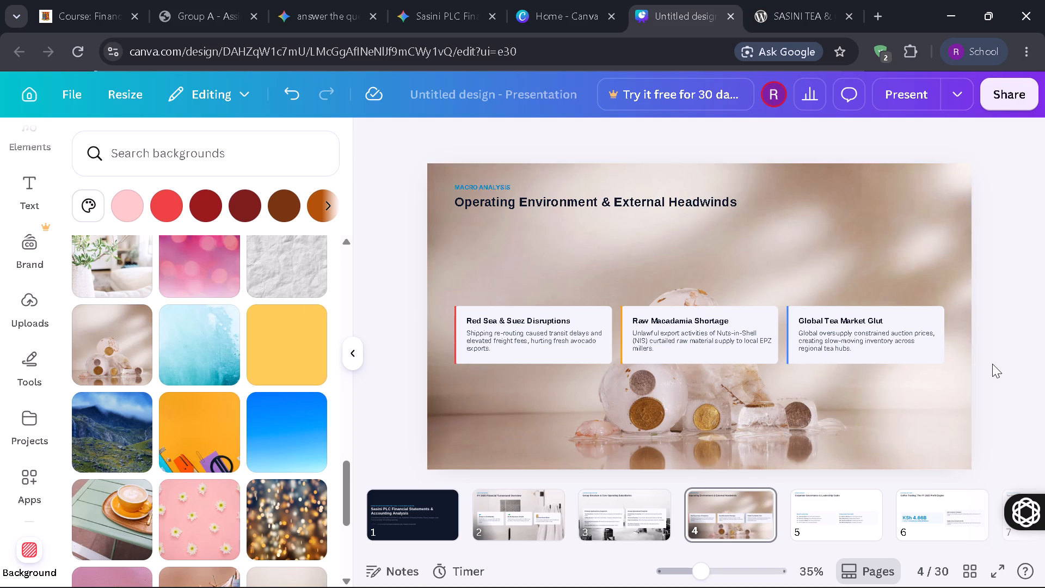
{"action": "scroll", "coordinate": [211, 387], "scroll_direction": "down", "scroll_amount": 1}
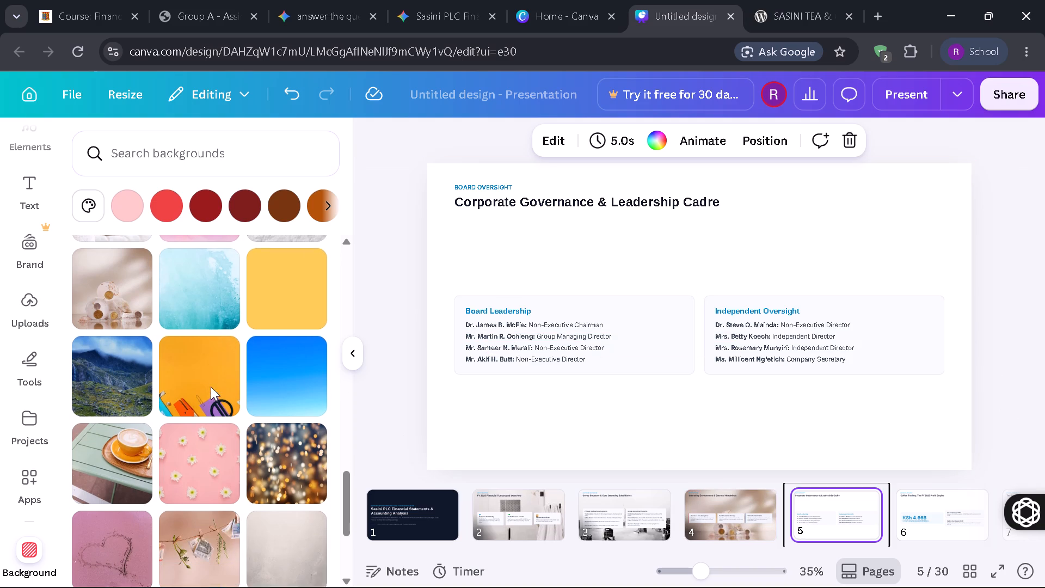
{"action": "scroll", "coordinate": [211, 387], "scroll_direction": "down", "scroll_amount": 1}
{"action": "left_click", "coordinate": [286, 410]}
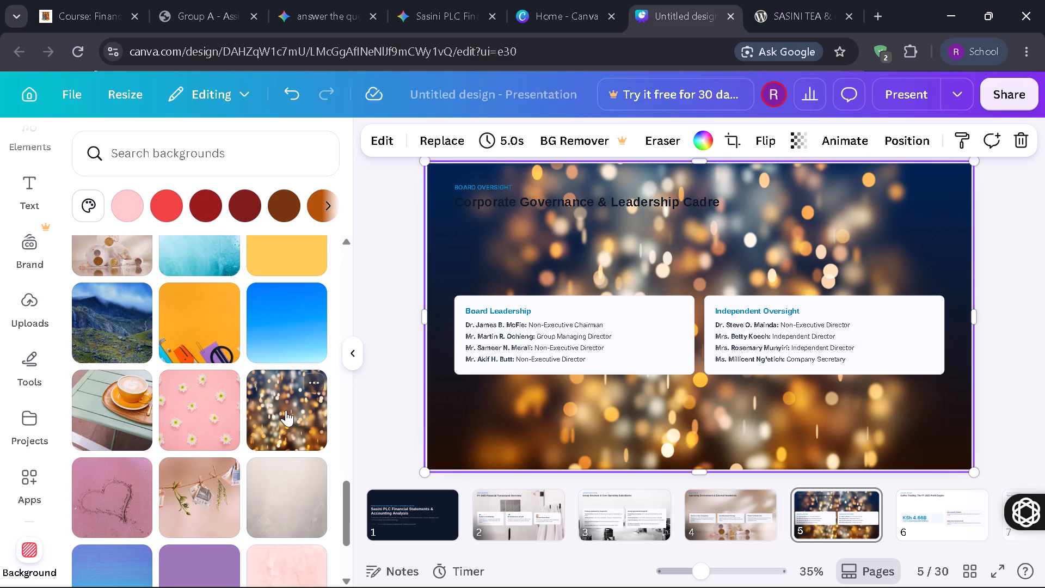
Change the text colour of page 5's title, Corporate Governance & Leadership Cadre, to white (#ffffff).
{"action": "left_click", "coordinate": [572, 199]}
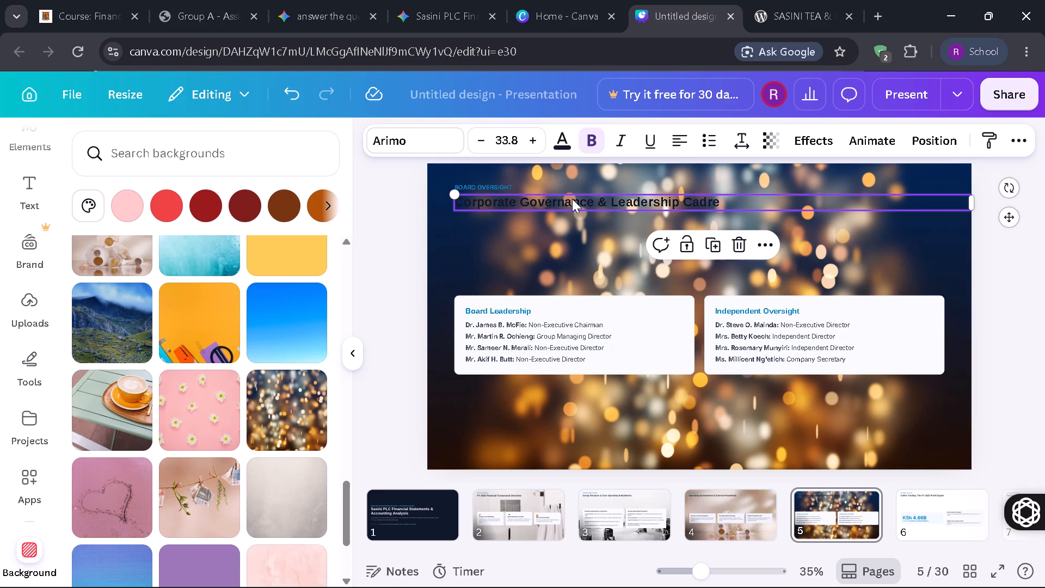
{"action": "left_click", "coordinate": [565, 140]}
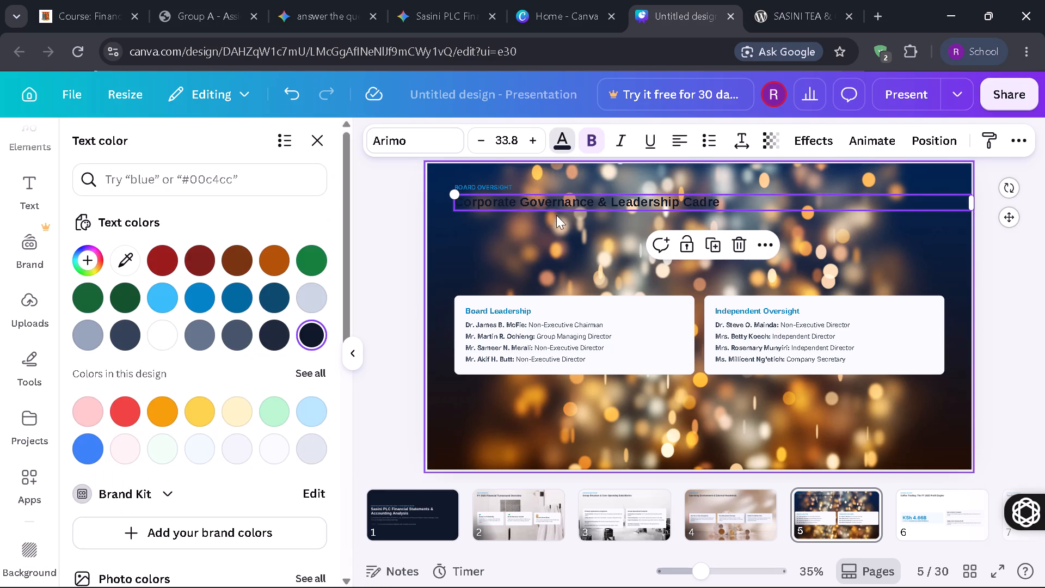
{"action": "left_click", "coordinate": [163, 338]}
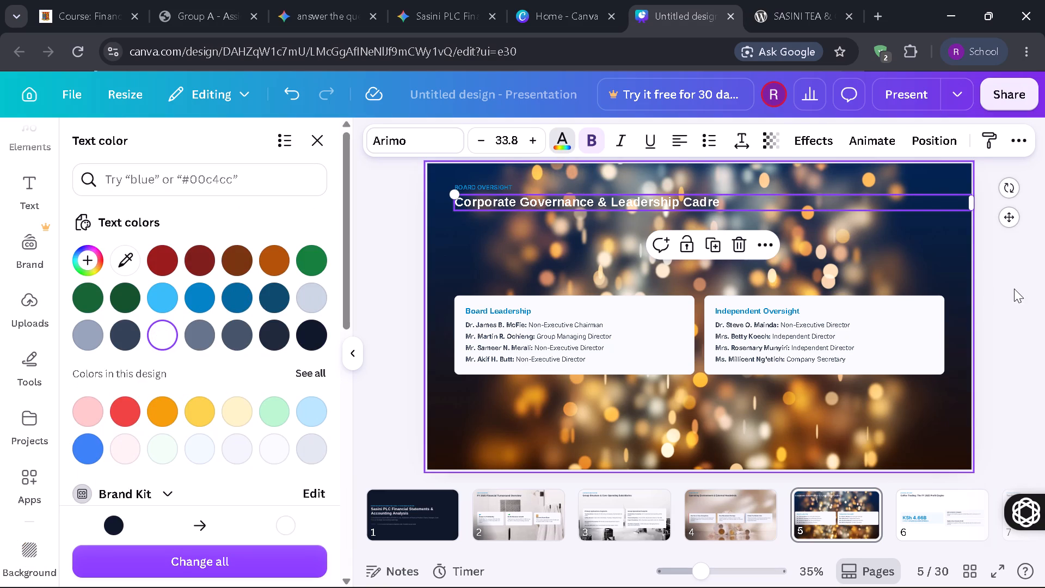
{"action": "left_click", "coordinate": [1014, 289]}
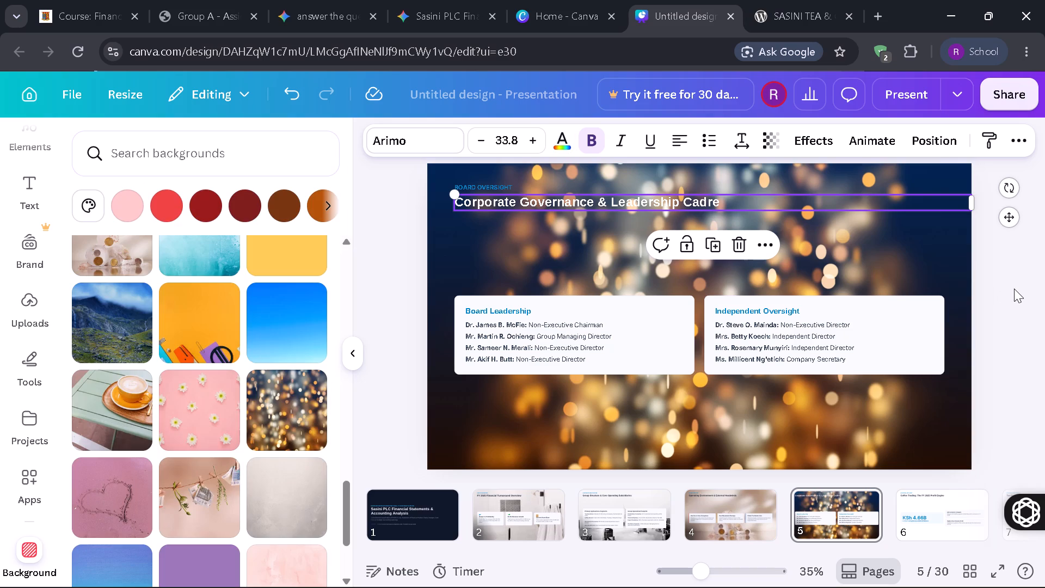
{"action": "left_click", "coordinate": [398, 353]}
Apply the roasted coffee beans photo as the background of page 6, Coffee Trading: The FY 2025 Profit Engine.
{"action": "key", "text": "Right"}
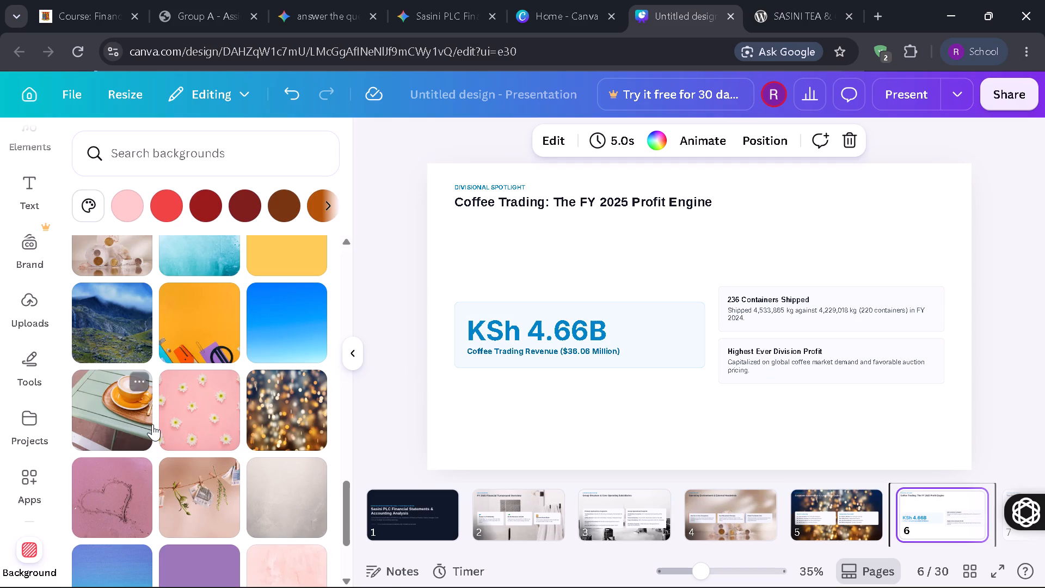
{"action": "scroll", "coordinate": [152, 424], "scroll_direction": "down", "scroll_amount": 3}
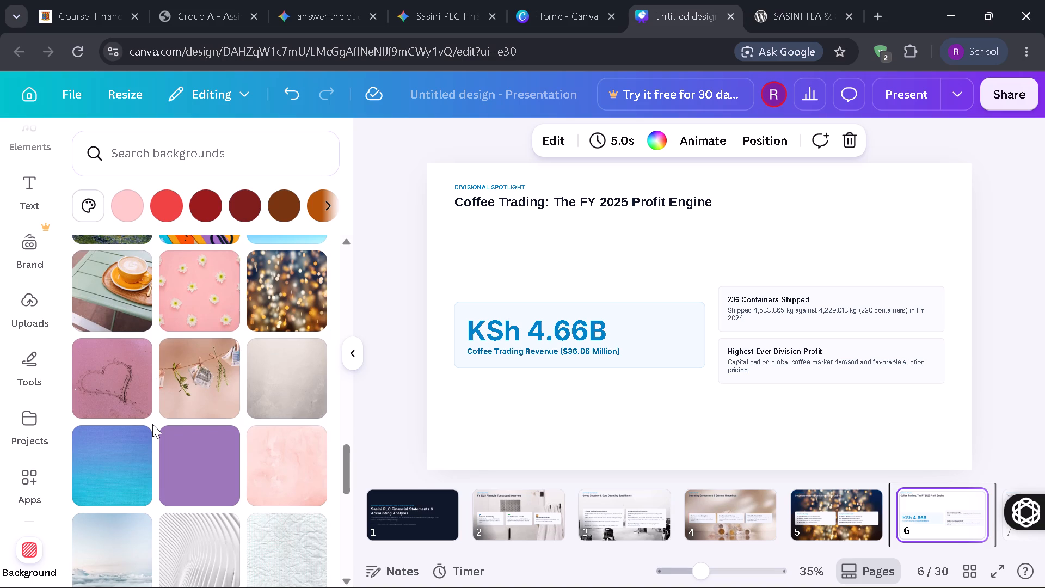
{"action": "scroll", "coordinate": [152, 424], "scroll_direction": "up", "scroll_amount": 8}
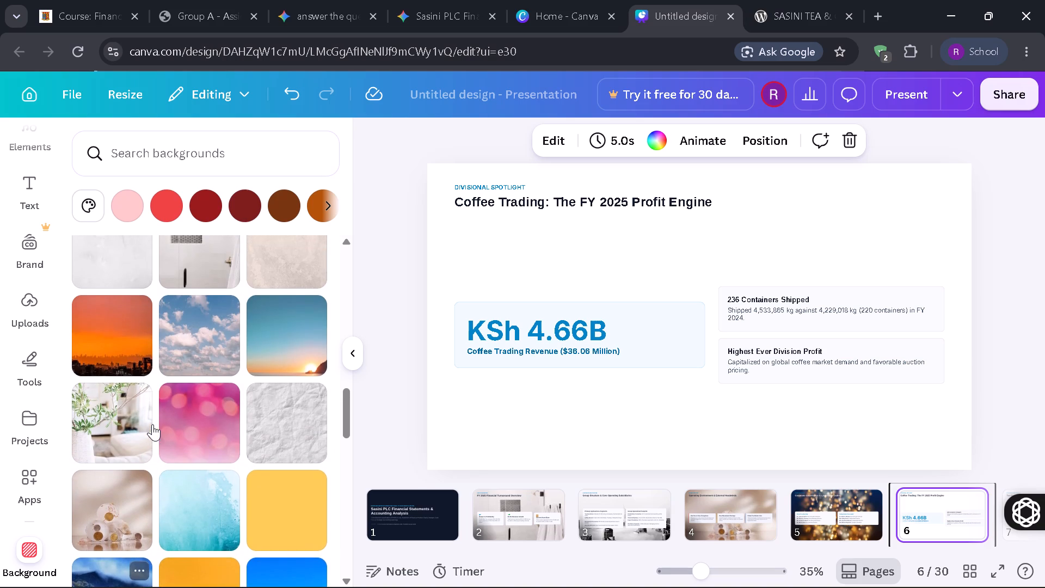
{"action": "scroll", "coordinate": [152, 424], "scroll_direction": "up", "scroll_amount": 4}
{"action": "left_click", "coordinate": [204, 374]}
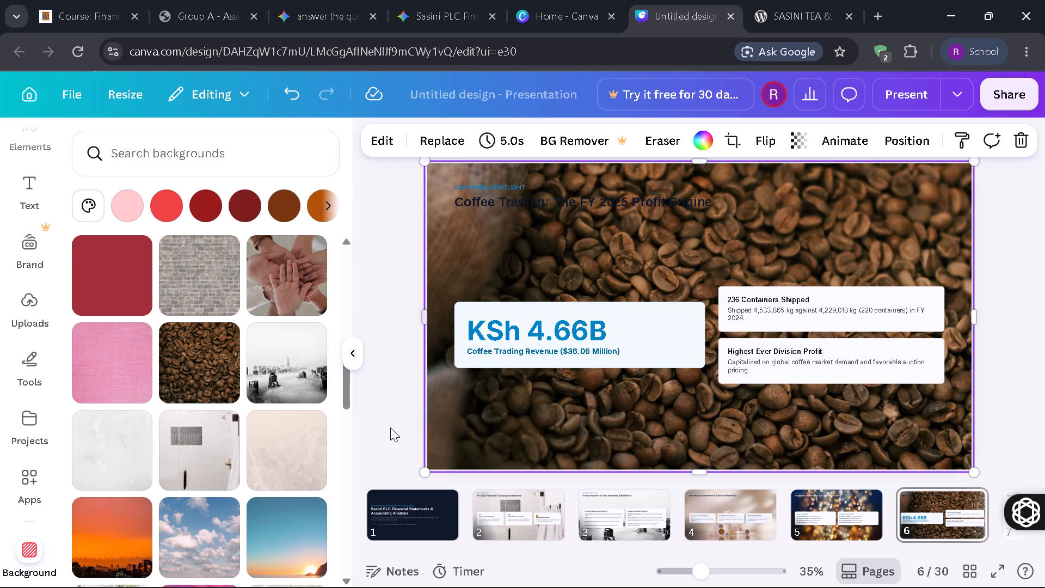
Change the text colour of page 6's title, Coffee Trading: The FY 2025 Profit Engine, to white.
{"action": "left_click", "coordinate": [632, 198]}
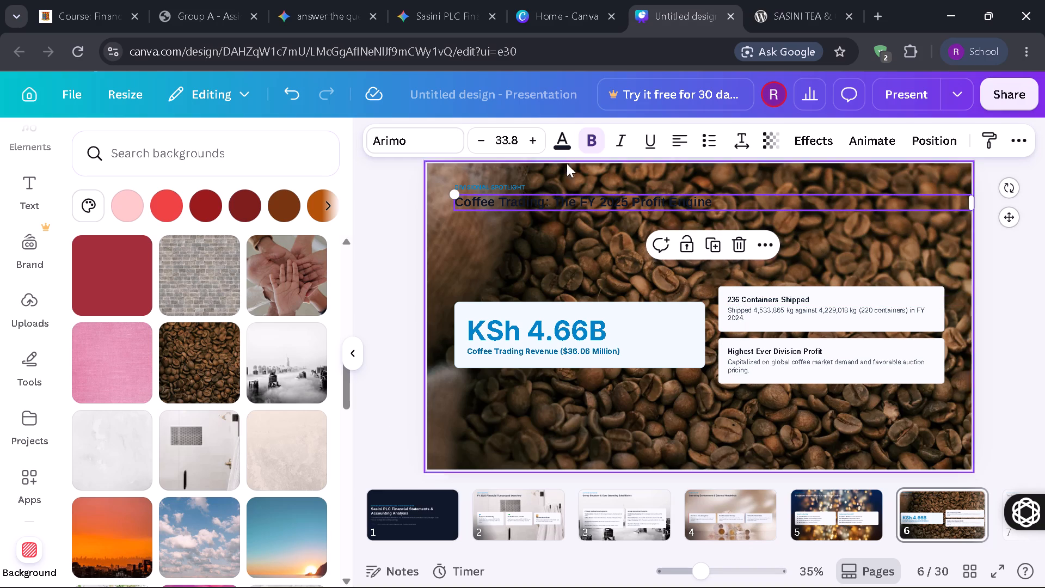
{"action": "left_click", "coordinate": [564, 148]}
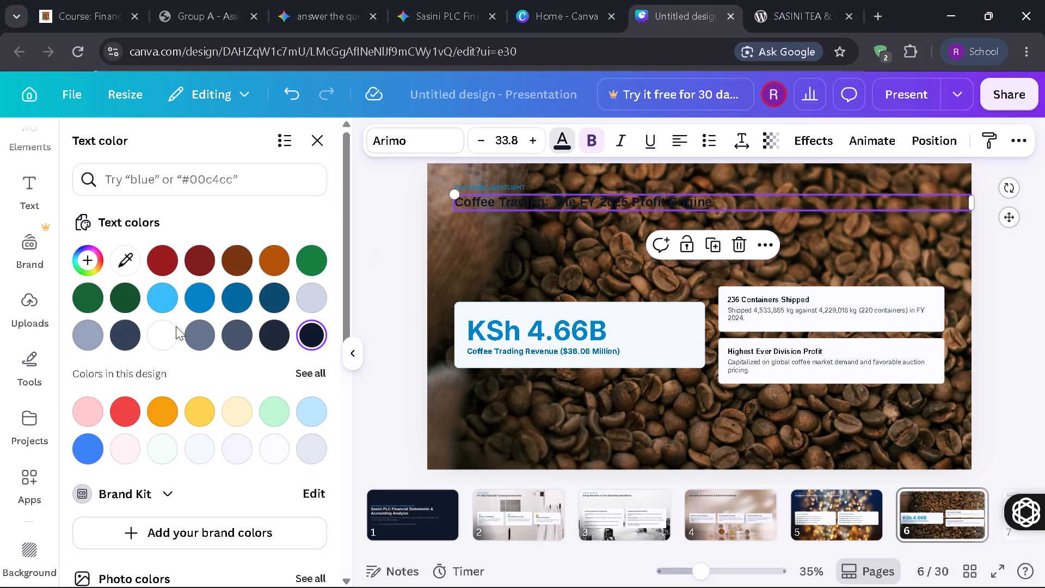
{"action": "left_click", "coordinate": [168, 342]}
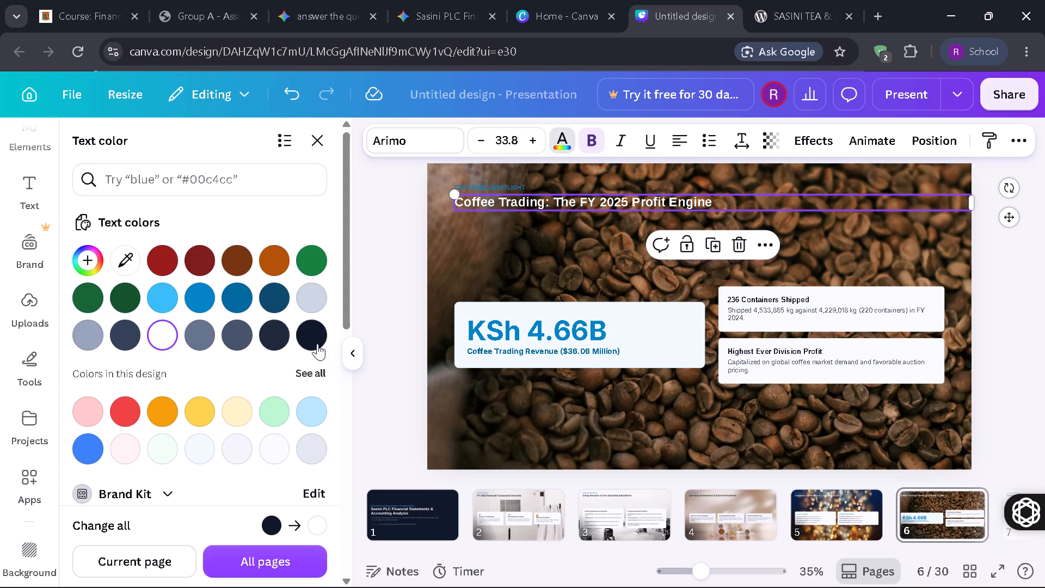
{"action": "left_click", "coordinate": [389, 355]}
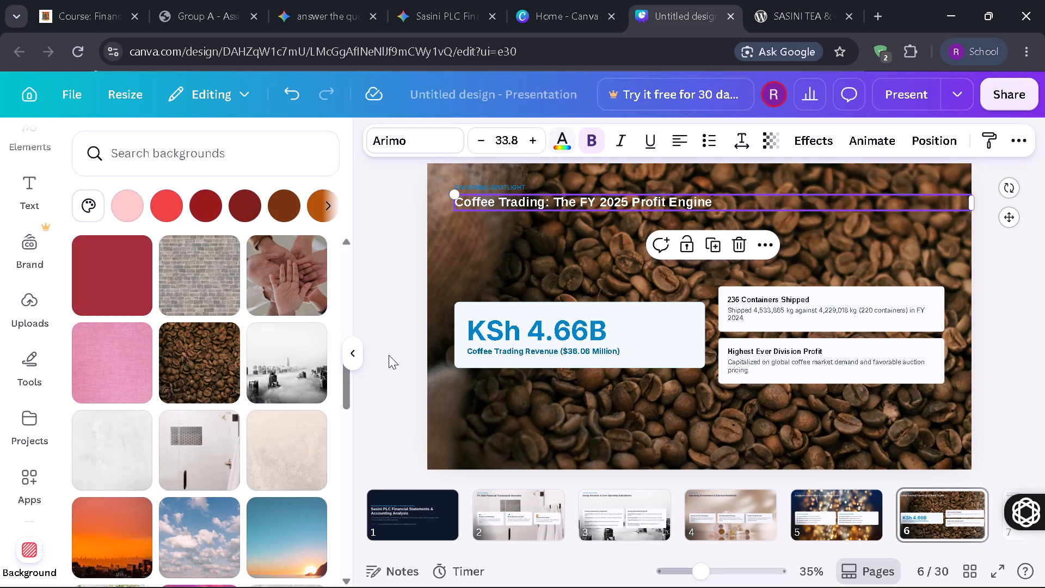
{"action": "left_click", "coordinate": [389, 355]}
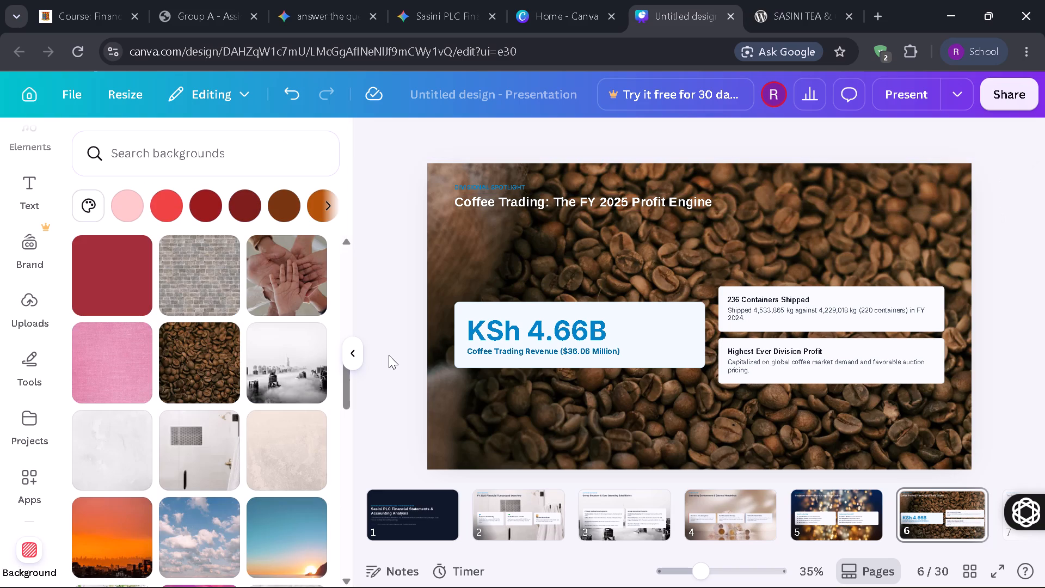
Apply the photo of an orange coffee cup on a green table as the background of page 7, Tea Division: Operational Overhaul & Breakeven.
{"action": "key", "text": "Right"}
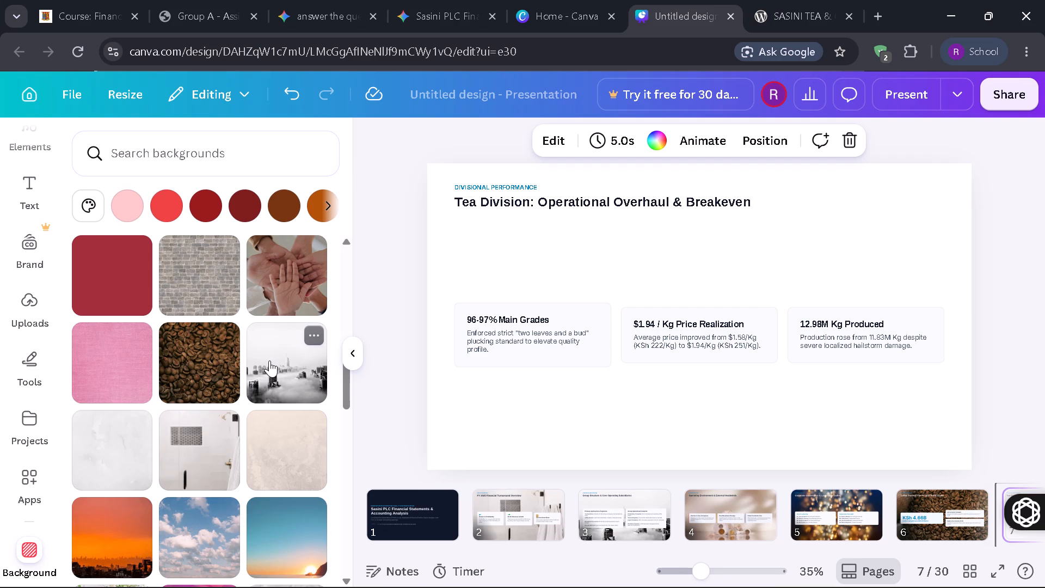
{"action": "scroll", "coordinate": [218, 424], "scroll_direction": "down", "scroll_amount": 2}
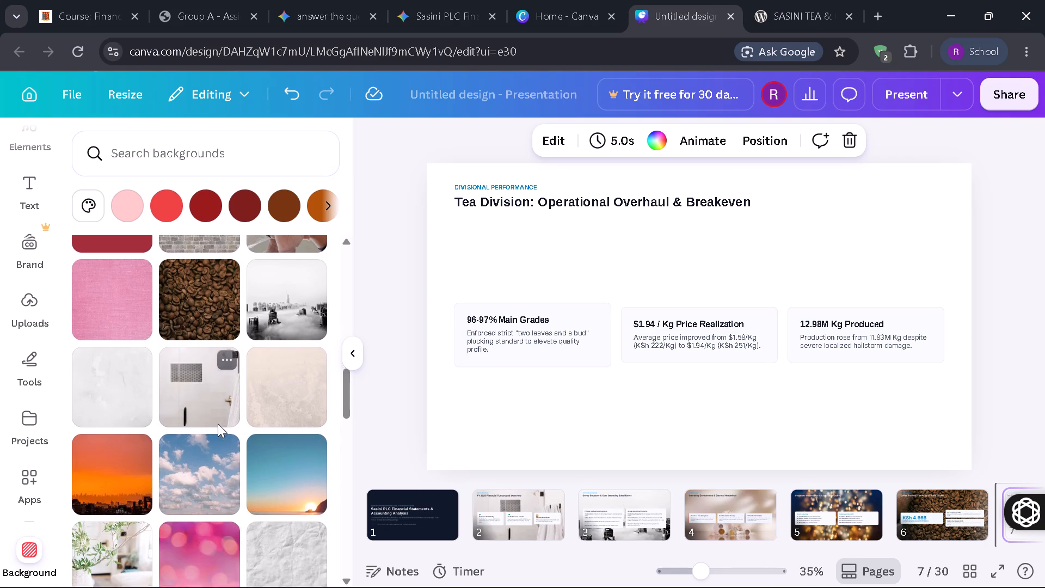
{"action": "scroll", "coordinate": [218, 424], "scroll_direction": "down", "scroll_amount": 6}
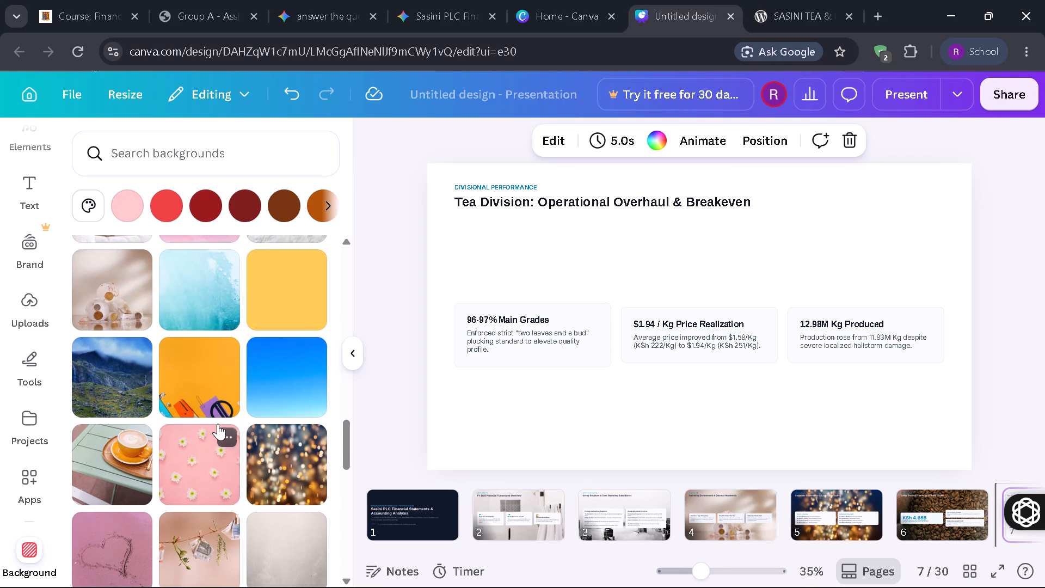
{"action": "scroll", "coordinate": [218, 424], "scroll_direction": "down", "scroll_amount": 1}
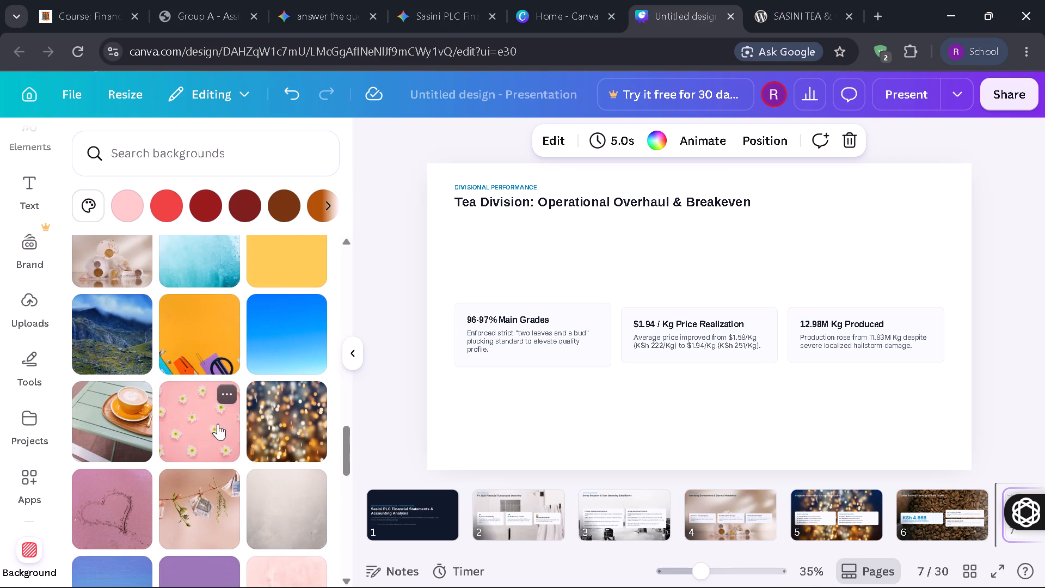
{"action": "left_click", "coordinate": [106, 415]}
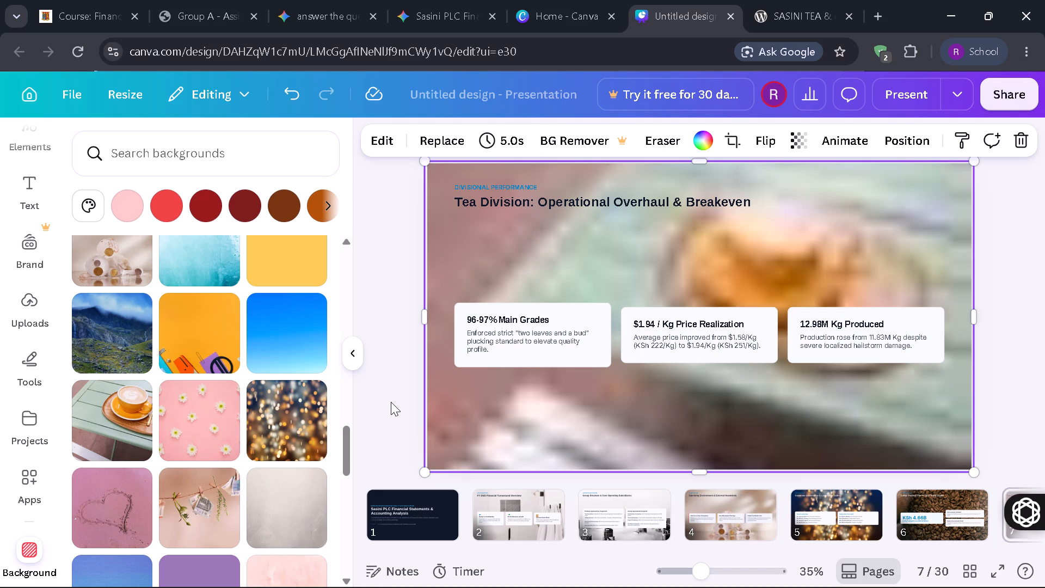
{"action": "left_click", "coordinate": [391, 402]}
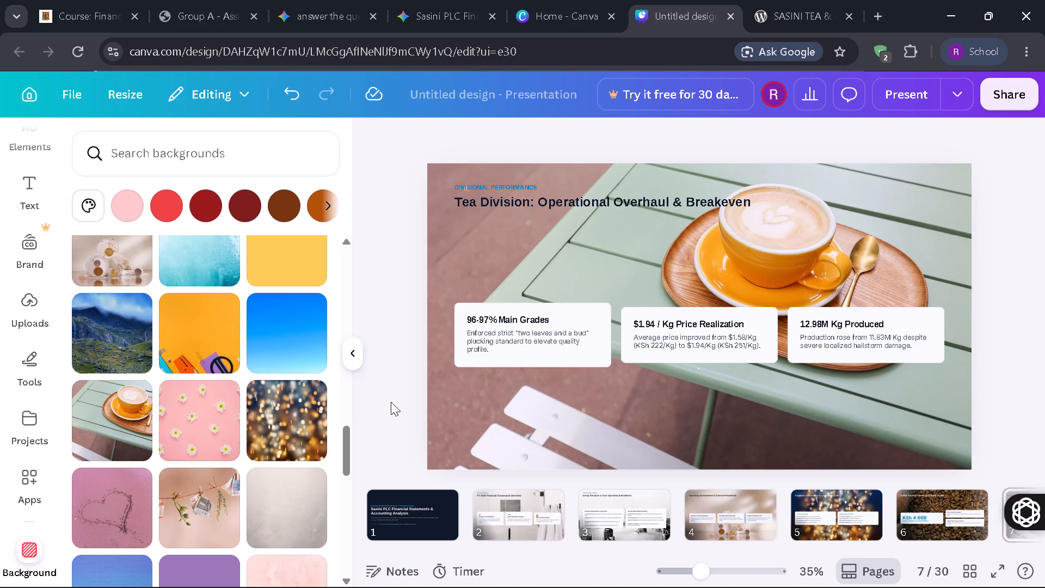
Apply the pale blue sky above clouds photo as the background of page 8, Coffee Estates: Realizations vs Weather & Sector Reforms.
{"action": "key", "text": "Right"}
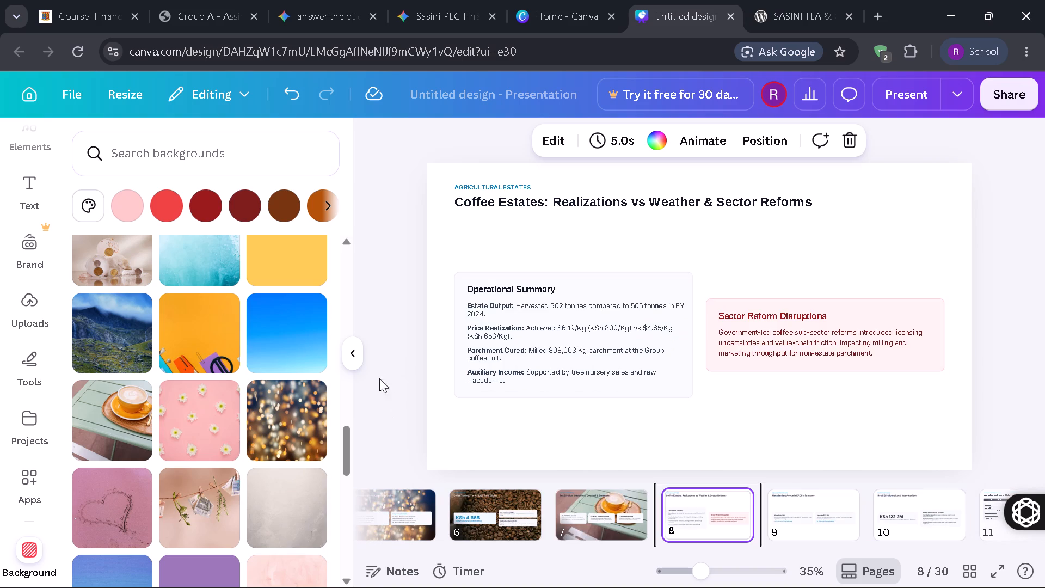
{"action": "scroll", "coordinate": [203, 371], "scroll_direction": "down", "scroll_amount": 5}
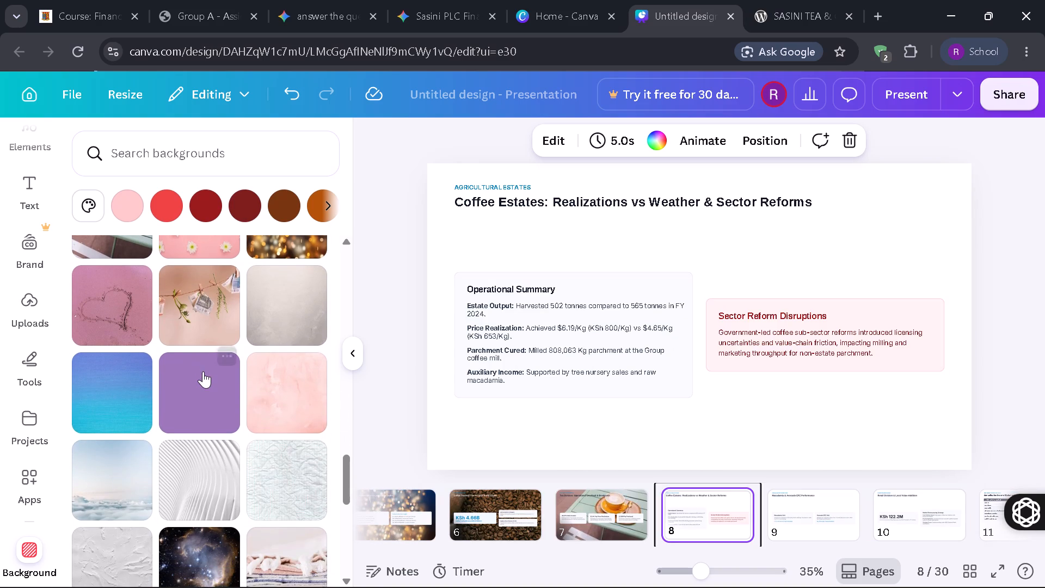
{"action": "scroll", "coordinate": [203, 371], "scroll_direction": "down", "scroll_amount": 5}
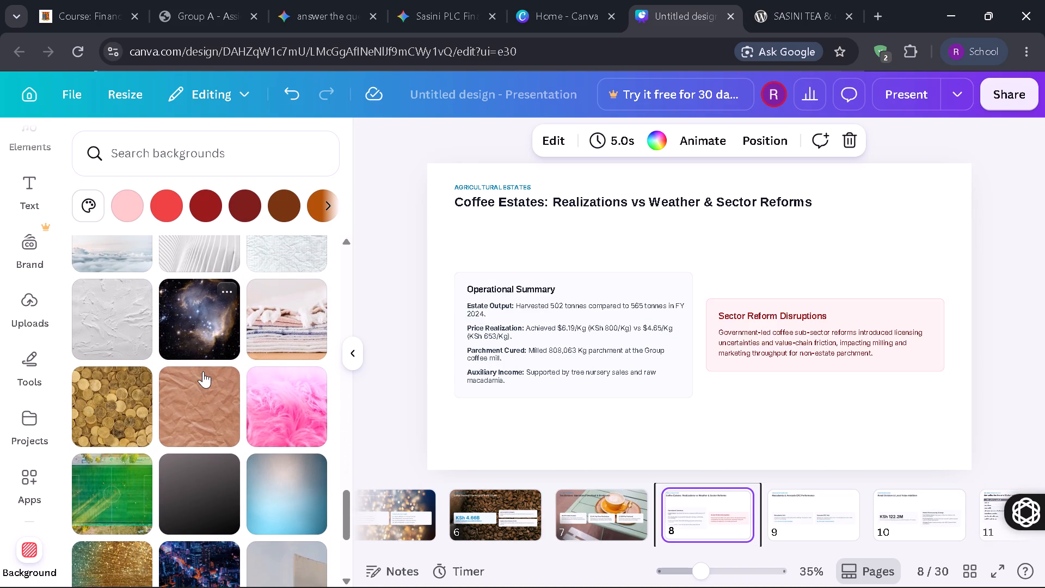
{"action": "scroll", "coordinate": [203, 371], "scroll_direction": "down", "scroll_amount": 1}
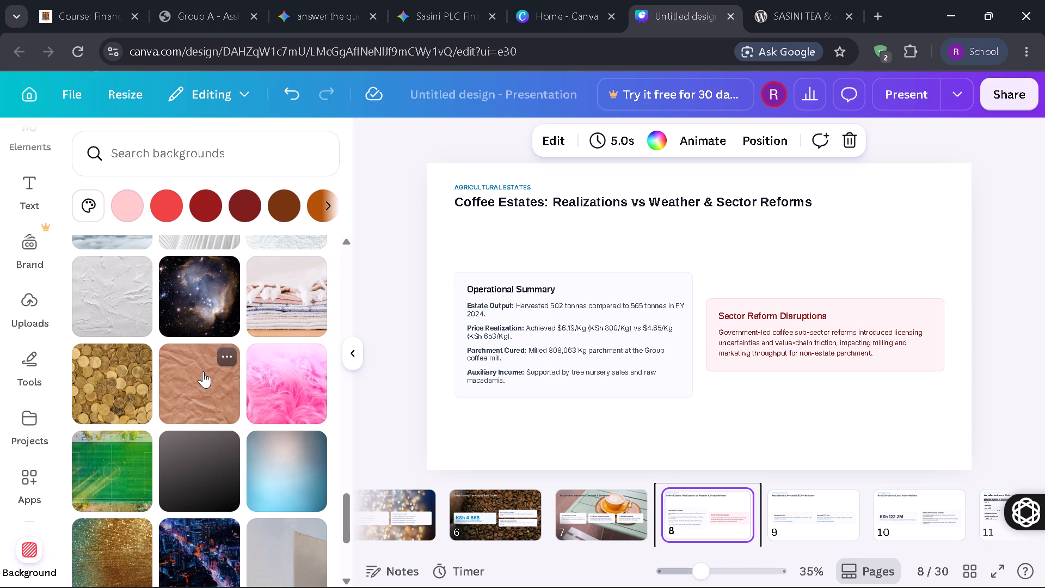
{"action": "scroll", "coordinate": [203, 371], "scroll_direction": "down", "scroll_amount": 3}
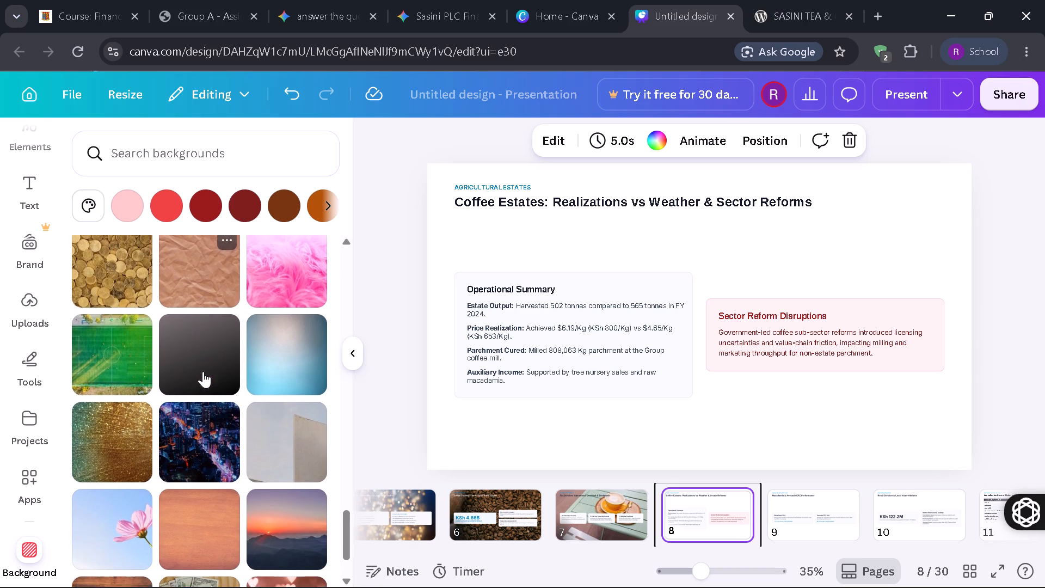
{"action": "scroll", "coordinate": [203, 371], "scroll_direction": "down", "scroll_amount": 4}
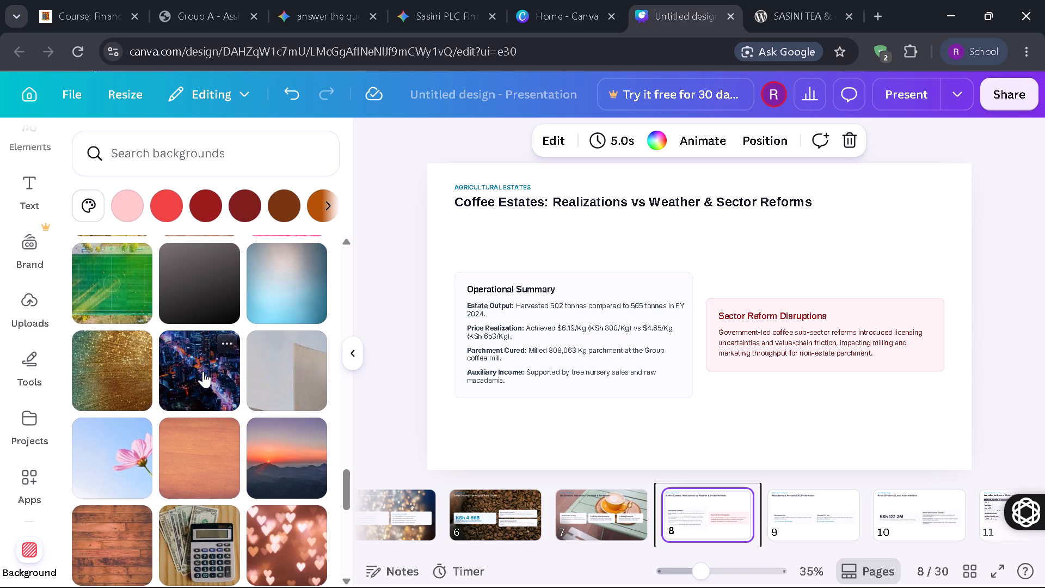
{"action": "scroll", "coordinate": [203, 371], "scroll_direction": "up", "scroll_amount": 3}
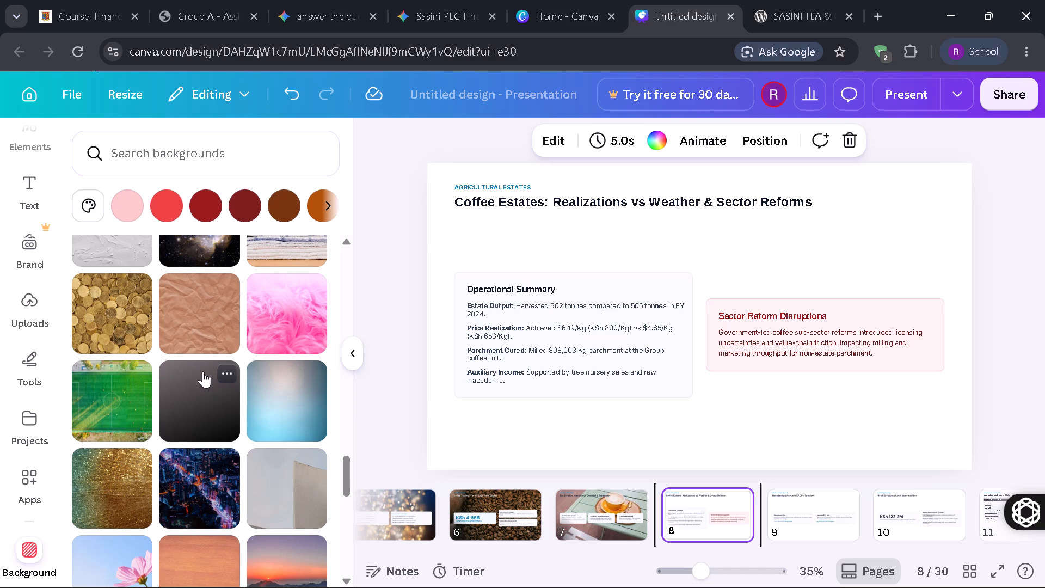
{"action": "scroll", "coordinate": [203, 371], "scroll_direction": "up", "scroll_amount": 5}
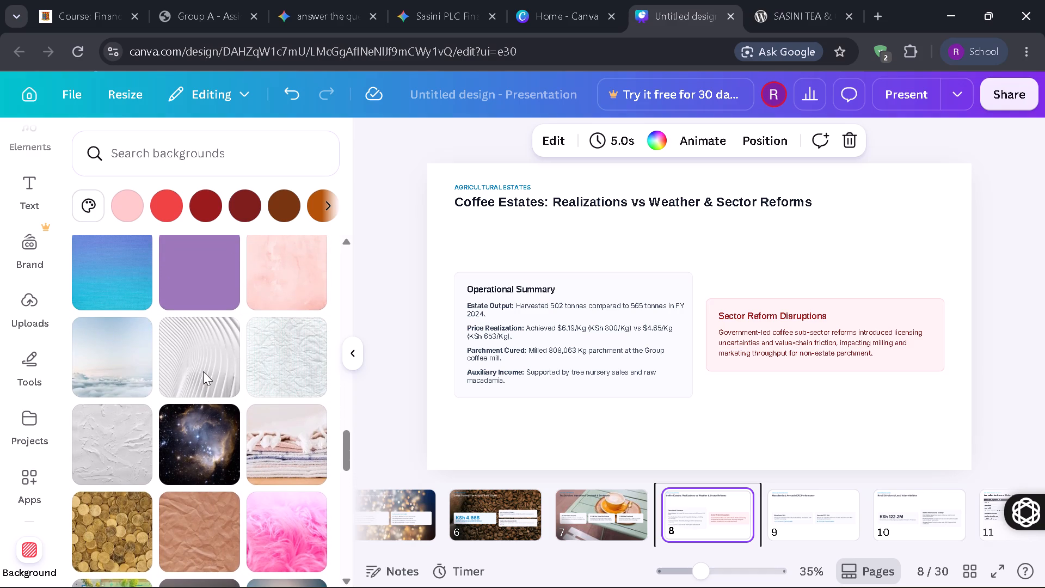
{"action": "scroll", "coordinate": [203, 371], "scroll_direction": "up", "scroll_amount": 1}
{"action": "left_click", "coordinate": [99, 363]}
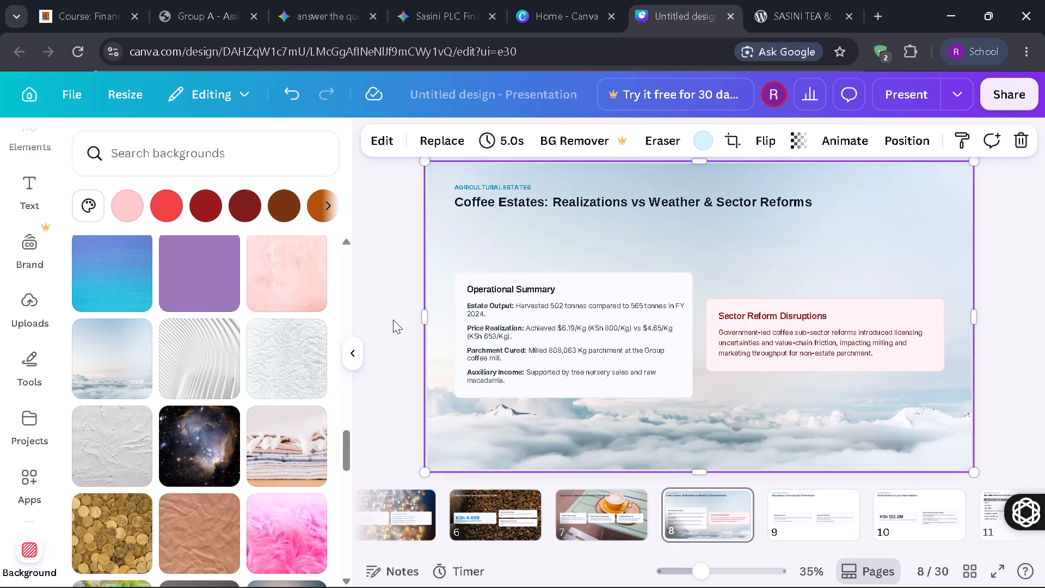
{"action": "left_click", "coordinate": [393, 320]}
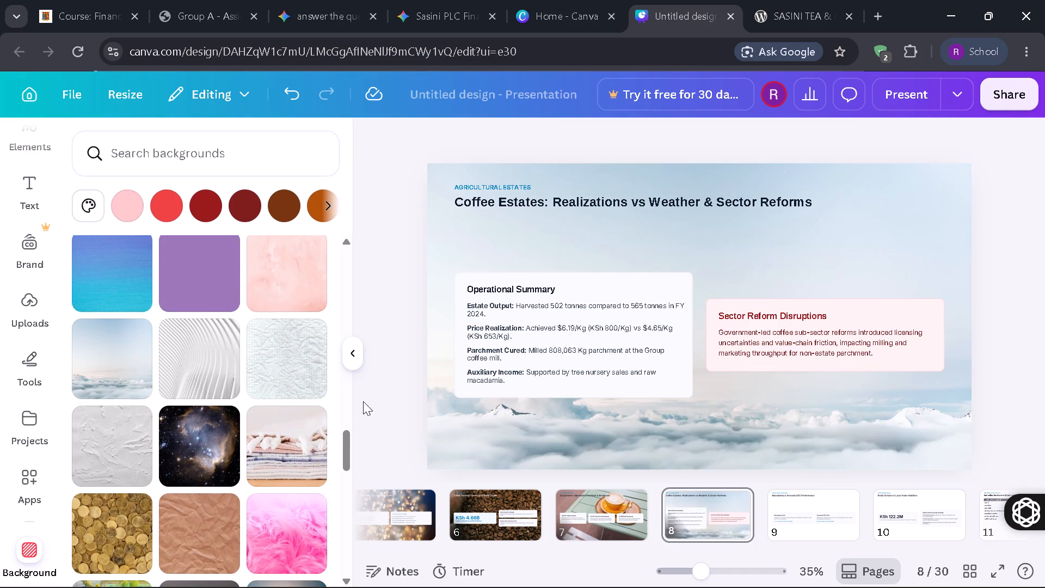
Apply the photo of pink flowers under a blue sky as the background of page 9, Macadamia & Avocado EPZ Performance.
{"action": "key", "text": "Right"}
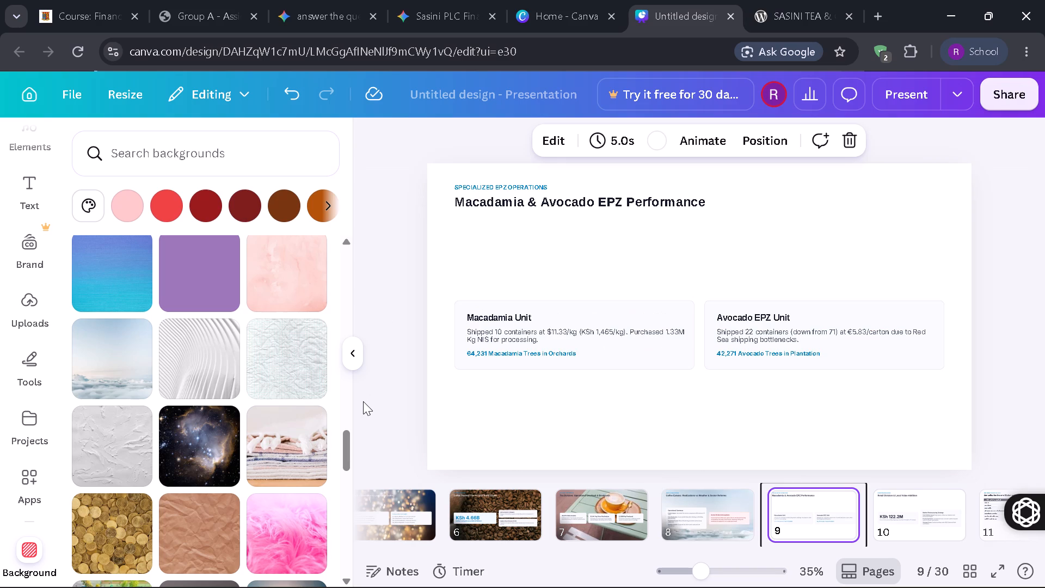
{"action": "scroll", "coordinate": [214, 362], "scroll_direction": "down", "scroll_amount": 7}
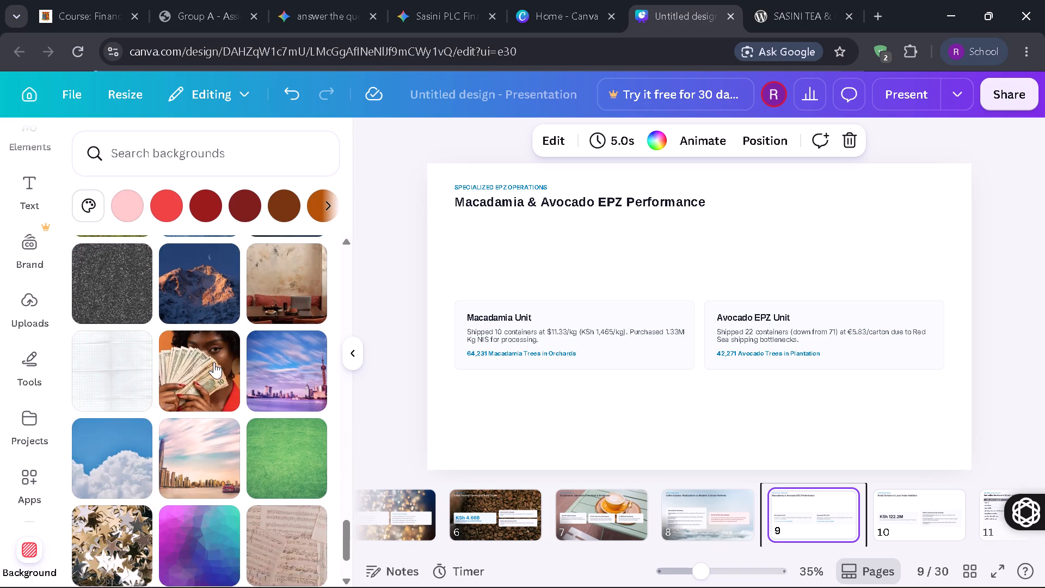
{"action": "scroll", "coordinate": [214, 362], "scroll_direction": "up", "scroll_amount": 1}
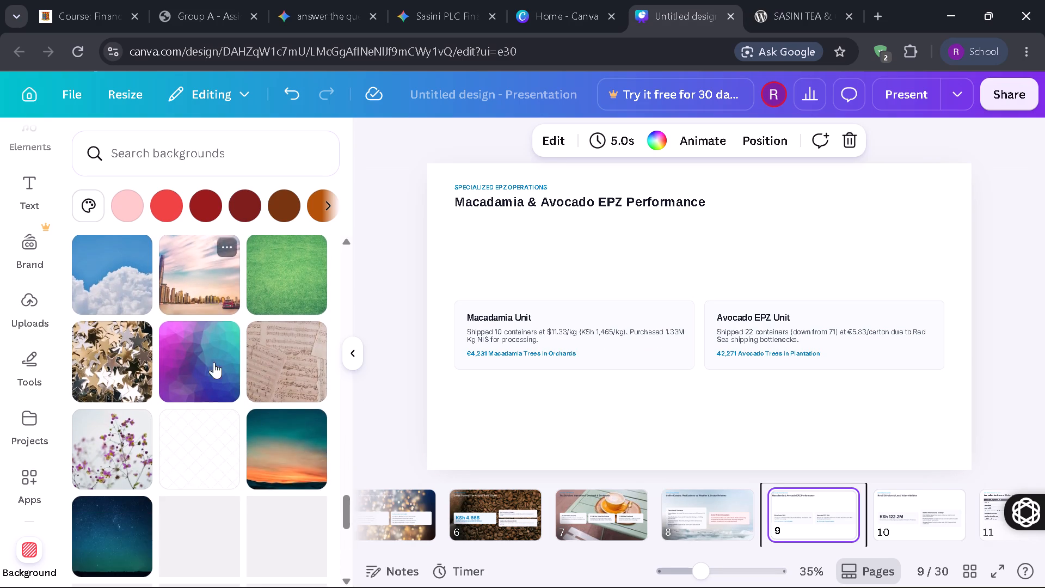
{"action": "scroll", "coordinate": [214, 362], "scroll_direction": "up", "scroll_amount": 2}
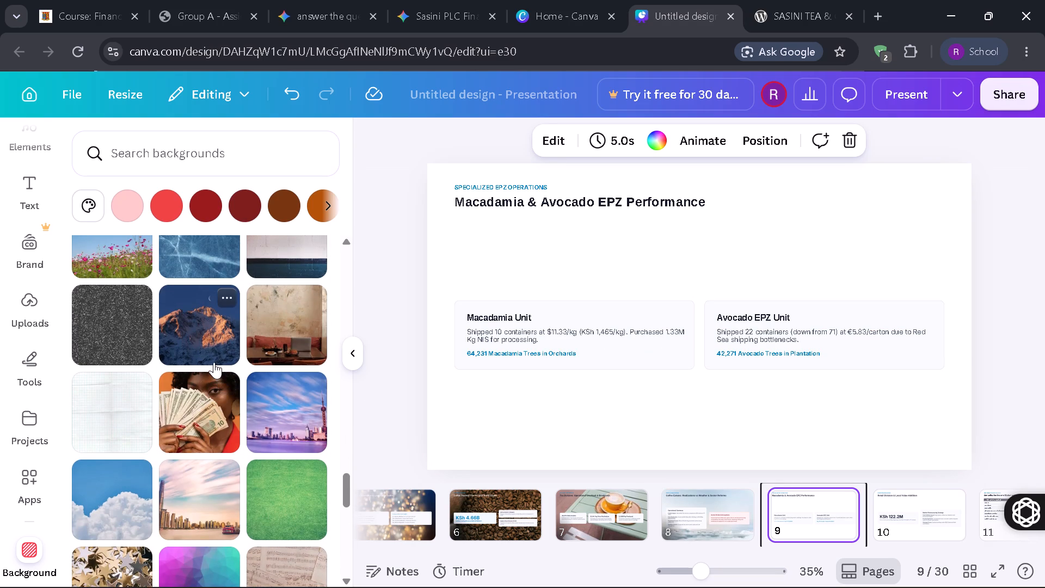
{"action": "scroll", "coordinate": [214, 362], "scroll_direction": "right", "scroll_amount": 2}
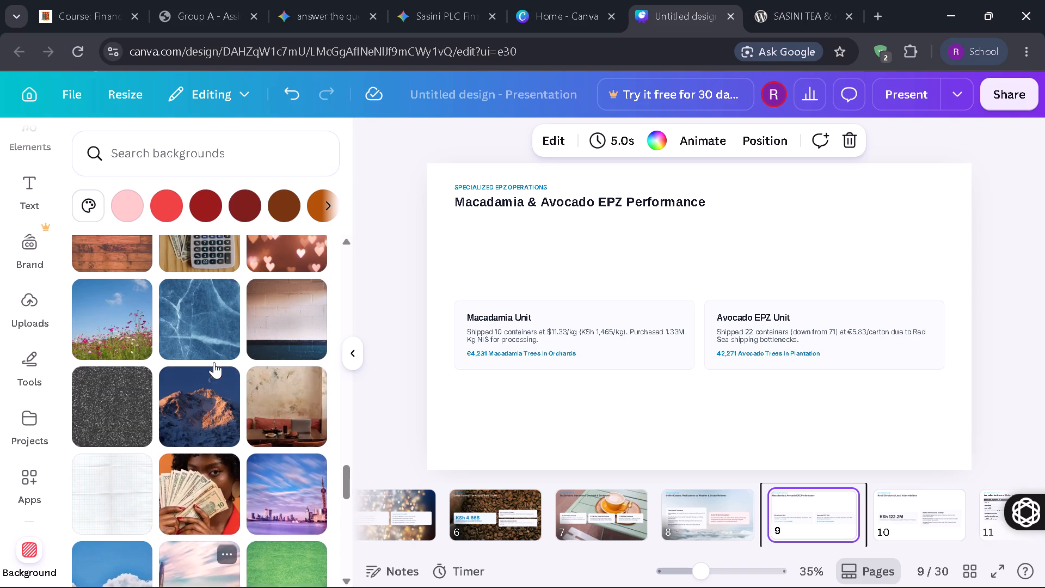
{"action": "scroll", "coordinate": [214, 362], "scroll_direction": "up", "scroll_amount": 2}
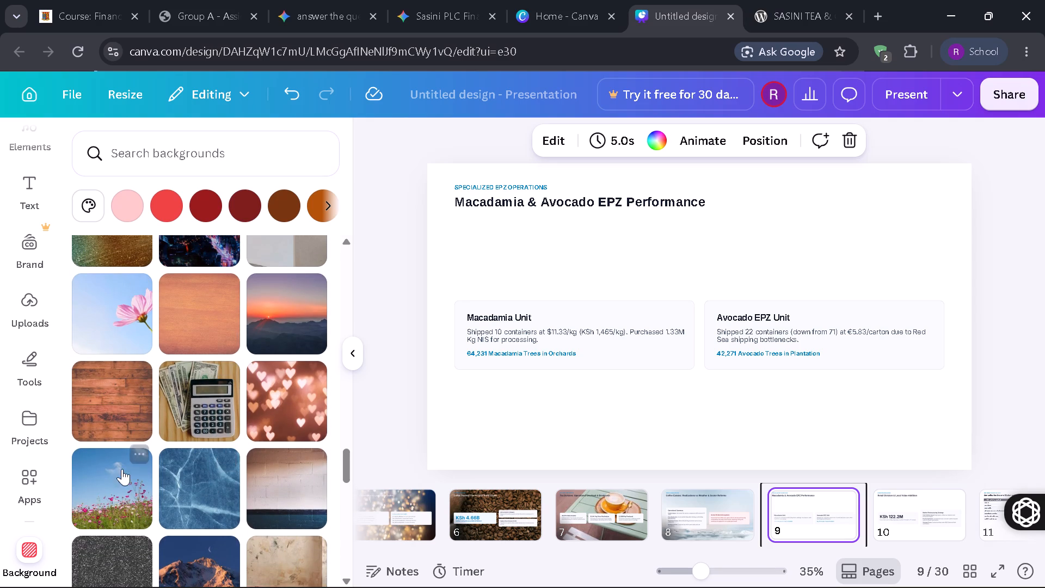
{"action": "left_click", "coordinate": [112, 479]}
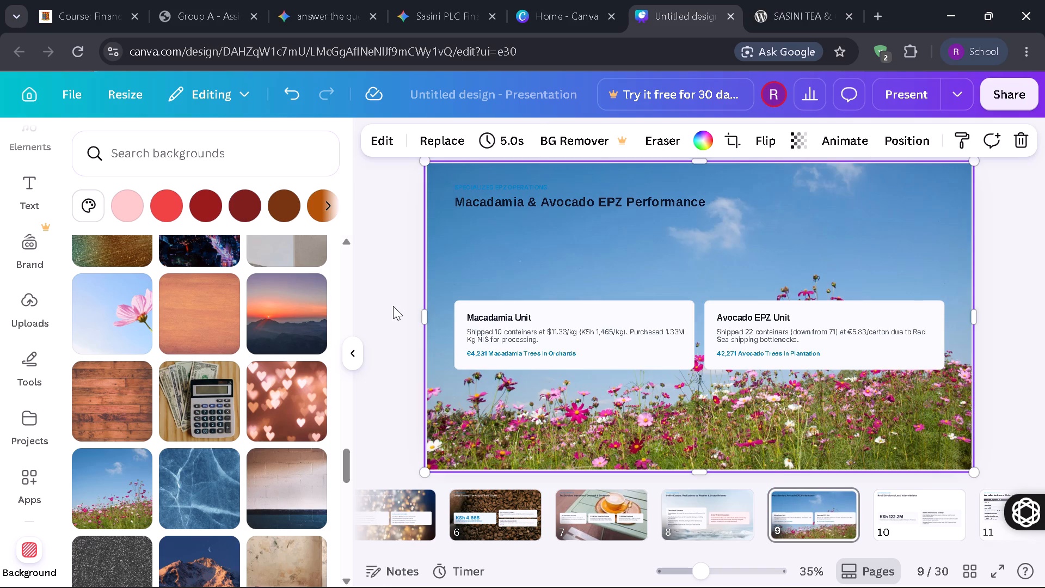
{"action": "left_click", "coordinate": [393, 306]}
Apply the orange sunset over dark mountains photo as the background of page 10, Retail Division & Local Value-Addition.
{"action": "key", "text": "Right"}
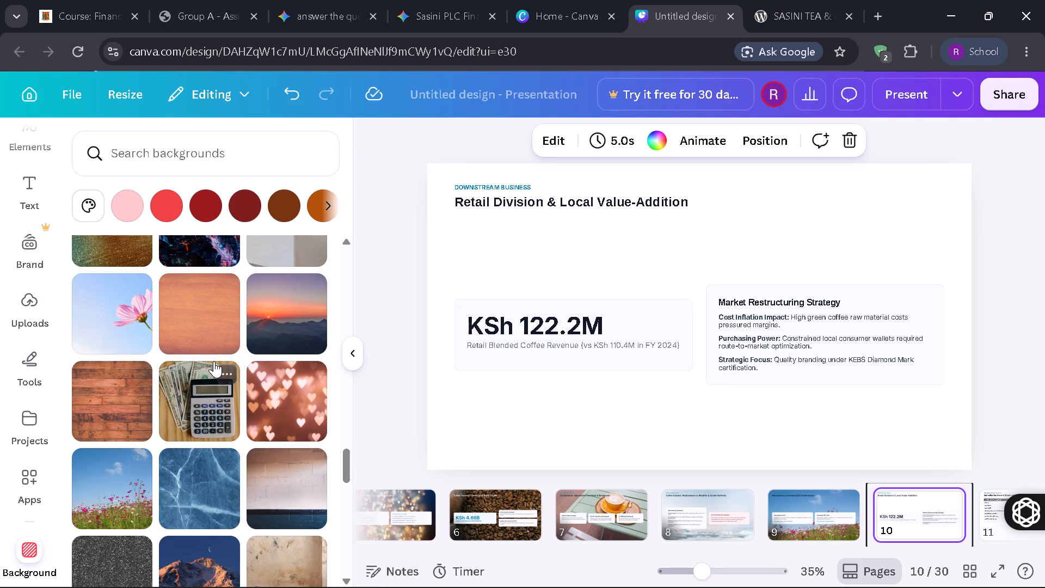
{"action": "left_click", "coordinate": [271, 302]}
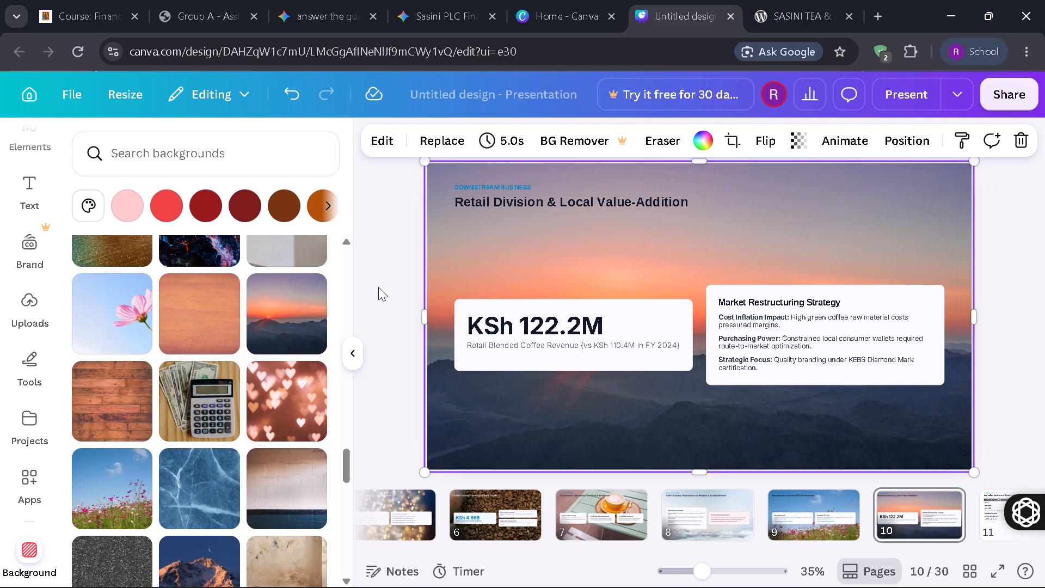
Apply the photo of a calculator and dollar bills as the background of page 11, Consolidated Income Statement Summary.
{"action": "key", "text": "Right"}
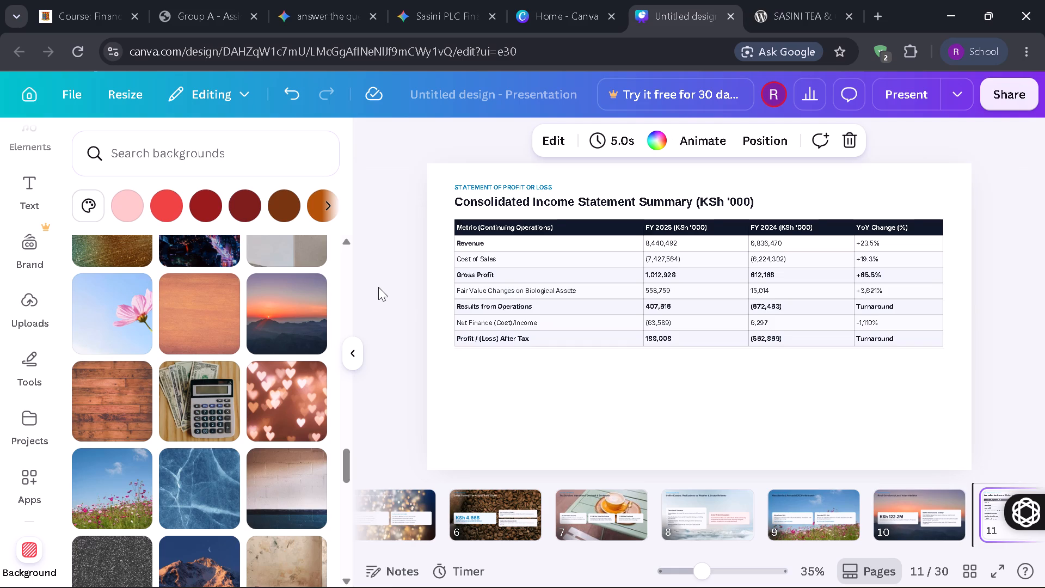
{"action": "left_click", "coordinate": [207, 388]}
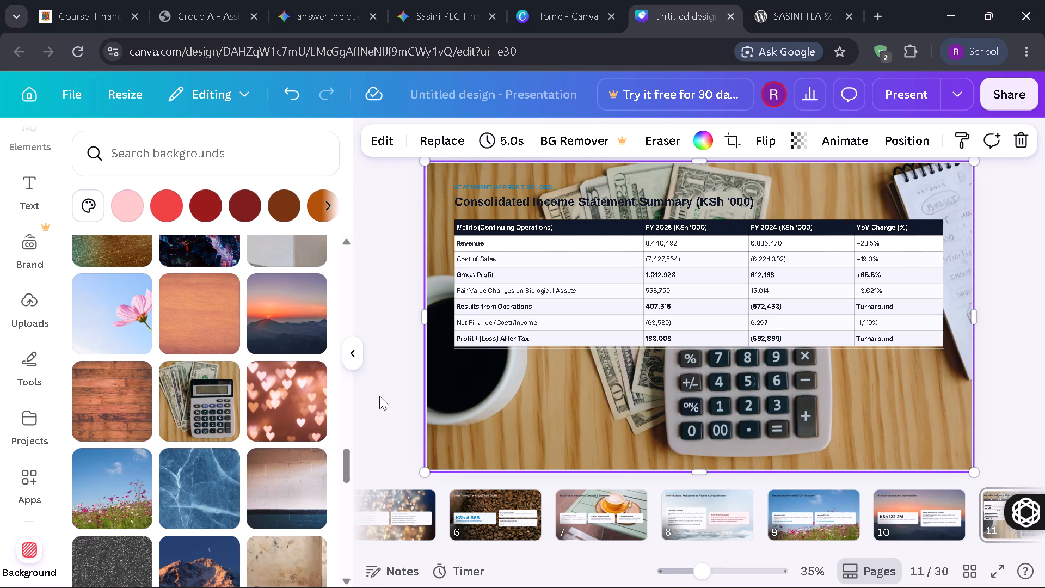
{"action": "left_click", "coordinate": [379, 396]}
Apply the painted brick wall photo with a dark blue base as the background of page 12, Segmental Revenue Breakdown.
{"action": "scroll", "coordinate": [198, 354], "scroll_direction": "down", "scroll_amount": 1}
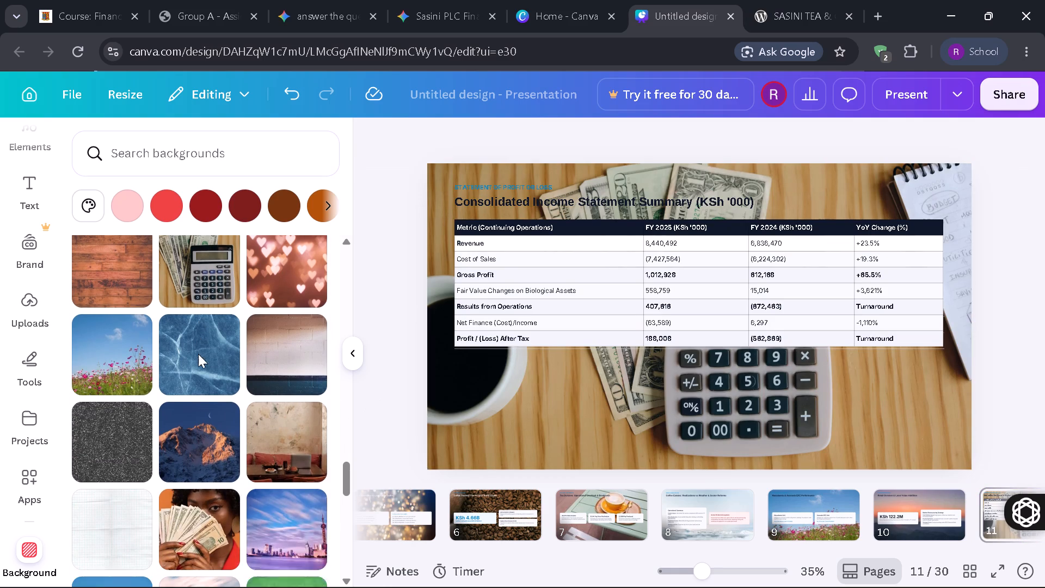
{"action": "scroll", "coordinate": [198, 354], "scroll_direction": "down", "scroll_amount": 2}
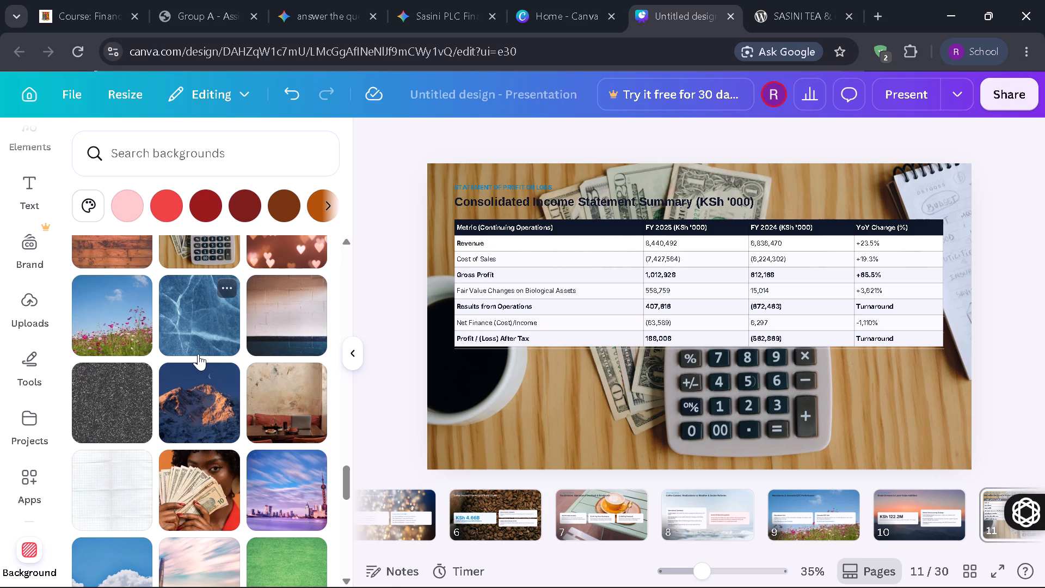
{"action": "key", "text": "Right"}
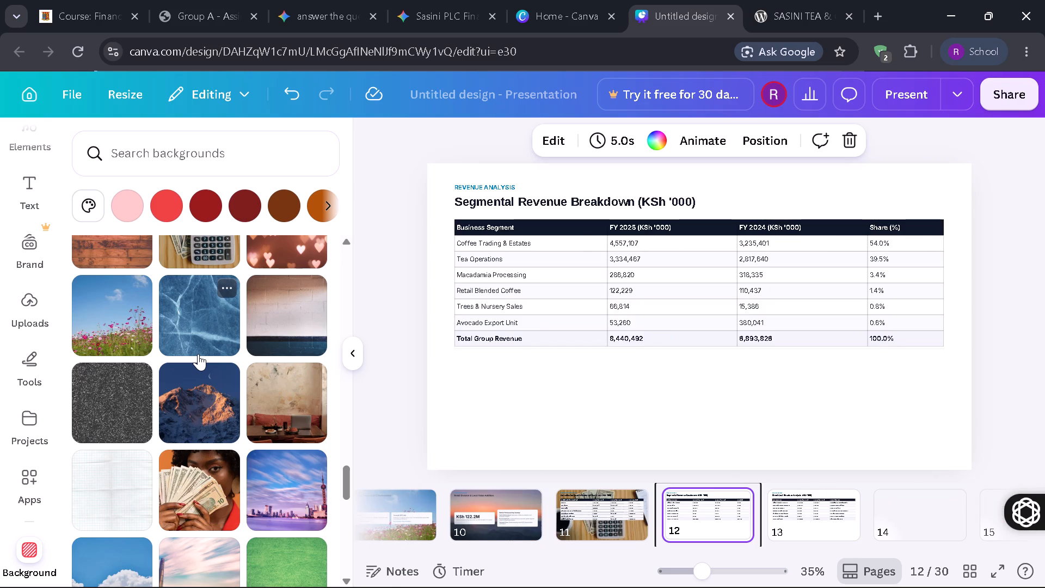
{"action": "left_click", "coordinate": [281, 322]}
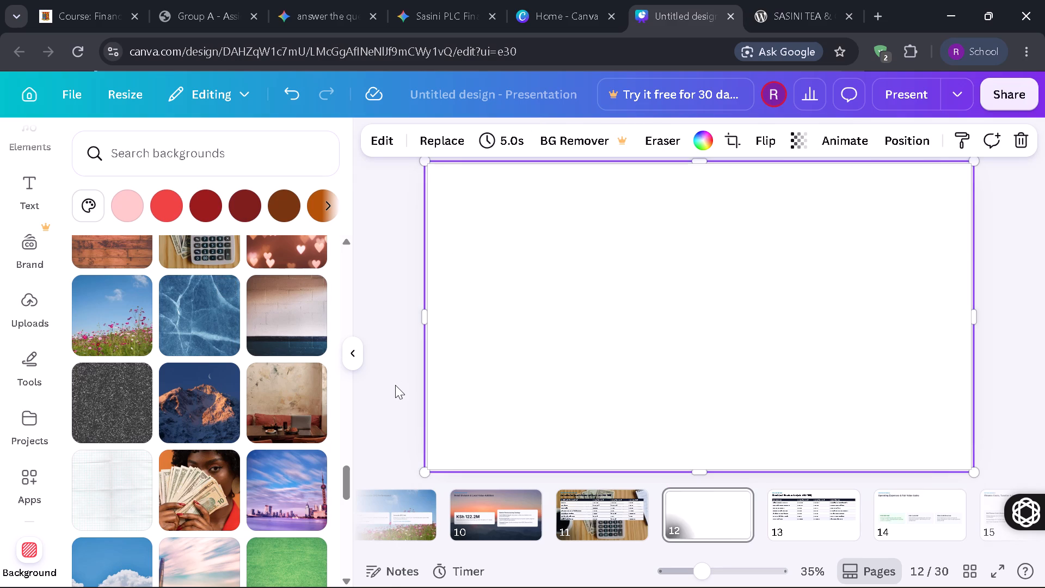
{"action": "left_click", "coordinate": [395, 385]}
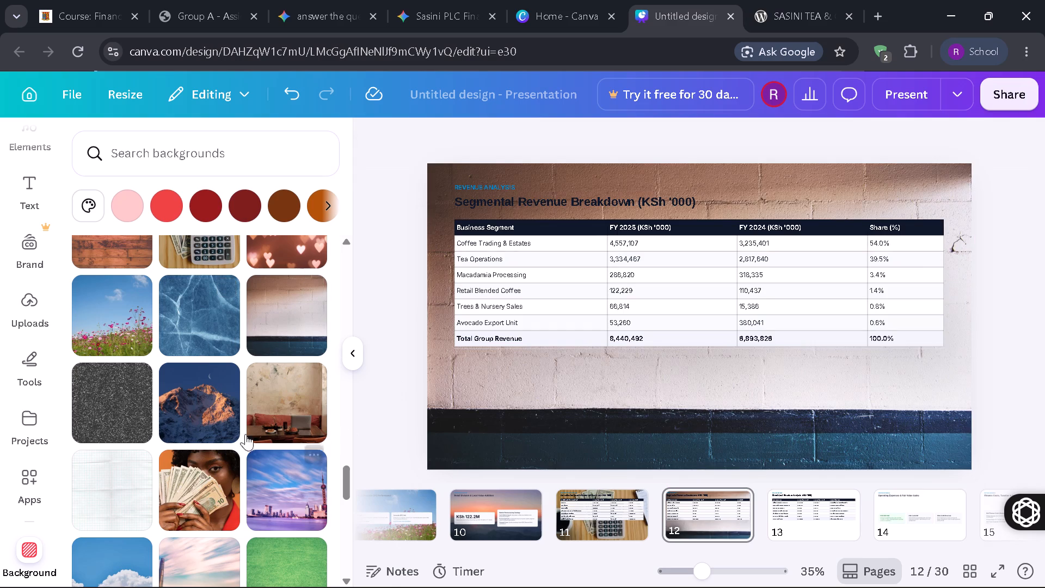
Apply the photo of a woman holding fanned banknotes as the background of page 13, Direct Cost Structure Analysis.
{"action": "scroll", "coordinate": [230, 424], "scroll_direction": "down", "scroll_amount": 1}
{"action": "key", "text": "Right"}
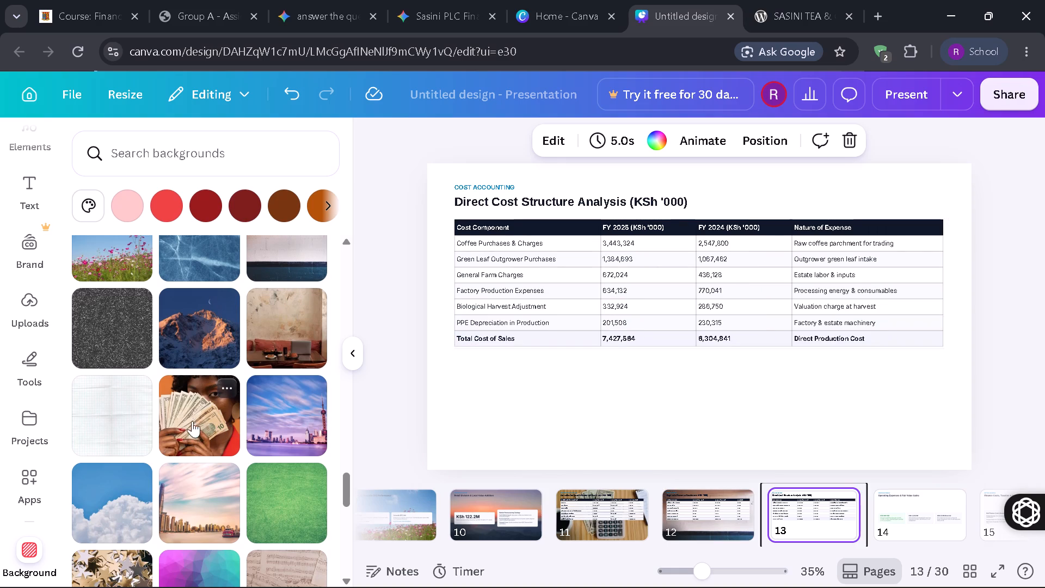
{"action": "left_click", "coordinate": [199, 407]}
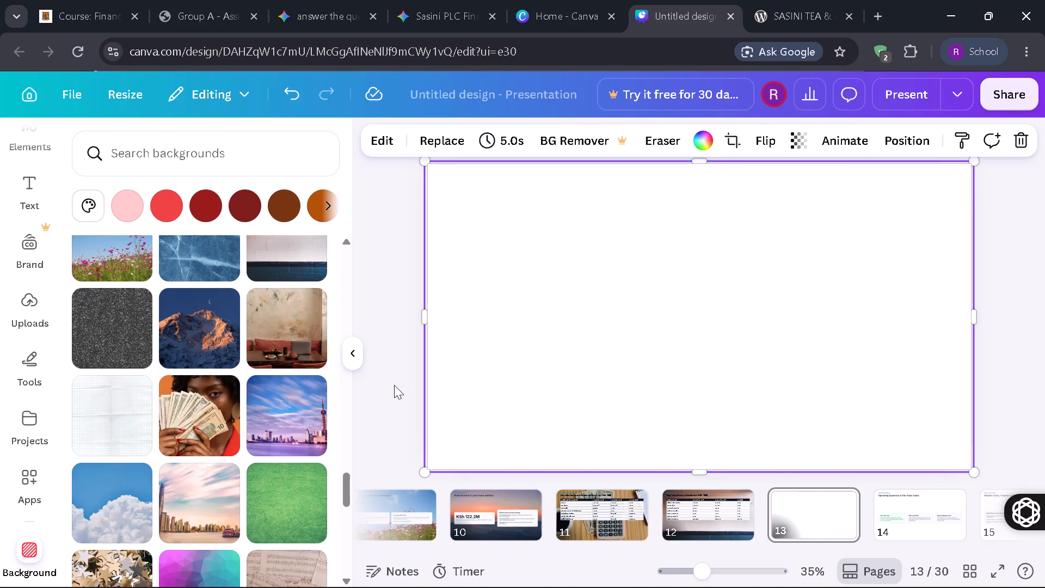
{"action": "left_click", "coordinate": [394, 385]}
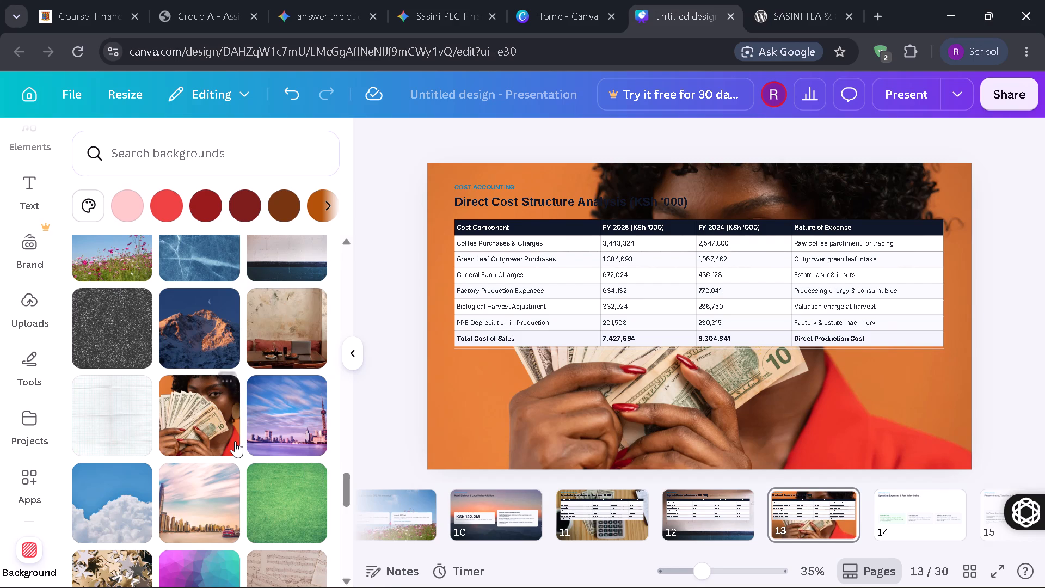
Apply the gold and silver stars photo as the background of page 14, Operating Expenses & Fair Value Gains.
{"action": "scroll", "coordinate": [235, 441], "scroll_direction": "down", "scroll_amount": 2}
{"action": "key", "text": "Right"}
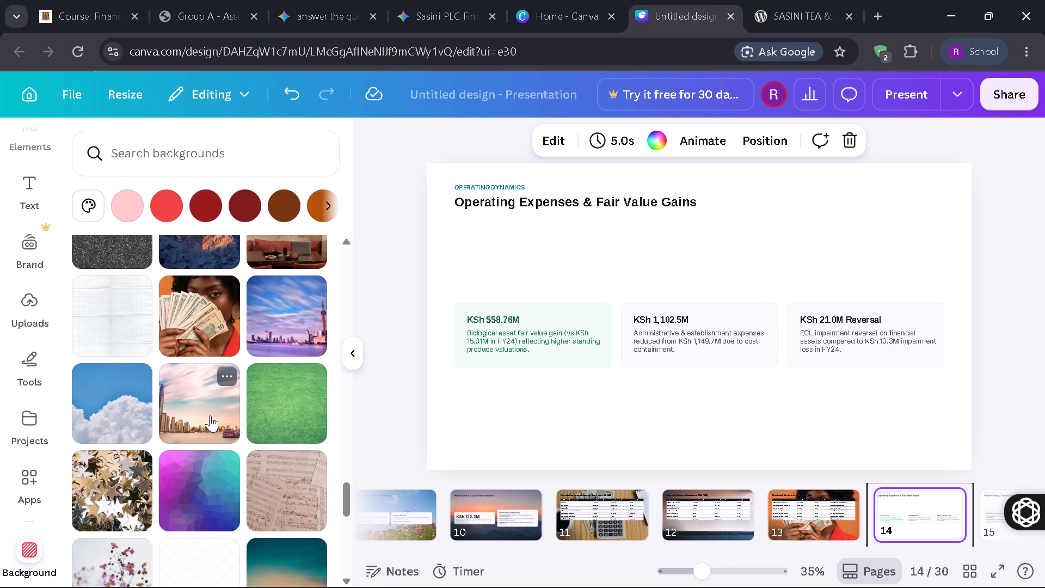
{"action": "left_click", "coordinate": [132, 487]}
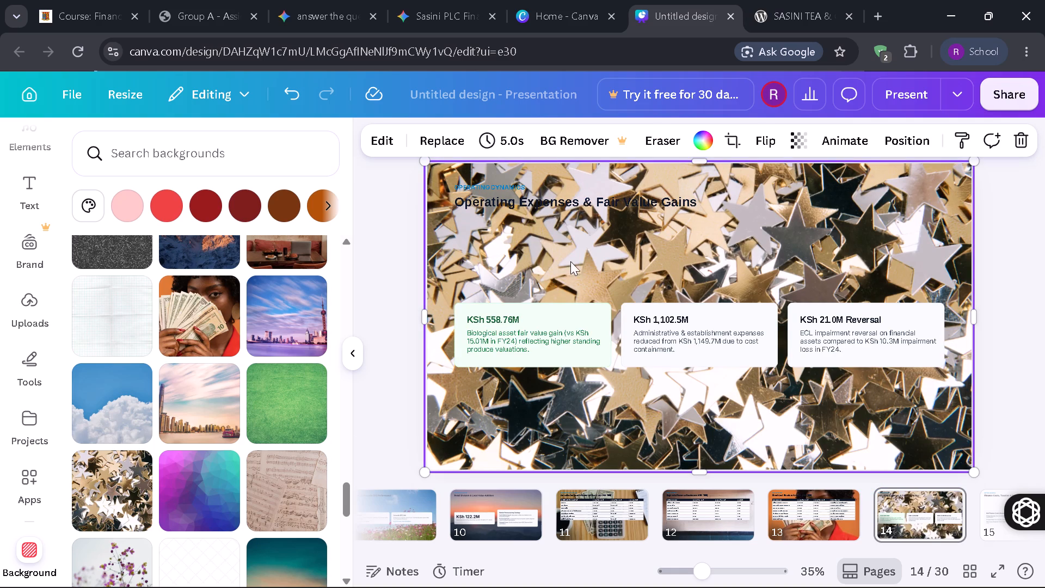
Recolour page 14's title, Operating Expenses & Fair Value Gains, trying white and several gradients before settling on the red-to-purple gradient.
{"action": "left_click", "coordinate": [578, 197]}
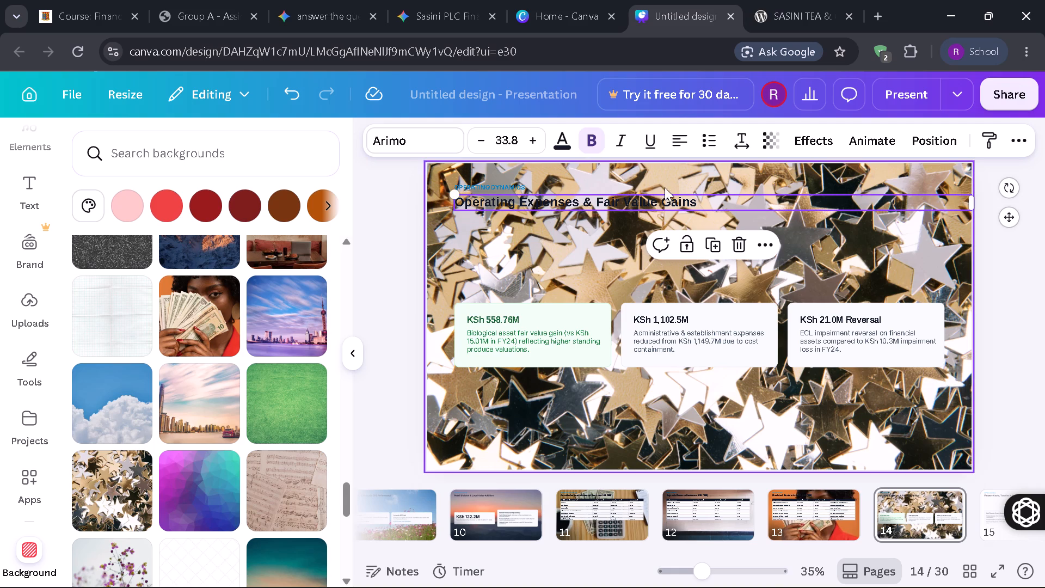
{"action": "left_click", "coordinate": [563, 136]}
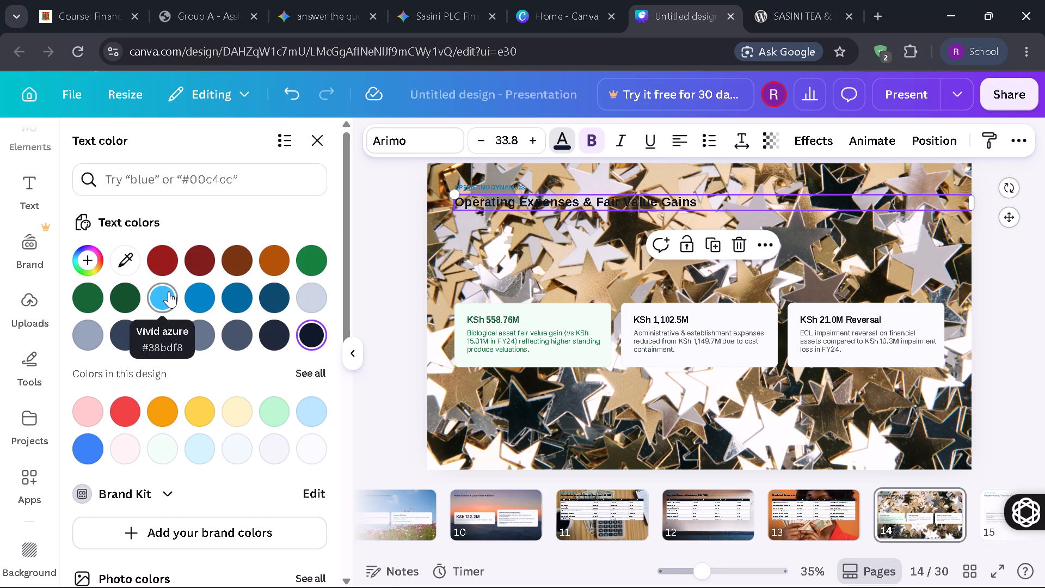
{"action": "left_click", "coordinate": [165, 335]}
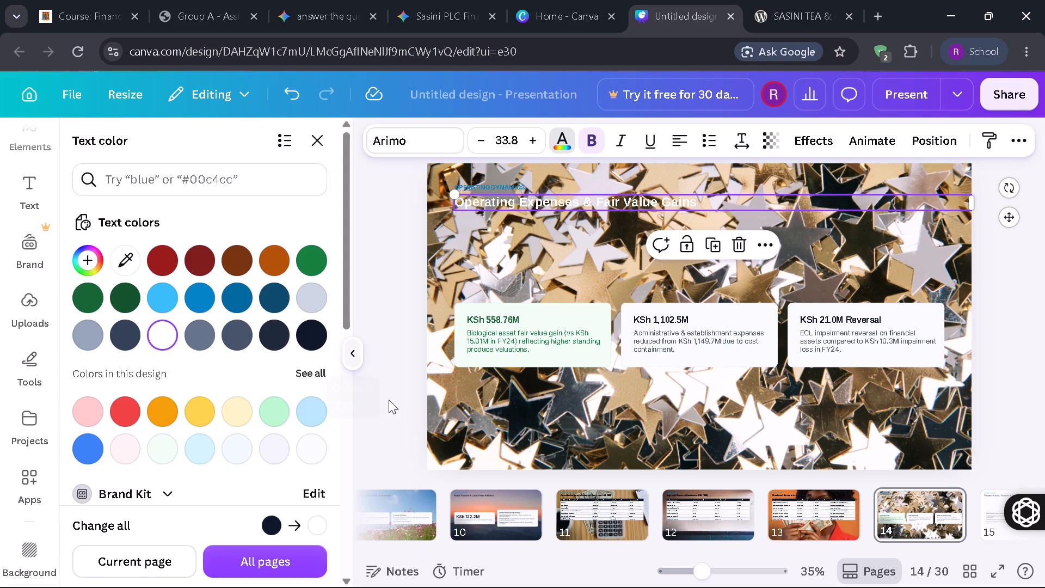
{"action": "scroll", "coordinate": [237, 420], "scroll_direction": "down", "scroll_amount": 5}
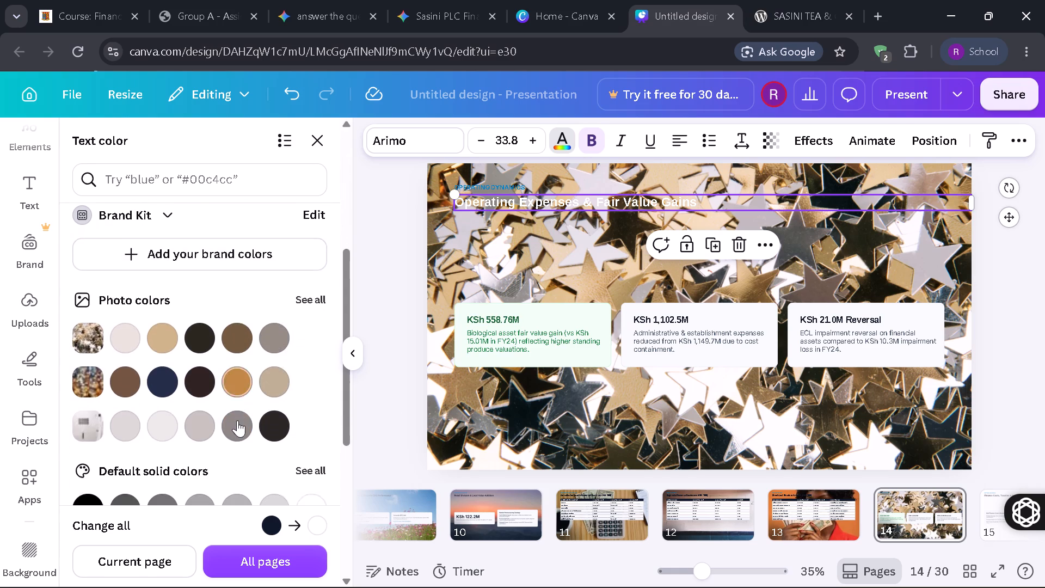
{"action": "scroll", "coordinate": [237, 420], "scroll_direction": "down", "scroll_amount": 1}
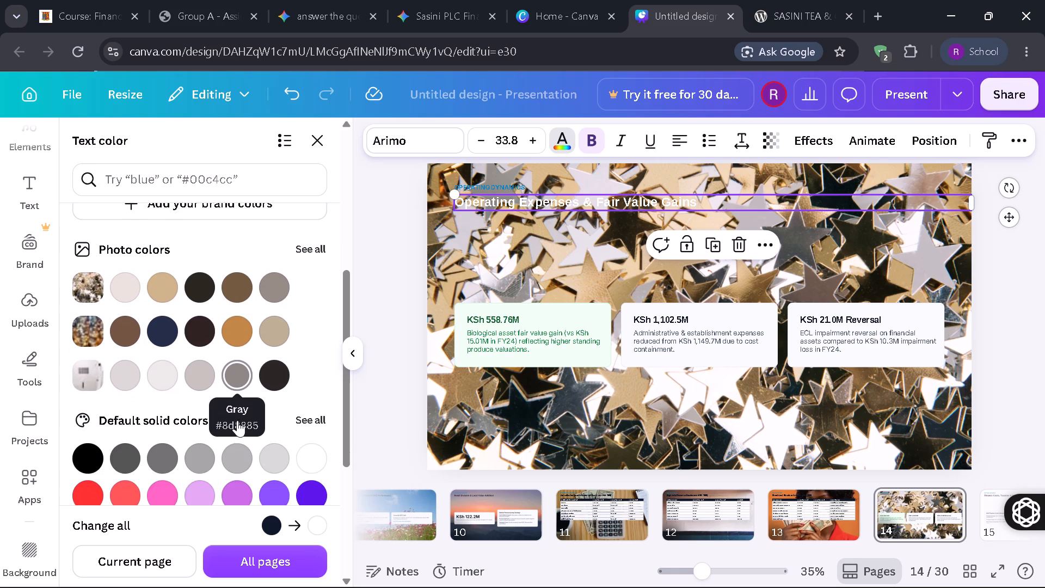
{"action": "scroll", "coordinate": [237, 420], "scroll_direction": "down", "scroll_amount": 2}
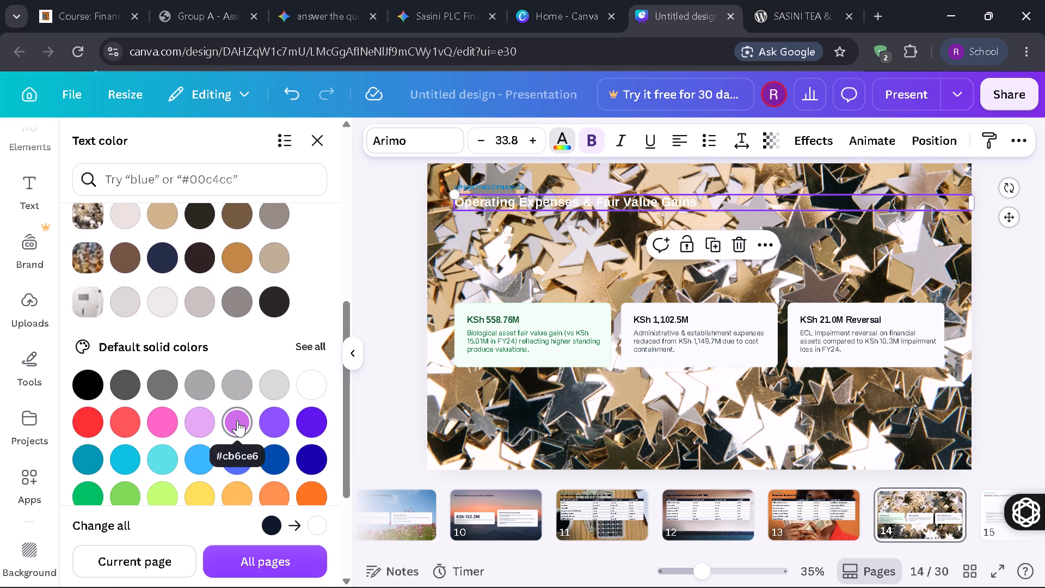
{"action": "scroll", "coordinate": [237, 420], "scroll_direction": "down", "scroll_amount": 5}
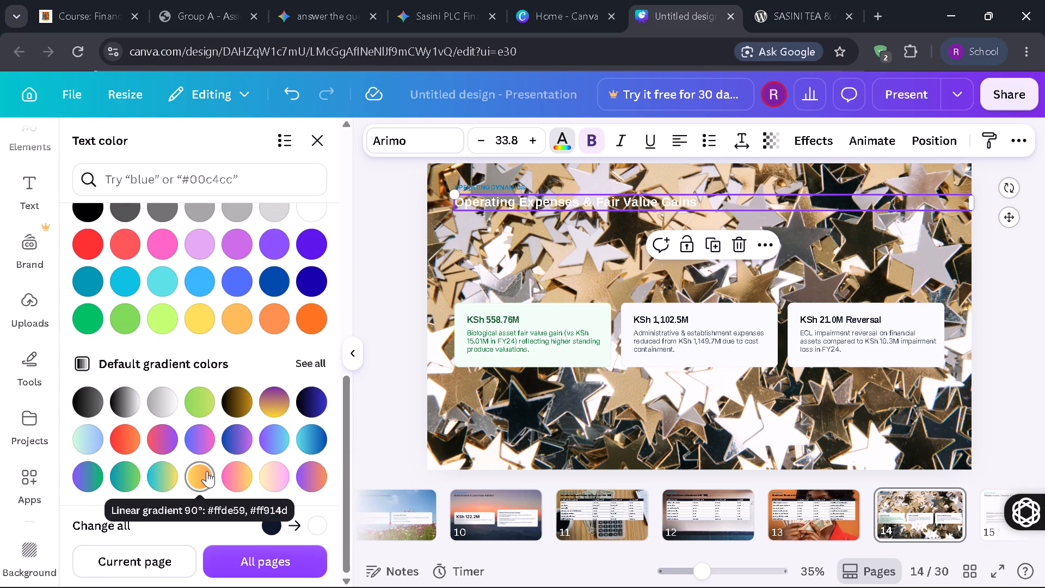
{"action": "left_click", "coordinate": [237, 443]}
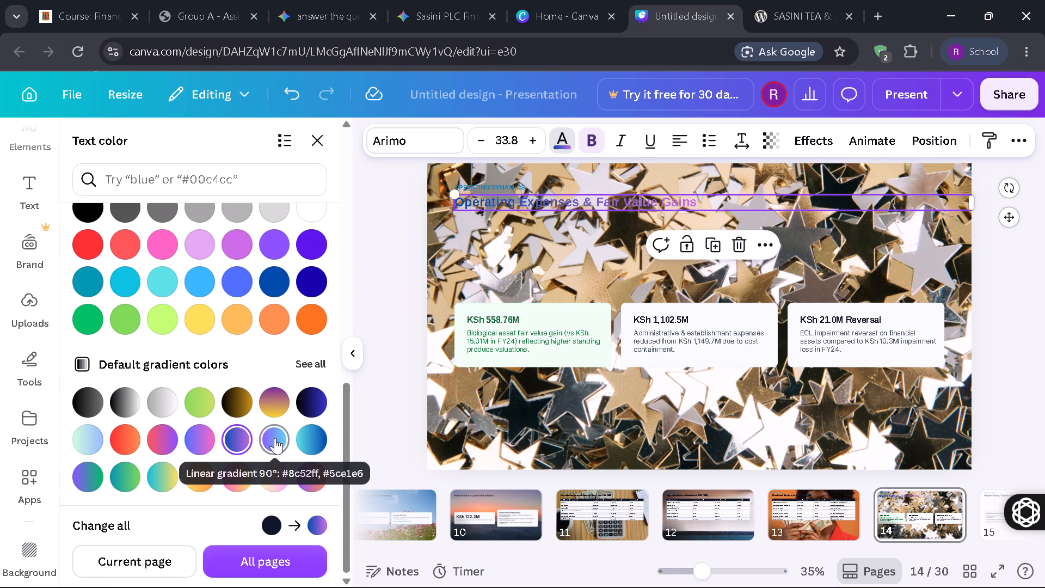
{"action": "left_click", "coordinate": [236, 402]}
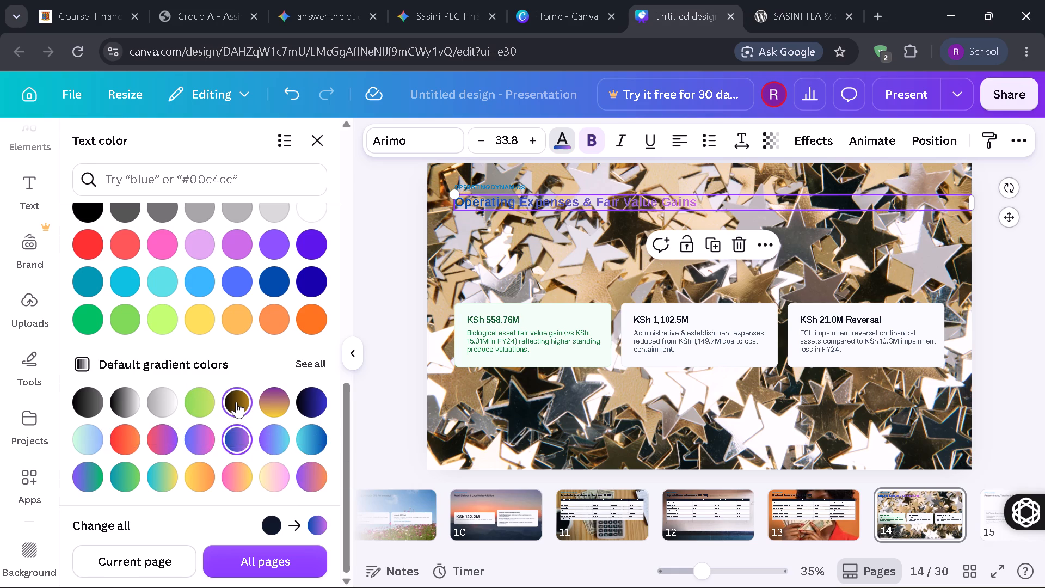
{"action": "left_click", "coordinate": [276, 397]}
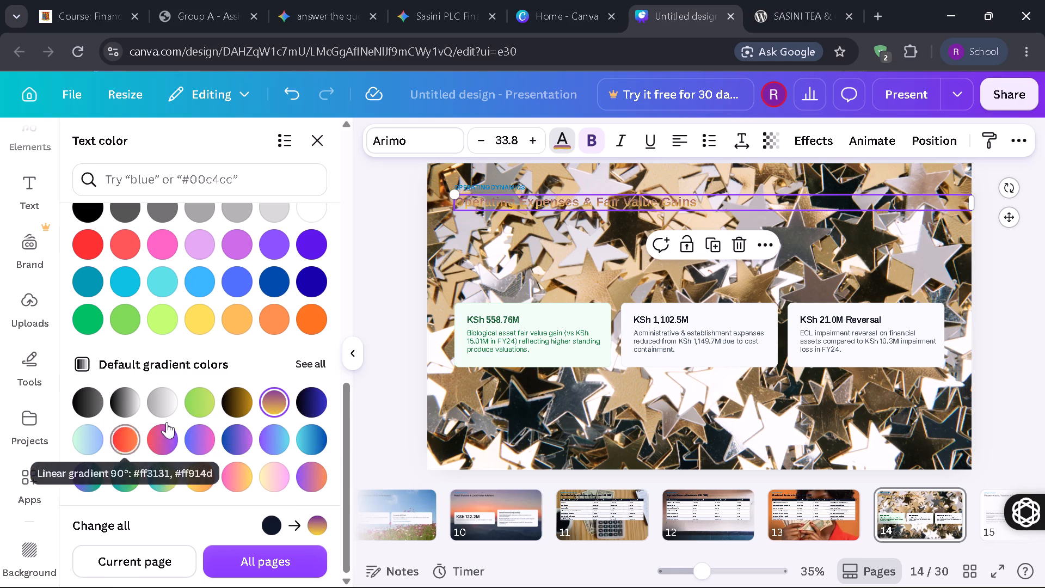
{"action": "left_click", "coordinate": [119, 443]}
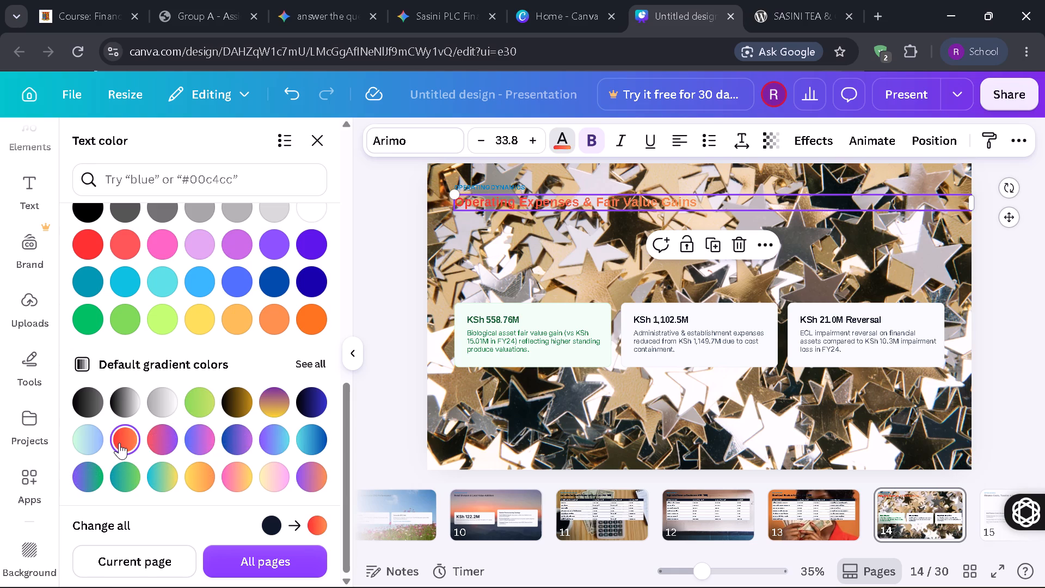
{"action": "left_click", "coordinate": [171, 441]}
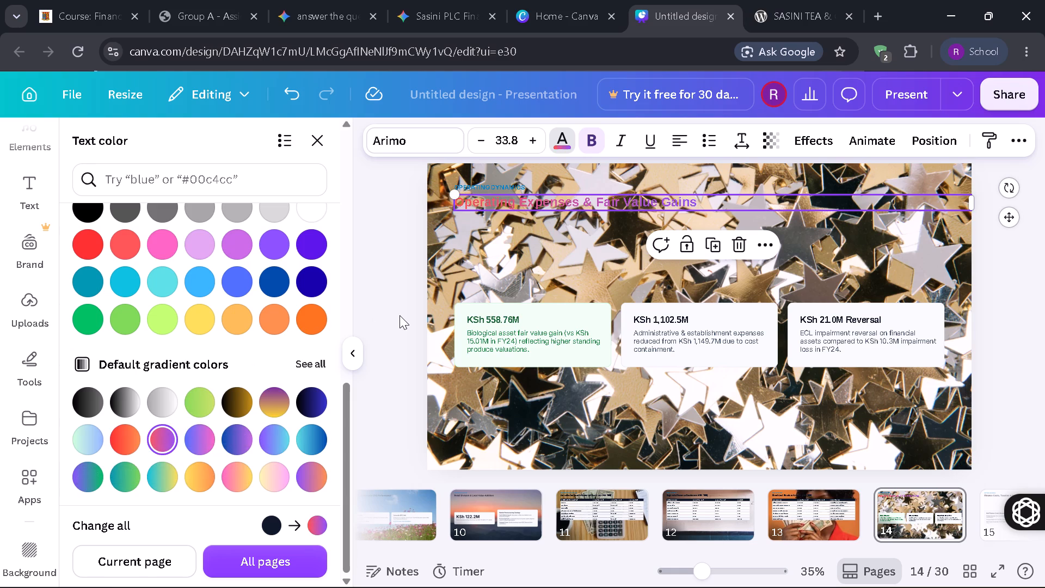
{"action": "left_click", "coordinate": [308, 131]}
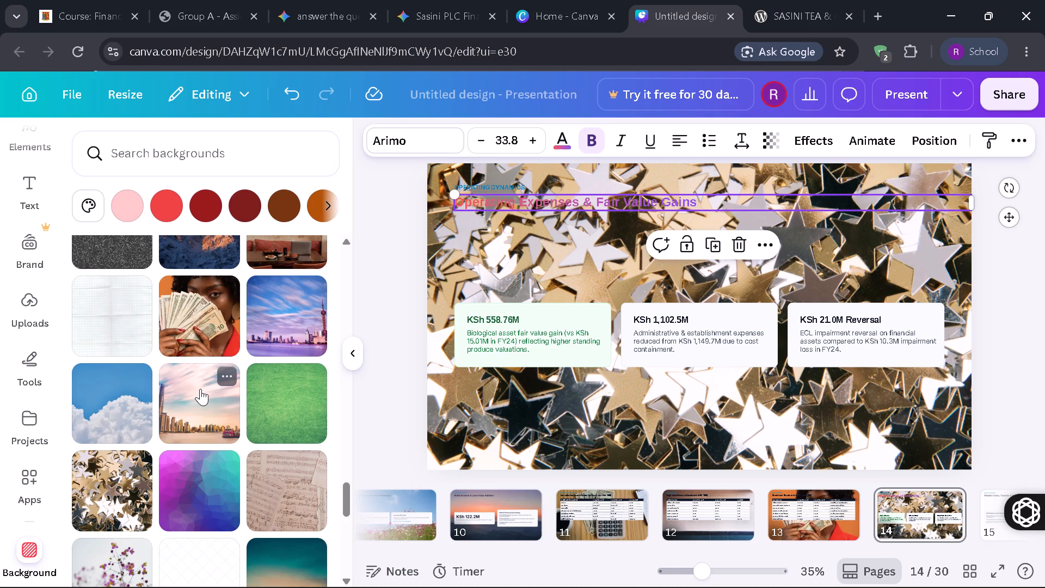
Replace page 14's stars background with the green grass texture.
{"action": "left_click", "coordinate": [282, 392]}
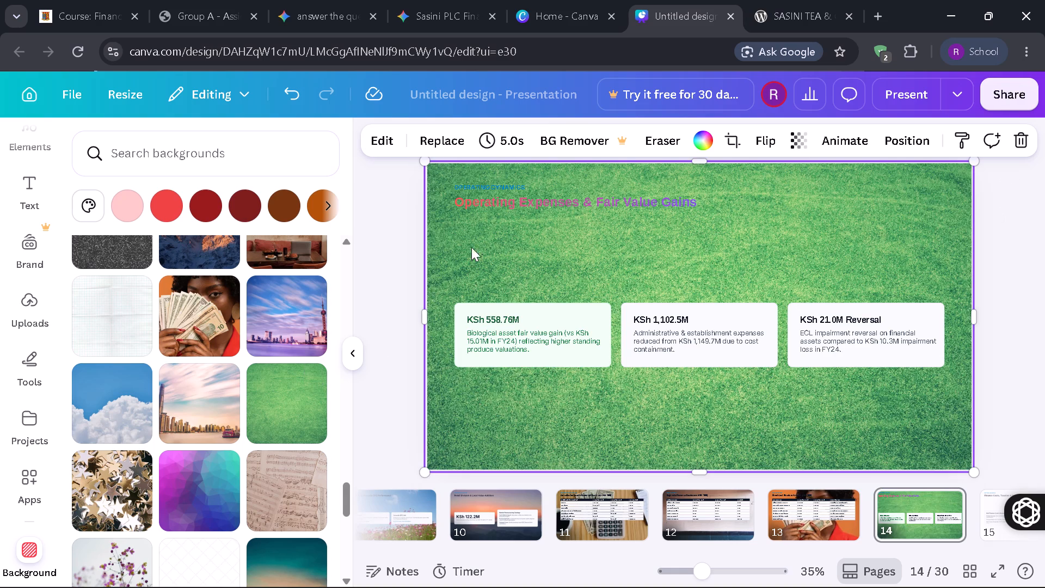
Recolour page 14's title, Operating Expenses & Fair Value Gains, to the near-black navy text colour.
{"action": "left_click", "coordinate": [560, 197]}
{"action": "left_click", "coordinate": [568, 144]}
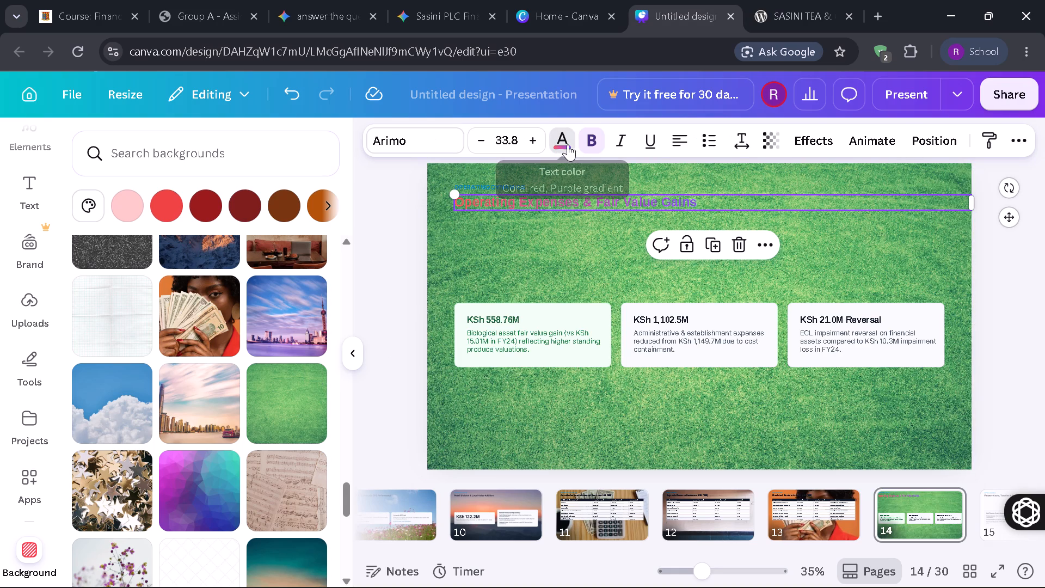
{"action": "left_click", "coordinate": [309, 333]}
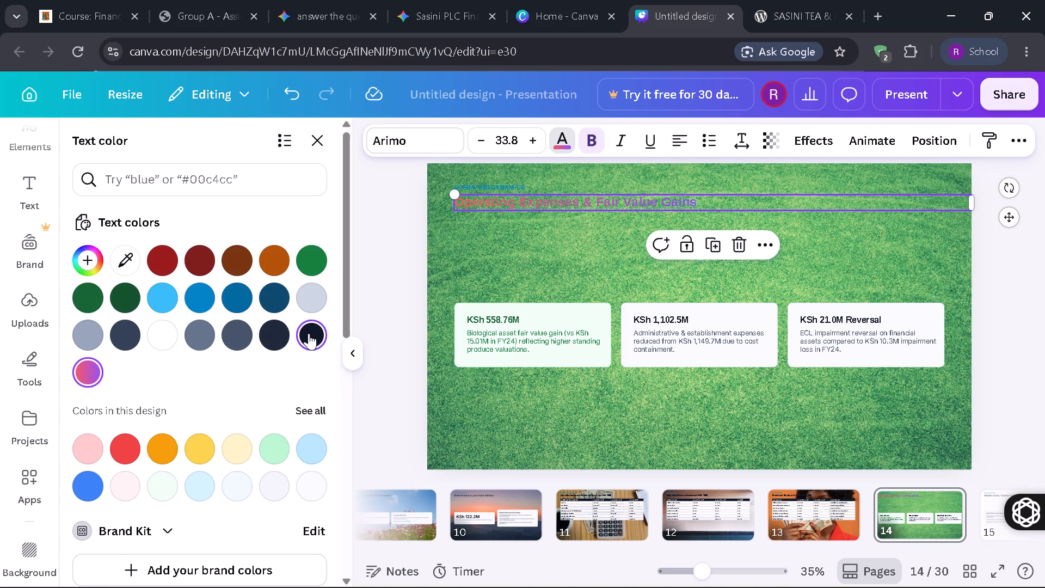
{"action": "left_click", "coordinate": [404, 275]}
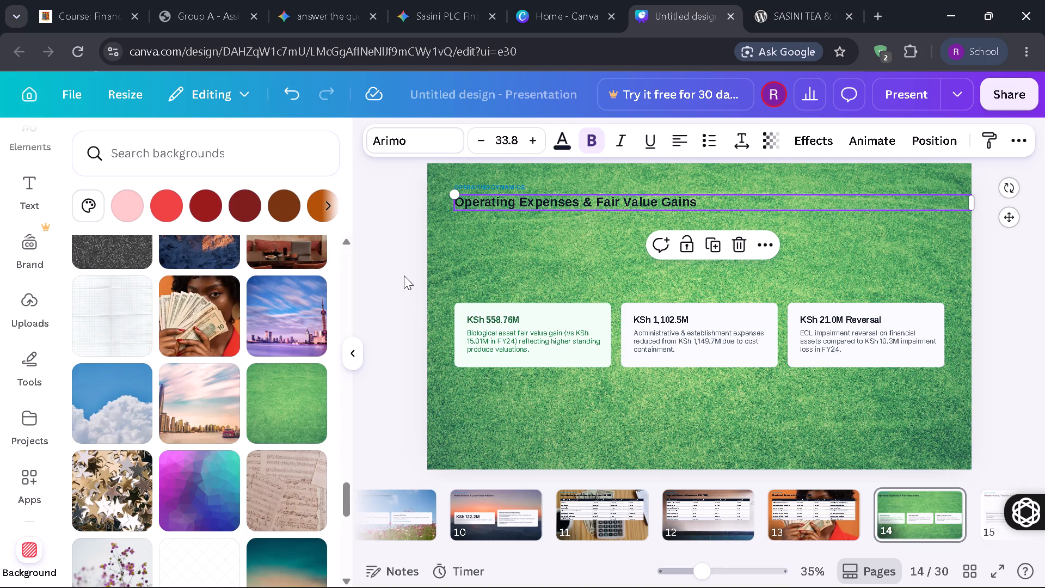
{"action": "left_click", "coordinate": [404, 275]}
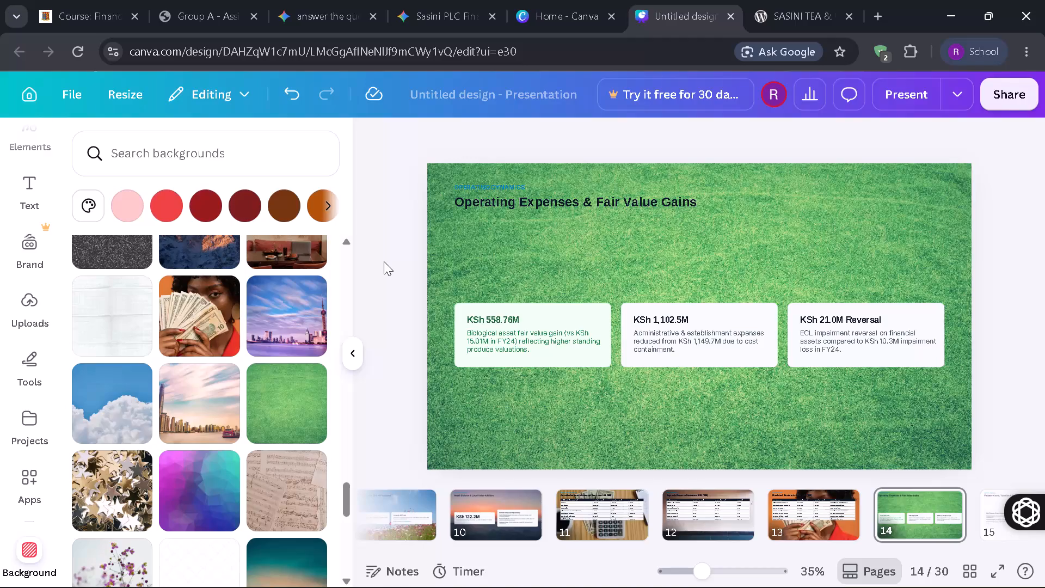
Apply the pink-sky city skyline photo with the red boat as the background of page 15, Finance Costs, Taxation & Net Profit Attributable.
{"action": "key", "text": "Right"}
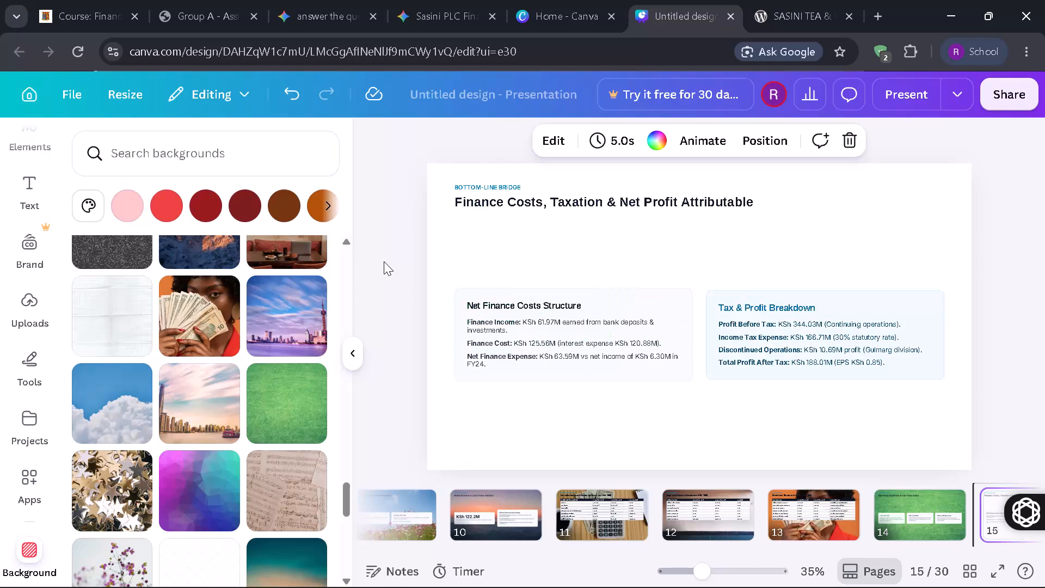
{"action": "scroll", "coordinate": [216, 340], "scroll_direction": "down", "scroll_amount": 4}
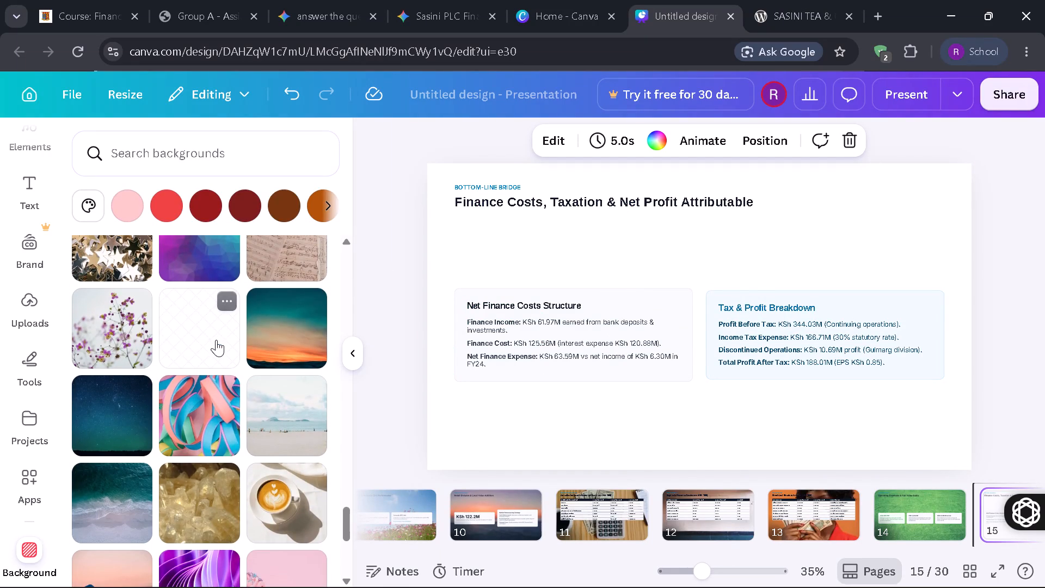
{"action": "scroll", "coordinate": [216, 340], "scroll_direction": "up", "scroll_amount": 4}
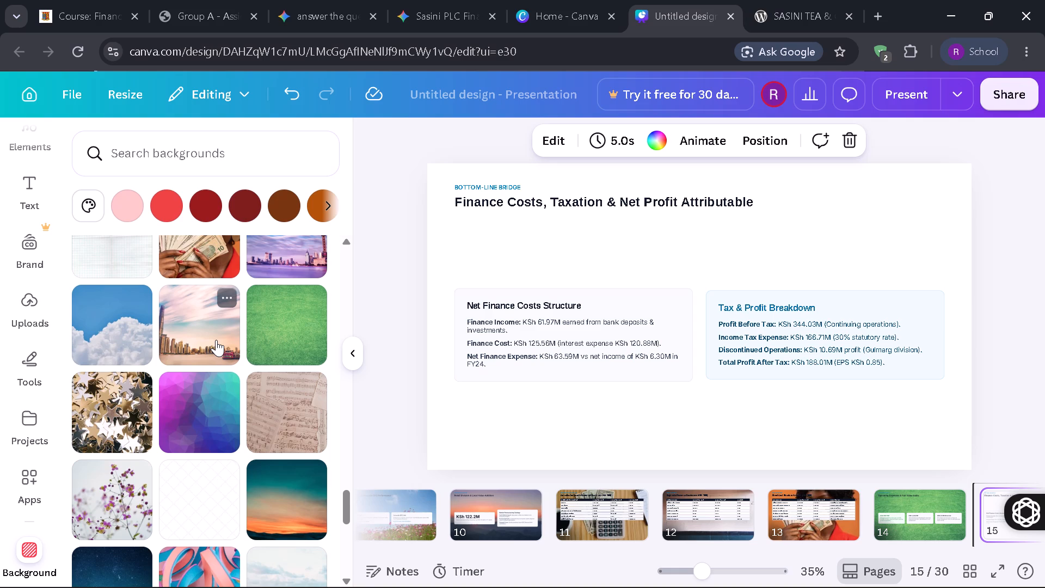
{"action": "left_click", "coordinate": [216, 340]}
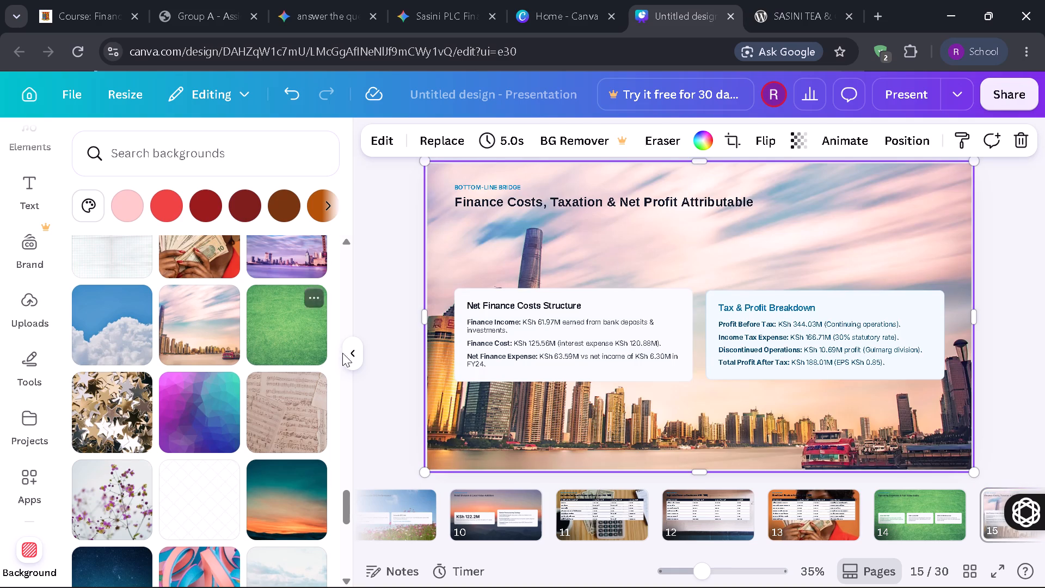
{"action": "left_click", "coordinate": [392, 307]}
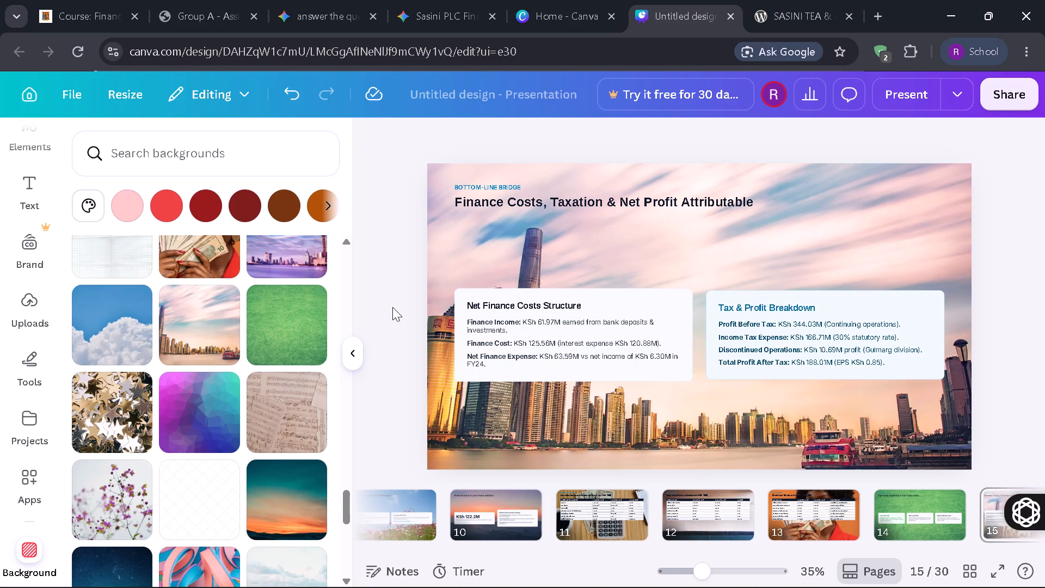
Apply the purple waterfront skyline photo as the background of page 16, Consolidated Balance Sheet Summary.
{"action": "key", "text": "Right"}
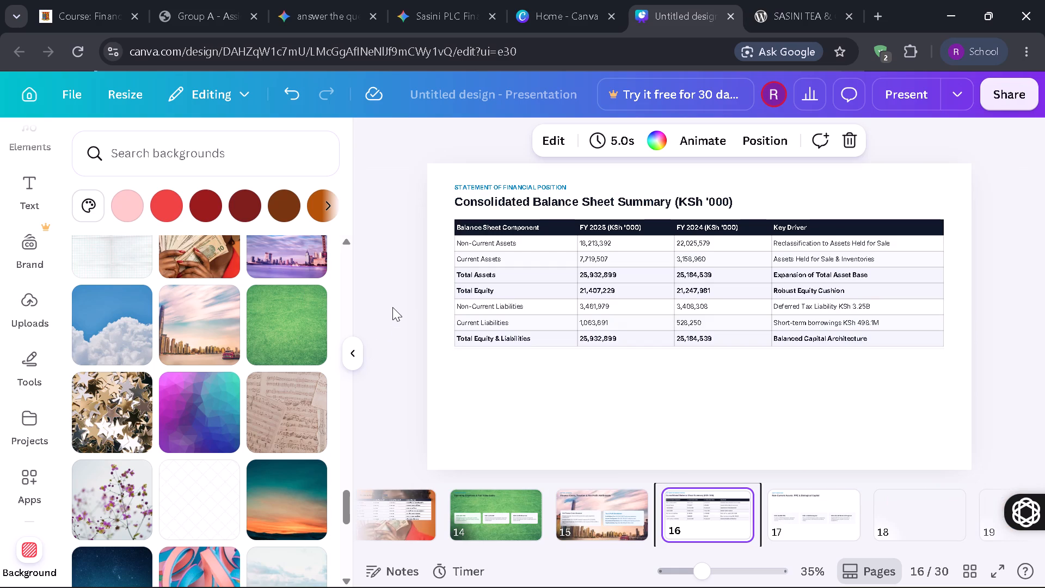
{"action": "scroll", "coordinate": [205, 395], "scroll_direction": "up", "scroll_amount": 1}
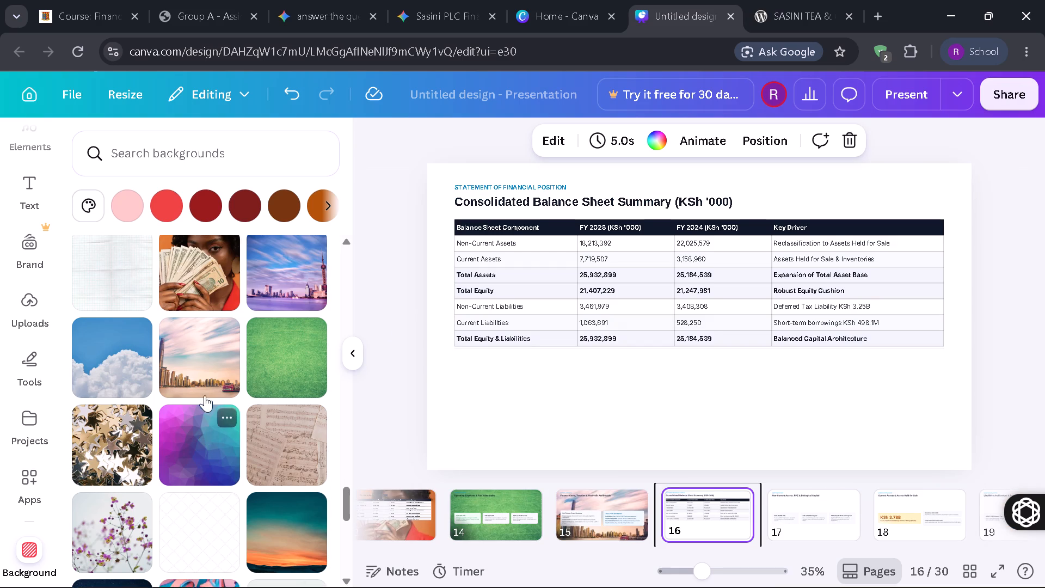
{"action": "scroll", "coordinate": [205, 395], "scroll_direction": "up", "scroll_amount": 1}
{"action": "left_click", "coordinate": [282, 345]}
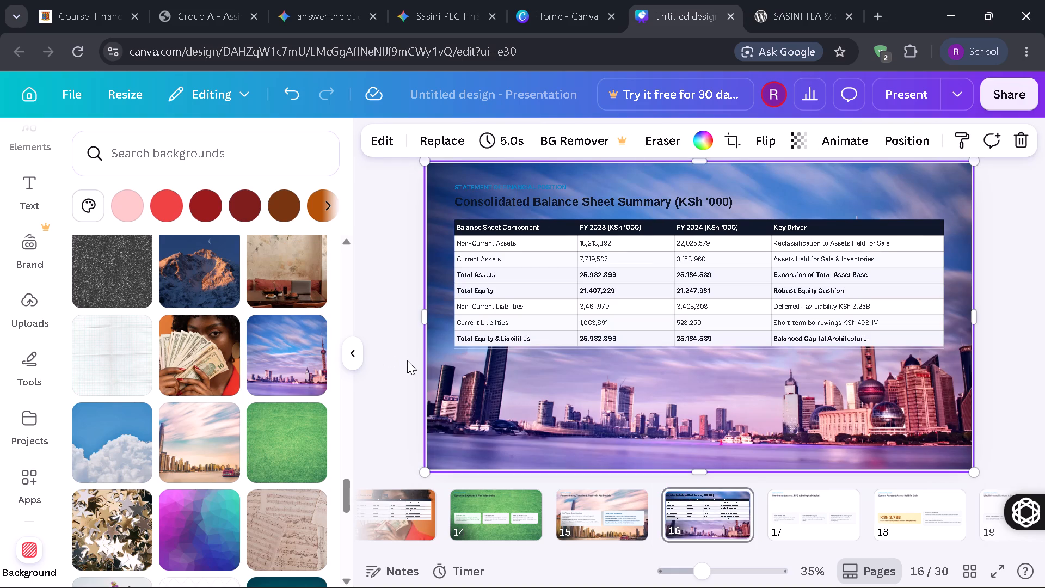
{"action": "left_click", "coordinate": [407, 360]}
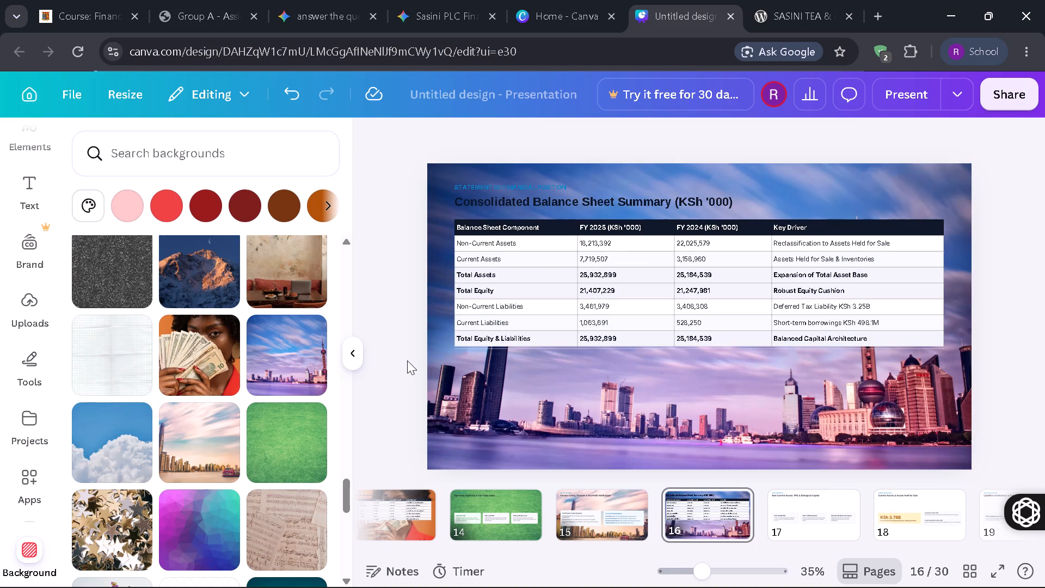
Apply the photo of rising gold coin stacks as the background of page 17, Non-Current Assets: PPE & Biological Capital.
{"action": "key", "text": "Right"}
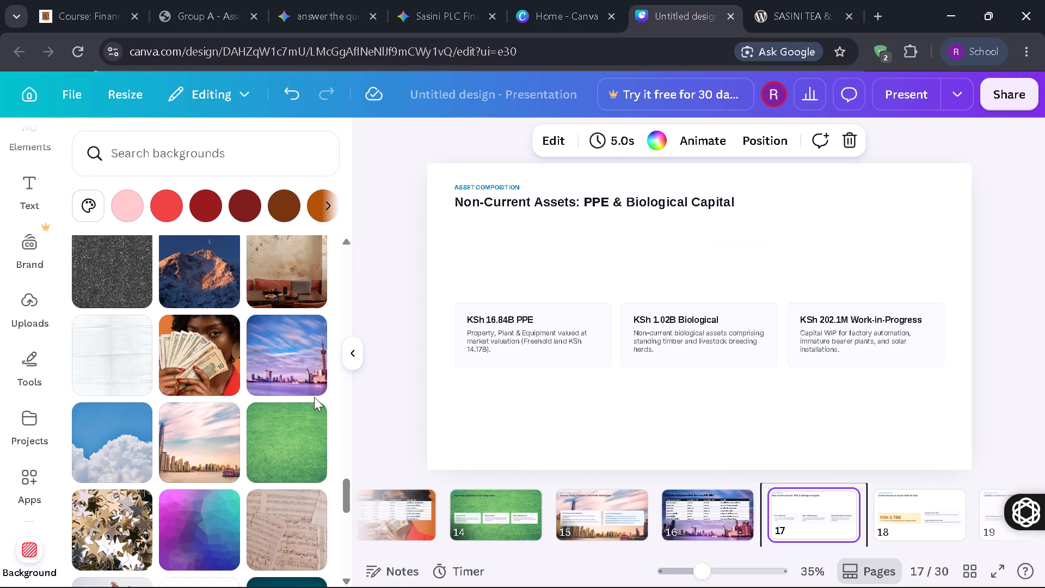
{"action": "scroll", "coordinate": [158, 387], "scroll_direction": "down", "scroll_amount": 3}
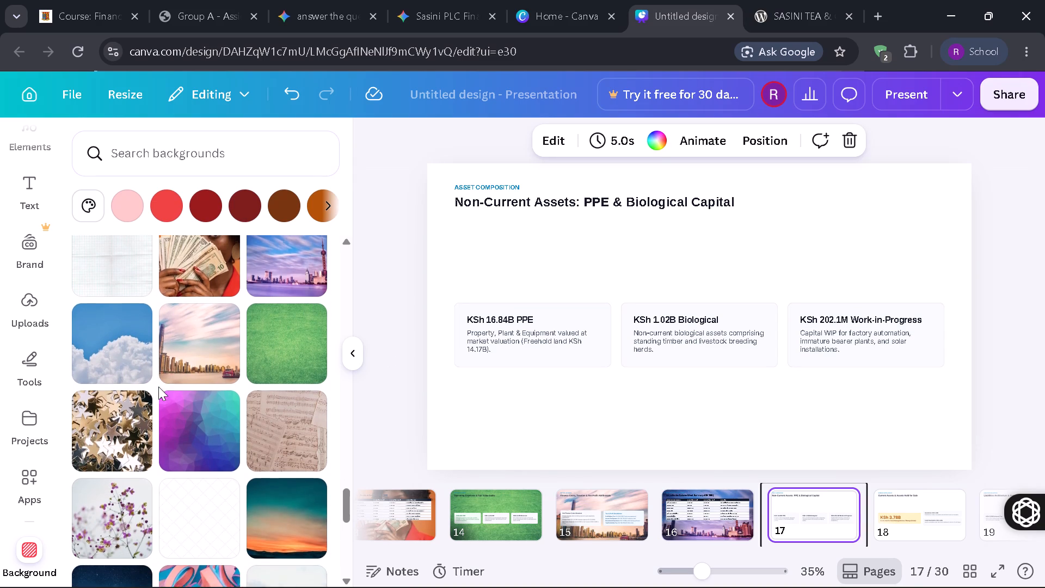
{"action": "scroll", "coordinate": [158, 387], "scroll_direction": "down", "scroll_amount": 6}
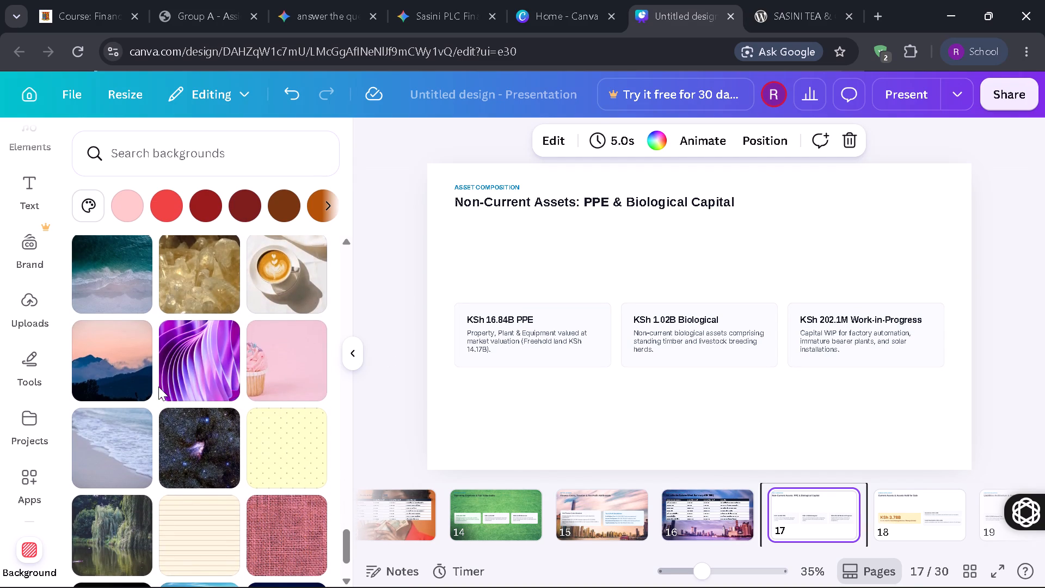
{"action": "scroll", "coordinate": [158, 387], "scroll_direction": "down", "scroll_amount": 3}
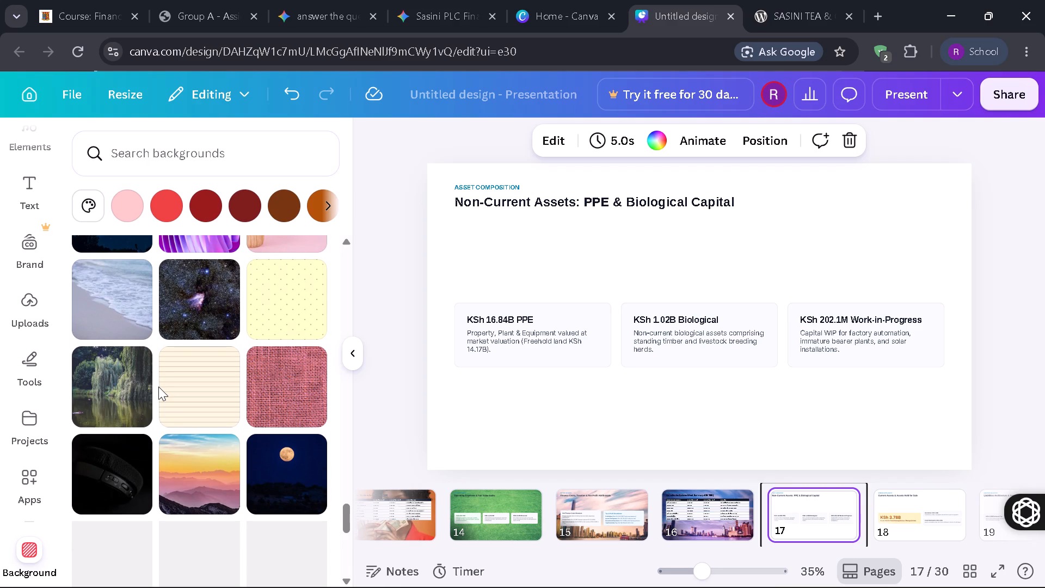
{"action": "scroll", "coordinate": [158, 387], "scroll_direction": "down", "scroll_amount": 2}
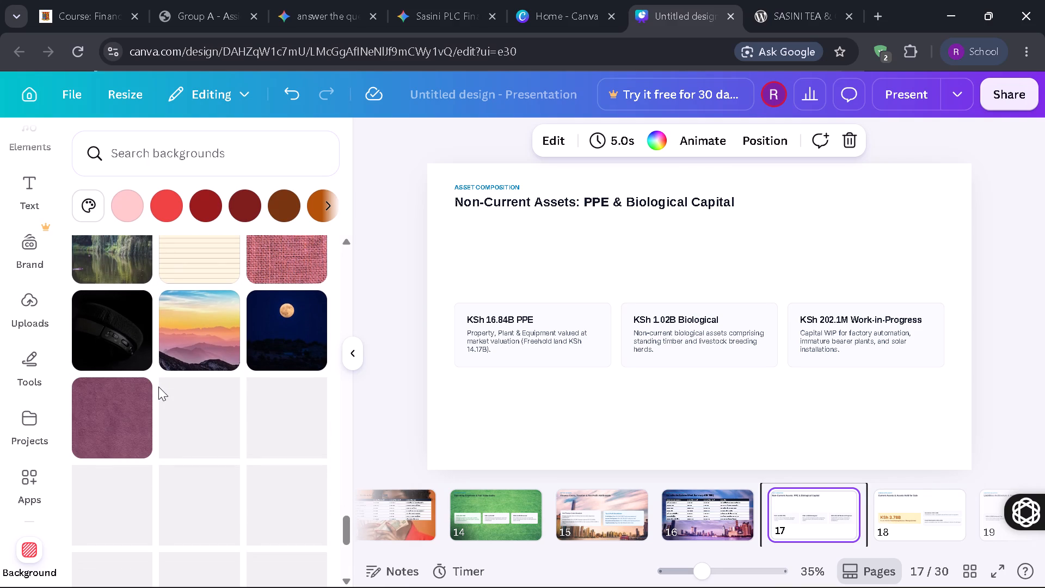
{"action": "scroll", "coordinate": [158, 387], "scroll_direction": "down", "scroll_amount": 4}
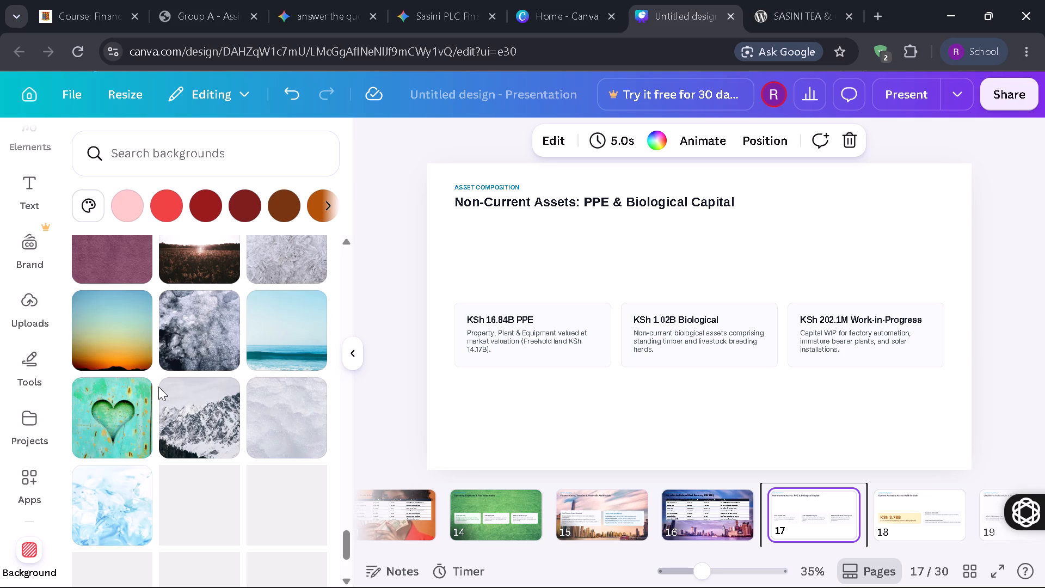
{"action": "scroll", "coordinate": [158, 387], "scroll_direction": "down", "scroll_amount": 5}
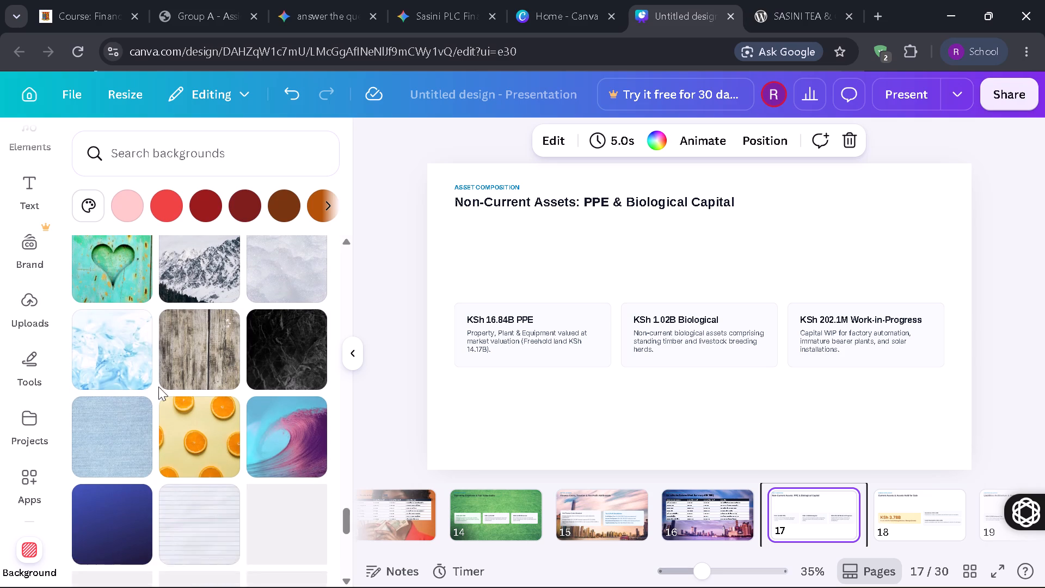
{"action": "scroll", "coordinate": [158, 387], "scroll_direction": "down", "scroll_amount": 3}
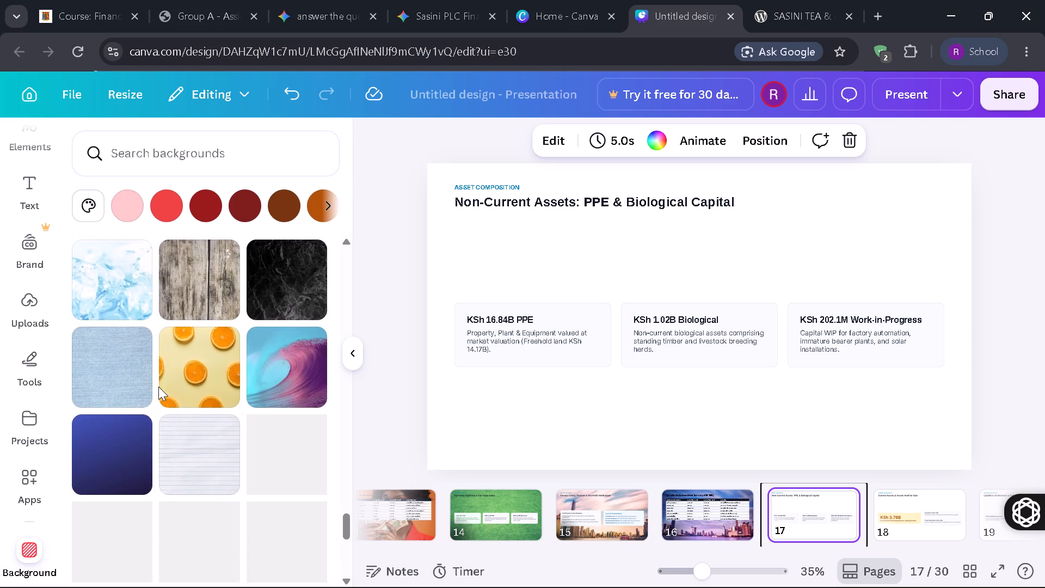
{"action": "scroll", "coordinate": [158, 387], "scroll_direction": "down", "scroll_amount": 1}
{"action": "scroll", "coordinate": [158, 387], "scroll_direction": "right", "scroll_amount": 1}
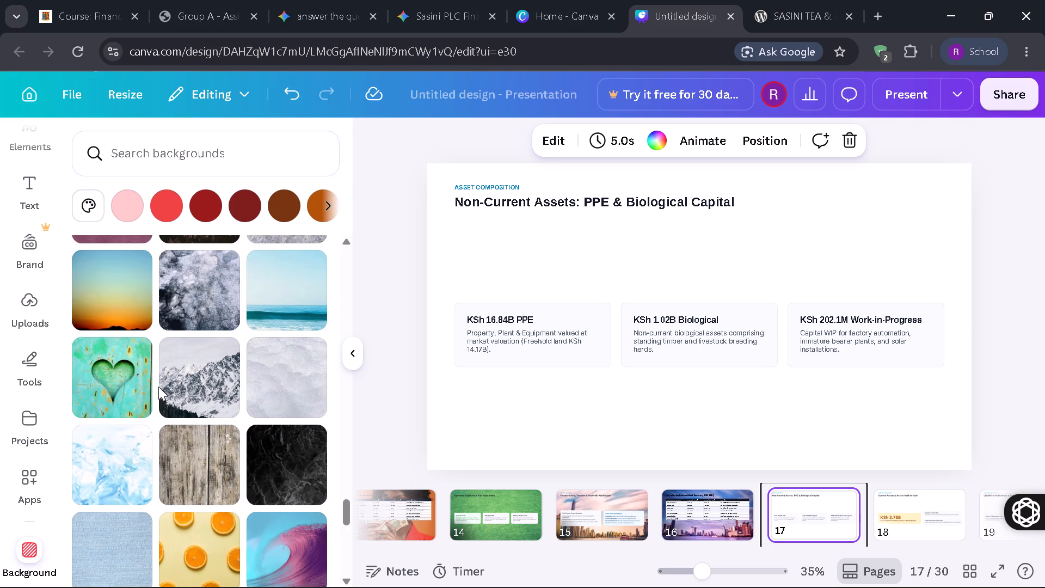
{"action": "scroll", "coordinate": [158, 387], "scroll_direction": "right", "scroll_amount": 1}
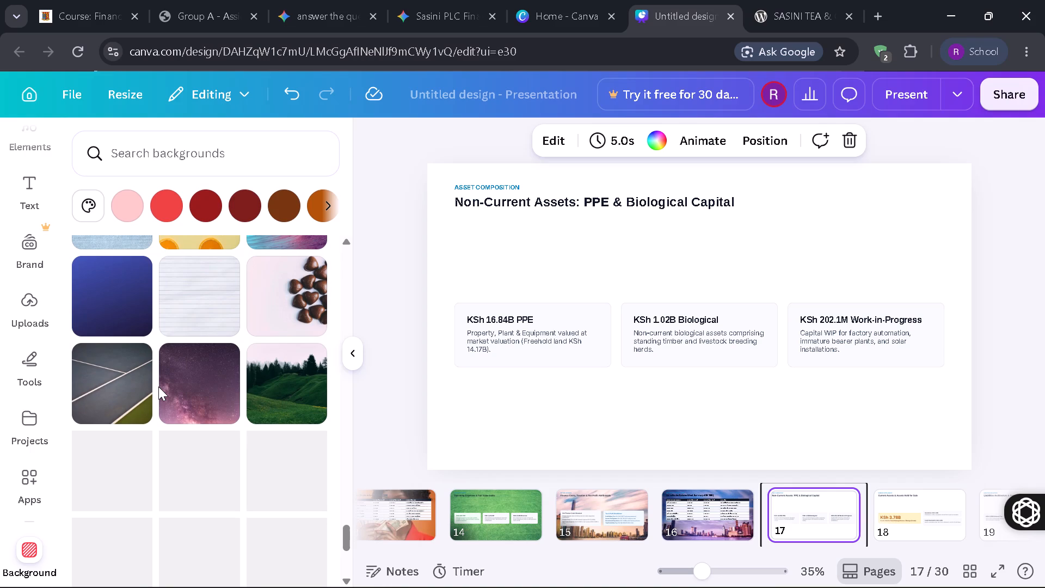
{"action": "scroll", "coordinate": [158, 387], "scroll_direction": "down", "scroll_amount": 1}
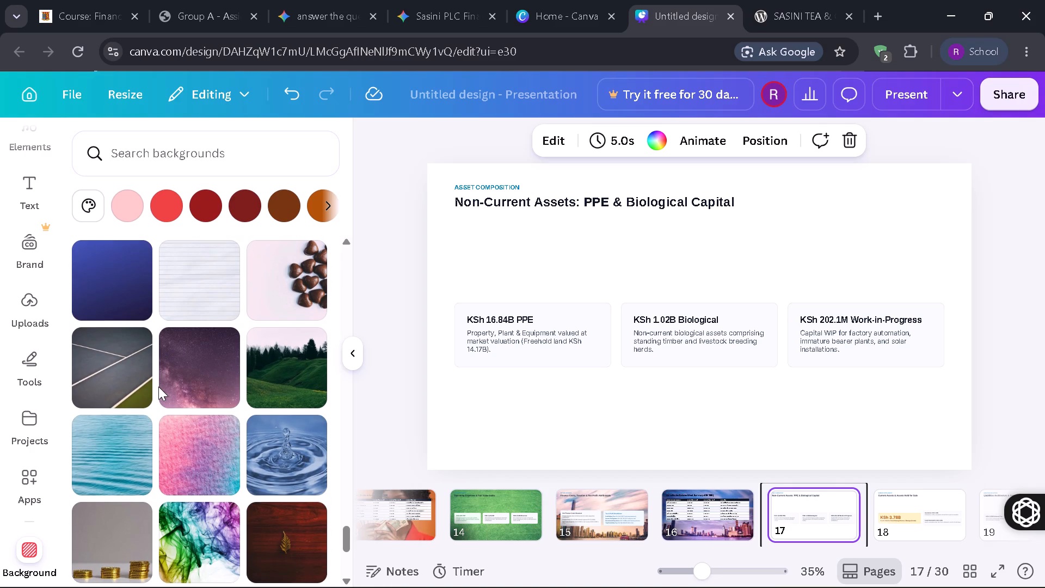
{"action": "scroll", "coordinate": [158, 387], "scroll_direction": "down", "scroll_amount": 2}
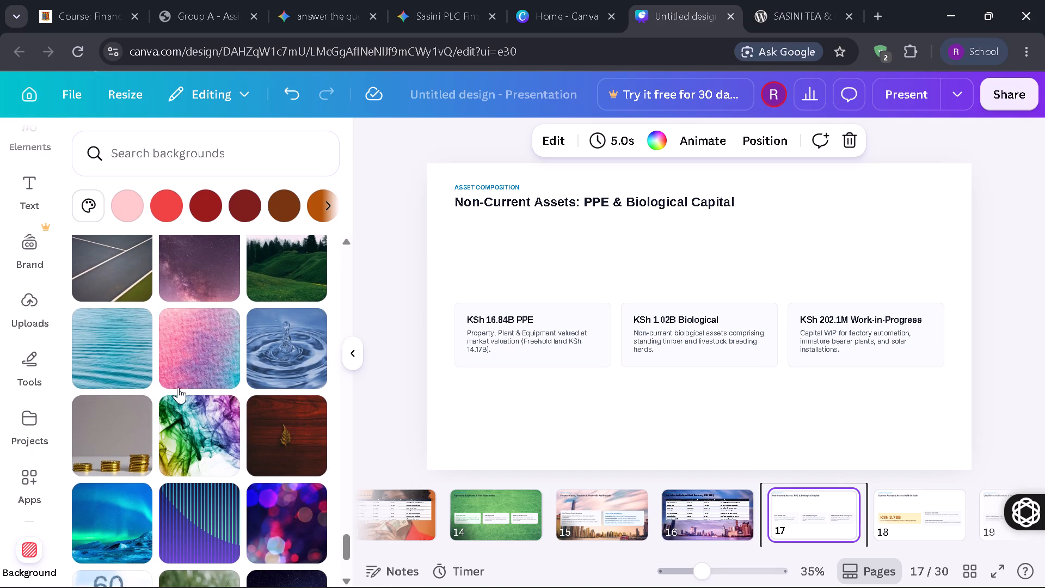
{"action": "left_click", "coordinate": [80, 436]}
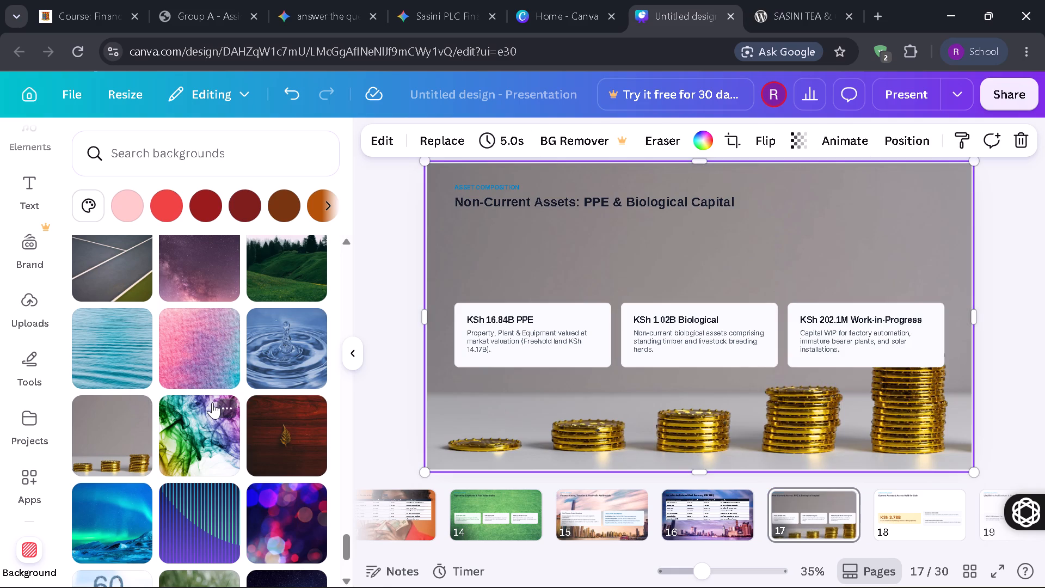
Apply the pale beach photo with a cloudy sky as the background of page 18, Current Assets & Assets Held for Sale.
{"action": "key", "text": "Right"}
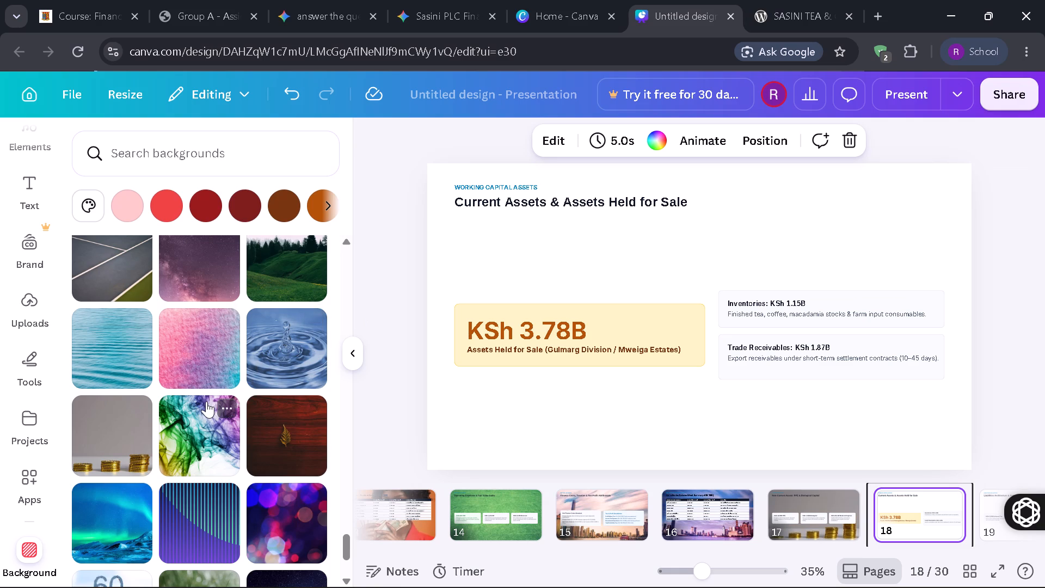
{"action": "scroll", "coordinate": [206, 401], "scroll_direction": "down", "scroll_amount": 4}
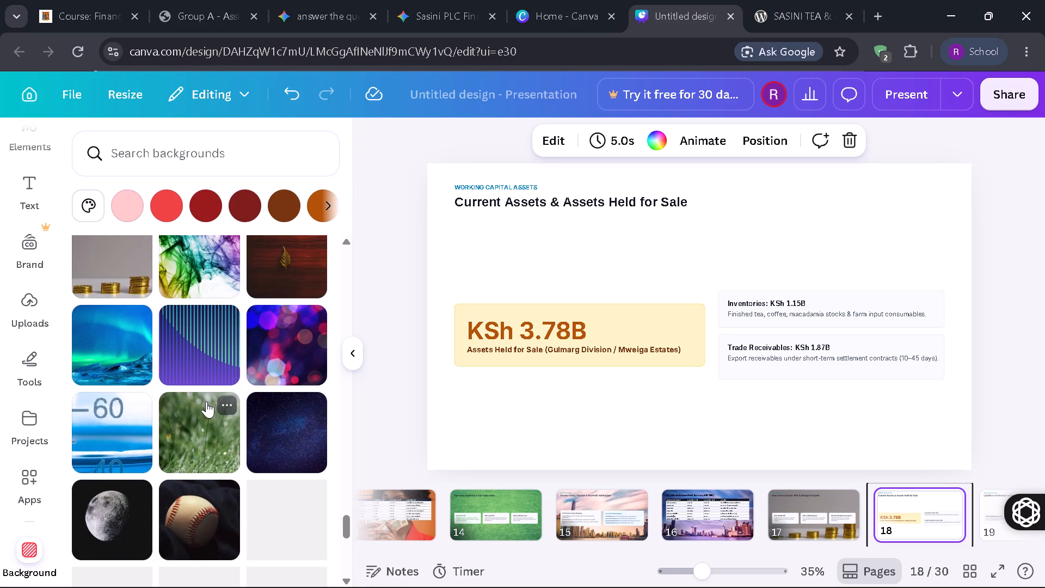
{"action": "scroll", "coordinate": [206, 401], "scroll_direction": "up", "scroll_amount": 2}
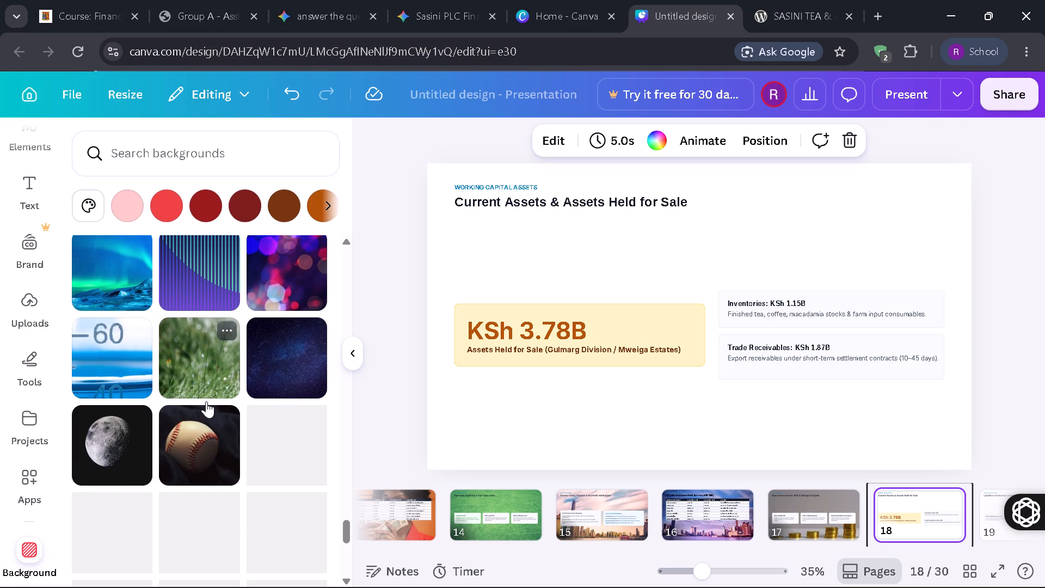
{"action": "scroll", "coordinate": [206, 401], "scroll_direction": "up", "scroll_amount": 4}
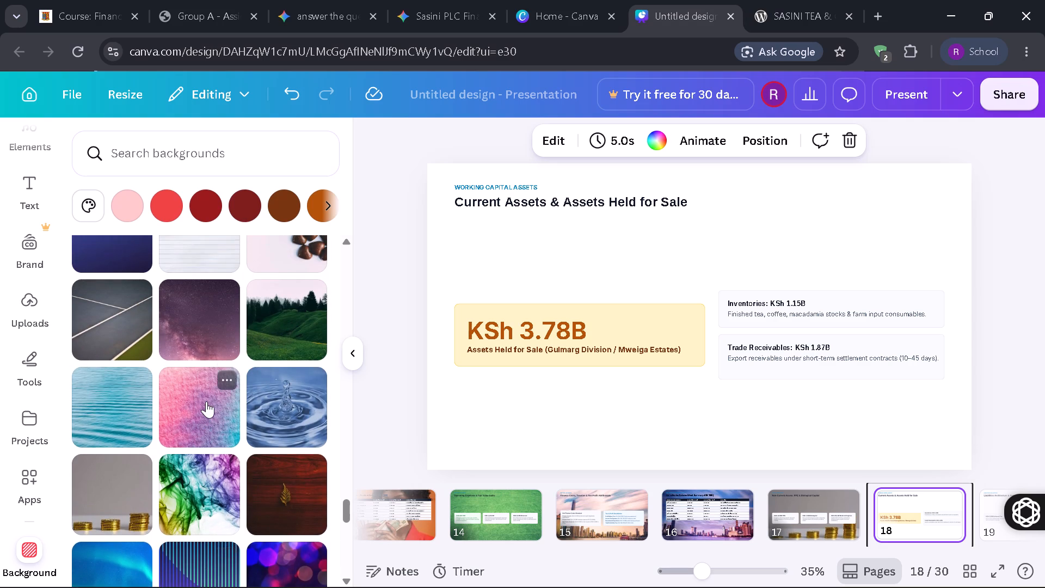
{"action": "scroll", "coordinate": [206, 401], "scroll_direction": "up", "scroll_amount": 4}
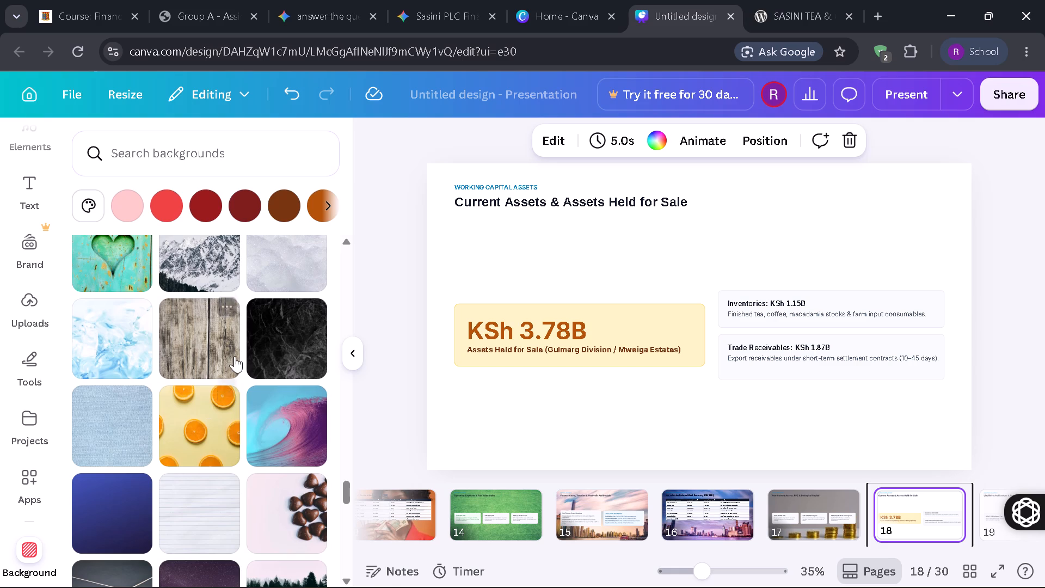
{"action": "scroll", "coordinate": [236, 348], "scroll_direction": "up", "scroll_amount": 7}
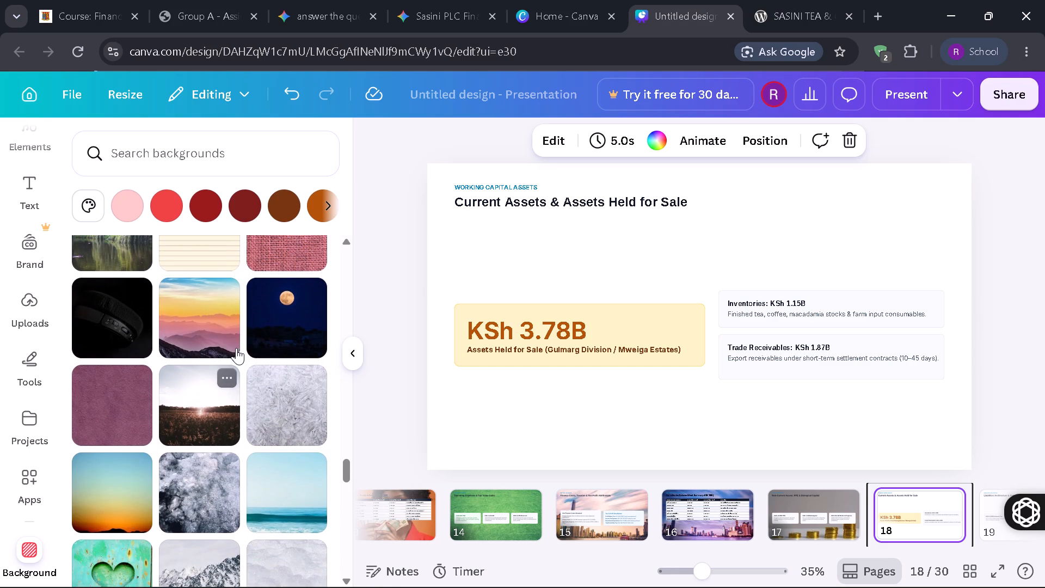
{"action": "scroll", "coordinate": [236, 348], "scroll_direction": "up", "scroll_amount": 4}
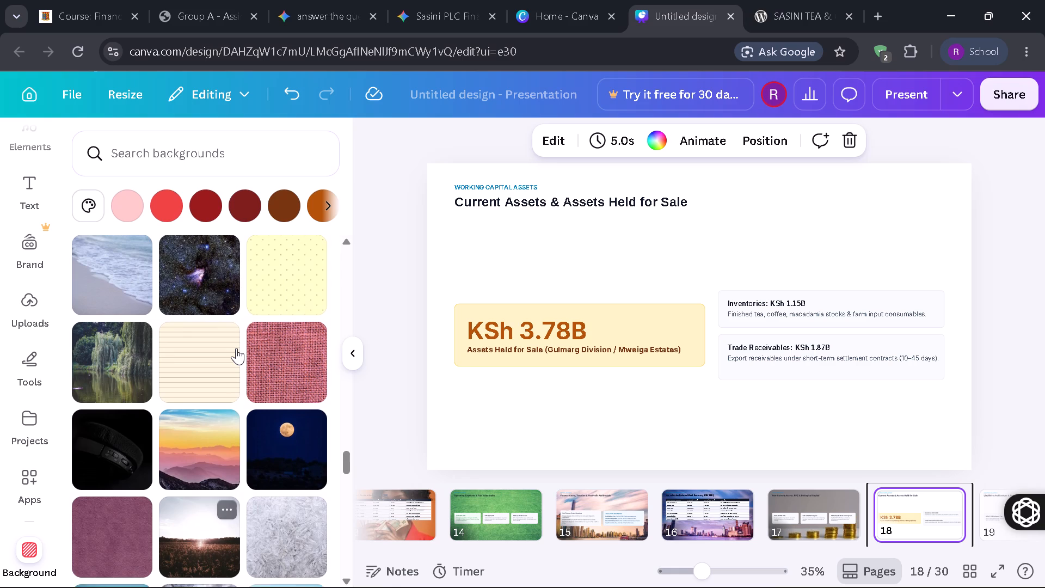
{"action": "scroll", "coordinate": [236, 348], "scroll_direction": "up", "scroll_amount": 8}
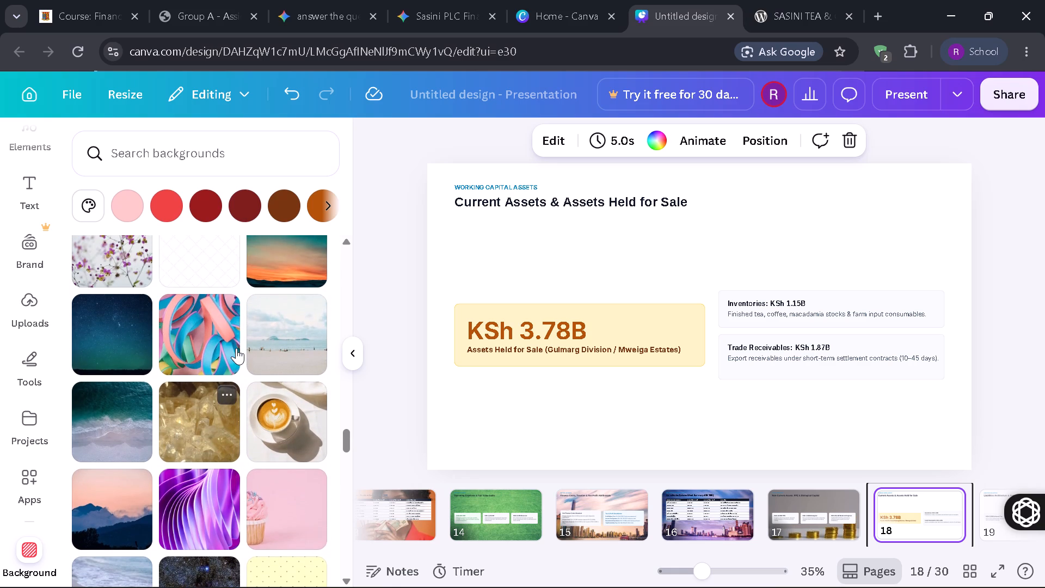
{"action": "left_click", "coordinate": [289, 348]}
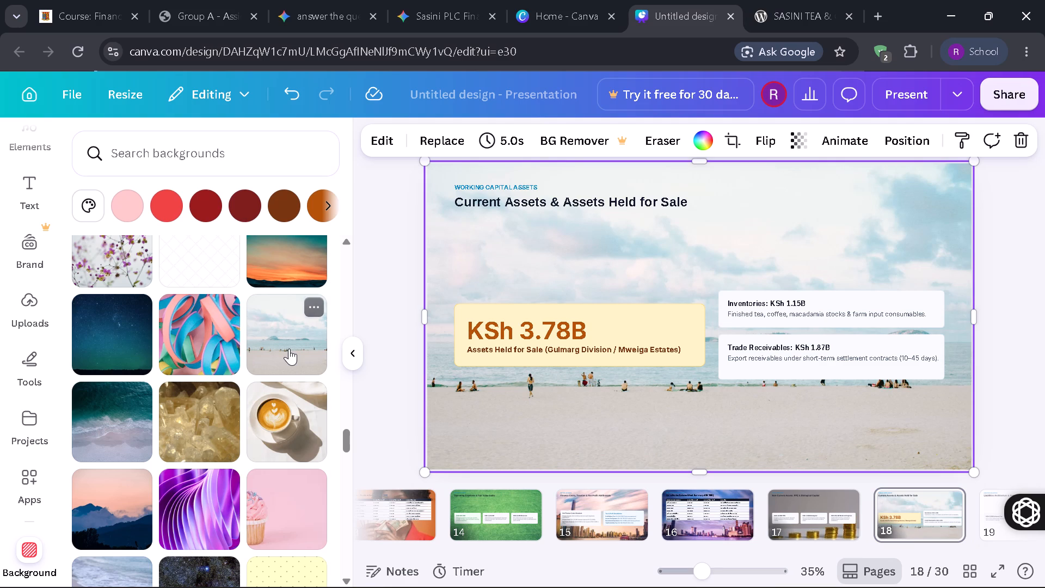
Apply the photo of willow trees over a dark pond as the background of page 19, Liabilities Architecture & Debt Management.
{"action": "left_click", "coordinate": [371, 296]}
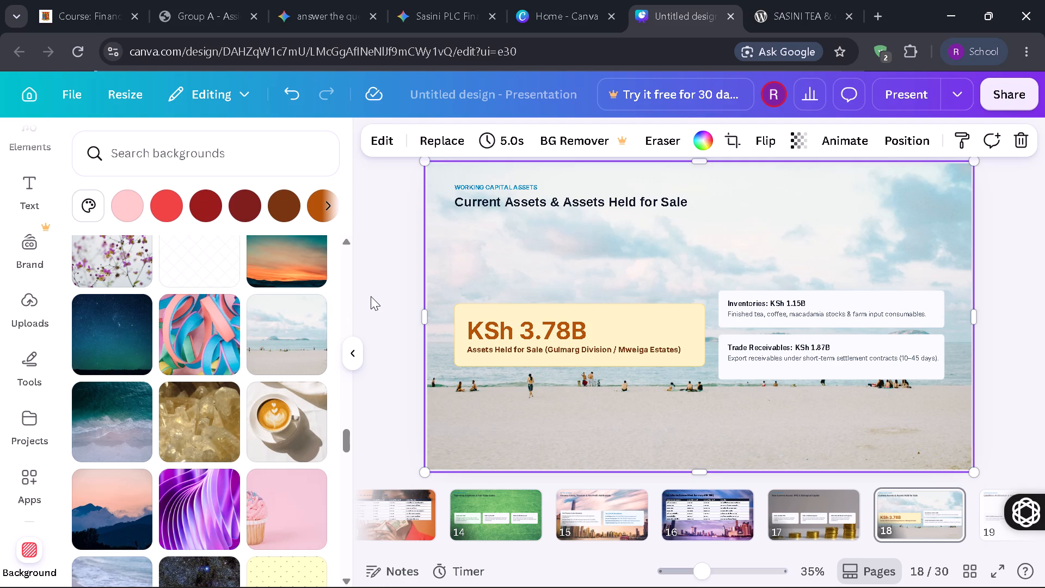
{"action": "key", "text": "Right"}
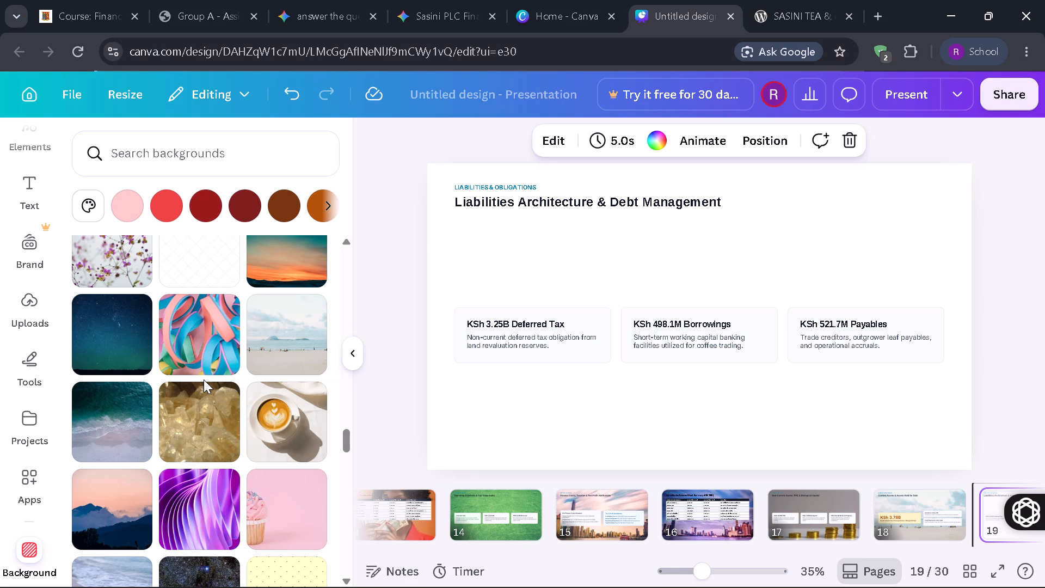
{"action": "scroll", "coordinate": [204, 379], "scroll_direction": "down", "scroll_amount": 5}
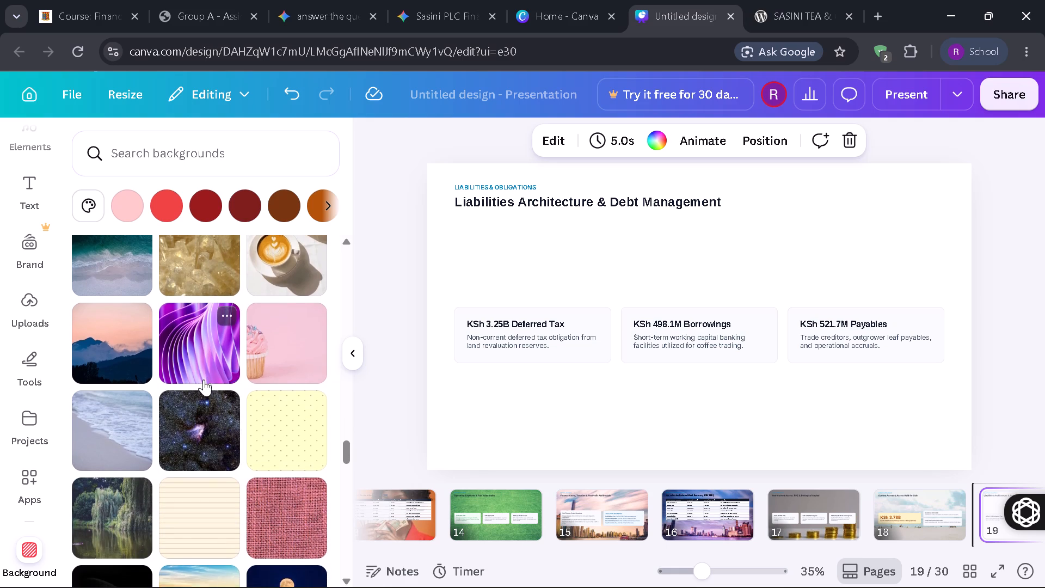
{"action": "scroll", "coordinate": [204, 379], "scroll_direction": "down", "scroll_amount": 3}
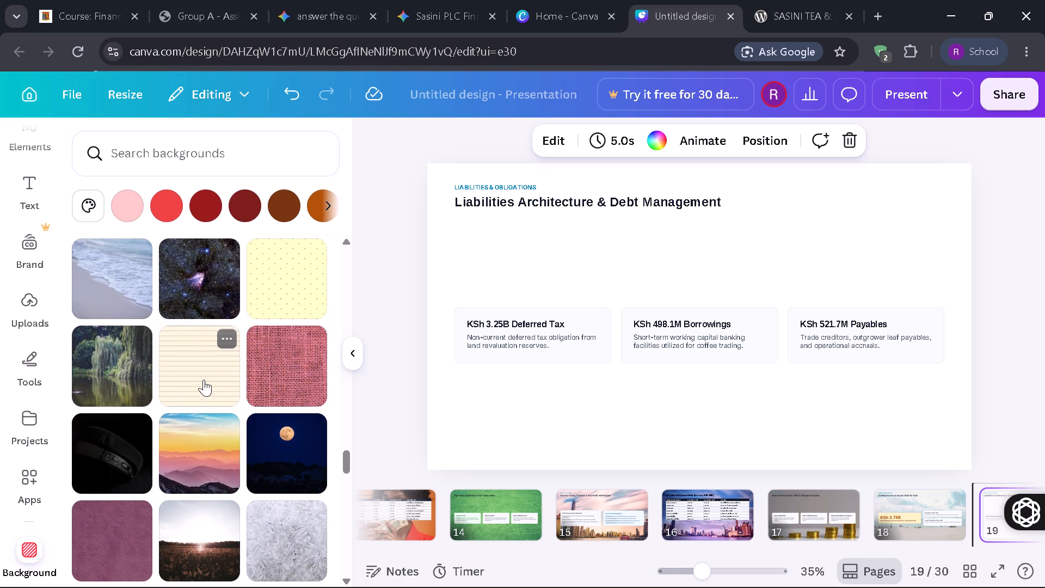
{"action": "left_click", "coordinate": [137, 373]}
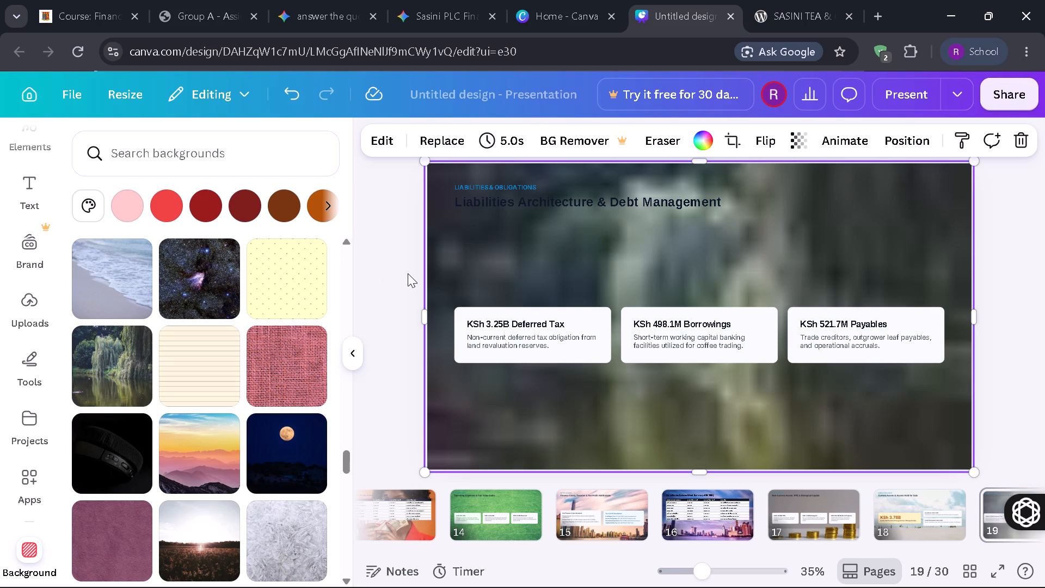
{"action": "left_click", "coordinate": [408, 273]}
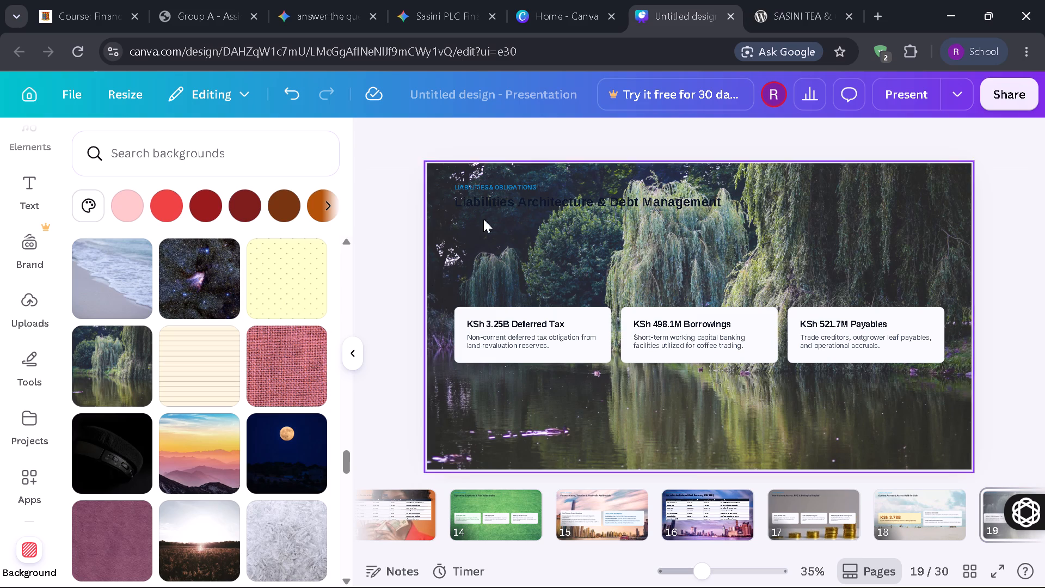
Change the text color of page 19's title, Liabilities Architecture & Debt Management, to white.
{"action": "left_click", "coordinate": [517, 199]}
{"action": "left_click", "coordinate": [568, 135]}
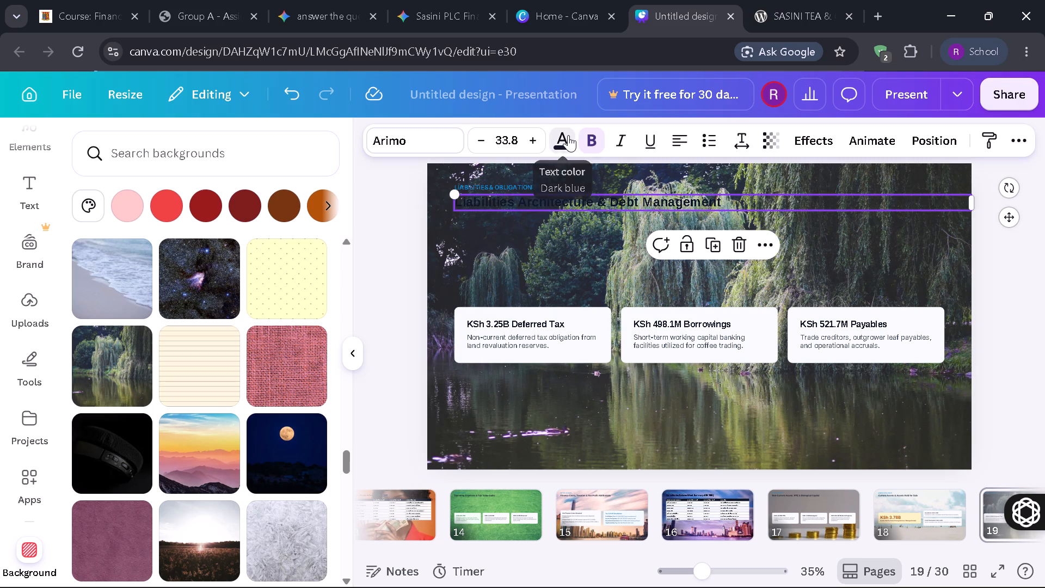
{"action": "left_click", "coordinate": [164, 332]}
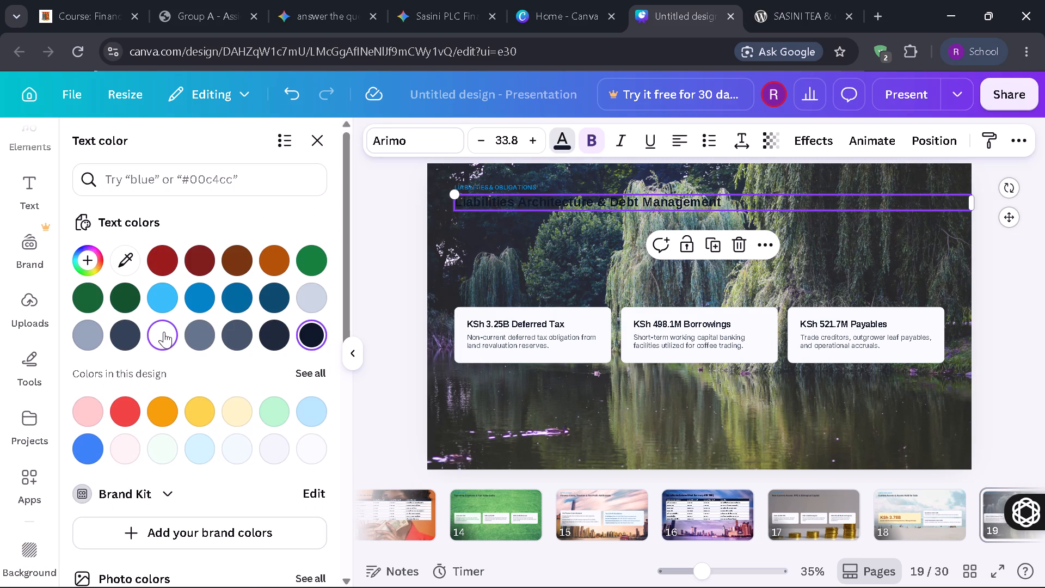
{"action": "left_click", "coordinate": [394, 255]}
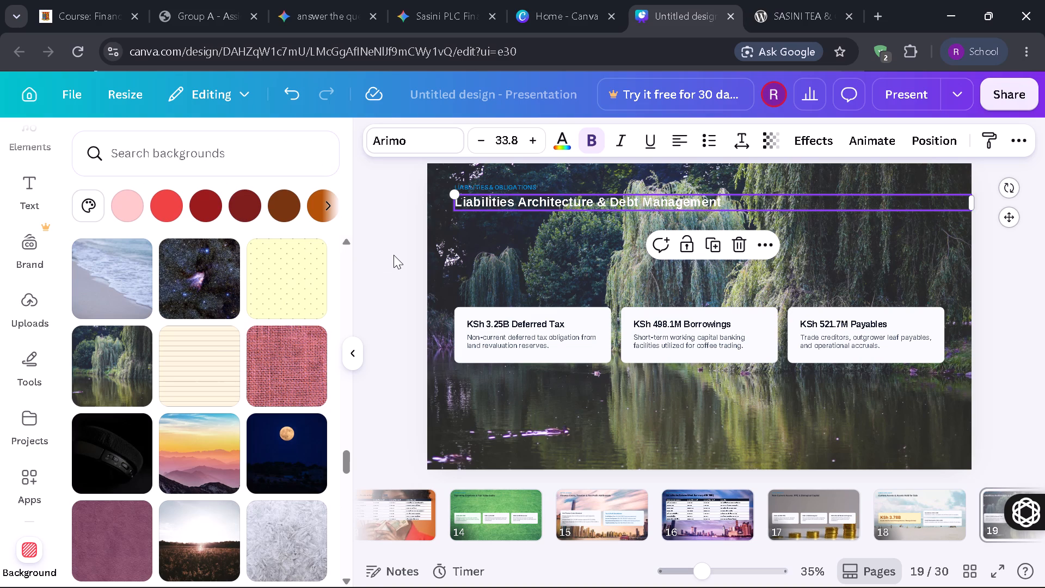
{"action": "key", "text": "Right"}
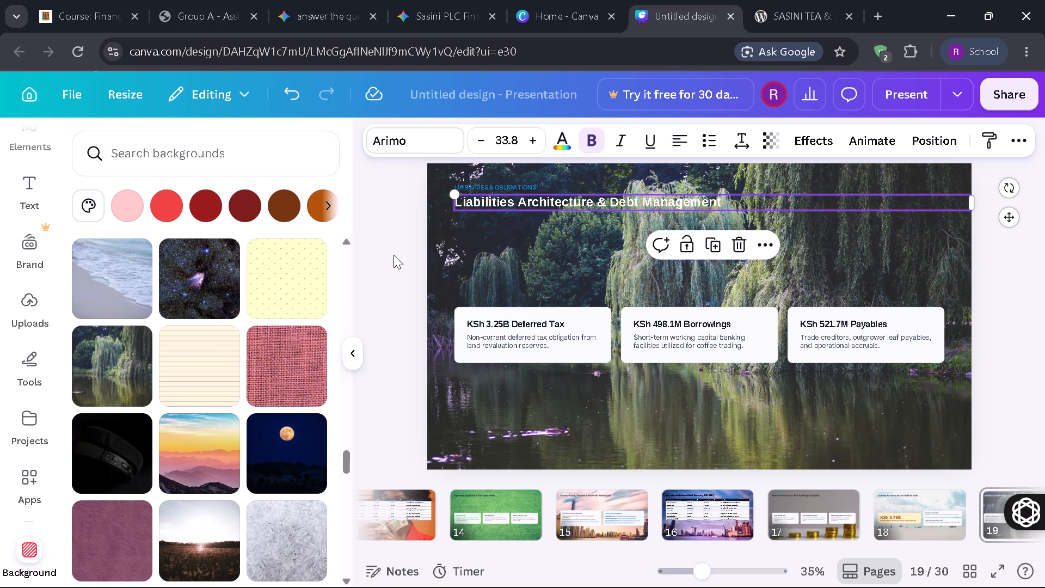
{"action": "left_click", "coordinate": [394, 255]}
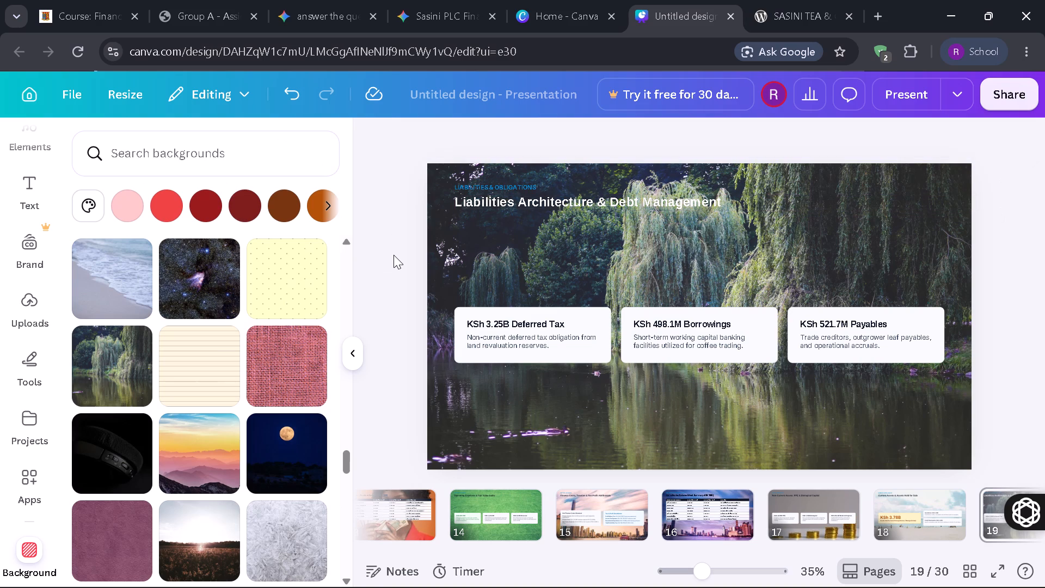
Apply the pale yellow dotted pattern as the background of page 20, Capital Structure & Low Gearing Profile.
{"action": "key", "text": "Right"}
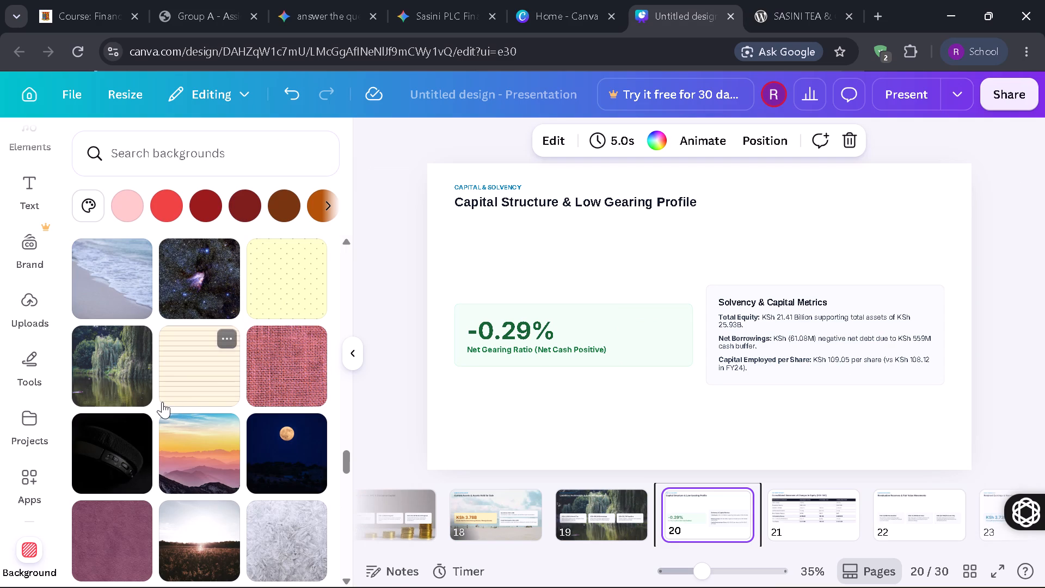
{"action": "left_click", "coordinate": [275, 271]}
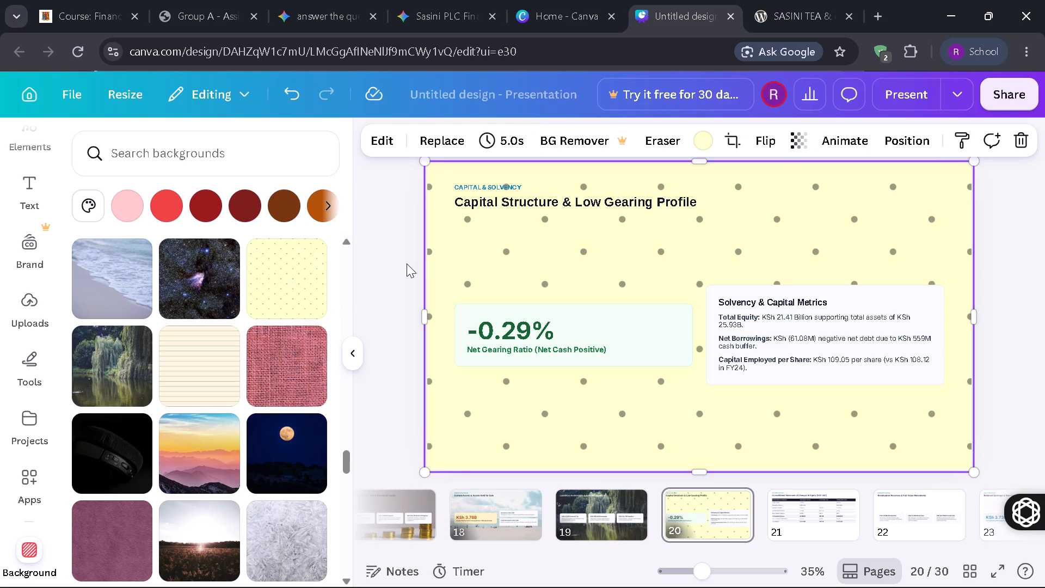
{"action": "left_click", "coordinate": [407, 264]}
Apply the old sheet music photo as the background of page 21, Consolidated Statement of Changes in Equity.
{"action": "key", "text": "Right"}
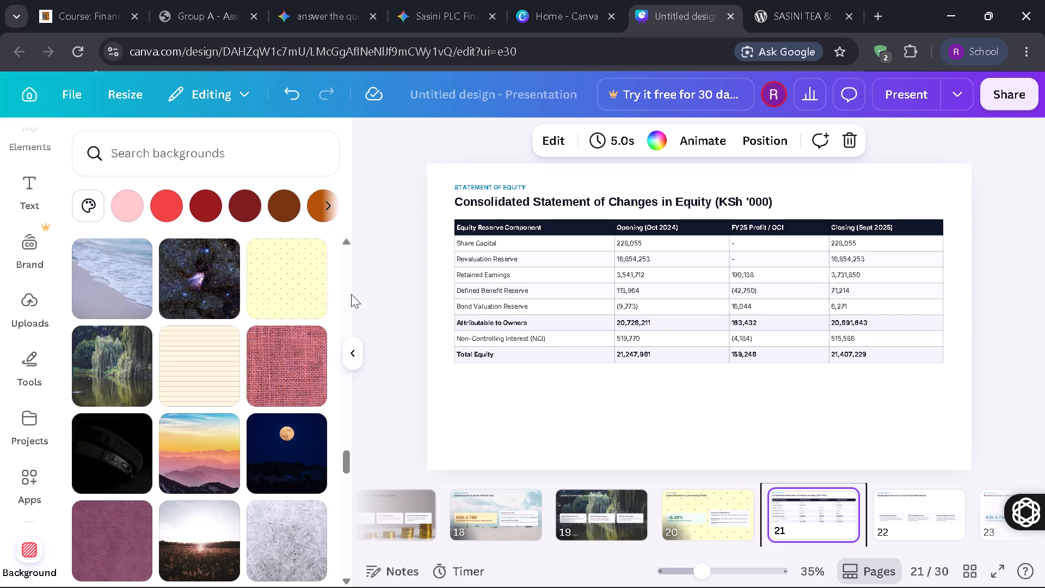
{"action": "scroll", "coordinate": [237, 315], "scroll_direction": "up", "scroll_amount": 7}
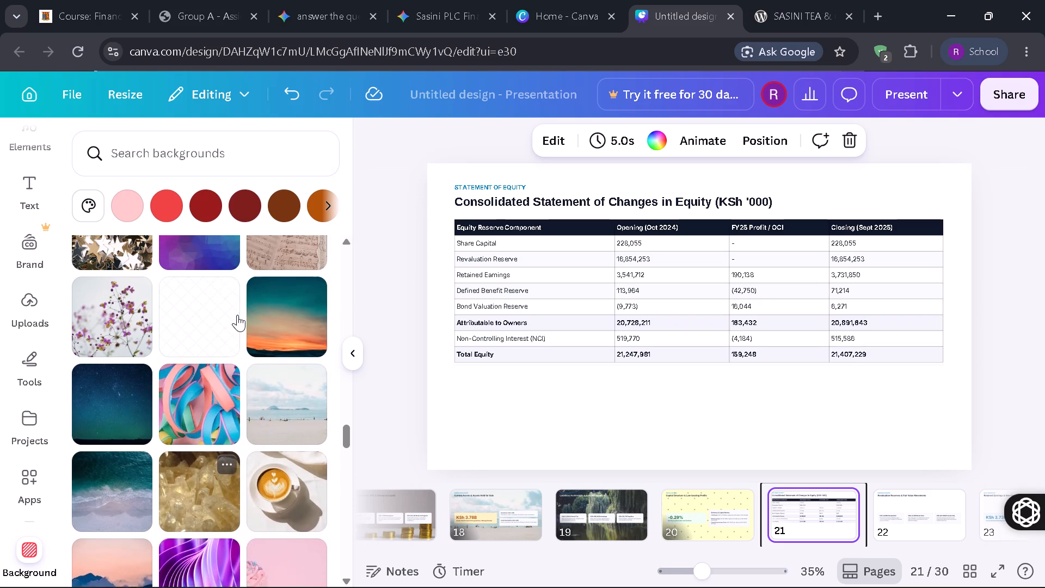
{"action": "scroll", "coordinate": [237, 315], "scroll_direction": "up", "scroll_amount": 3}
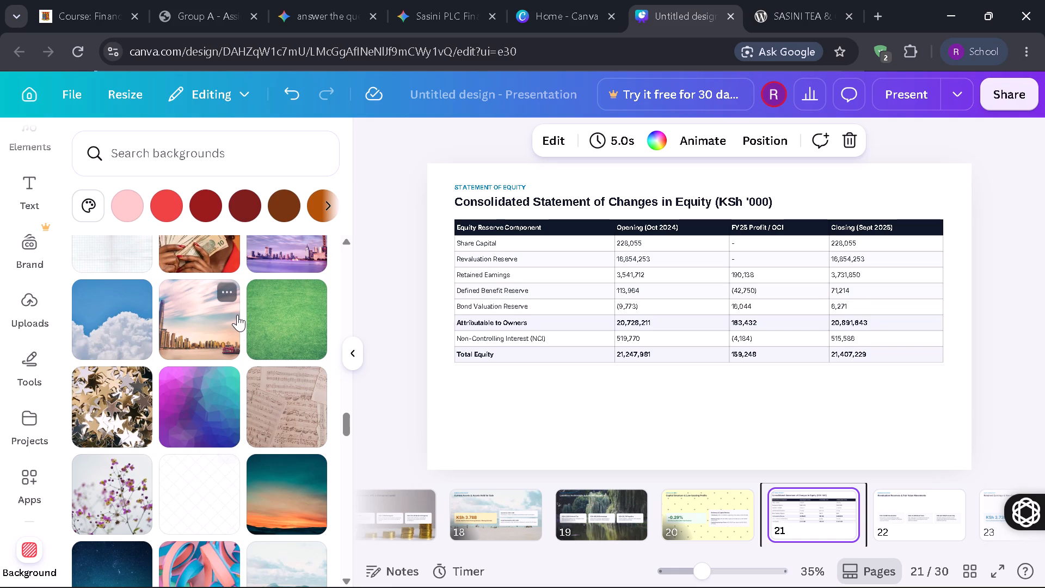
{"action": "left_click", "coordinate": [276, 415]}
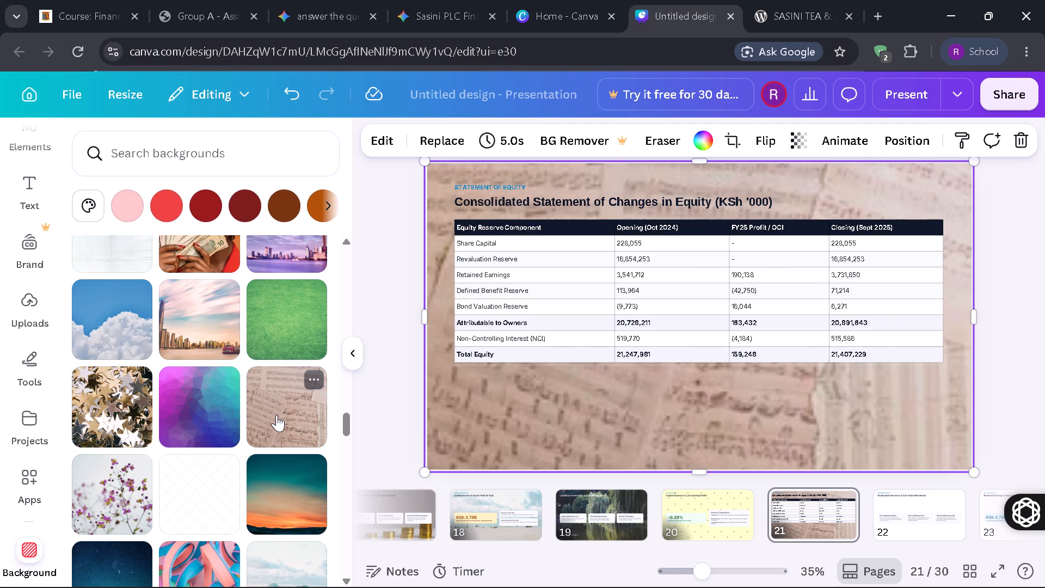
{"action": "left_click", "coordinate": [387, 397]}
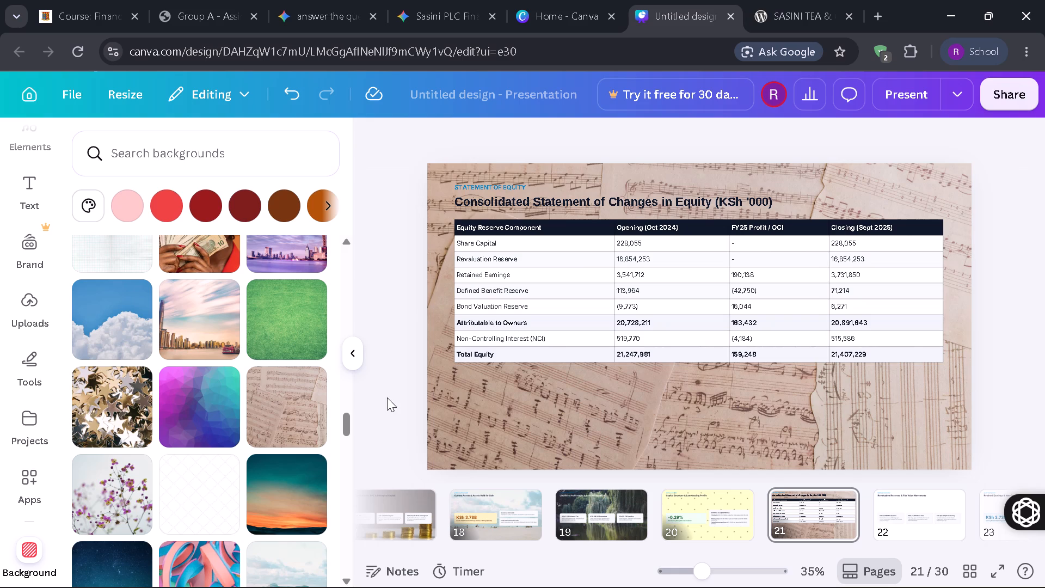
Apply the blue veined marble texture as the background of page 22, Revaluation Reserves & Fair Value Movements.
{"action": "key", "text": "Right"}
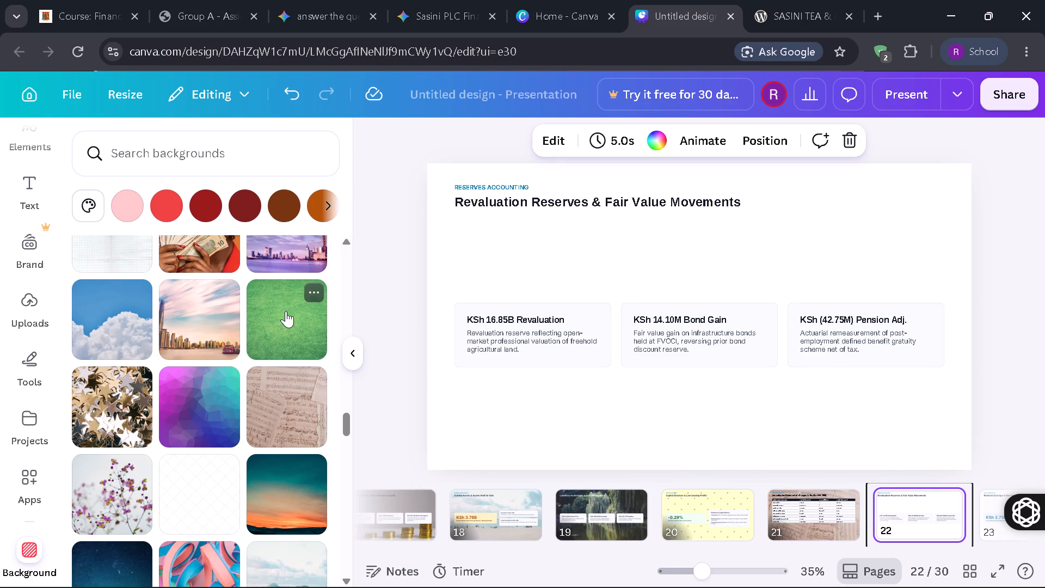
{"action": "scroll", "coordinate": [286, 311], "scroll_direction": "up", "scroll_amount": 6}
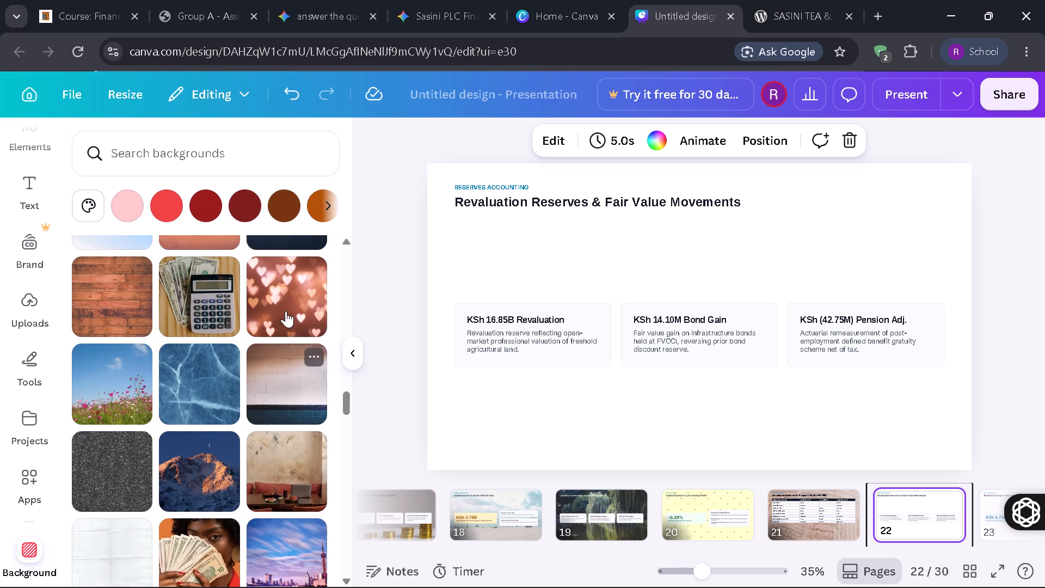
{"action": "scroll", "coordinate": [286, 311], "scroll_direction": "up", "scroll_amount": 1}
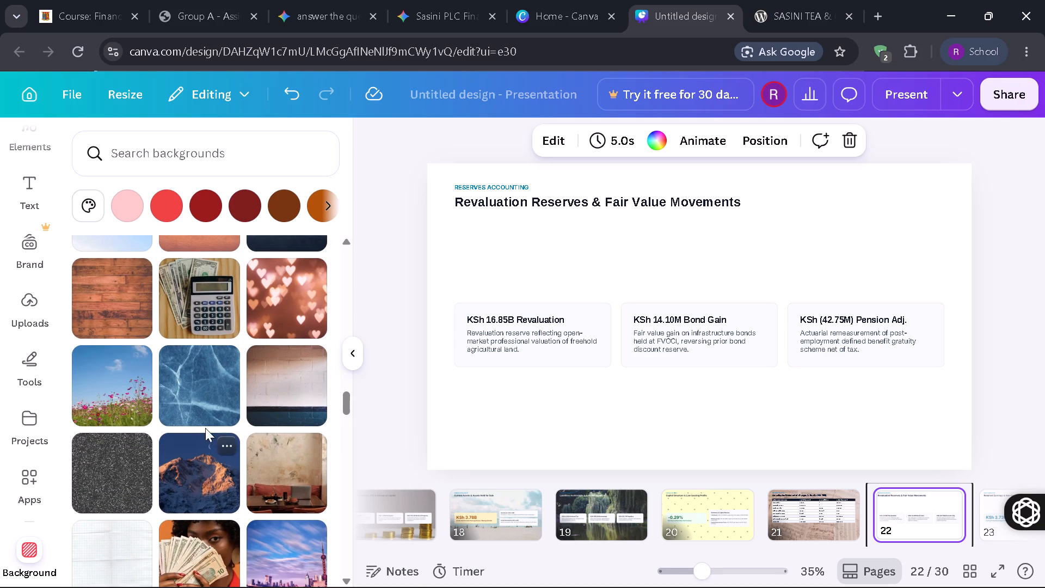
{"action": "left_click", "coordinate": [204, 394]}
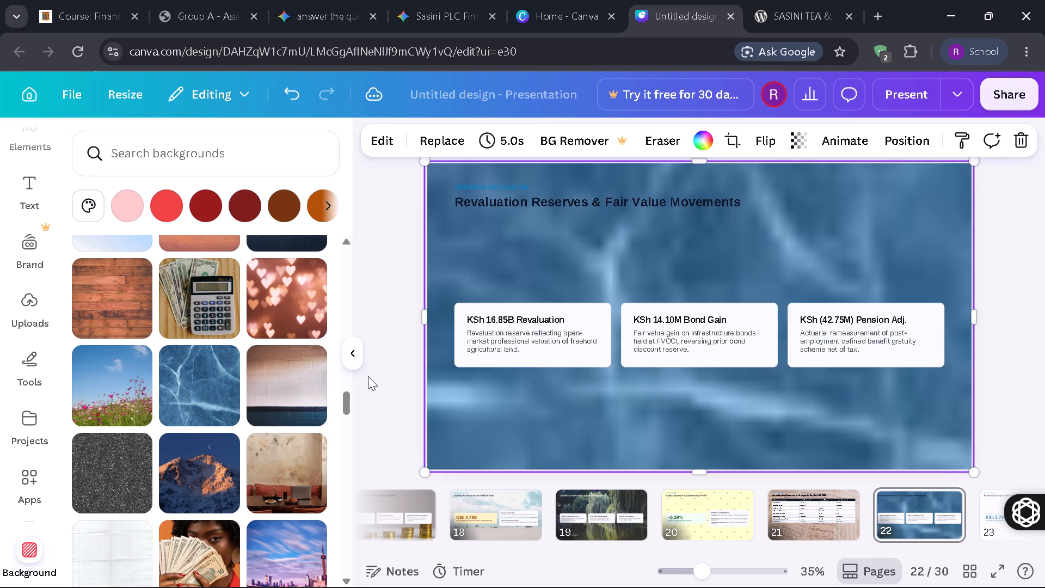
{"action": "left_click", "coordinate": [368, 376]}
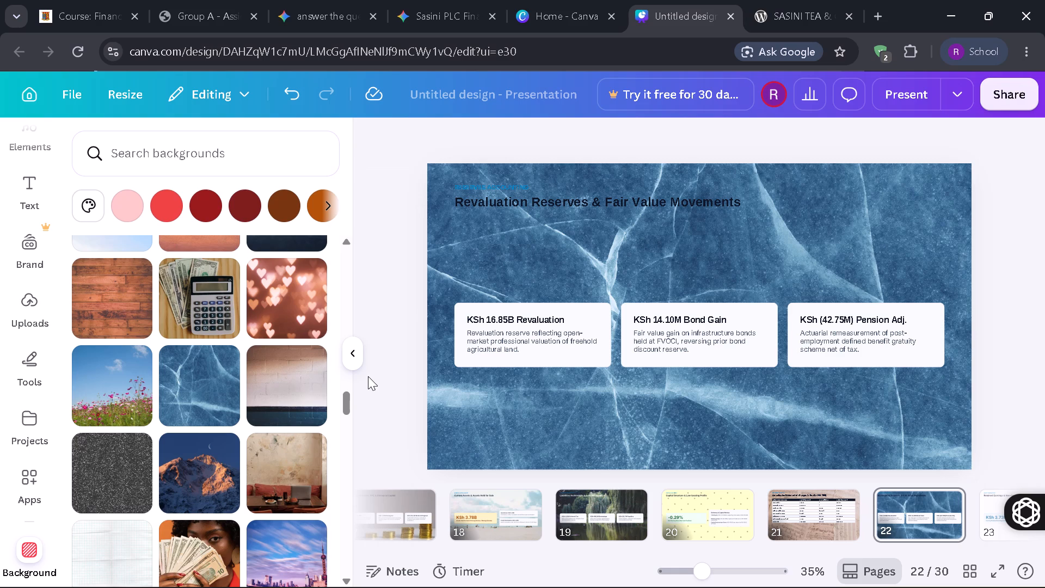
Apply the dark red wood photo with a golden leaf as the background of page 23, Retained Earnings & Non-Controlling Interest.
{"action": "key", "text": "Right"}
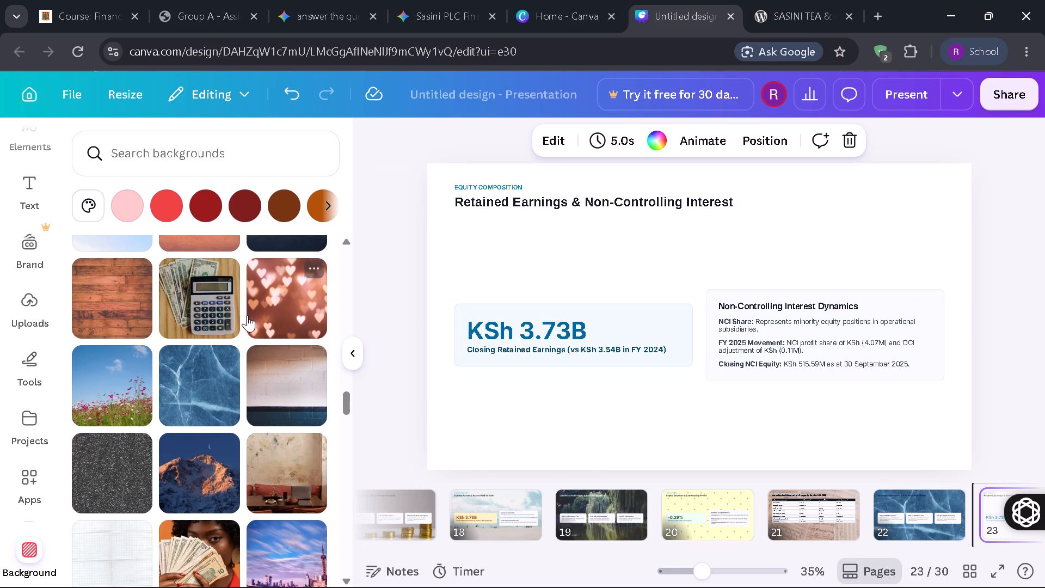
{"action": "scroll", "coordinate": [247, 316], "scroll_direction": "up", "scroll_amount": 2}
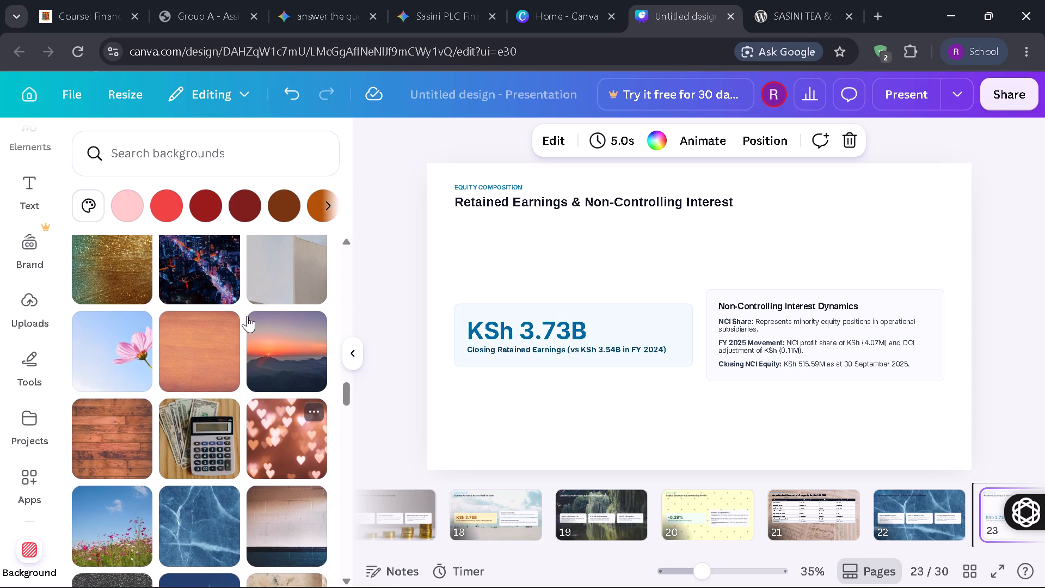
{"action": "scroll", "coordinate": [247, 316], "scroll_direction": "down", "scroll_amount": 6}
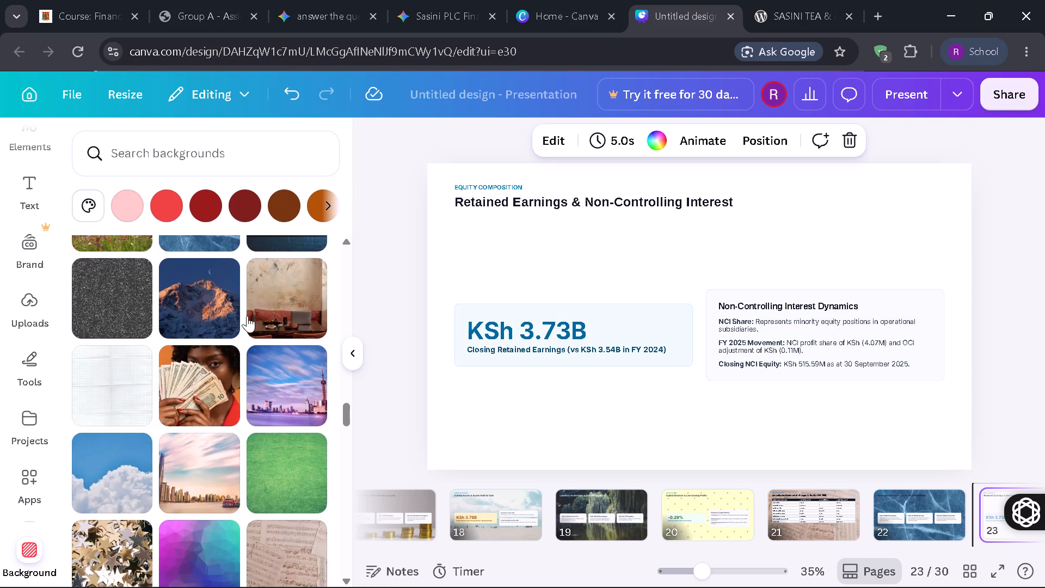
{"action": "scroll", "coordinate": [247, 316], "scroll_direction": "down", "scroll_amount": 7}
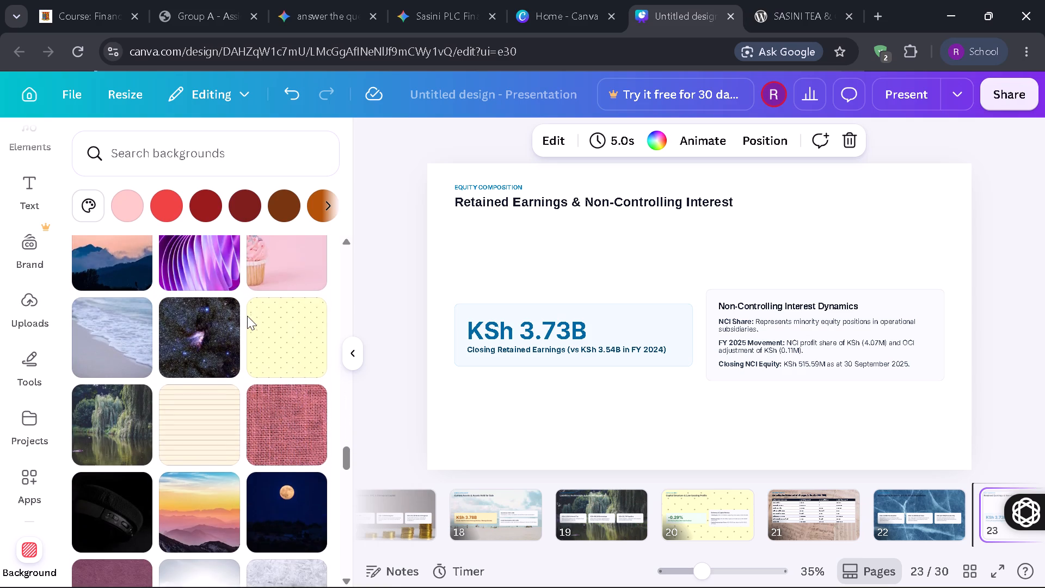
{"action": "scroll", "coordinate": [247, 316], "scroll_direction": "down", "scroll_amount": 5}
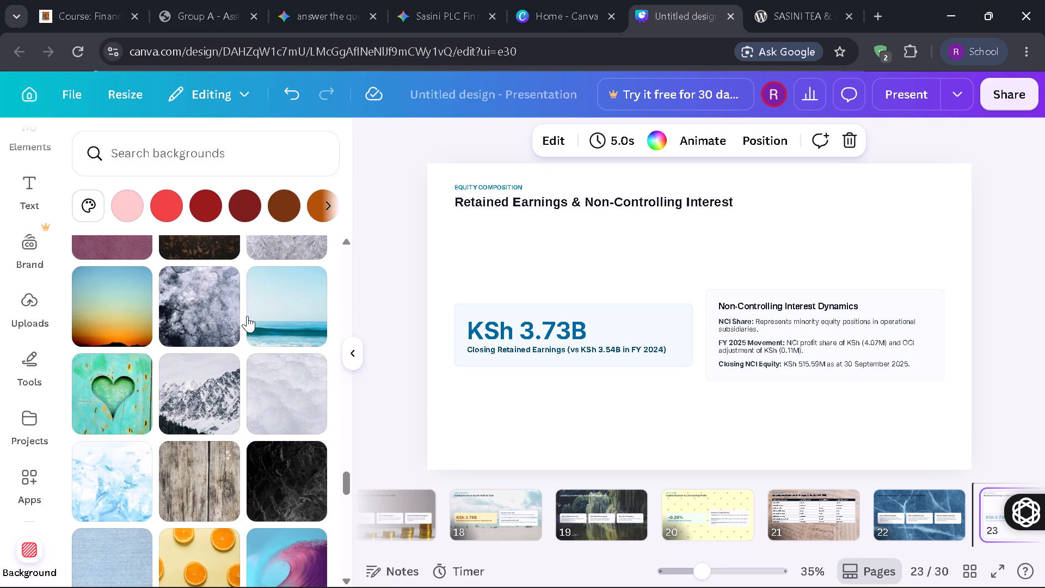
{"action": "scroll", "coordinate": [247, 316], "scroll_direction": "down", "scroll_amount": 7}
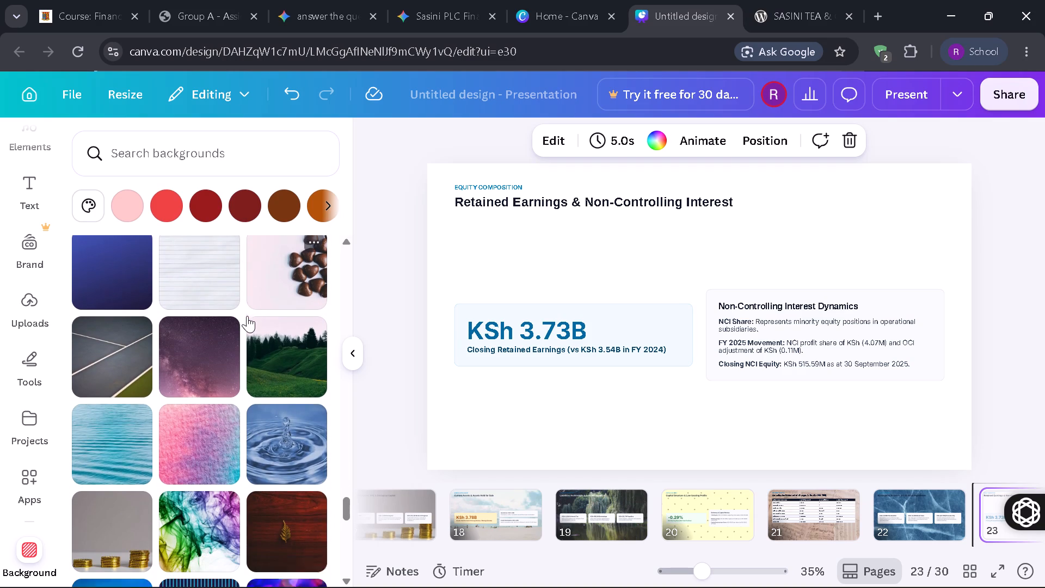
{"action": "scroll", "coordinate": [247, 316], "scroll_direction": "down", "scroll_amount": 1}
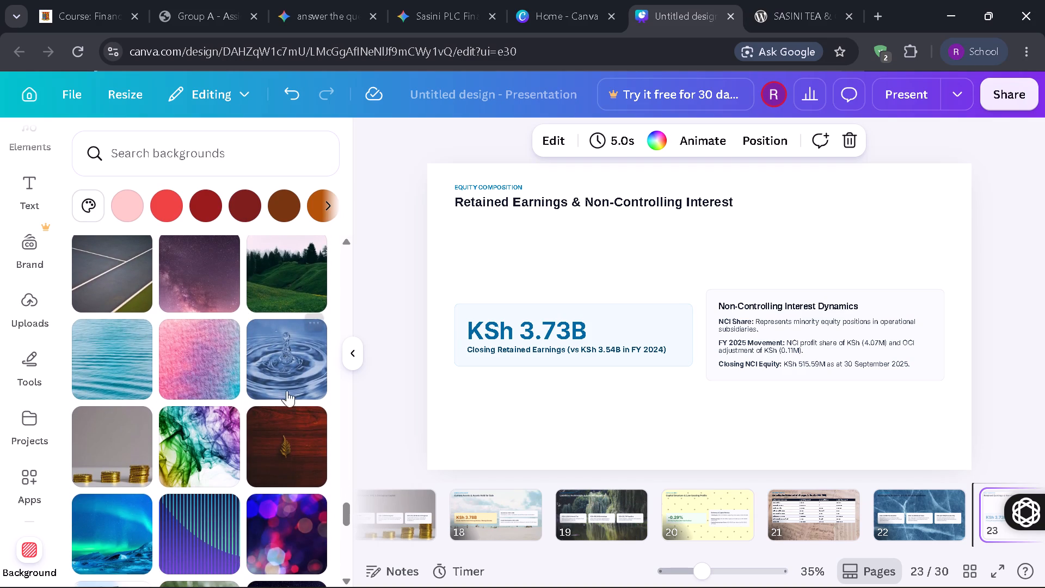
{"action": "left_click", "coordinate": [284, 445]}
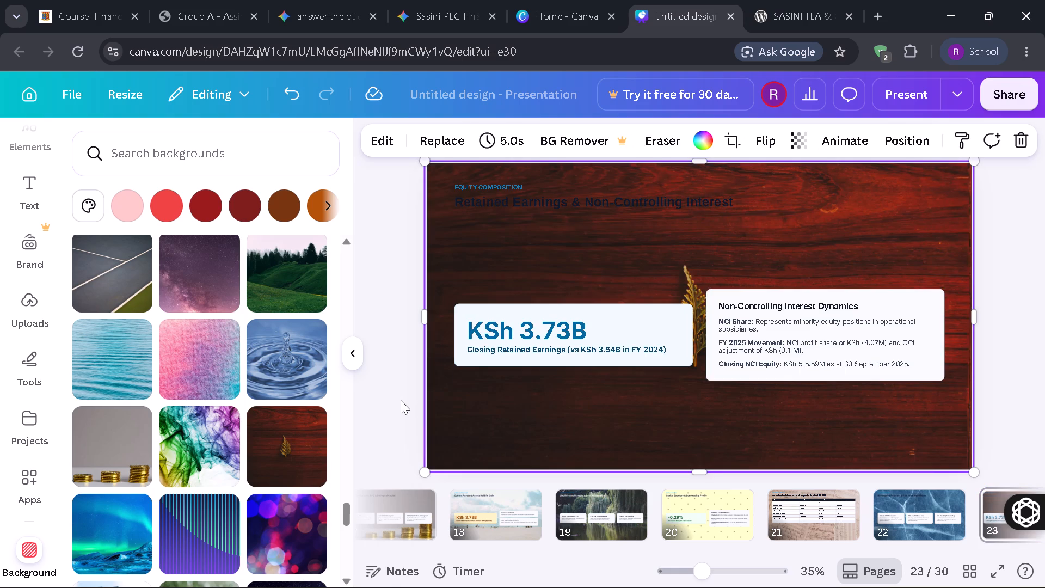
Change the text color of the page 23 title, Retained Earnings & Non-Controlling Interest, to white (#ffffff).
{"action": "left_click", "coordinate": [607, 193]}
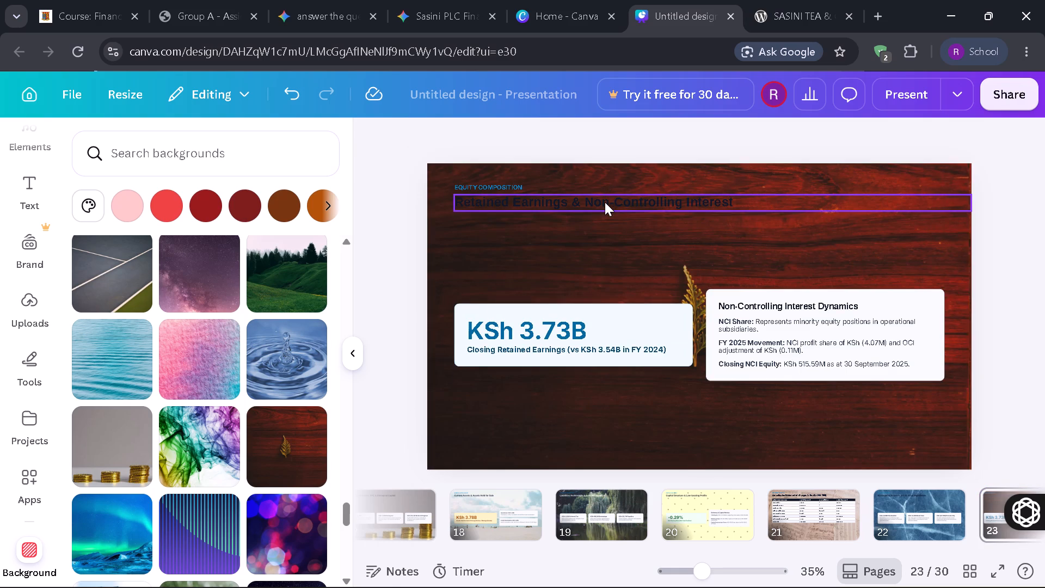
{"action": "left_click", "coordinate": [605, 202]}
{"action": "left_click", "coordinate": [562, 140]}
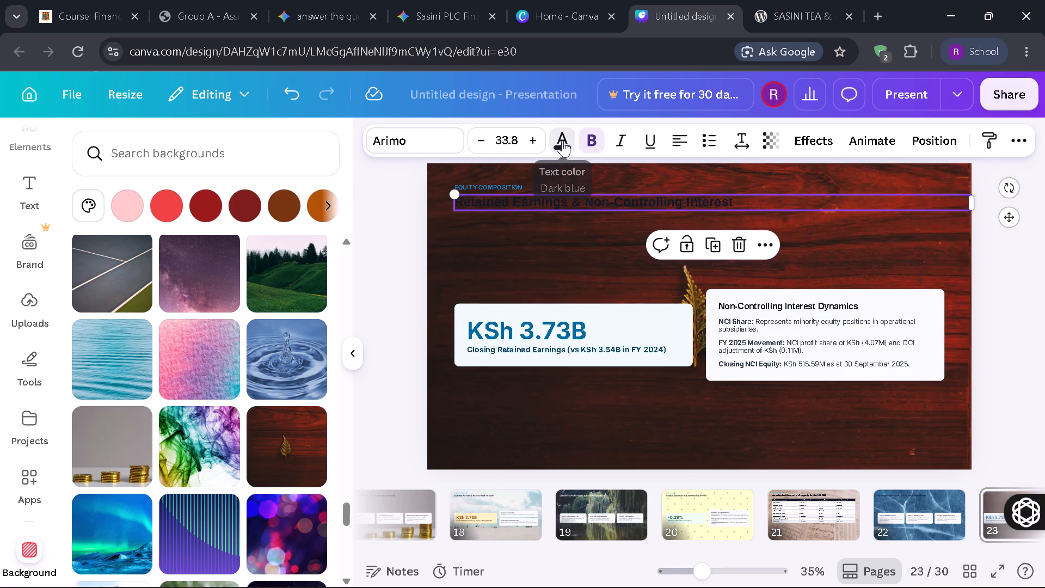
{"action": "left_click", "coordinate": [165, 345]}
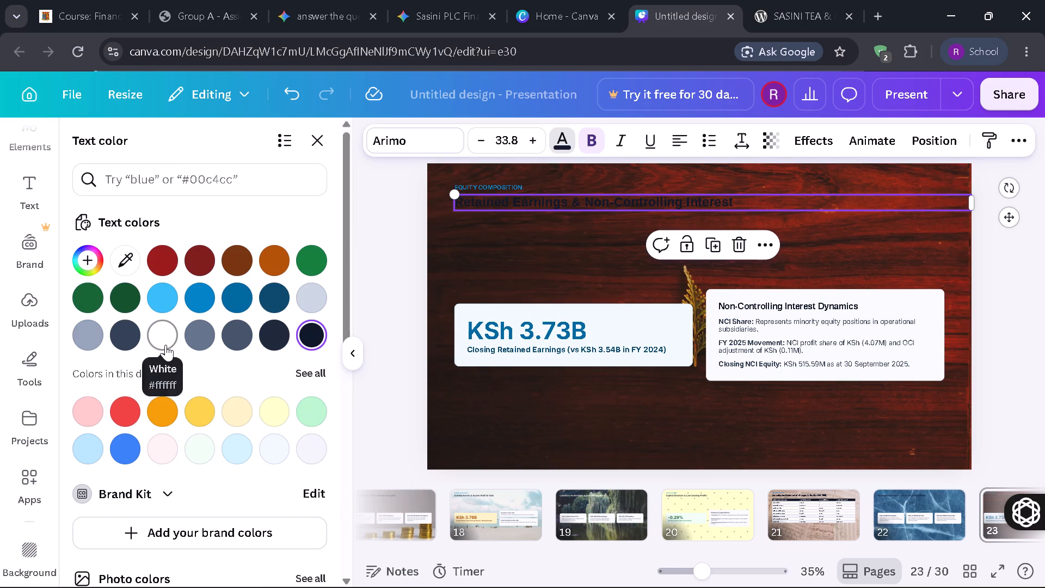
{"action": "left_click", "coordinate": [388, 385]}
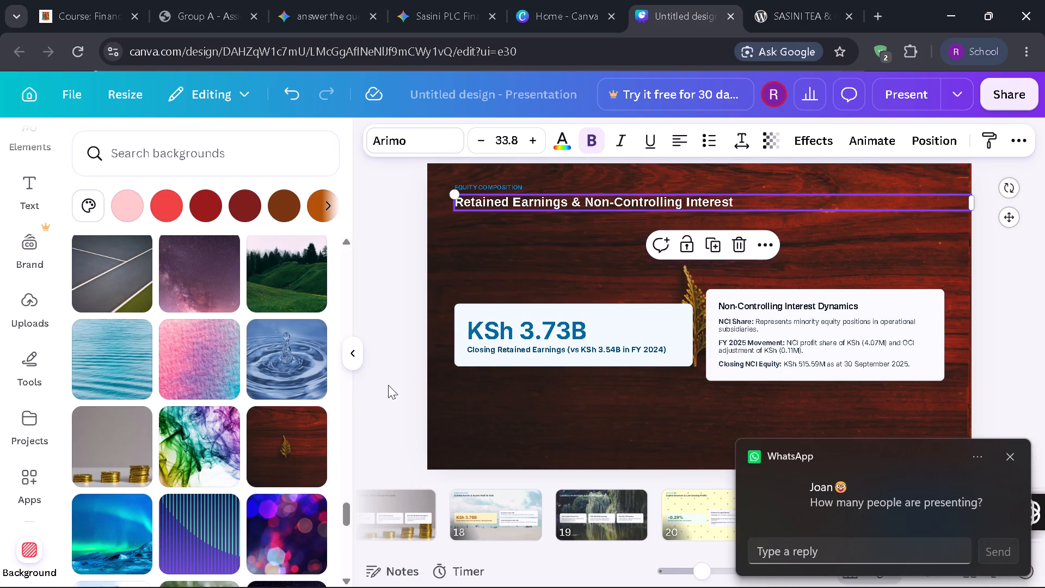
{"action": "left_click", "coordinate": [388, 385]}
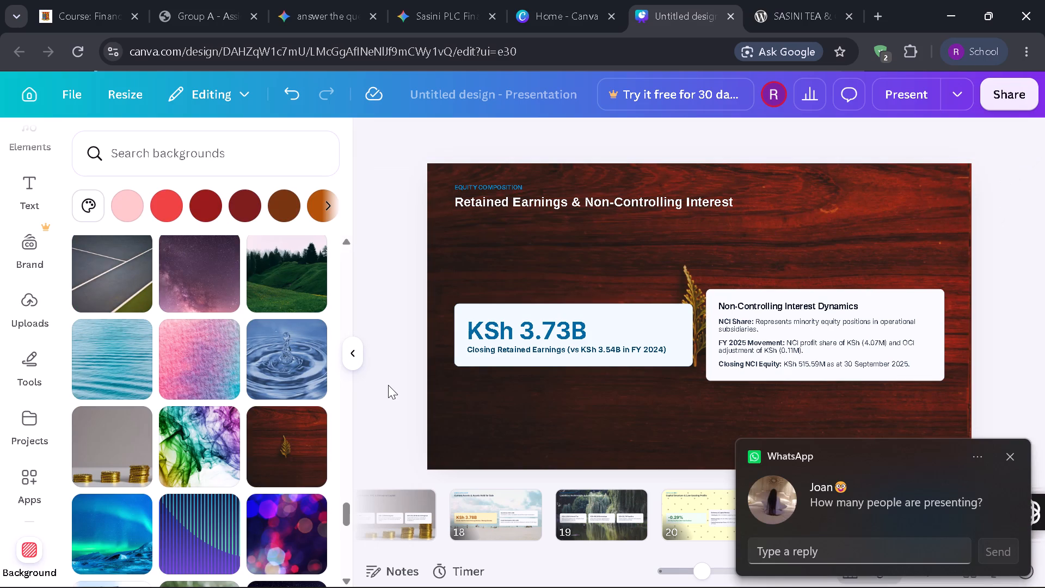
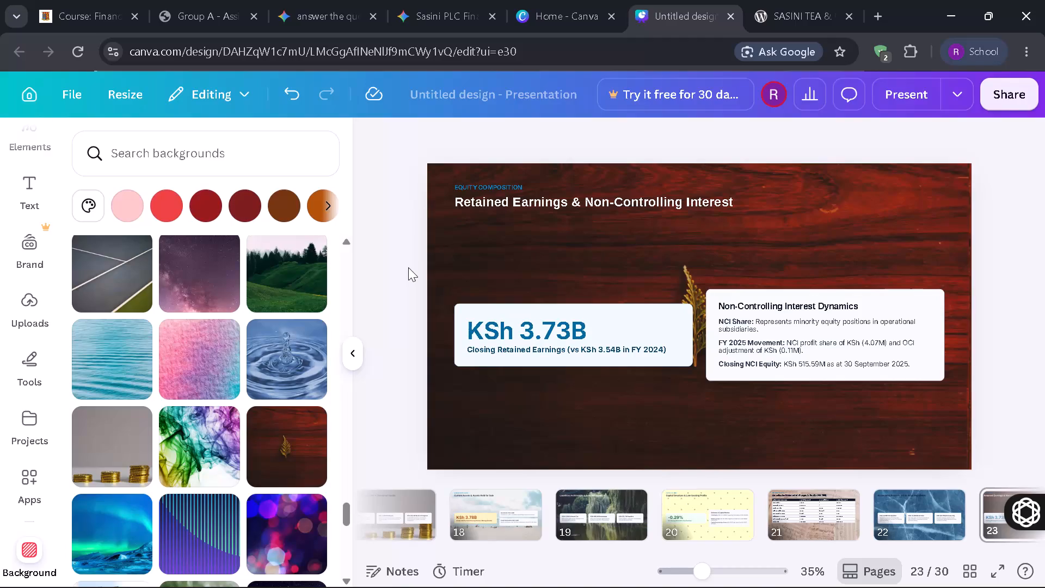
Find a new background in the background collection for page 24, Dividend Policy & Cash Preservation Rationale.
{"action": "key", "text": "Right"}
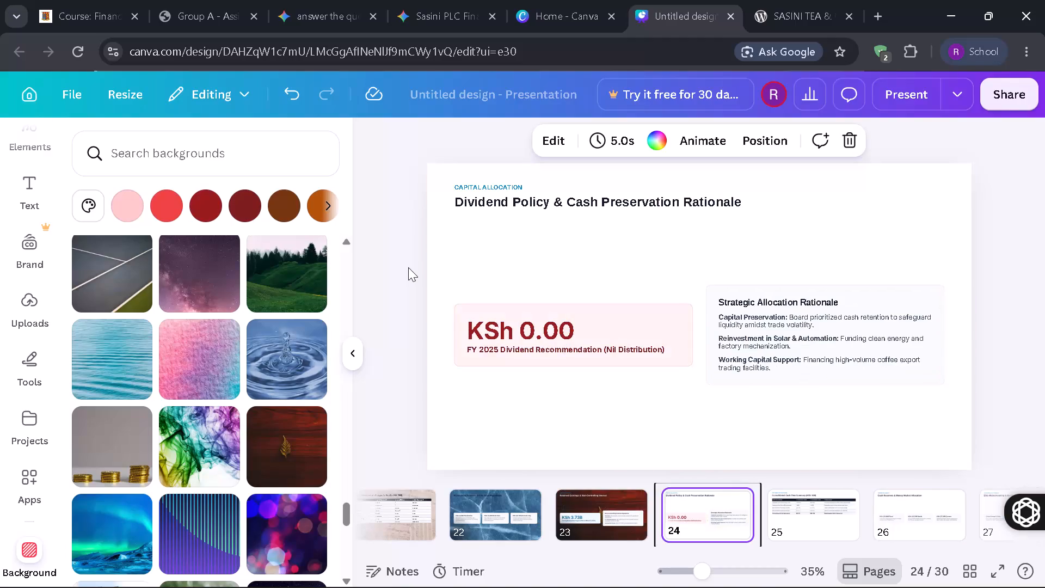
{"action": "scroll", "coordinate": [259, 327], "scroll_direction": "down", "scroll_amount": 2}
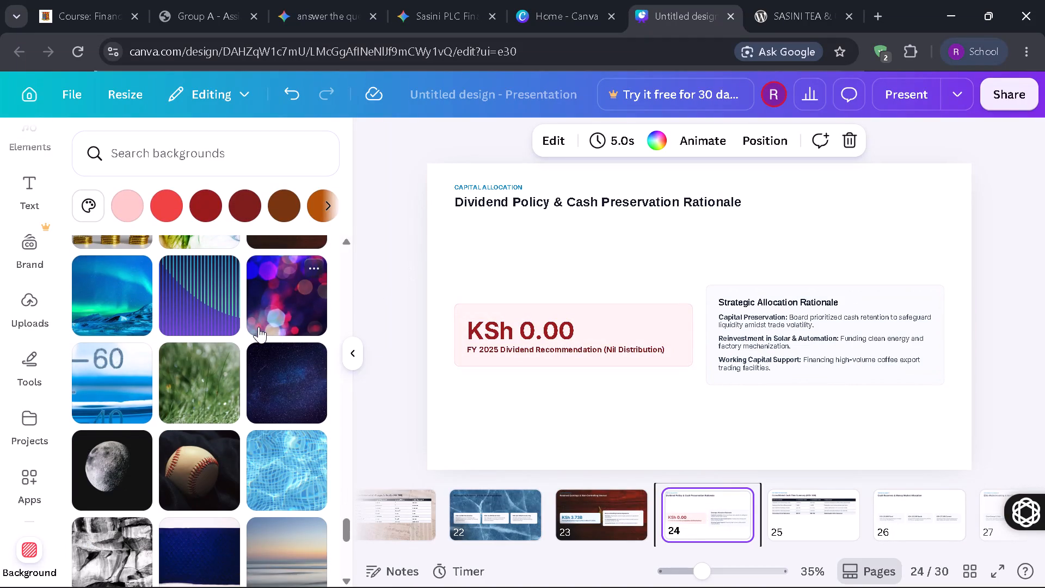
{"action": "scroll", "coordinate": [259, 327], "scroll_direction": "down", "scroll_amount": 11}
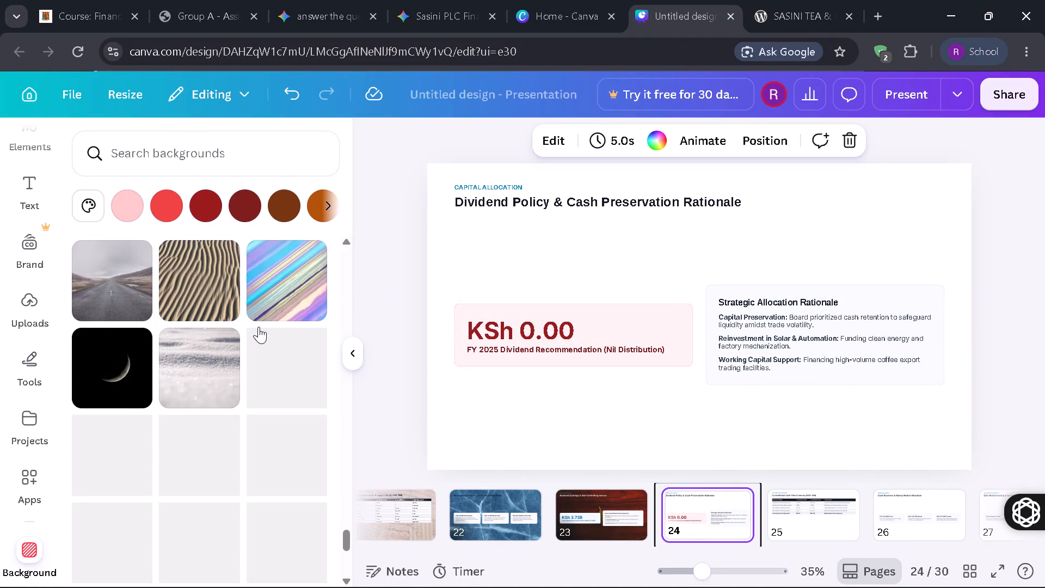
{"action": "scroll", "coordinate": [259, 327], "scroll_direction": "down", "scroll_amount": 1}
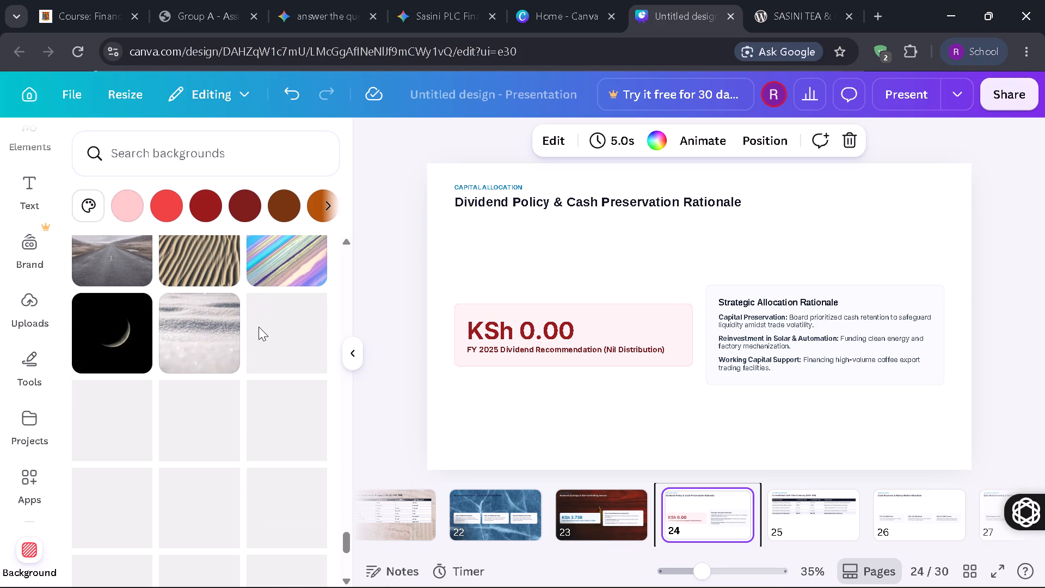
Apply the mauve petal-strewn ground photo as the background of page 24, Dividend Policy & Cash Preservation Rationale.
{"action": "scroll", "coordinate": [259, 327], "scroll_direction": "up", "scroll_amount": 1}
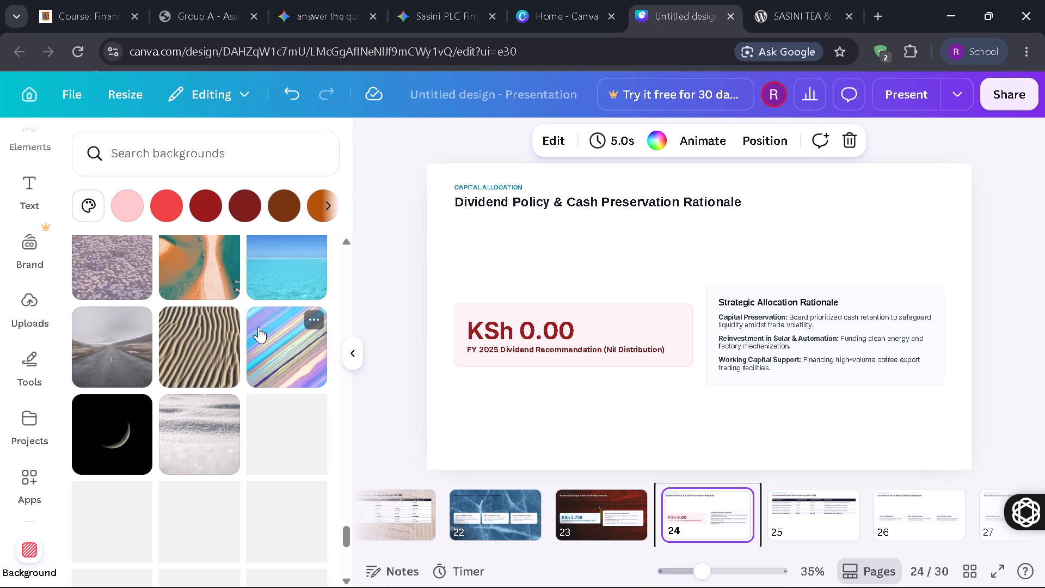
{"action": "scroll", "coordinate": [149, 334], "scroll_direction": "up", "scroll_amount": 1}
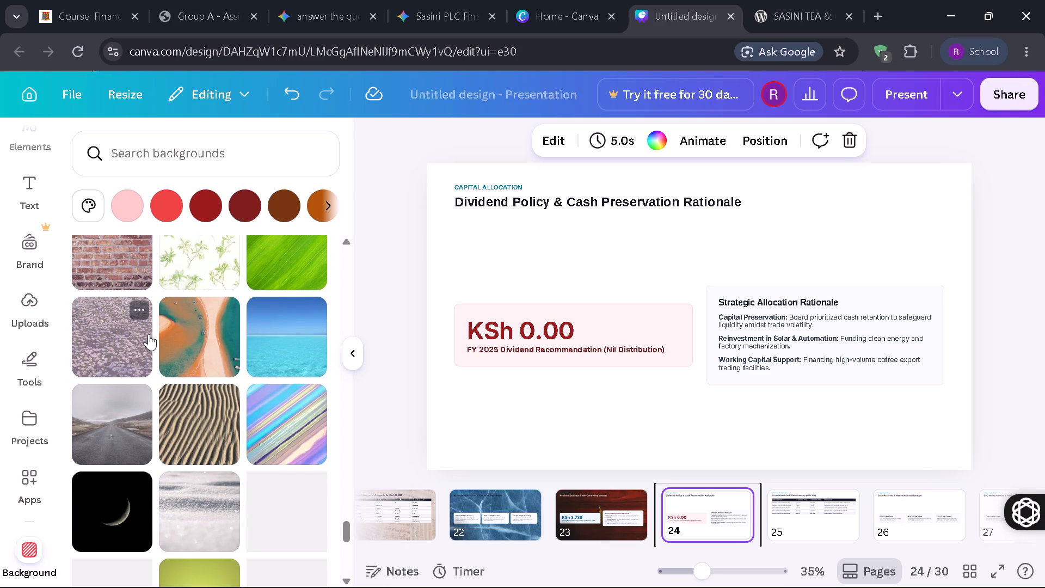
{"action": "left_click", "coordinate": [126, 340]}
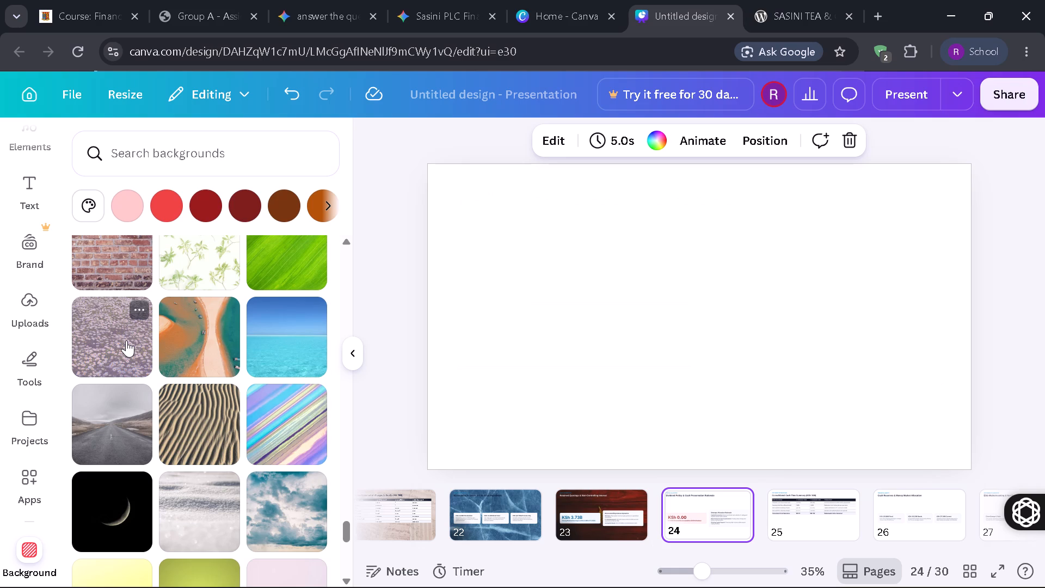
{"action": "scroll", "coordinate": [126, 340], "scroll_direction": "up", "scroll_amount": 2}
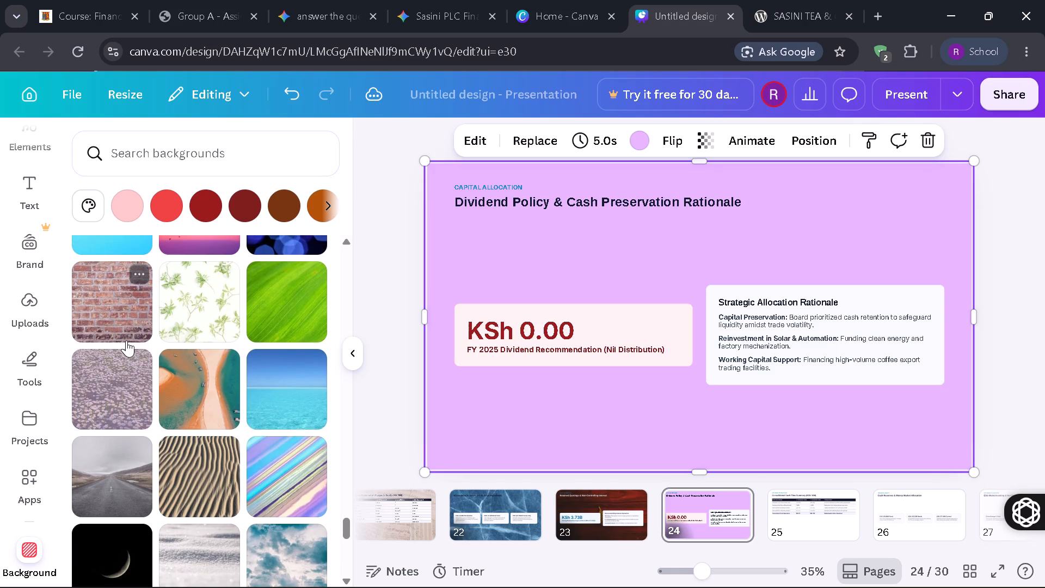
{"action": "left_click", "coordinate": [371, 385]}
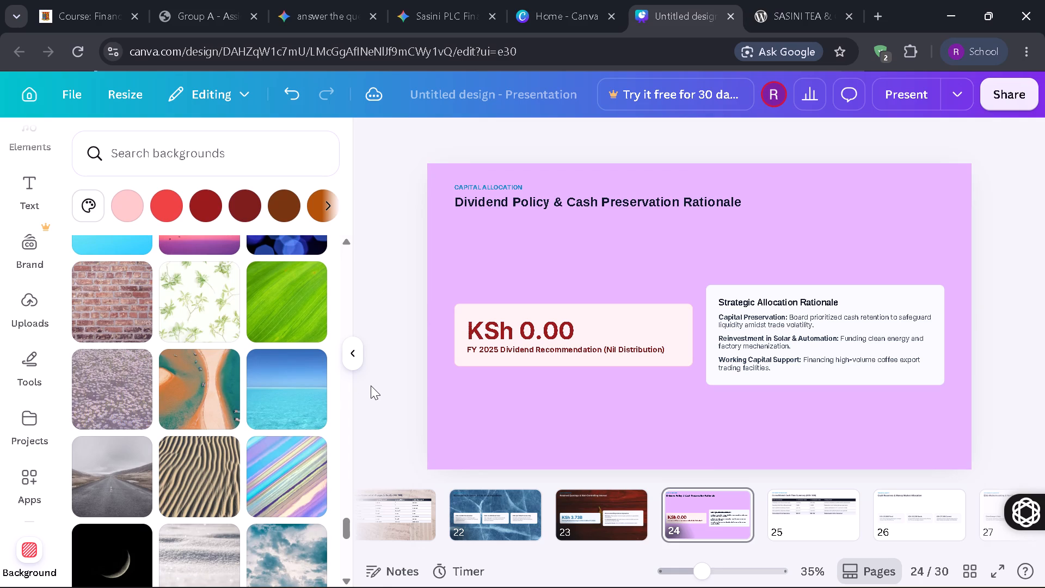
Apply the dark baseball photo as the background of page 25, Consolidated Cash Flow Summary.
{"action": "key", "text": "Right"}
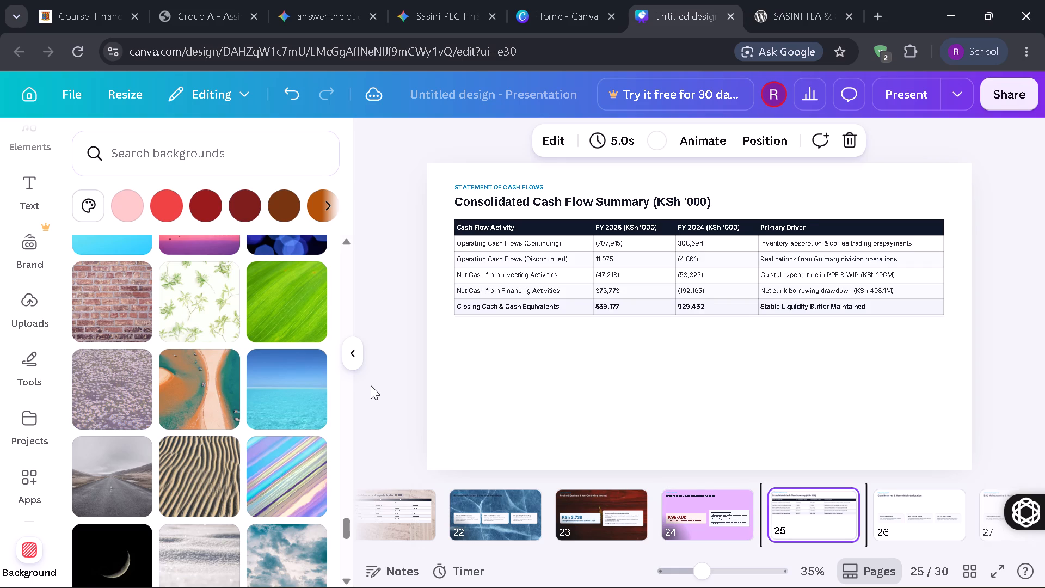
{"action": "scroll", "coordinate": [208, 414], "scroll_direction": "down", "scroll_amount": 5}
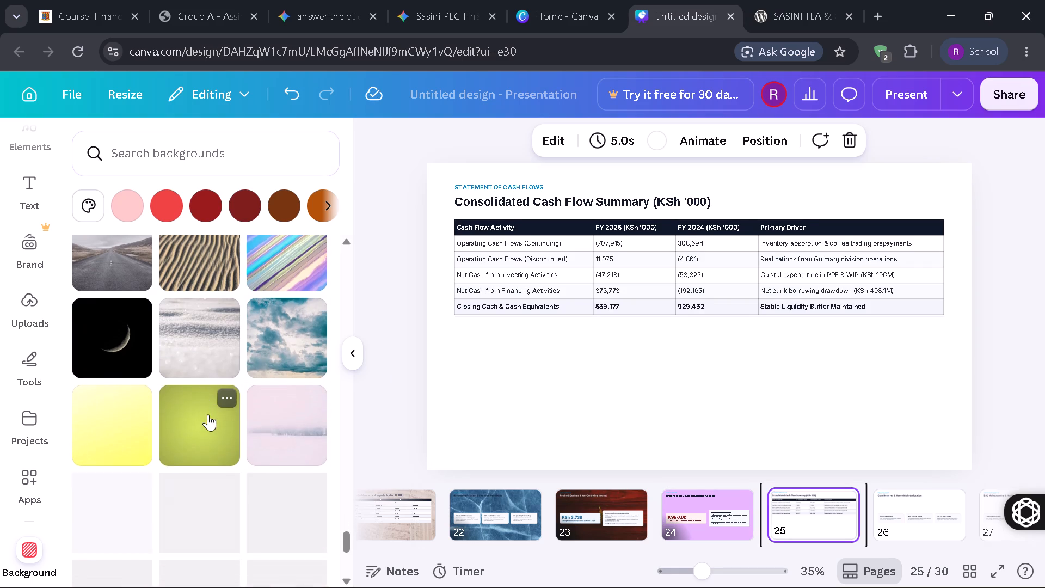
{"action": "scroll", "coordinate": [208, 414], "scroll_direction": "down", "scroll_amount": 6}
{"action": "scroll", "coordinate": [208, 414], "scroll_direction": "up", "scroll_amount": 6}
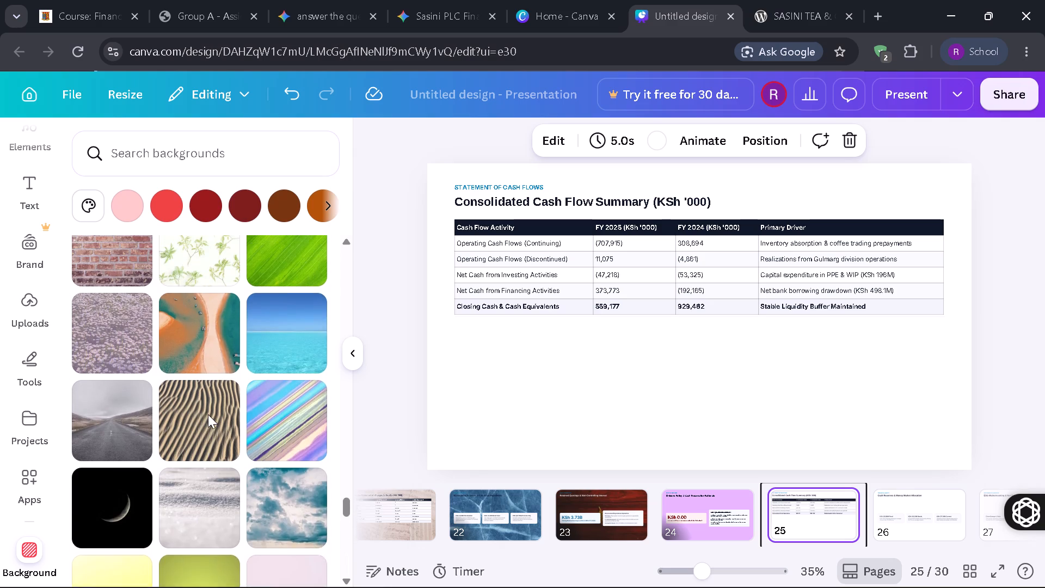
{"action": "scroll", "coordinate": [208, 414], "scroll_direction": "down", "scroll_amount": 5}
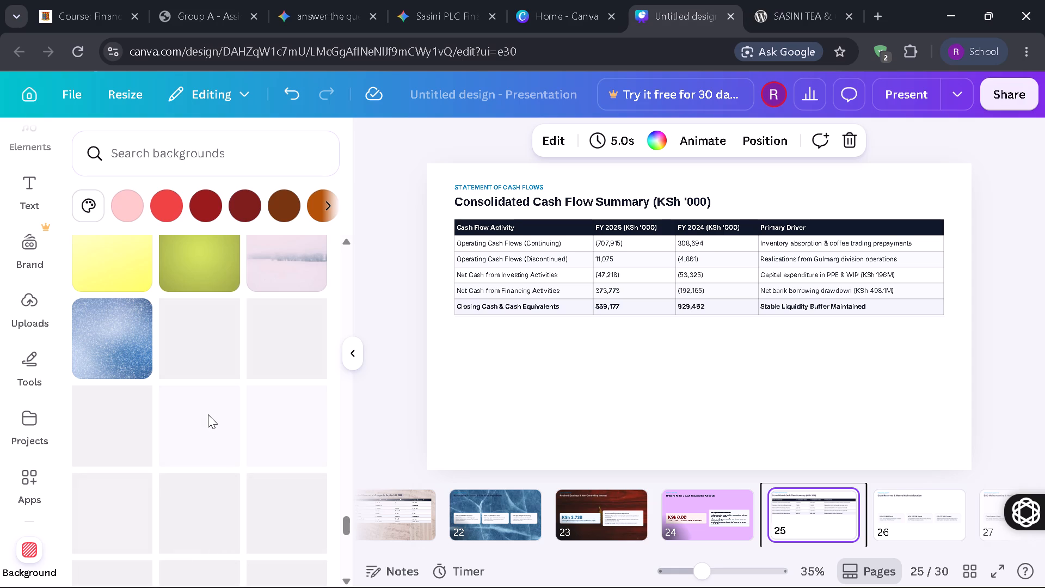
{"action": "scroll", "coordinate": [208, 414], "scroll_direction": "up", "scroll_amount": 5}
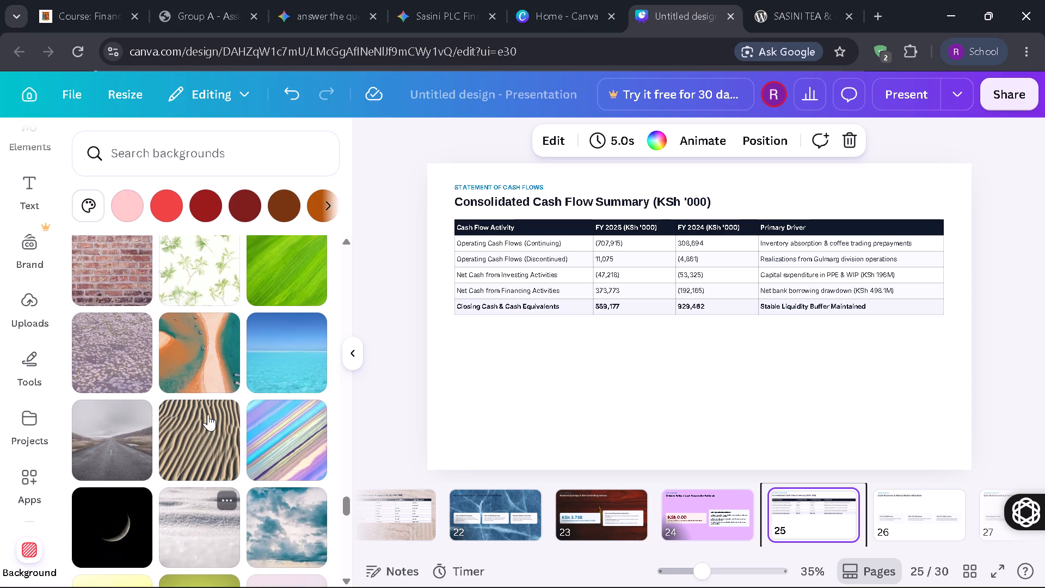
{"action": "scroll", "coordinate": [208, 414], "scroll_direction": "up", "scroll_amount": 4}
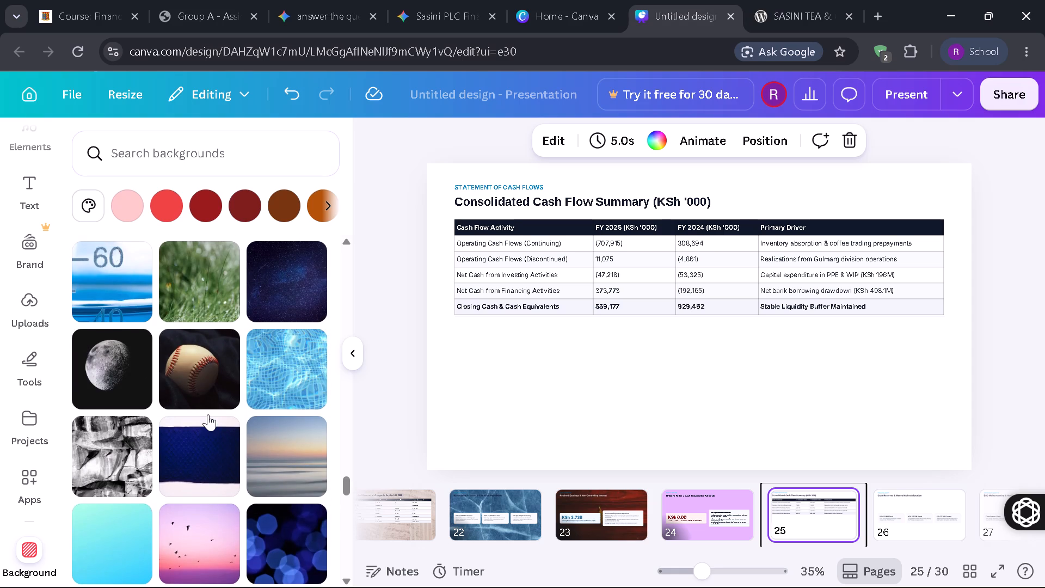
{"action": "scroll", "coordinate": [208, 414], "scroll_direction": "up", "scroll_amount": 1}
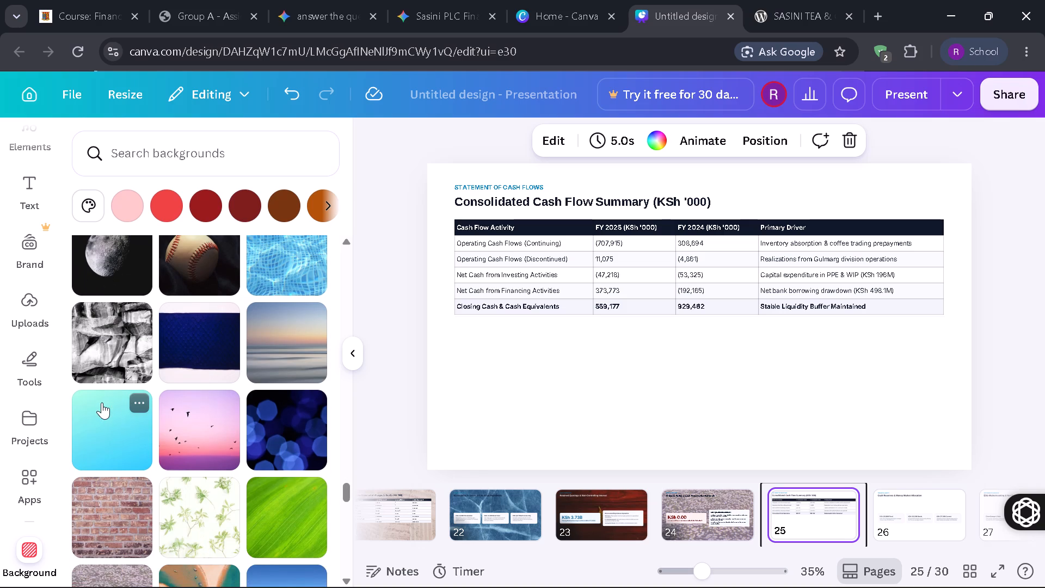
{"action": "left_click", "coordinate": [198, 387]}
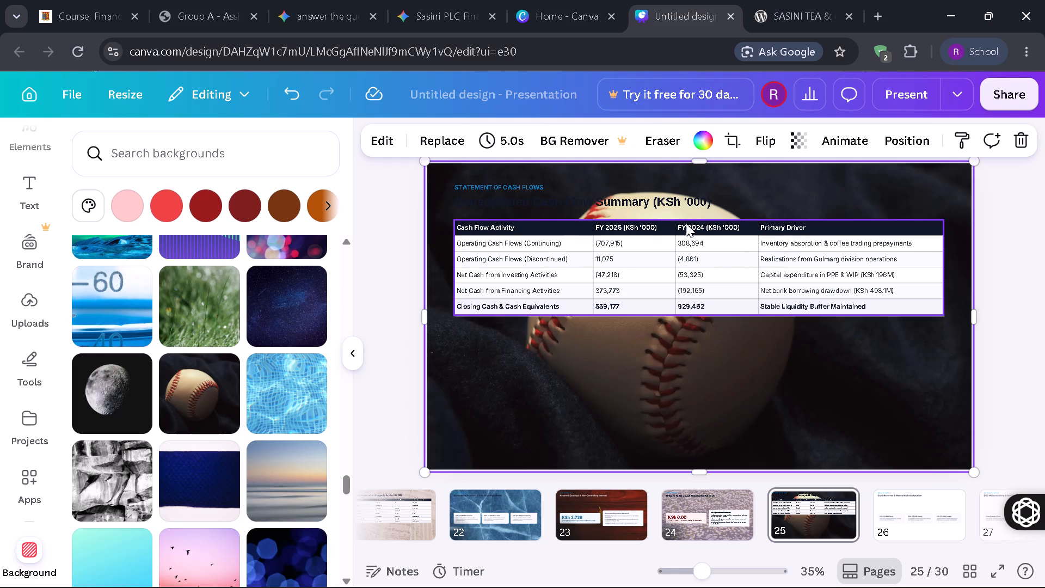
Change the text color of the Consolidated Cash Flow Summary title on page 25 to white.
{"action": "left_click", "coordinate": [643, 198]}
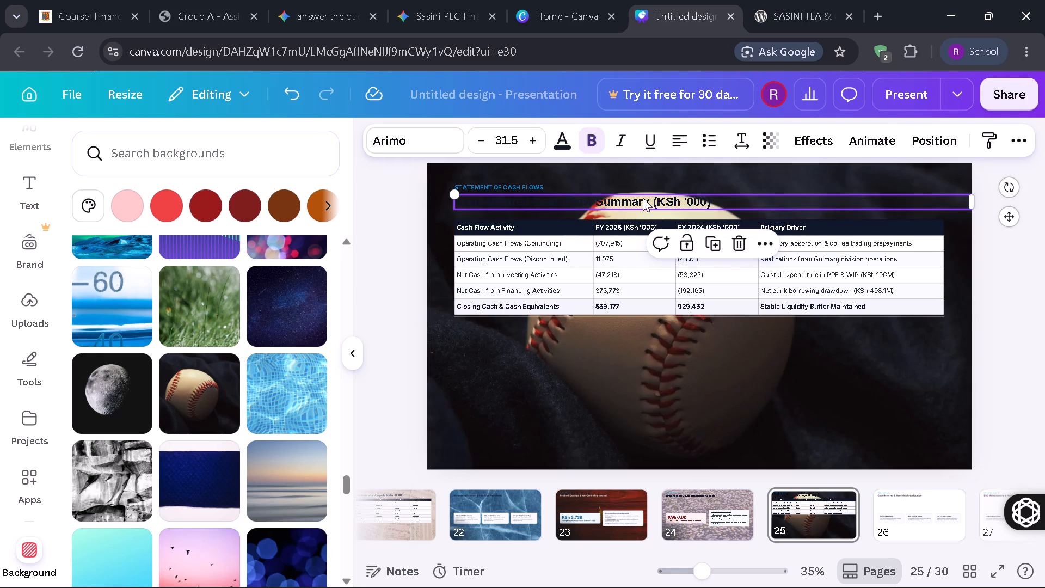
{"action": "left_click", "coordinate": [555, 139]}
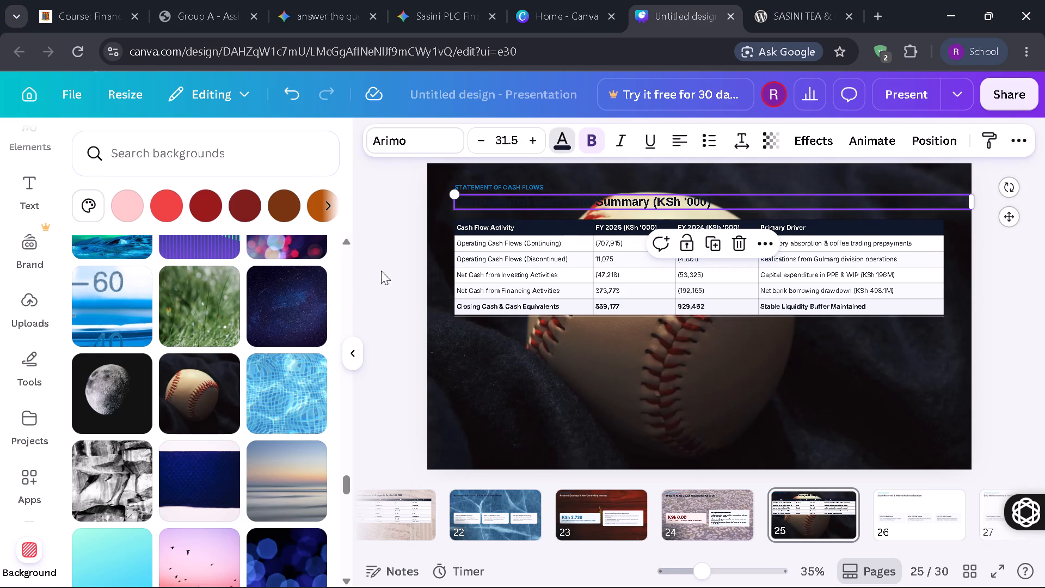
{"action": "left_click", "coordinate": [164, 353]}
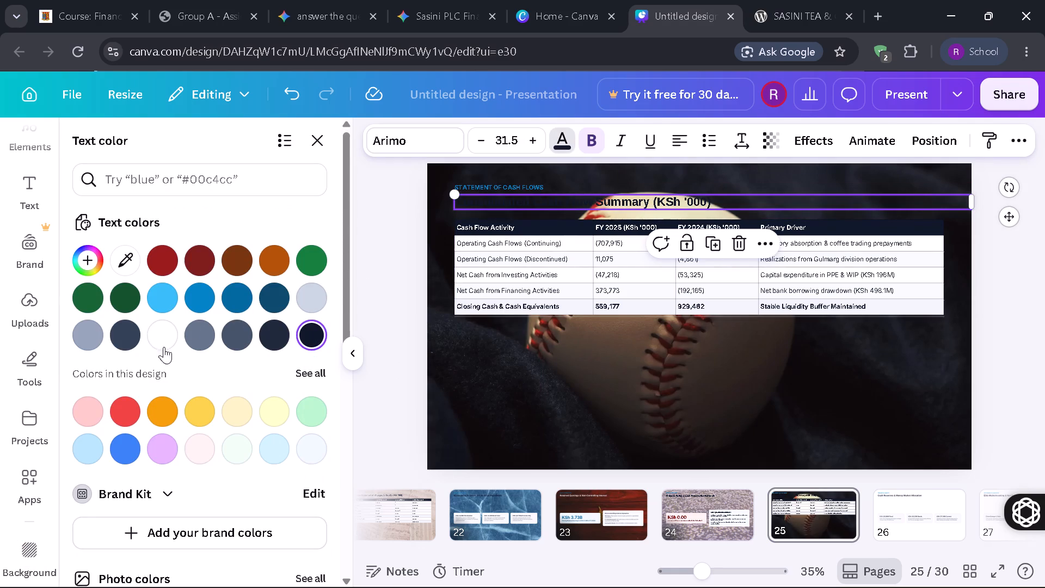
{"action": "left_click", "coordinate": [164, 347]}
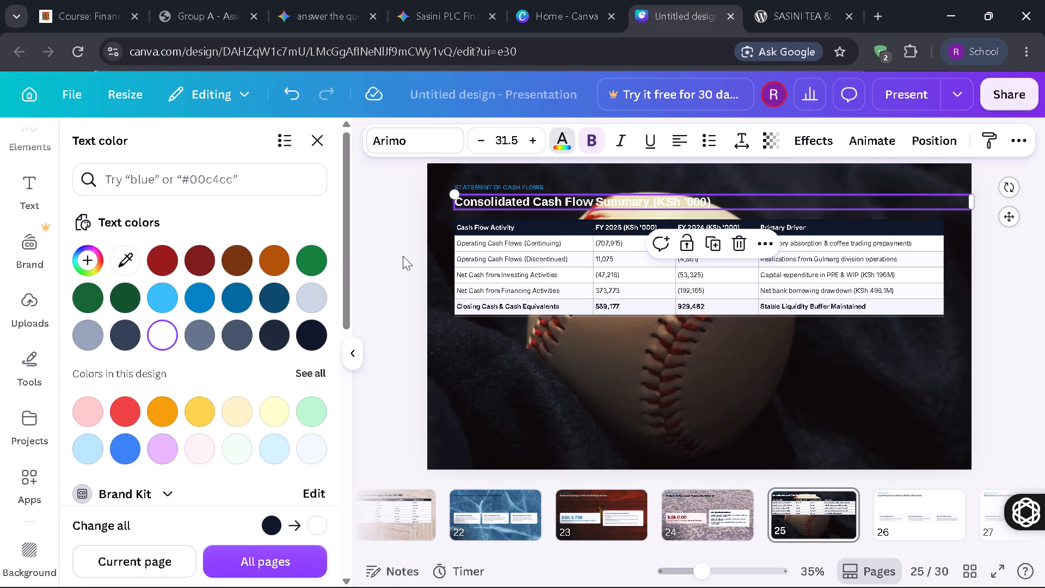
{"action": "left_click", "coordinate": [403, 256]}
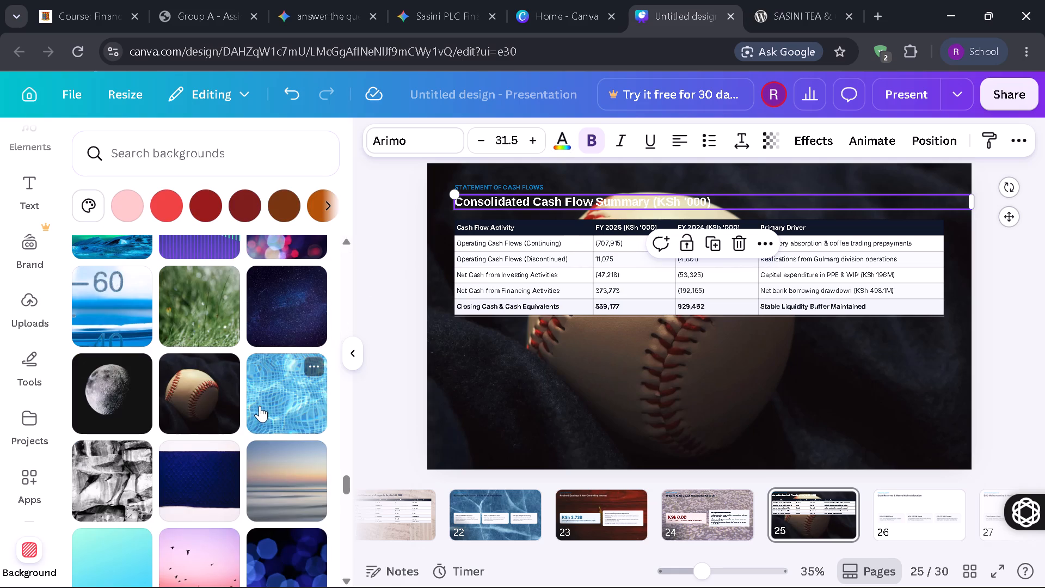
{"action": "left_click", "coordinate": [376, 278]}
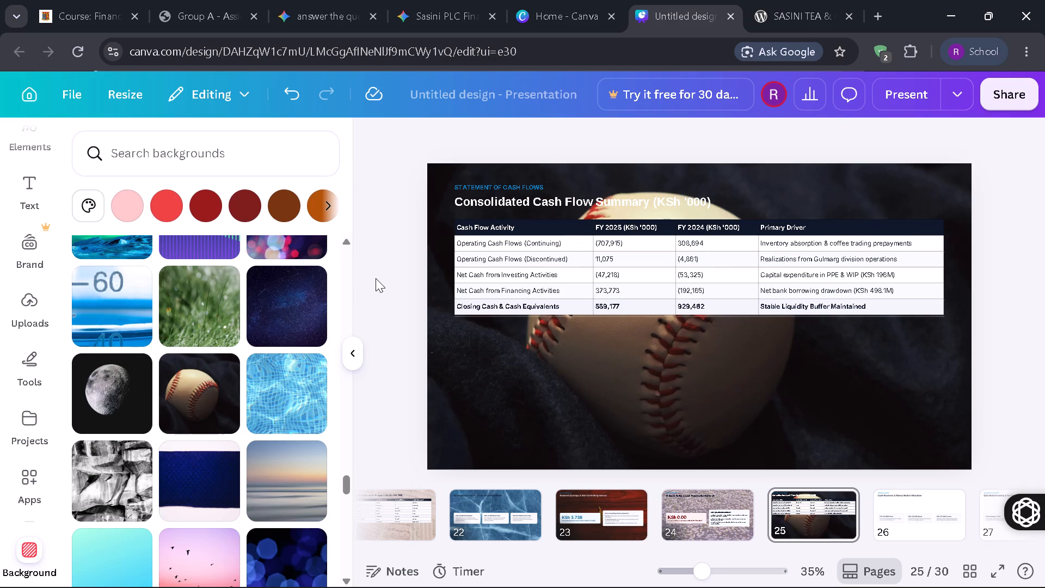
Apply the grey city skyline photo as the background of page 26, Cash Reserves & Money Market Allocation.
{"action": "key", "text": "Right"}
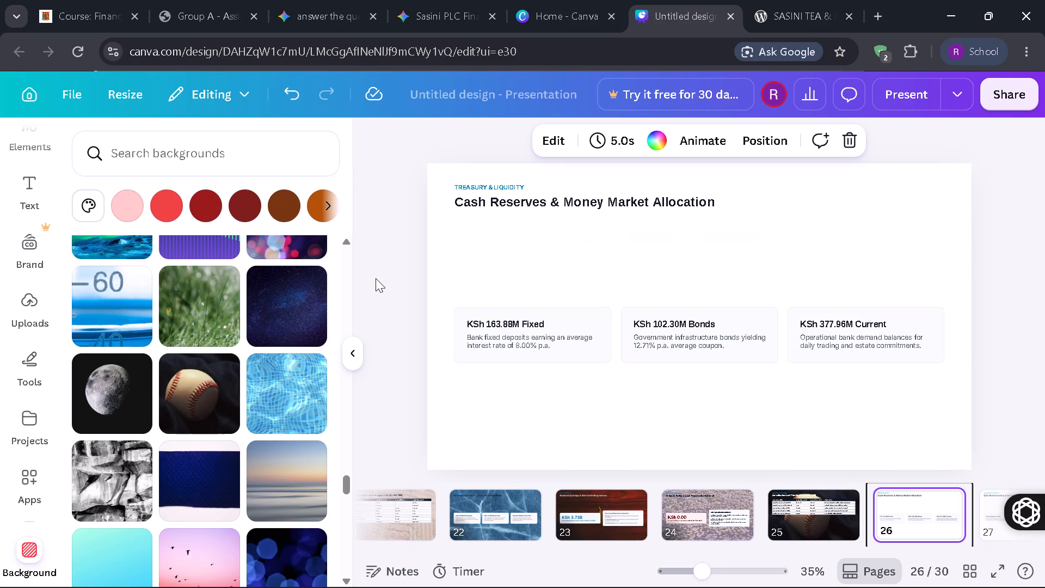
{"action": "key", "text": "Left"}
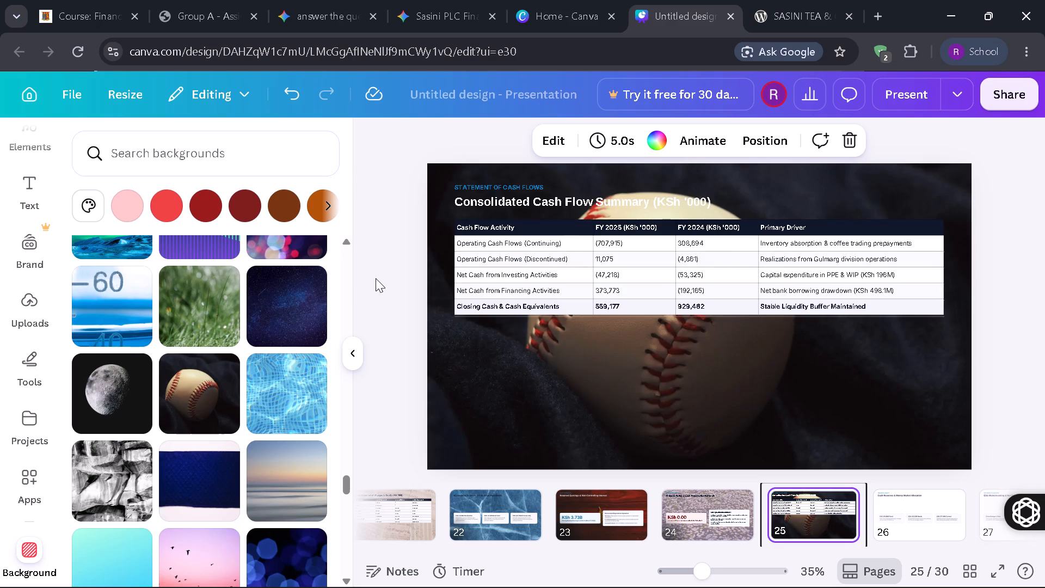
{"action": "key", "text": "Right"}
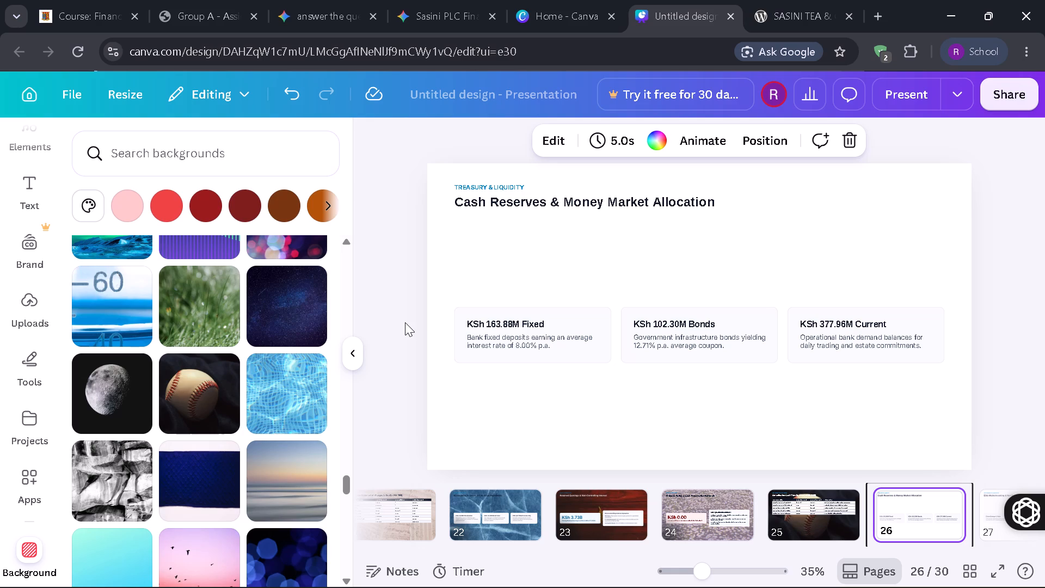
{"action": "scroll", "coordinate": [246, 400], "scroll_direction": "down", "scroll_amount": 8}
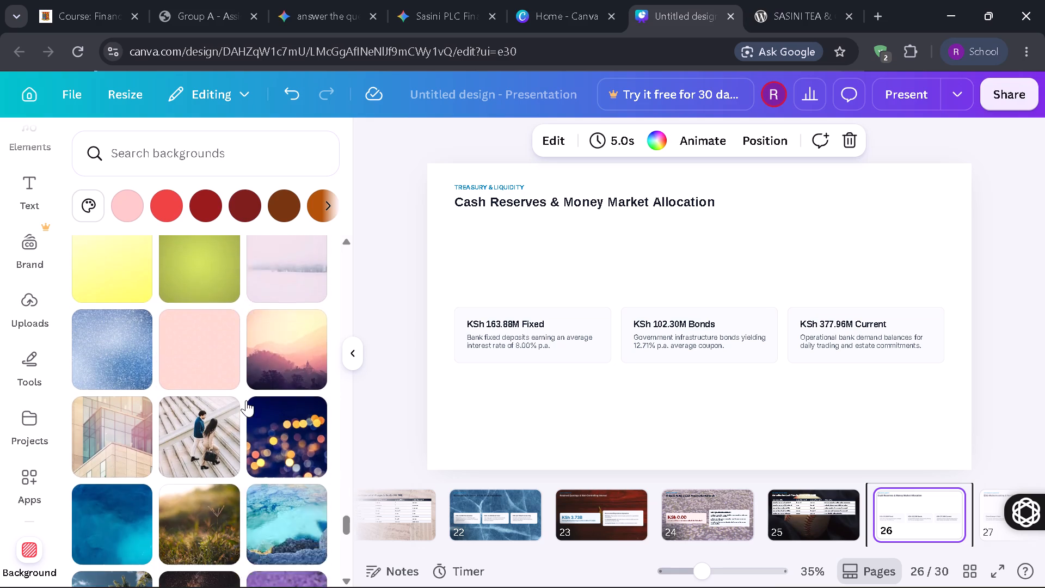
{"action": "scroll", "coordinate": [246, 400], "scroll_direction": "down", "scroll_amount": 2}
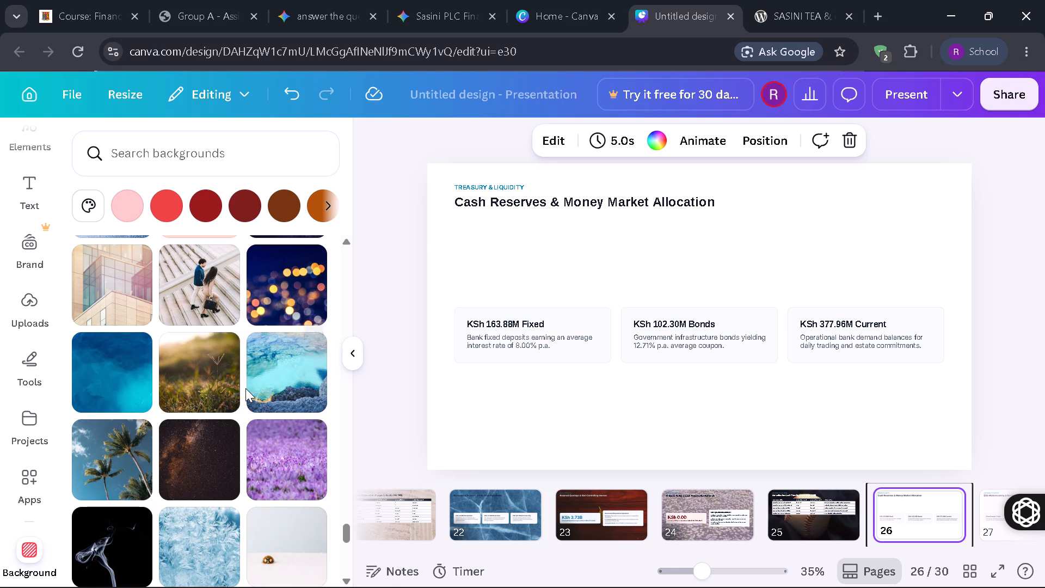
{"action": "scroll", "coordinate": [203, 420], "scroll_direction": "down", "scroll_amount": 2}
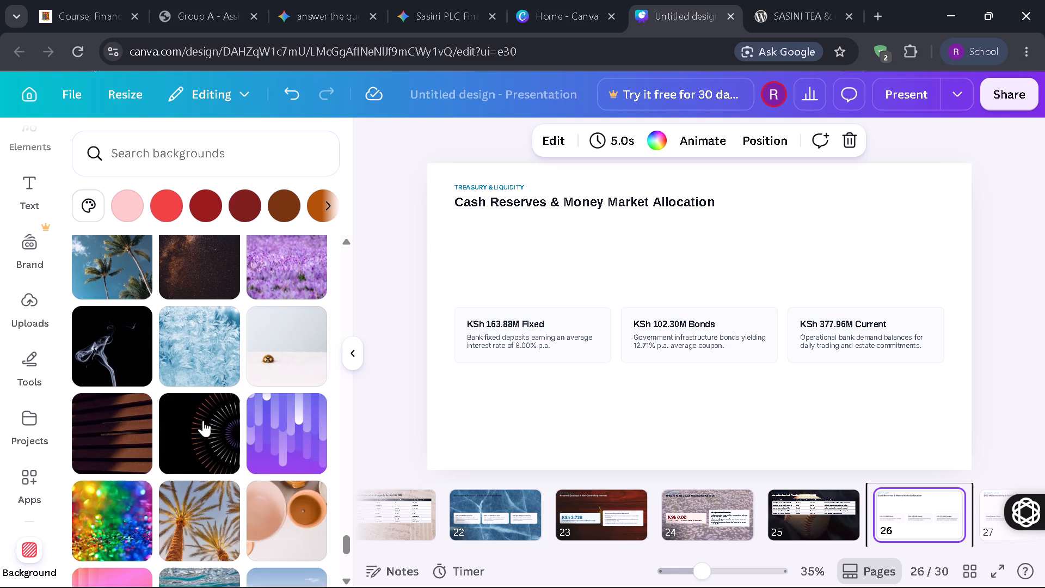
{"action": "scroll", "coordinate": [203, 420], "scroll_direction": "down", "scroll_amount": 7}
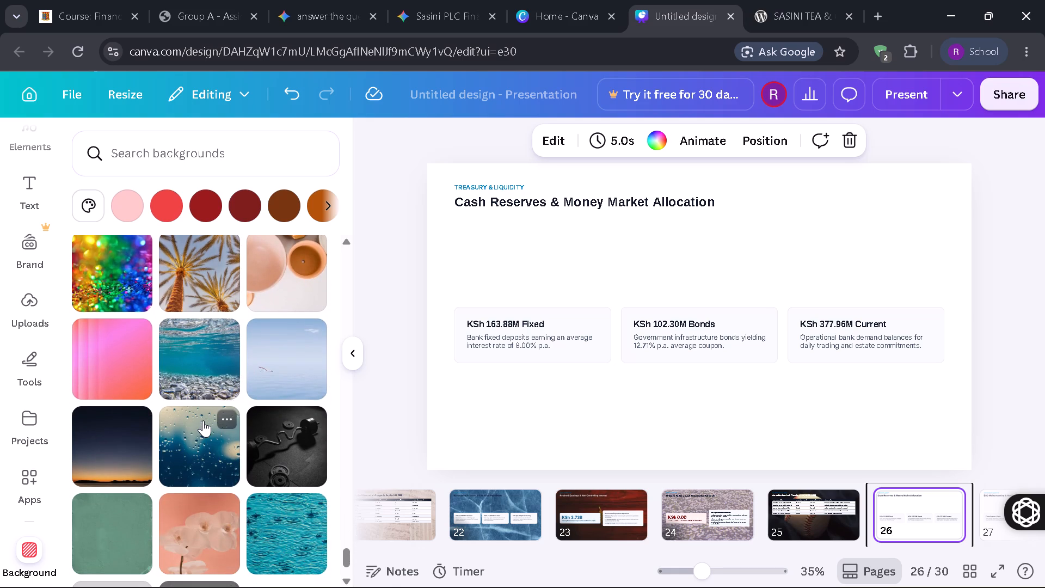
{"action": "scroll", "coordinate": [203, 420], "scroll_direction": "down", "scroll_amount": 2}
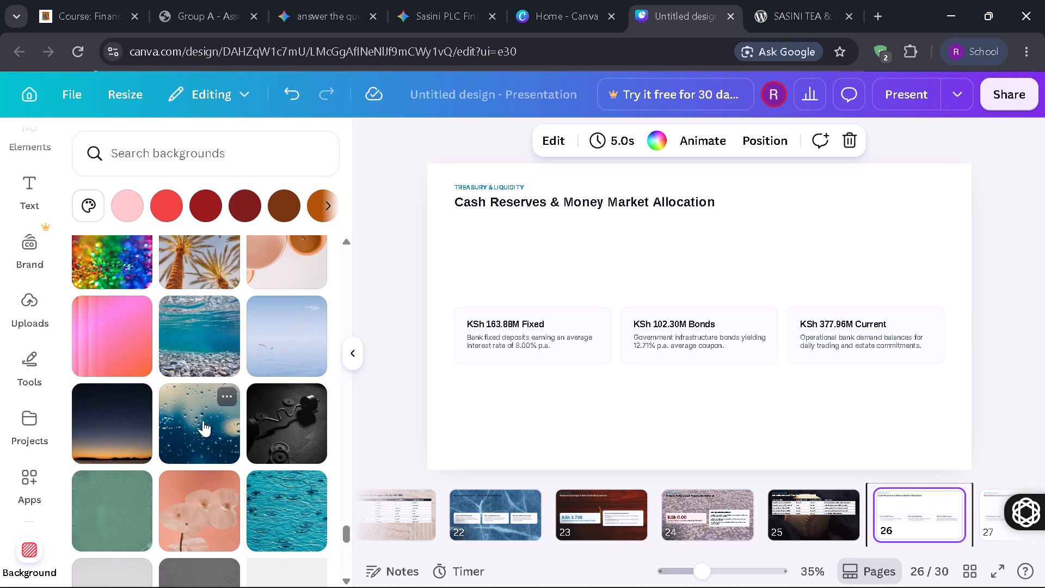
{"action": "scroll", "coordinate": [203, 420], "scroll_direction": "down", "scroll_amount": 3}
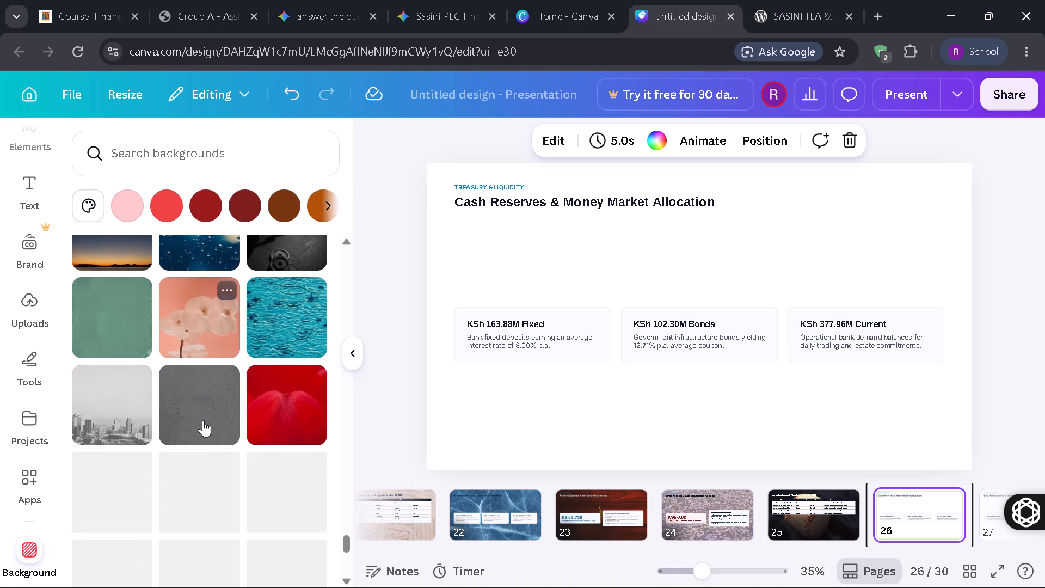
{"action": "scroll", "coordinate": [203, 420], "scroll_direction": "down", "scroll_amount": 1}
{"action": "left_click", "coordinate": [124, 396]}
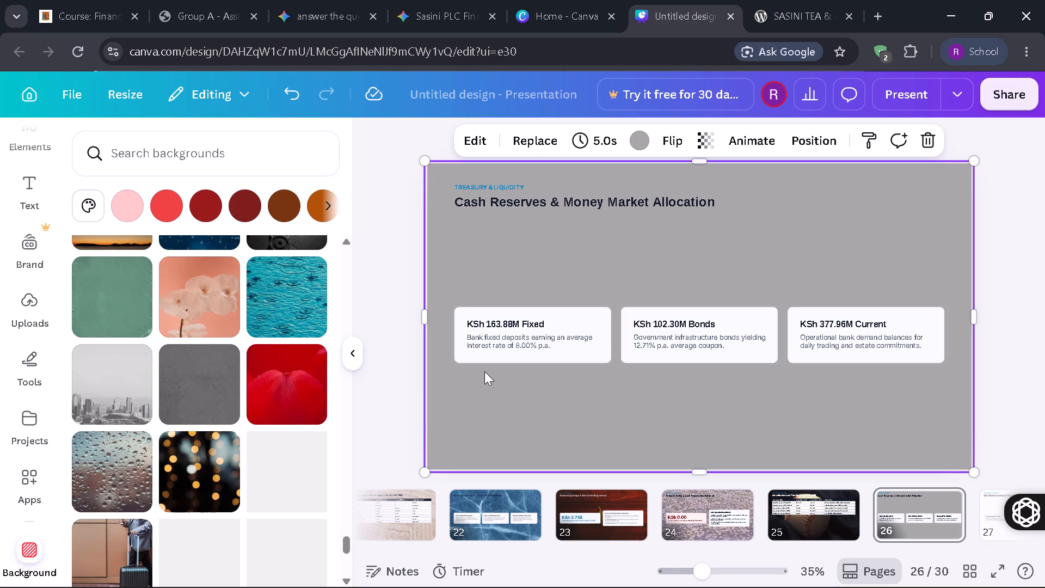
{"action": "left_click", "coordinate": [372, 376]}
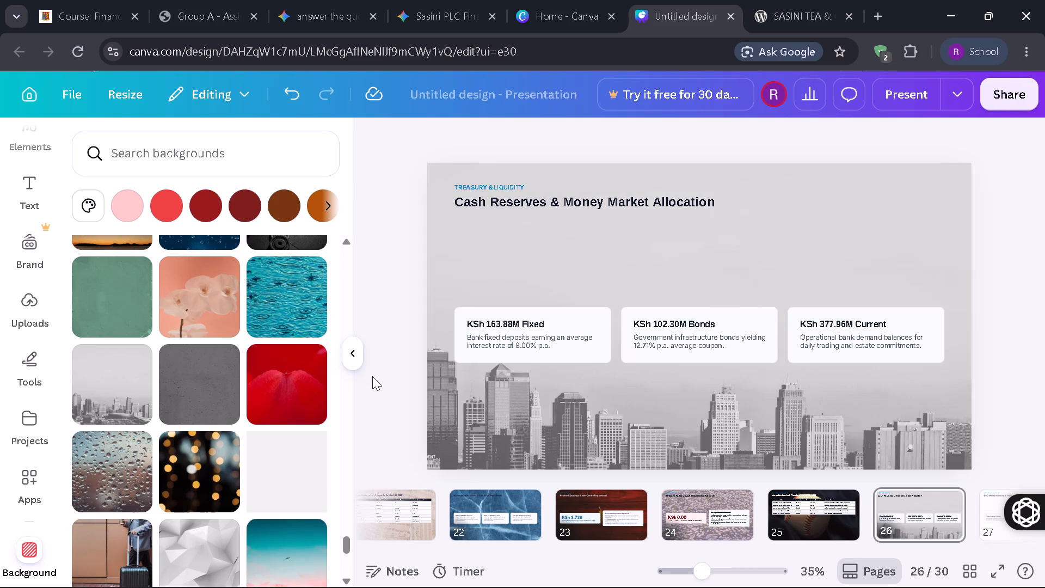
Apply the photo of two people embracing, seen from behind, as the background of page 27, ESG Mainstreaming & Net Zero Roadmap.
{"action": "key", "text": "Right"}
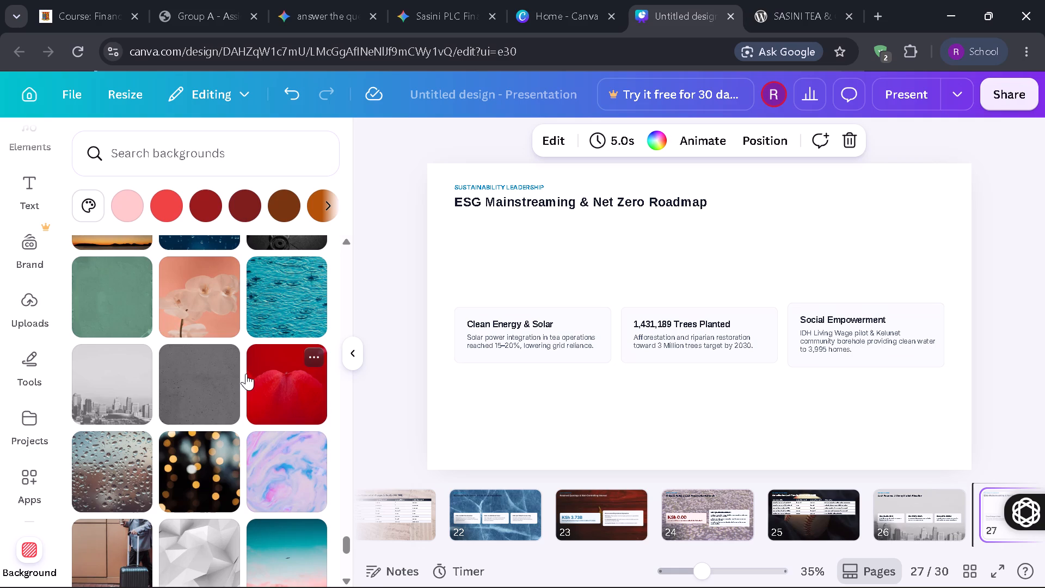
{"action": "scroll", "coordinate": [246, 373], "scroll_direction": "down", "scroll_amount": 3}
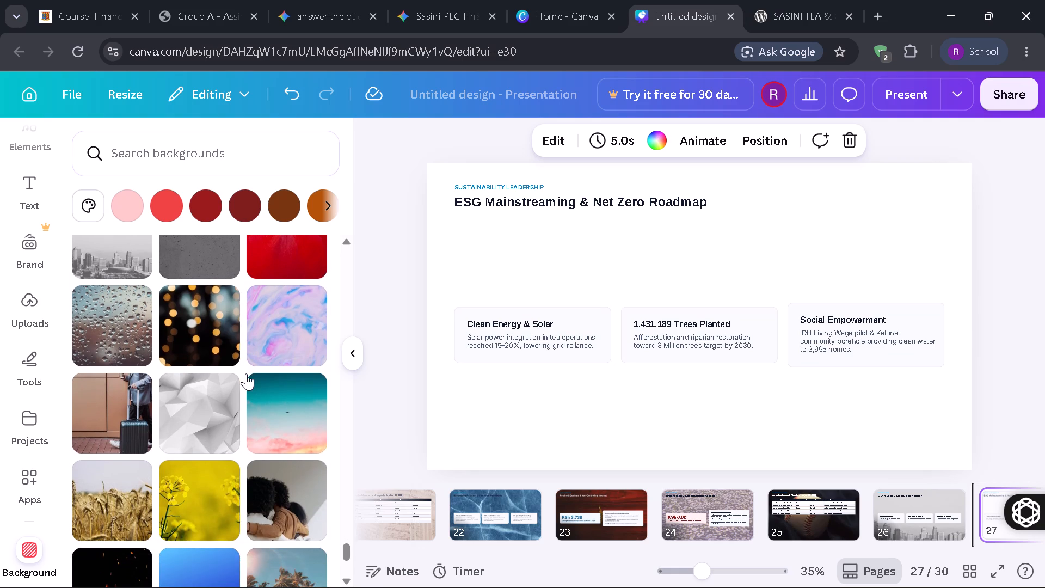
{"action": "scroll", "coordinate": [246, 373], "scroll_direction": "down", "scroll_amount": 1}
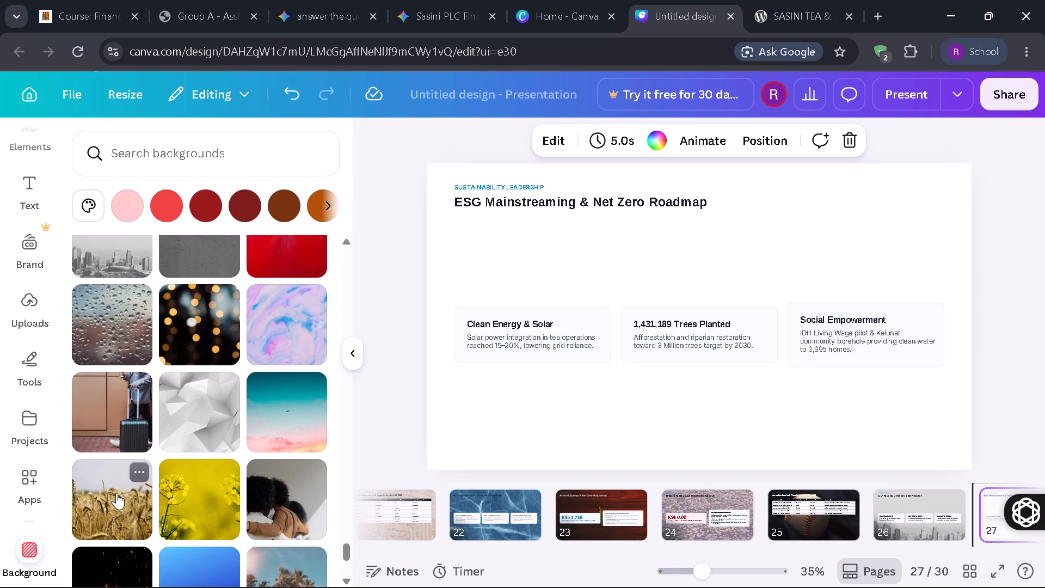
{"action": "scroll", "coordinate": [114, 496], "scroll_direction": "down", "scroll_amount": 2}
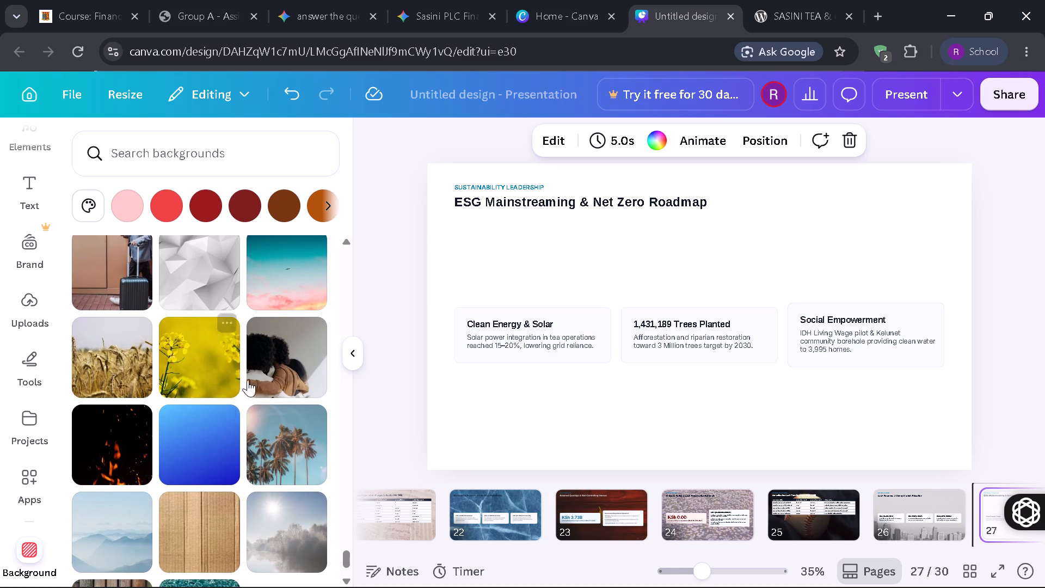
{"action": "left_click", "coordinate": [276, 363]}
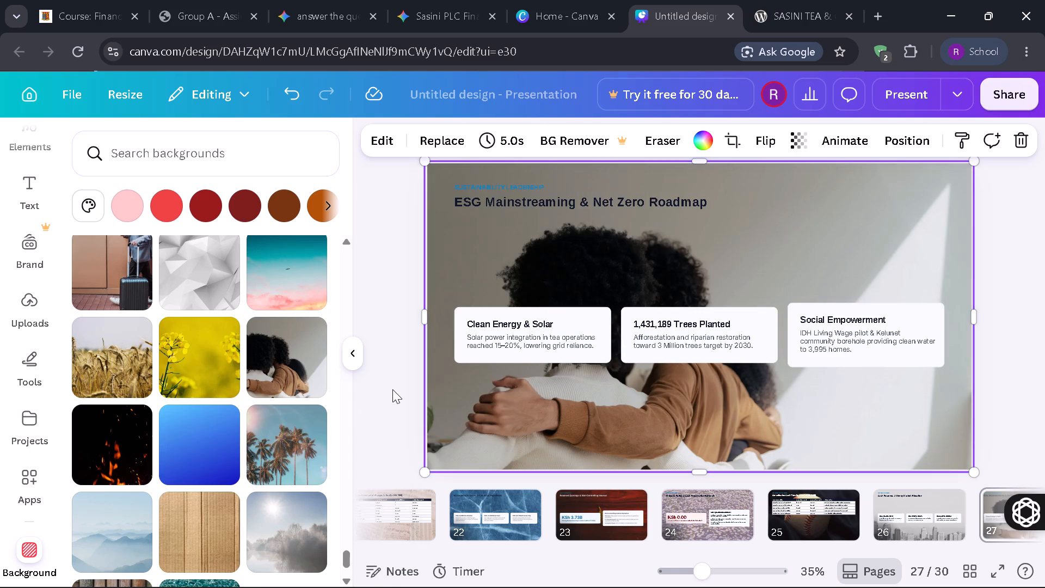
Apply the golden wheat field photo as the background of page 28, Key Learnings from FY 2025 Financials.
{"action": "left_click", "coordinate": [392, 389]}
{"action": "key", "text": "Right"}
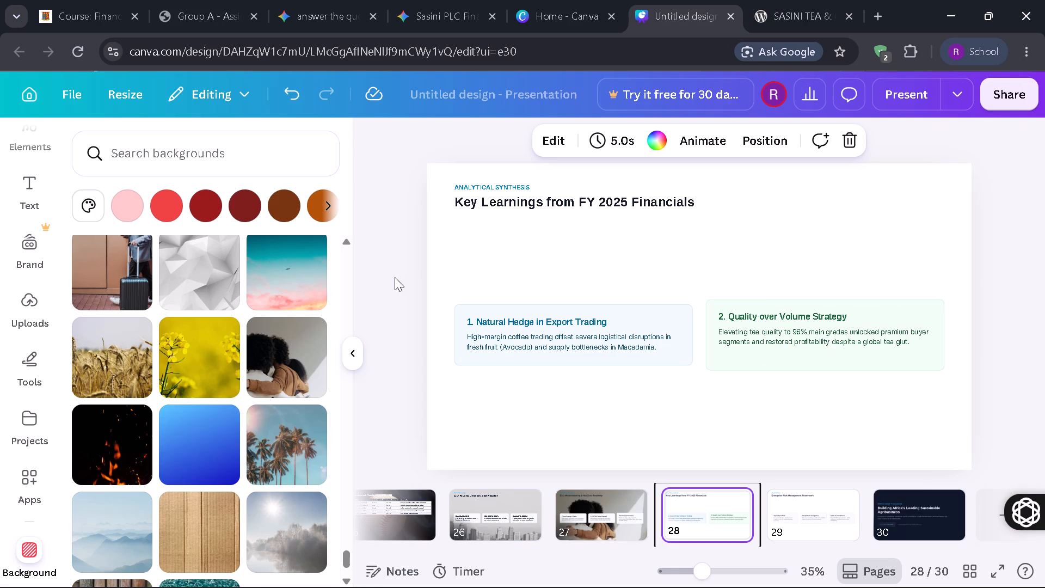
{"action": "scroll", "coordinate": [277, 298], "scroll_direction": "up", "scroll_amount": 1}
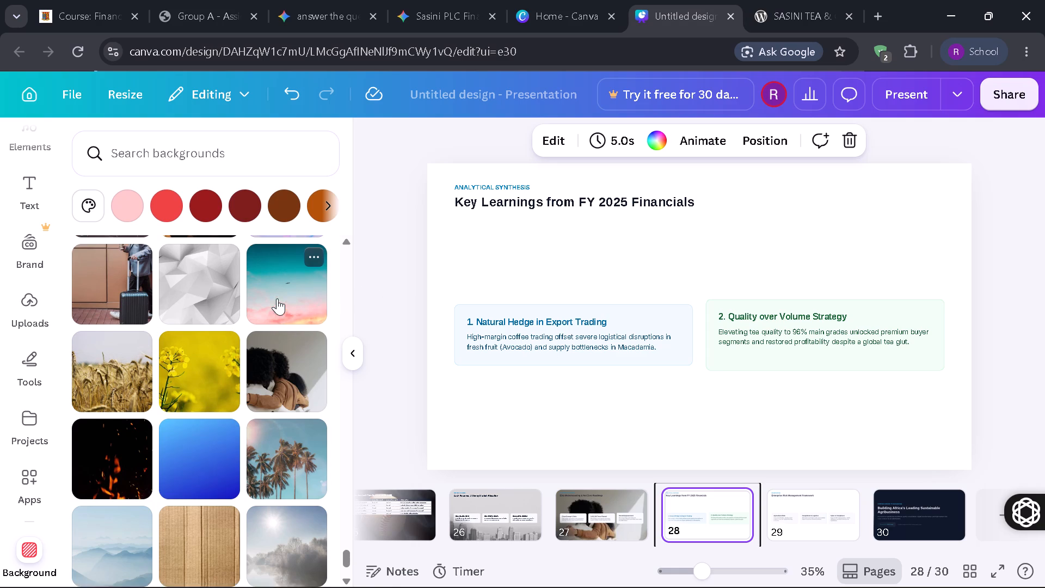
{"action": "scroll", "coordinate": [277, 298], "scroll_direction": "up", "scroll_amount": 6}
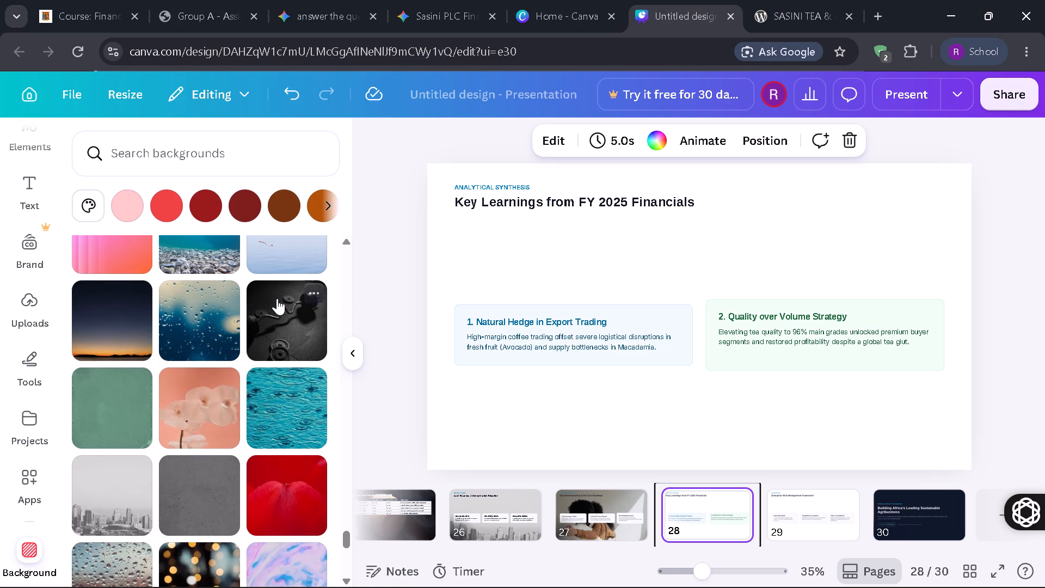
{"action": "scroll", "coordinate": [277, 298], "scroll_direction": "up", "scroll_amount": 5}
{"action": "scroll", "coordinate": [277, 298], "scroll_direction": "right", "scroll_amount": 1}
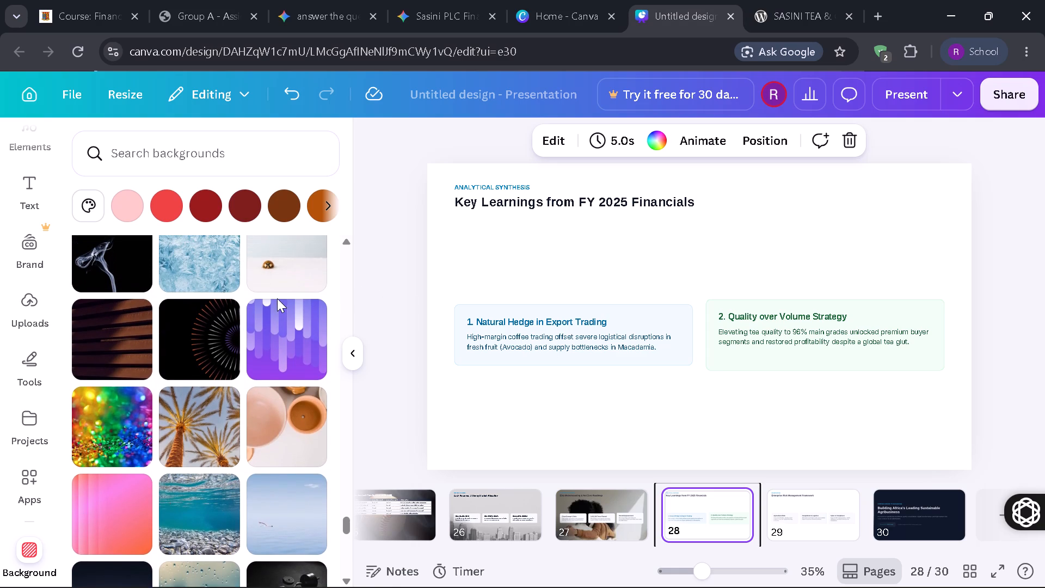
{"action": "scroll", "coordinate": [277, 298], "scroll_direction": "right", "scroll_amount": 1}
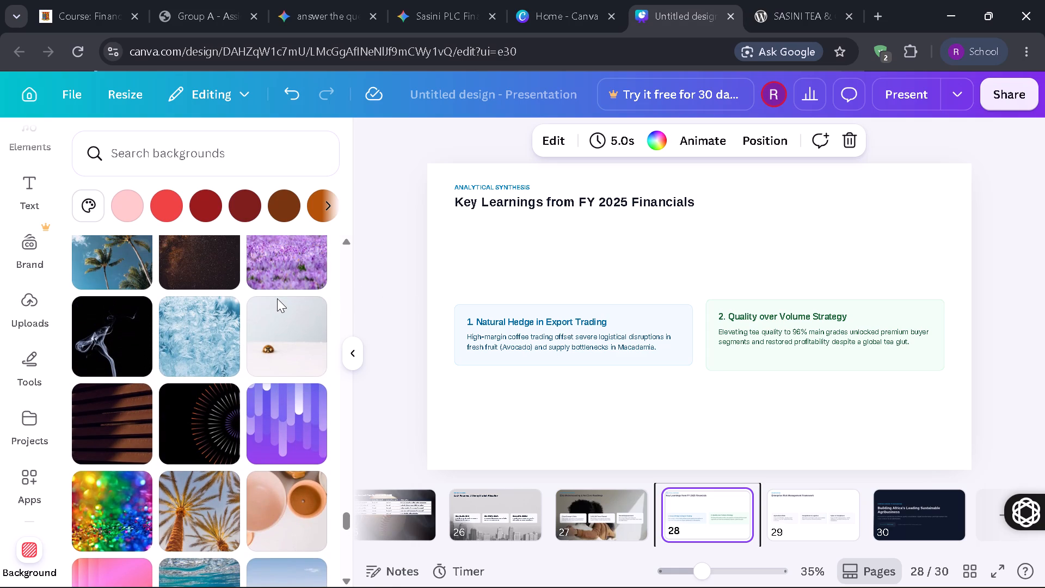
{"action": "scroll", "coordinate": [277, 298], "scroll_direction": "right", "scroll_amount": 1}
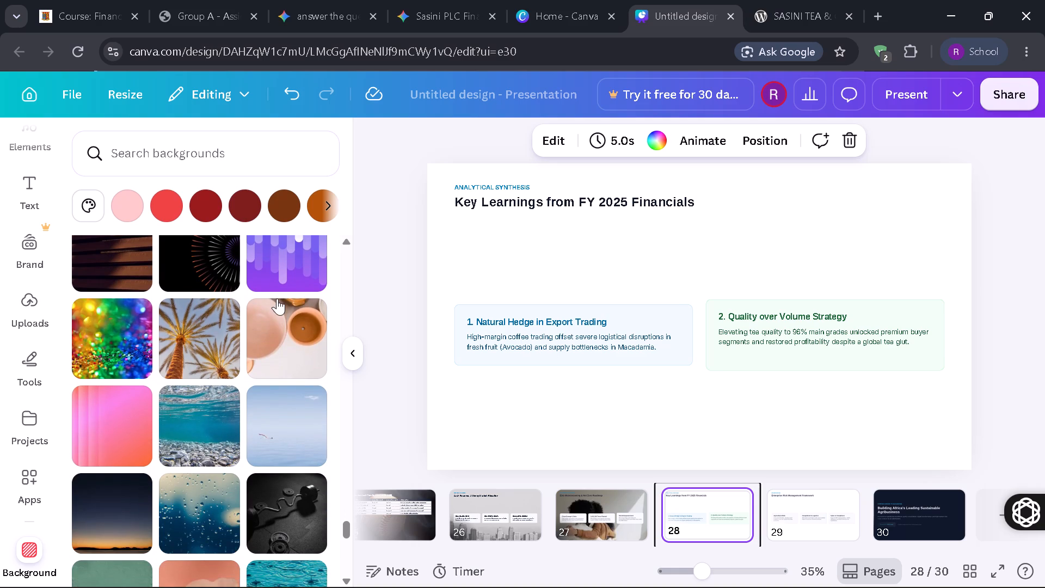
{"action": "scroll", "coordinate": [277, 298], "scroll_direction": "right", "scroll_amount": 1}
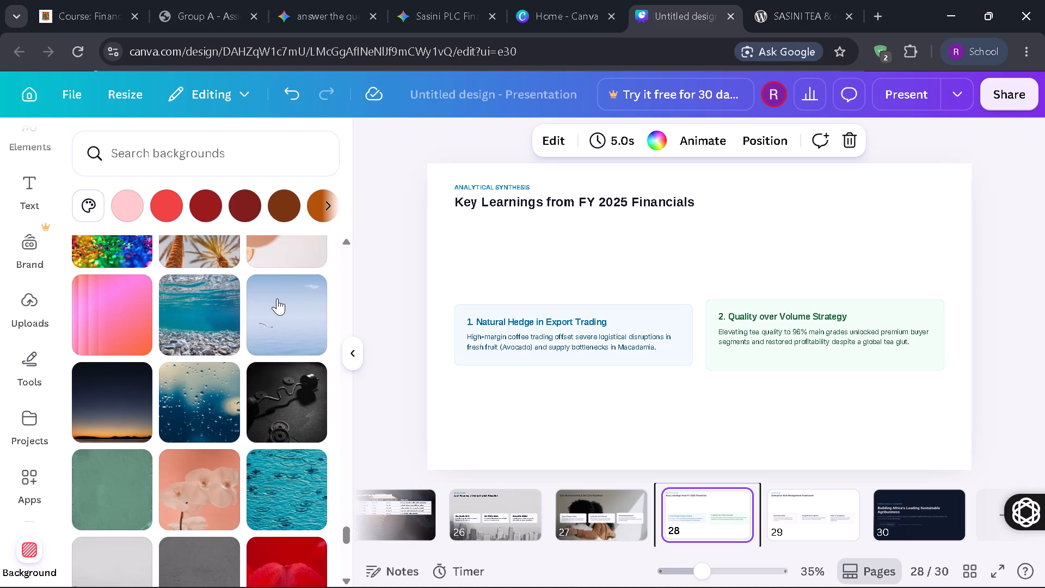
{"action": "scroll", "coordinate": [277, 298], "scroll_direction": "right", "scroll_amount": 1}
{"action": "scroll", "coordinate": [277, 298], "scroll_direction": "up", "scroll_amount": 2}
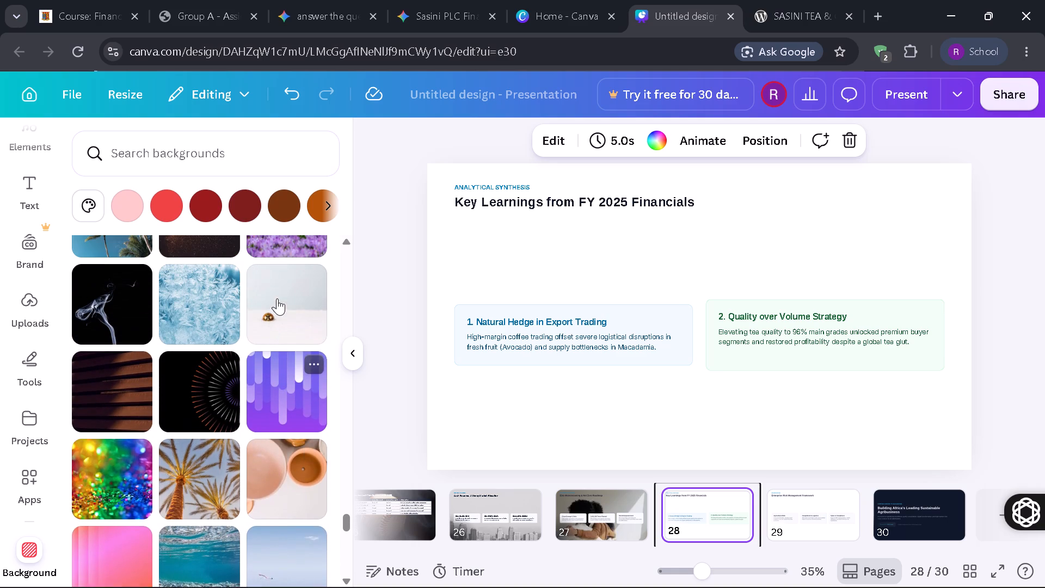
{"action": "scroll", "coordinate": [277, 298], "scroll_direction": "up", "scroll_amount": 6}
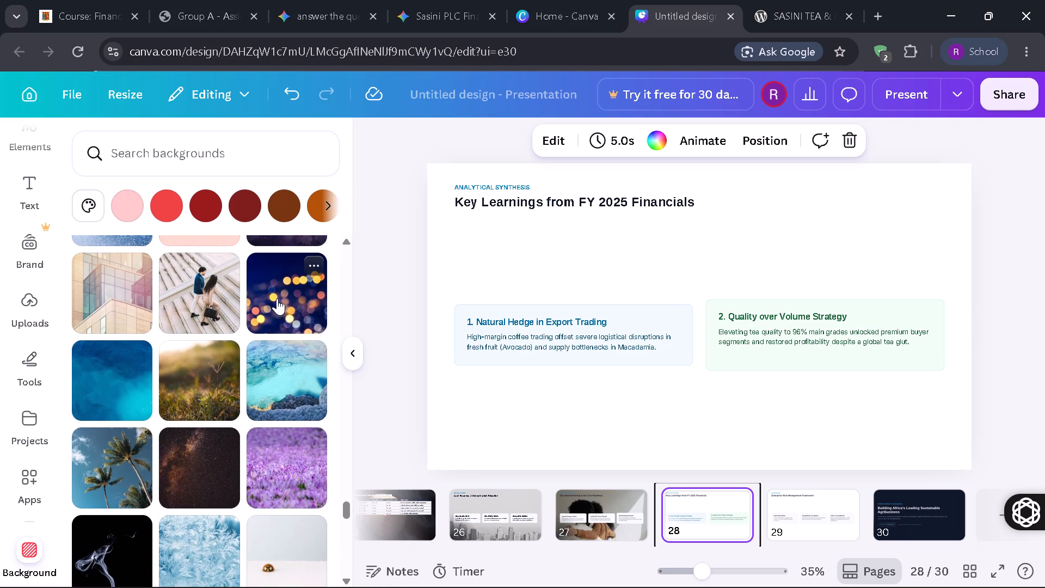
{"action": "scroll", "coordinate": [277, 298], "scroll_direction": "up", "scroll_amount": 4}
{"action": "scroll", "coordinate": [277, 298], "scroll_direction": "down", "scroll_amount": 7}
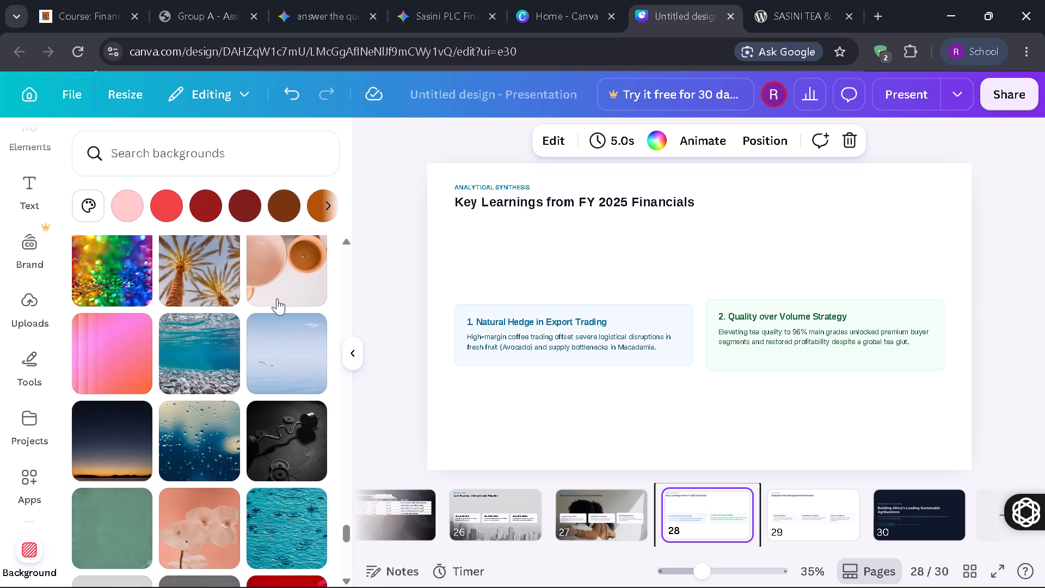
{"action": "scroll", "coordinate": [277, 298], "scroll_direction": "down", "scroll_amount": 8}
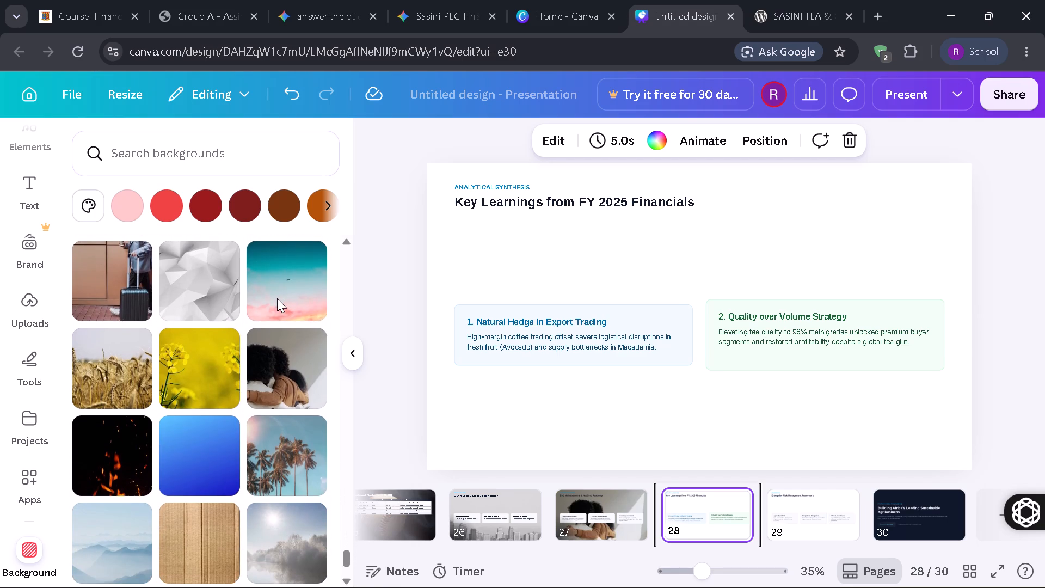
{"action": "left_click", "coordinate": [114, 375]}
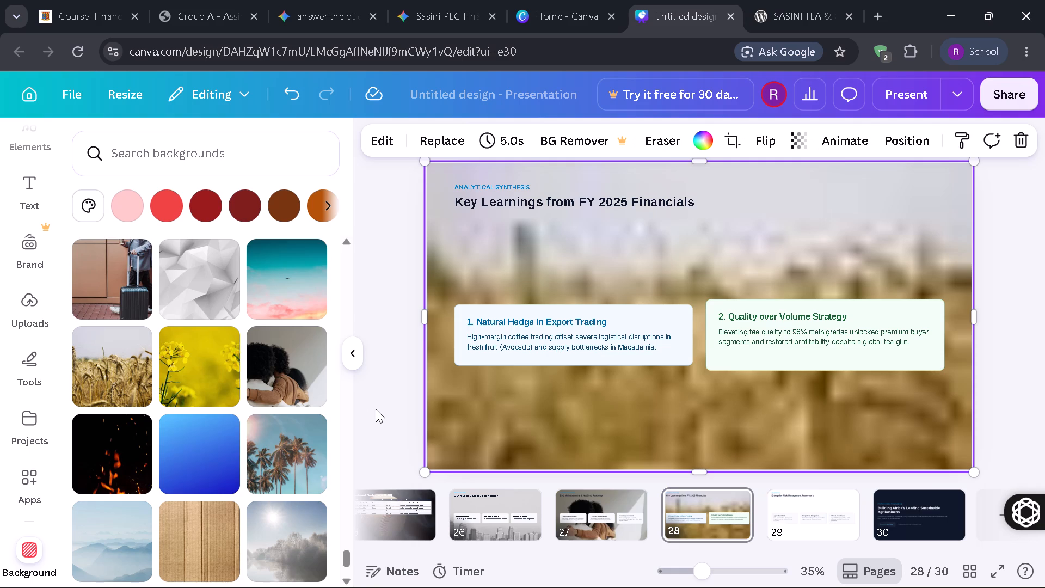
{"action": "left_click", "coordinate": [376, 409]}
Apply the photo of a low sun over a dark field as the background of page 29, Enterprise Risk Management Framework.
{"action": "key", "text": "Right"}
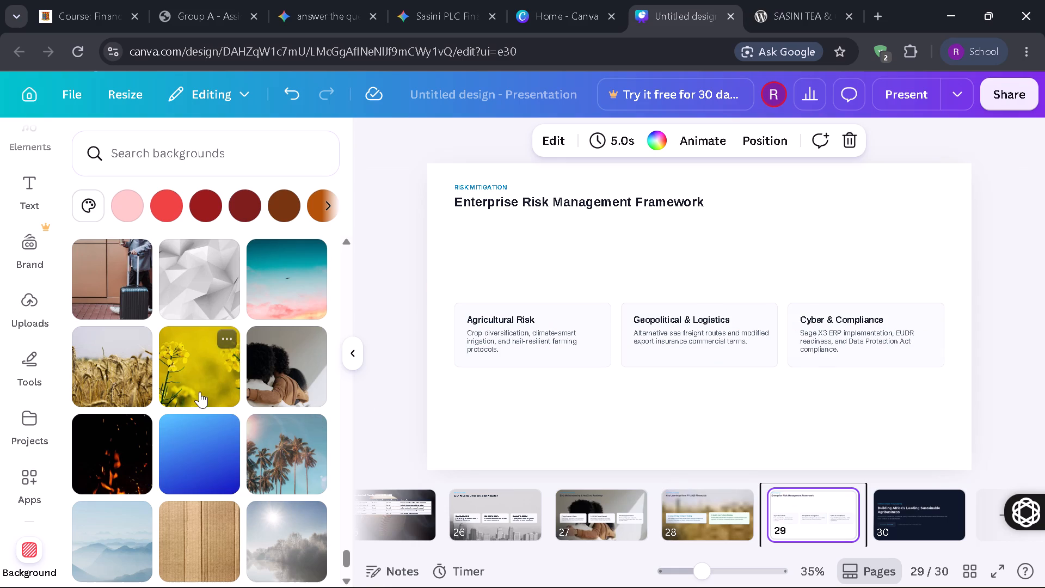
{"action": "scroll", "coordinate": [200, 391], "scroll_direction": "down", "scroll_amount": 8}
{"action": "scroll", "coordinate": [200, 391], "scroll_direction": "up", "scroll_amount": 6}
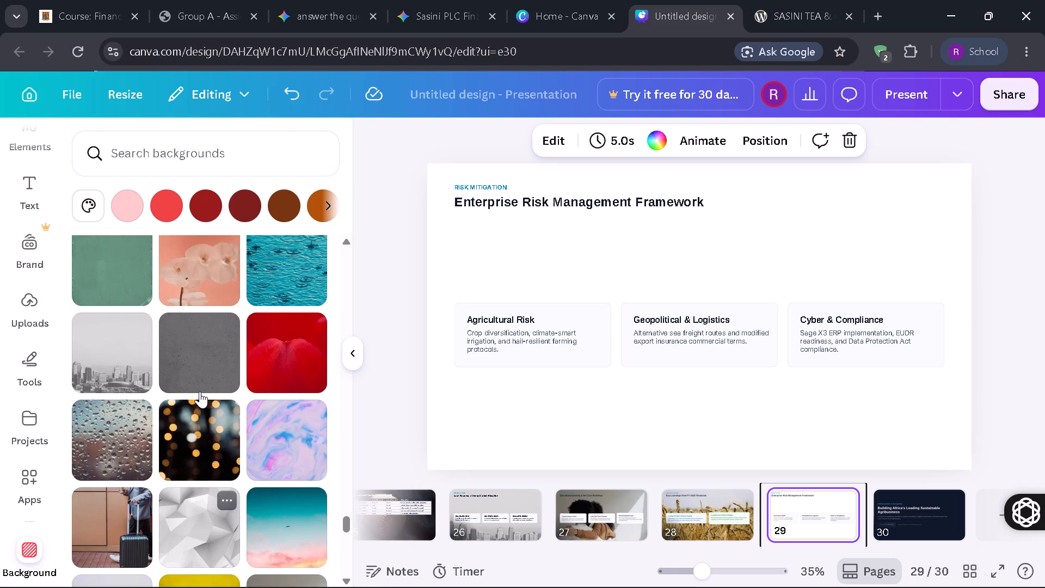
{"action": "scroll", "coordinate": [200, 391], "scroll_direction": "up", "scroll_amount": 2}
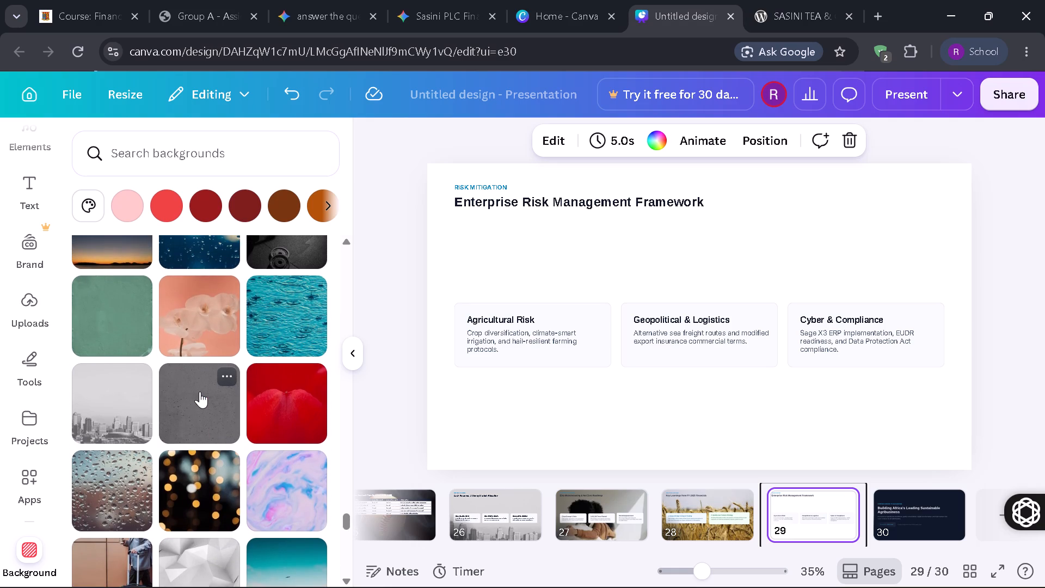
{"action": "scroll", "coordinate": [200, 391], "scroll_direction": "up", "scroll_amount": 2}
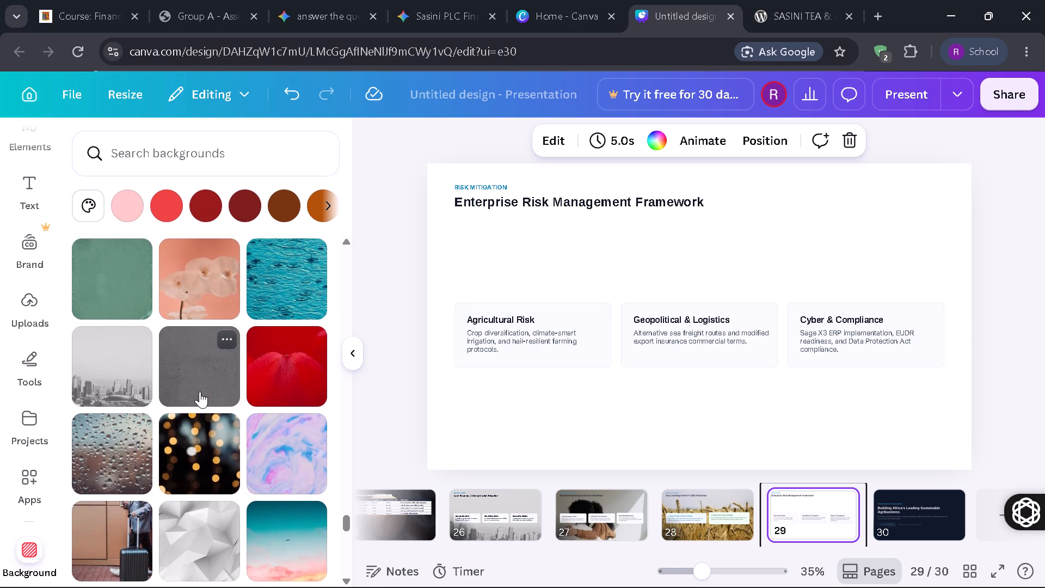
{"action": "scroll", "coordinate": [200, 391], "scroll_direction": "up", "scroll_amount": 2}
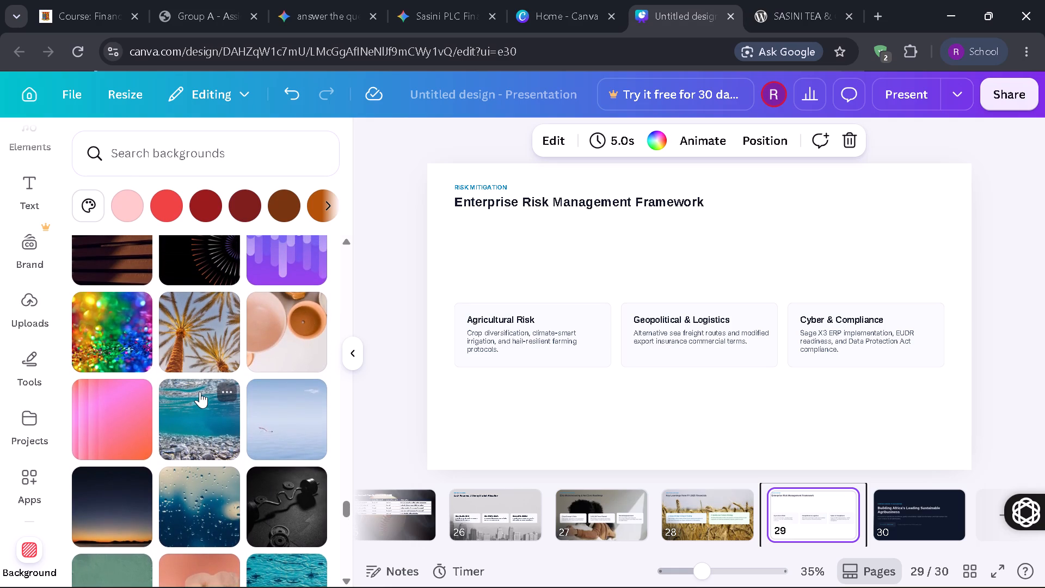
{"action": "scroll", "coordinate": [200, 391], "scroll_direction": "up", "scroll_amount": 5}
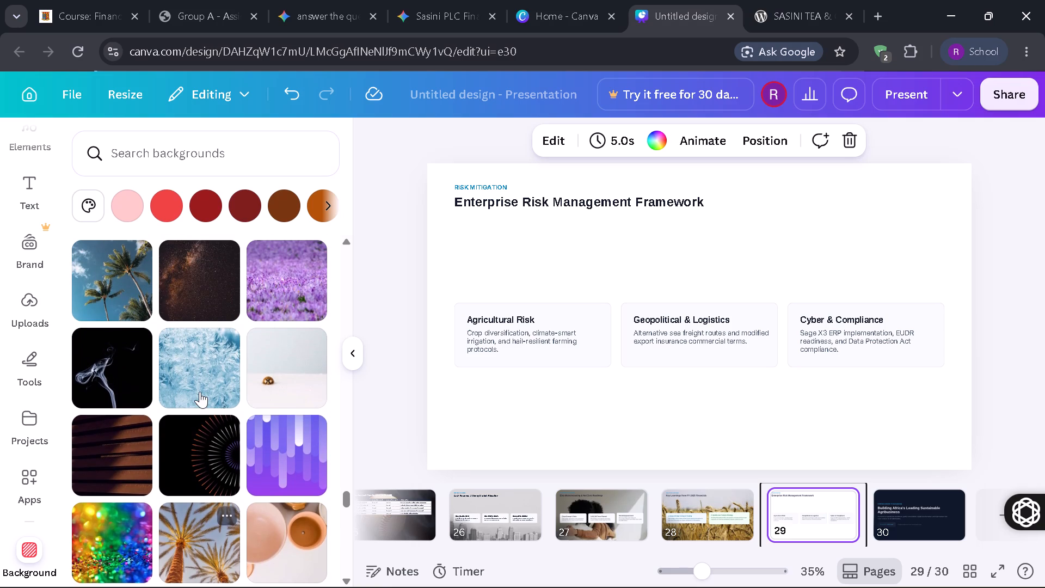
{"action": "scroll", "coordinate": [200, 391], "scroll_direction": "up", "scroll_amount": 5}
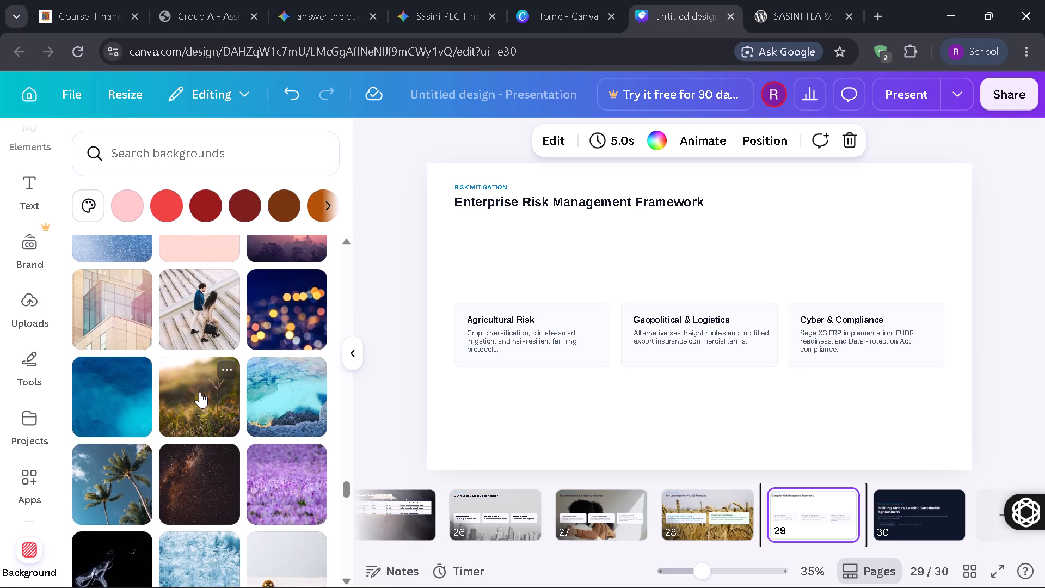
{"action": "scroll", "coordinate": [200, 391], "scroll_direction": "up", "scroll_amount": 3}
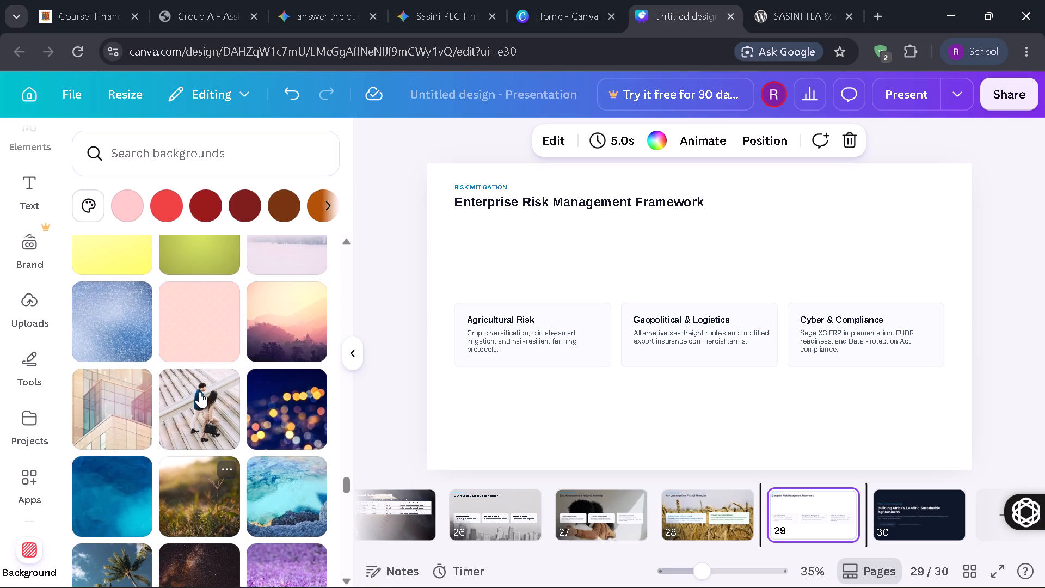
{"action": "scroll", "coordinate": [200, 391], "scroll_direction": "up", "scroll_amount": 8}
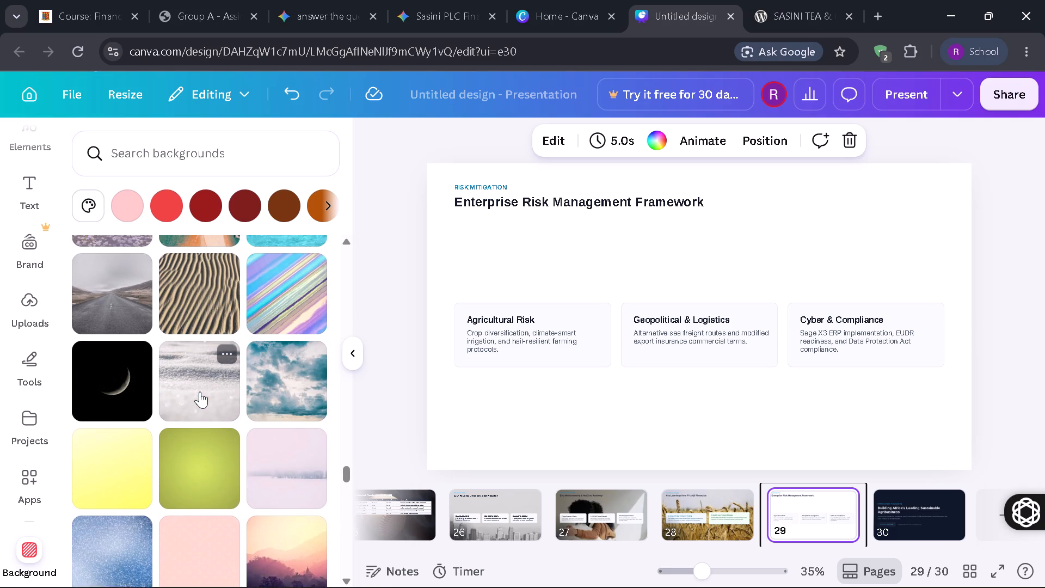
{"action": "scroll", "coordinate": [200, 391], "scroll_direction": "up", "scroll_amount": 7}
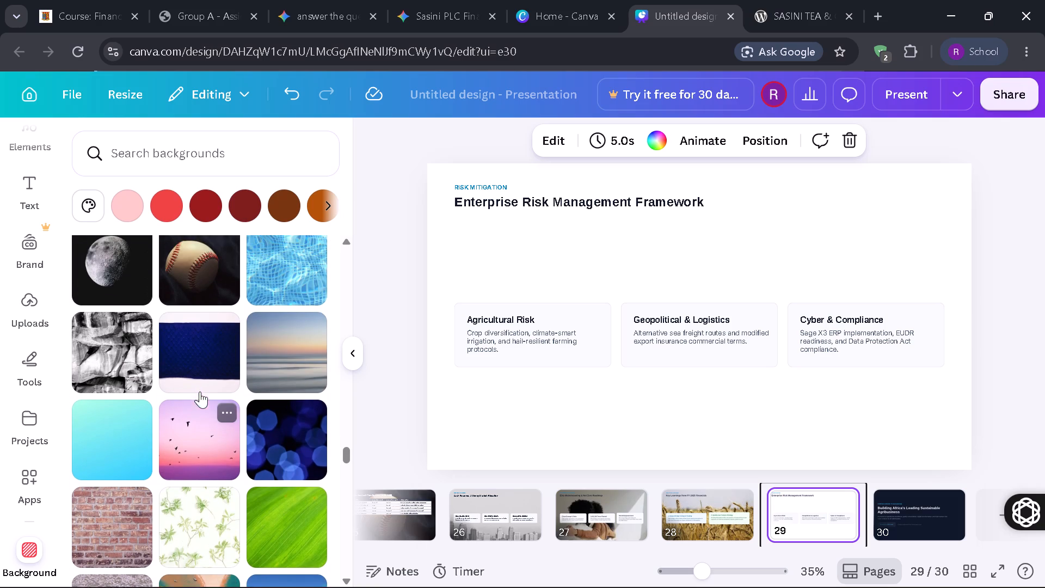
{"action": "scroll", "coordinate": [200, 391], "scroll_direction": "up", "scroll_amount": 6}
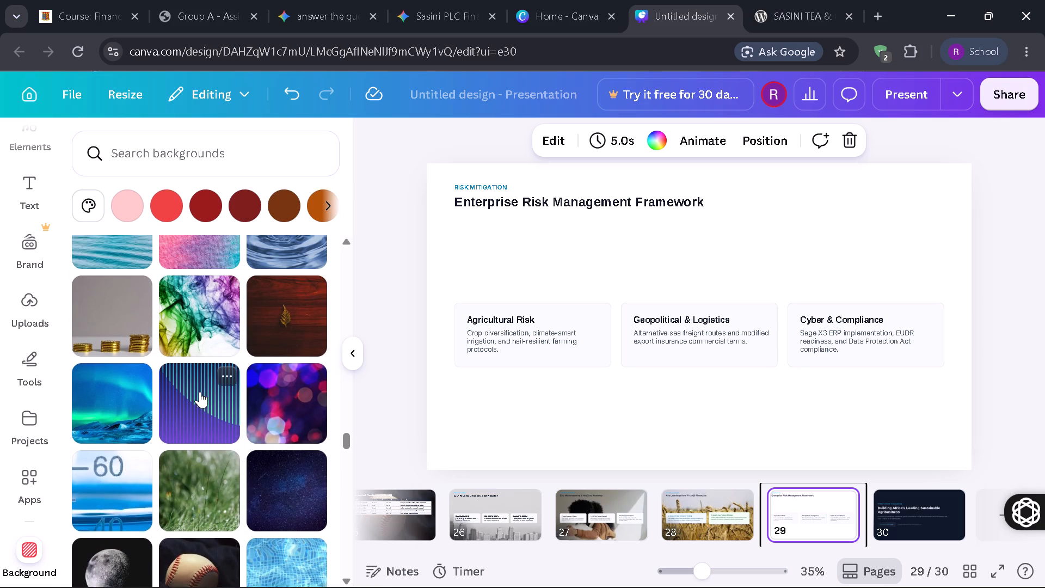
{"action": "scroll", "coordinate": [200, 391], "scroll_direction": "up", "scroll_amount": 2}
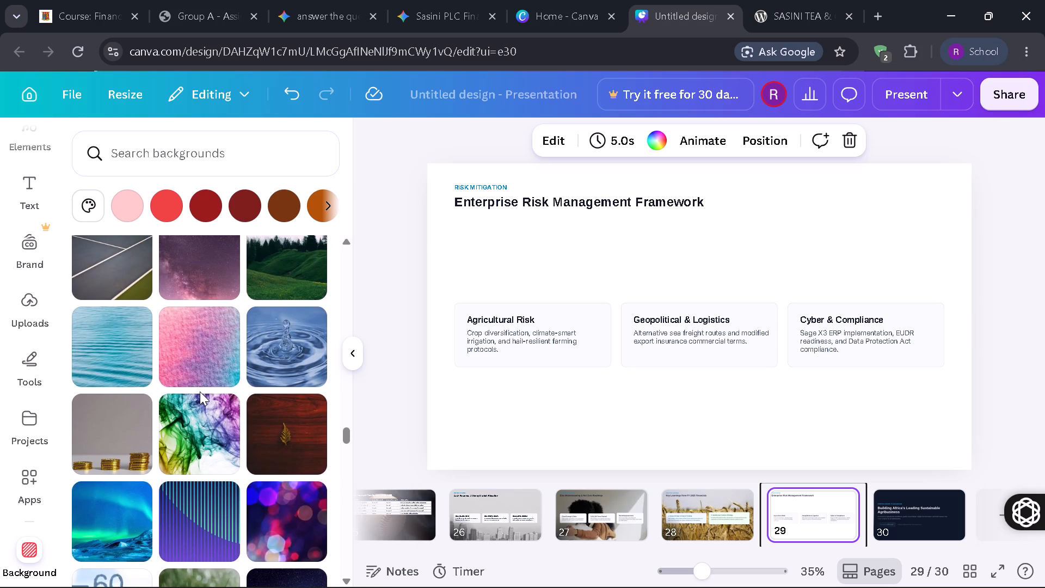
{"action": "scroll", "coordinate": [200, 391], "scroll_direction": "up", "scroll_amount": 3}
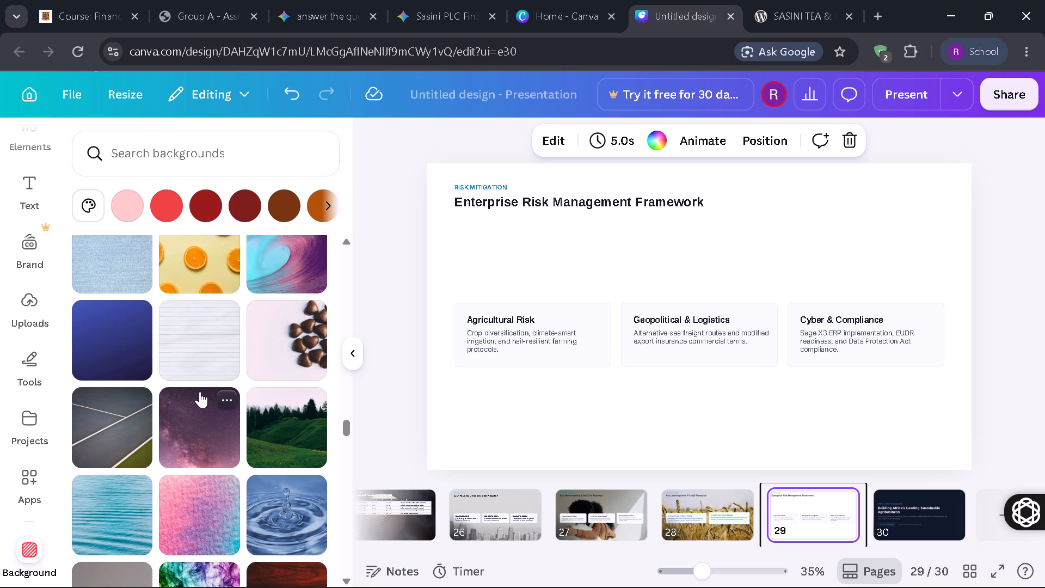
{"action": "scroll", "coordinate": [200, 391], "scroll_direction": "up", "scroll_amount": 2}
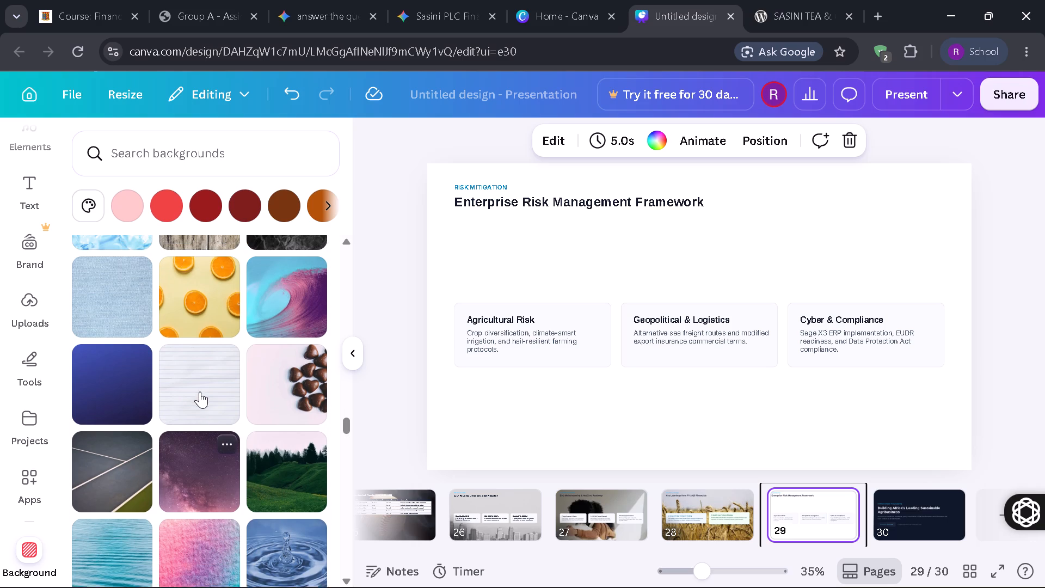
{"action": "scroll", "coordinate": [200, 391], "scroll_direction": "up", "scroll_amount": 3}
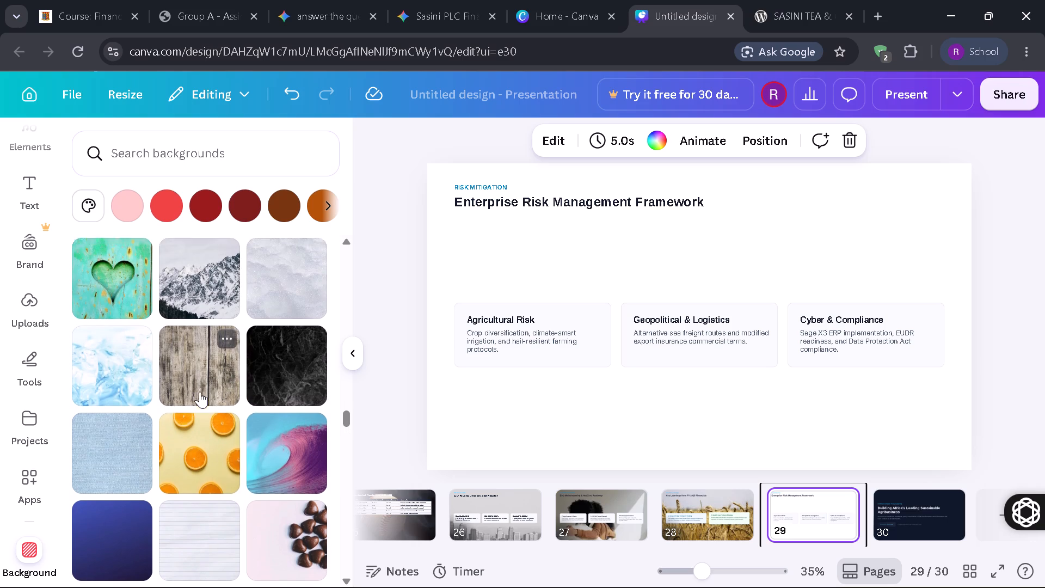
{"action": "scroll", "coordinate": [200, 391], "scroll_direction": "up", "scroll_amount": 4}
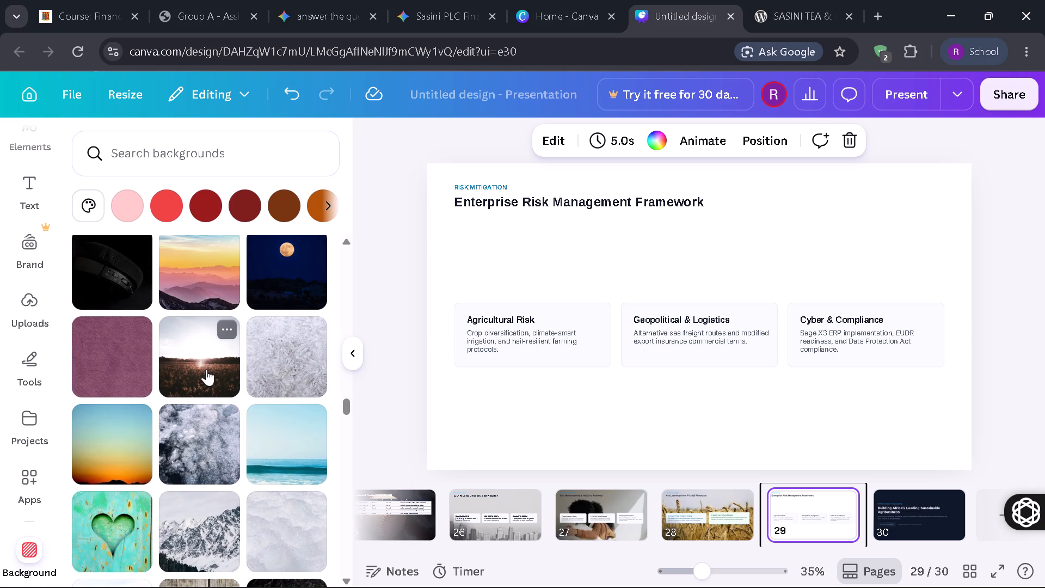
{"action": "left_click", "coordinate": [206, 369]}
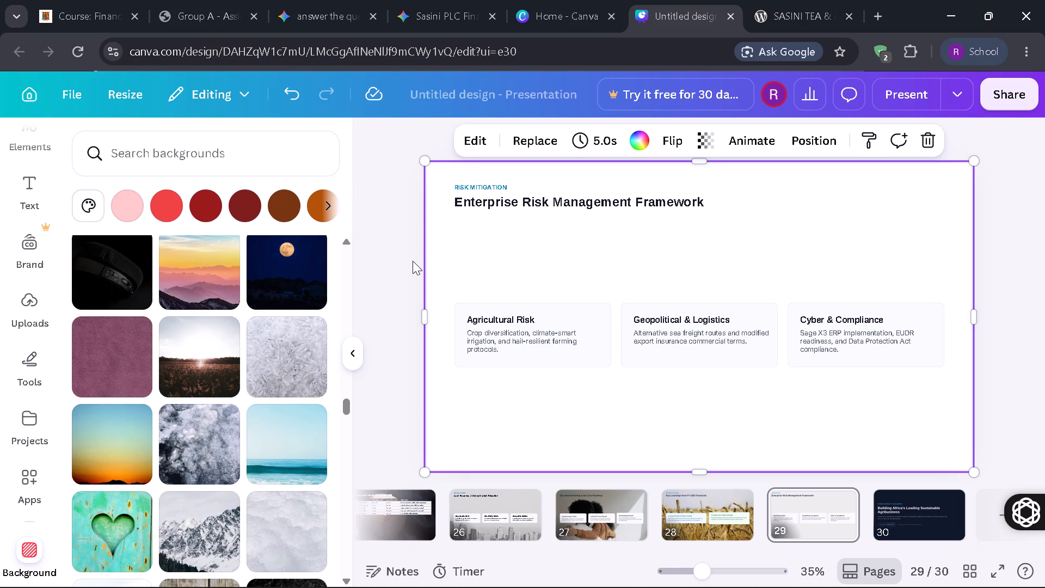
{"action": "left_click", "coordinate": [413, 261]}
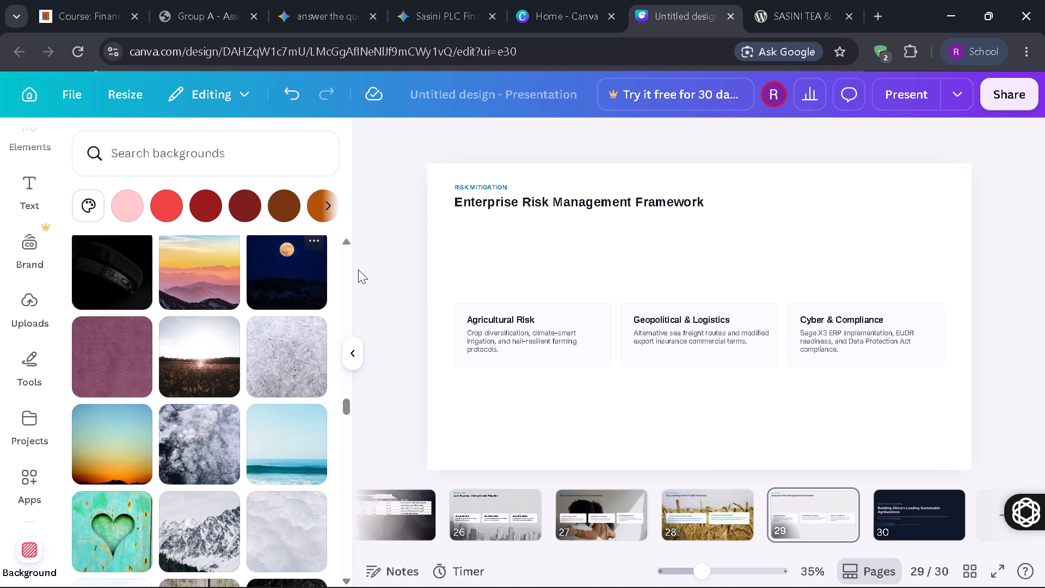
Go to page 30, Building Africa's Leading Sustainable Agribusiness.
{"action": "scroll", "coordinate": [38, 228], "scroll_direction": "up", "scroll_amount": 5}
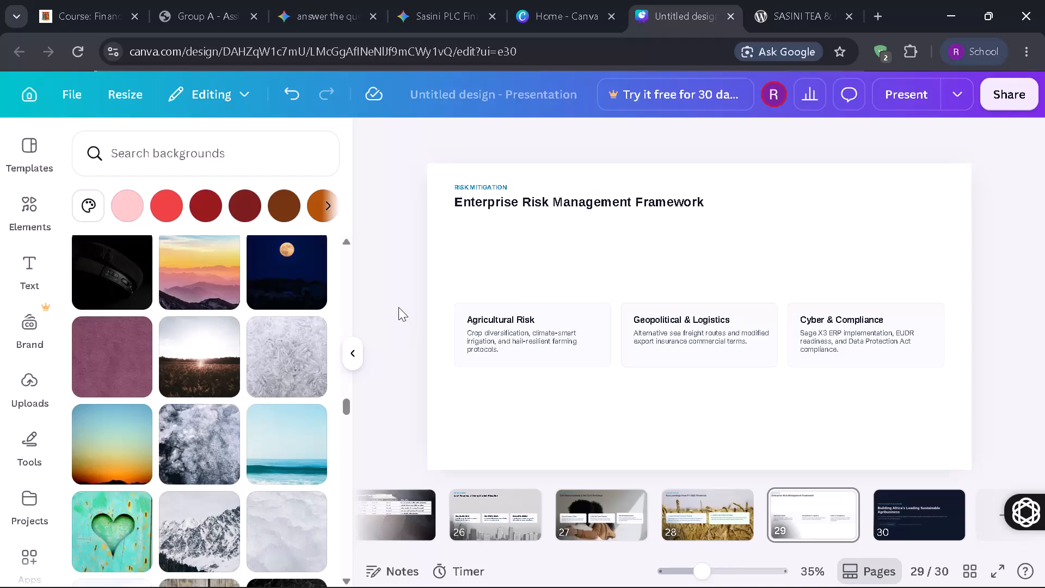
{"action": "key", "text": "Right"}
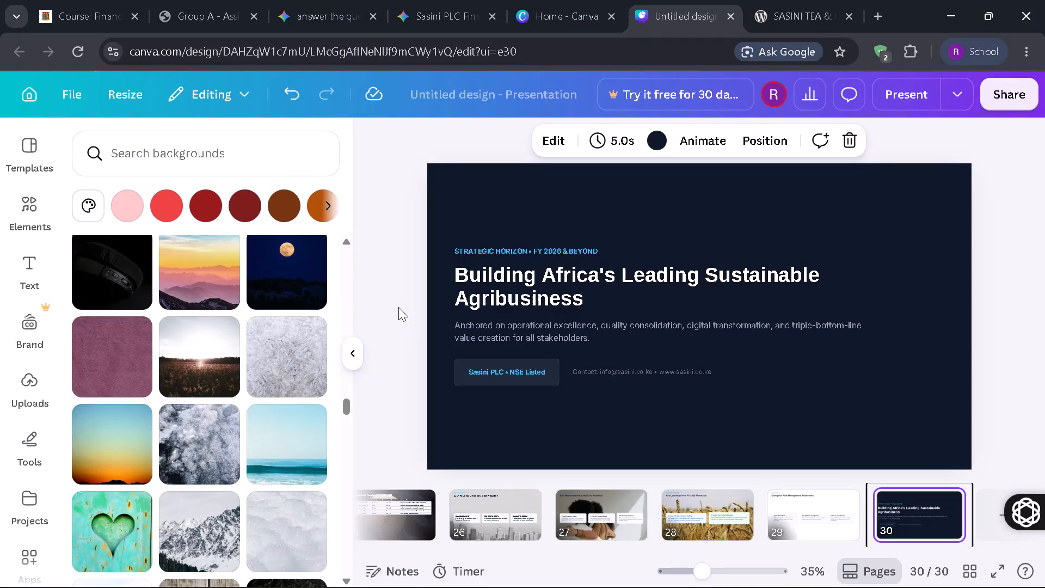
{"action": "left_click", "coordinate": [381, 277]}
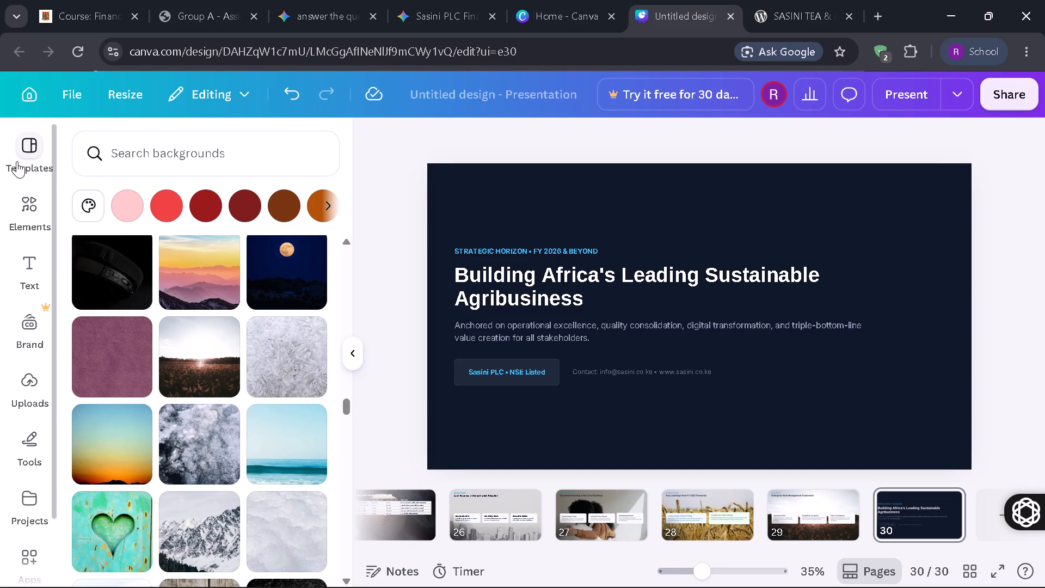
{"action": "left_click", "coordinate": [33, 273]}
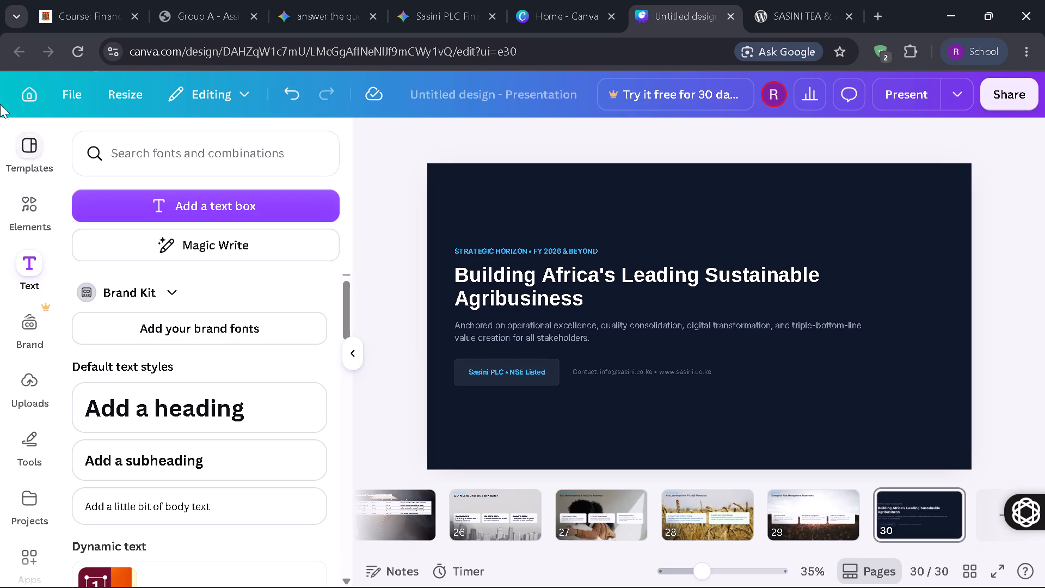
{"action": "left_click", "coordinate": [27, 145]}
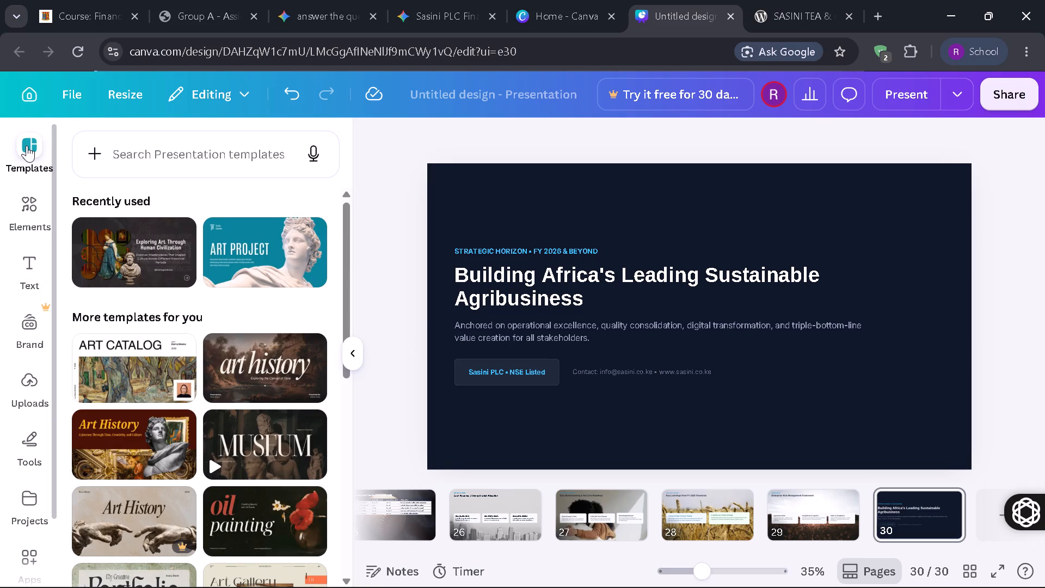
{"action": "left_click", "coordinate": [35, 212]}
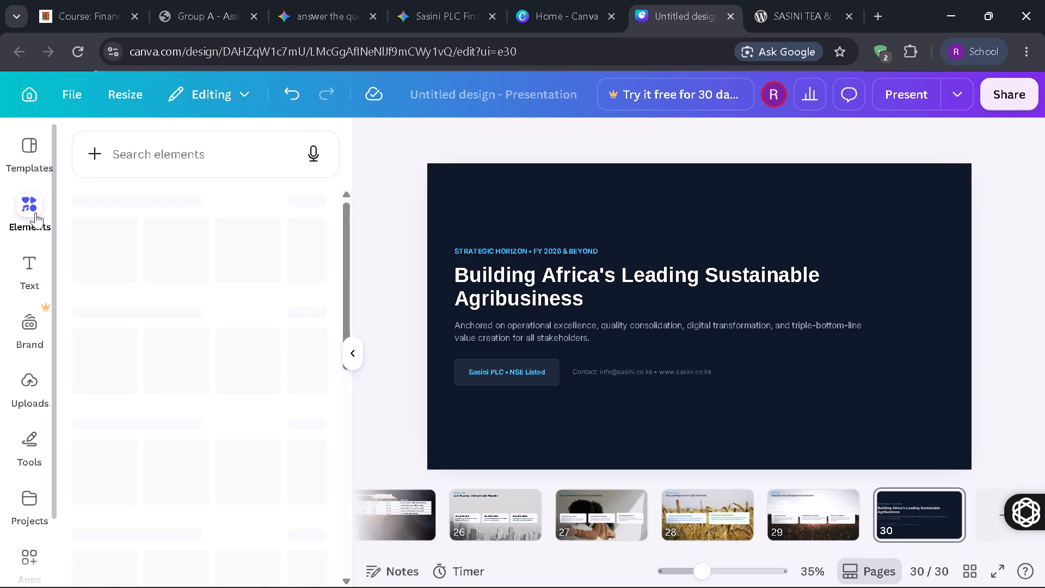
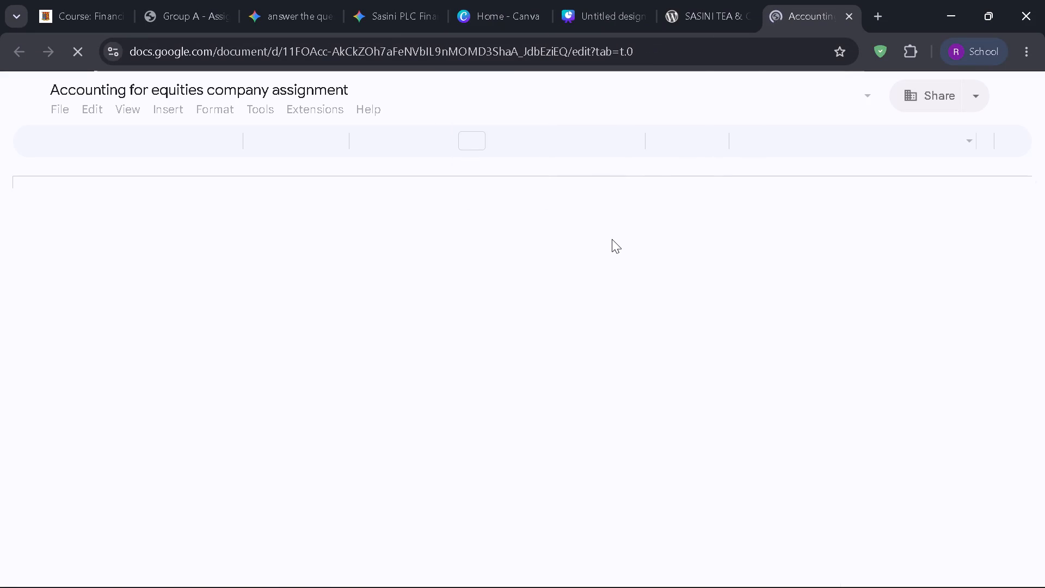
Look through the group lists in the Accounting for equities company assignment document for the members of group 3, Sasini ltd.
{"action": "scroll", "coordinate": [496, 328], "scroll_direction": "down", "scroll_amount": 3}
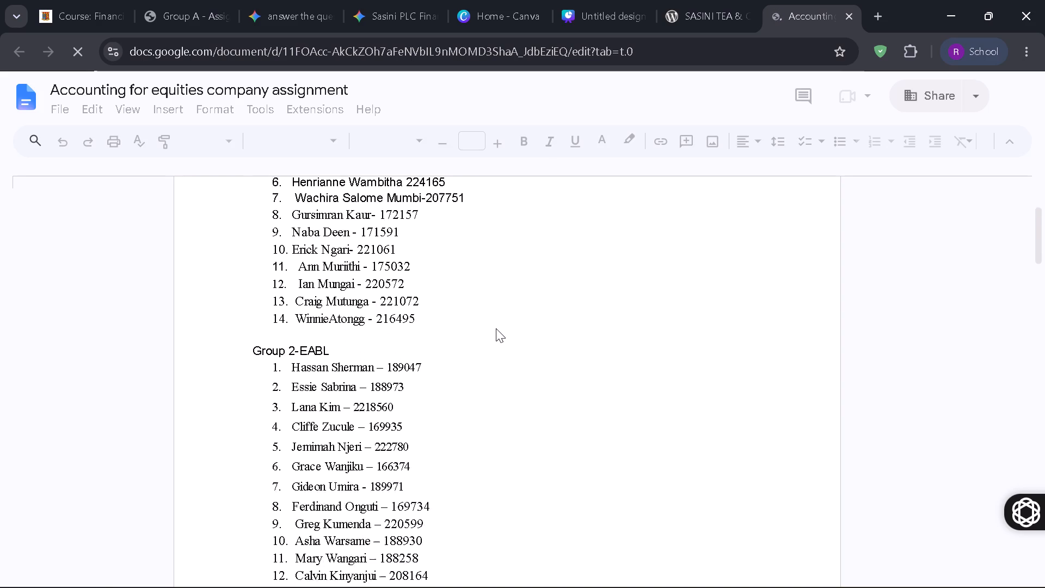
{"action": "scroll", "coordinate": [496, 328], "scroll_direction": "down", "scroll_amount": 8}
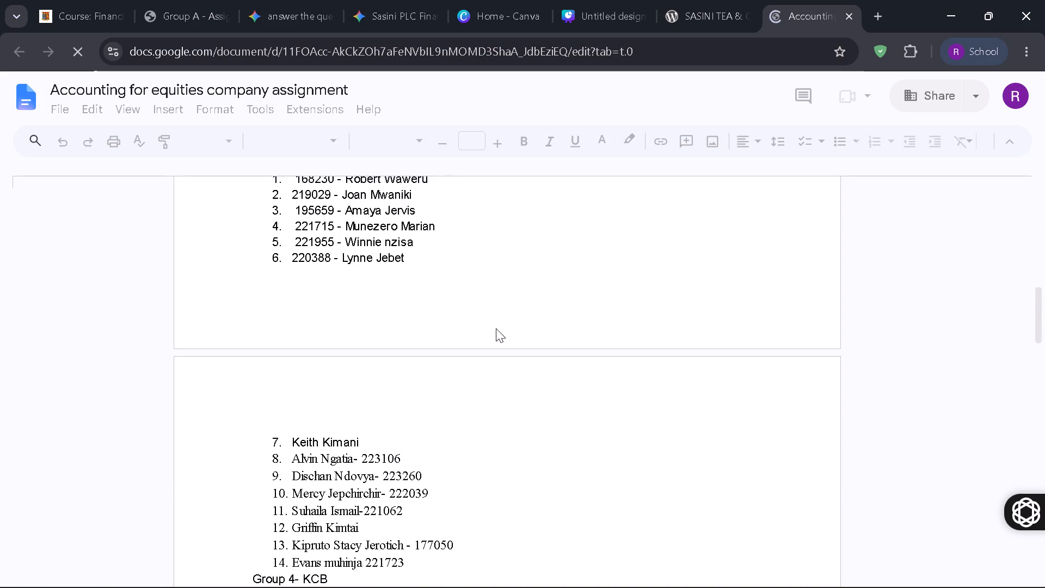
{"action": "scroll", "coordinate": [496, 328], "scroll_direction": "down", "scroll_amount": 1}
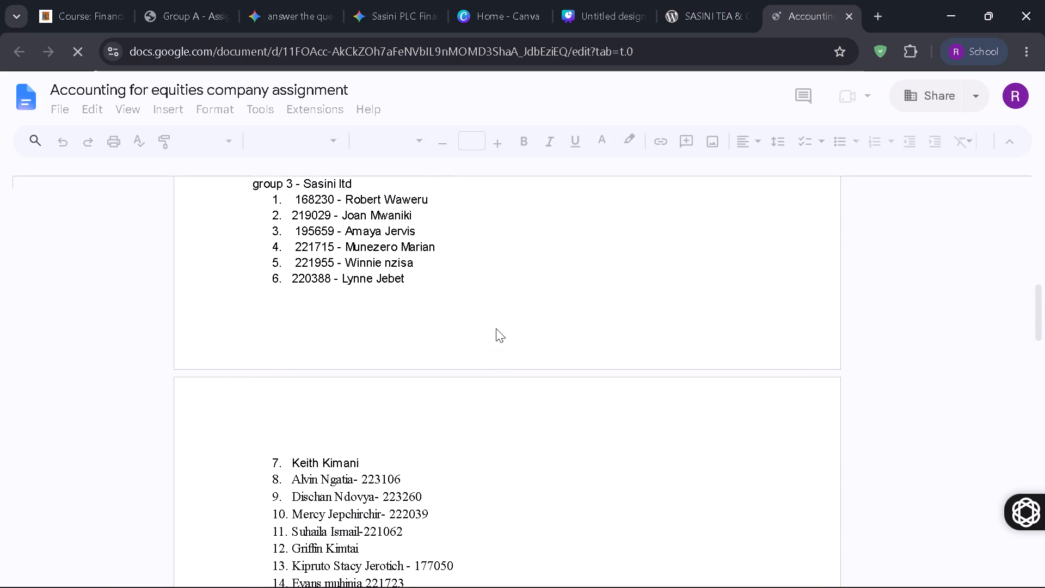
{"action": "scroll", "coordinate": [496, 328], "scroll_direction": "down", "scroll_amount": 1}
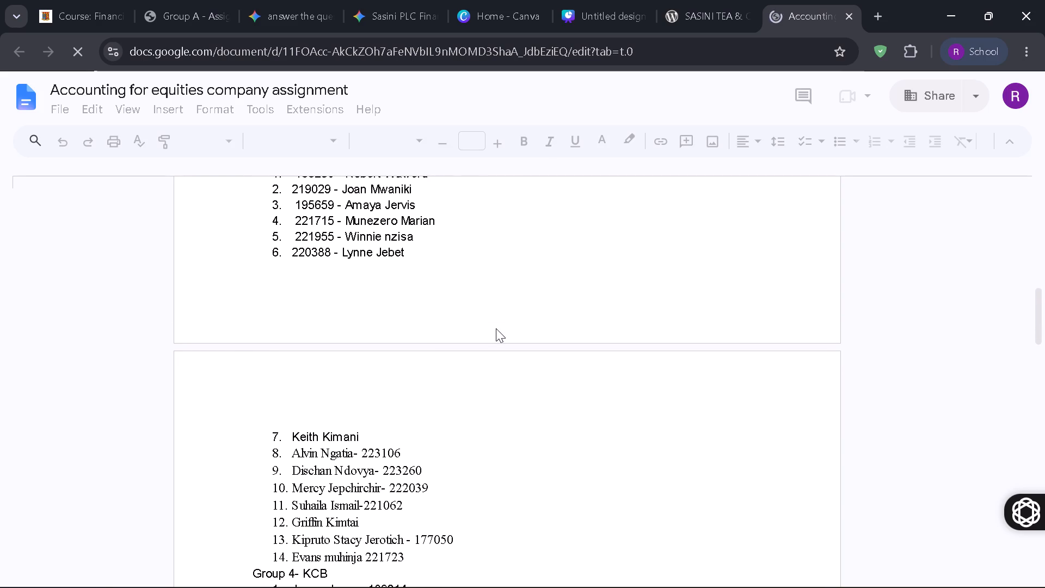
{"action": "scroll", "coordinate": [496, 328], "scroll_direction": "down", "scroll_amount": 2}
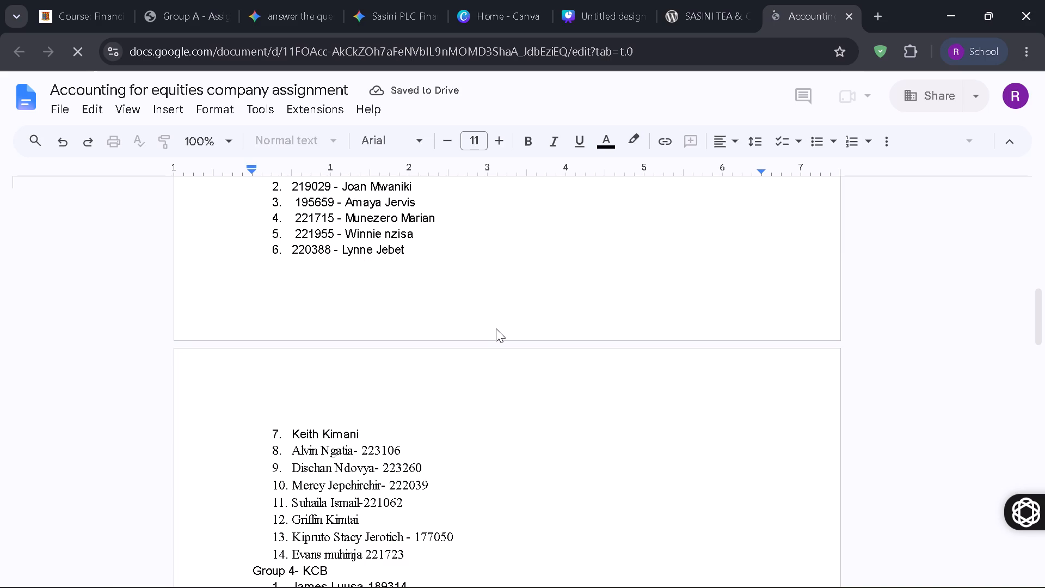
Switch back to the Canva presentation and review pages 2 and 3 and the design's save status.
{"action": "left_click", "coordinate": [597, 8]}
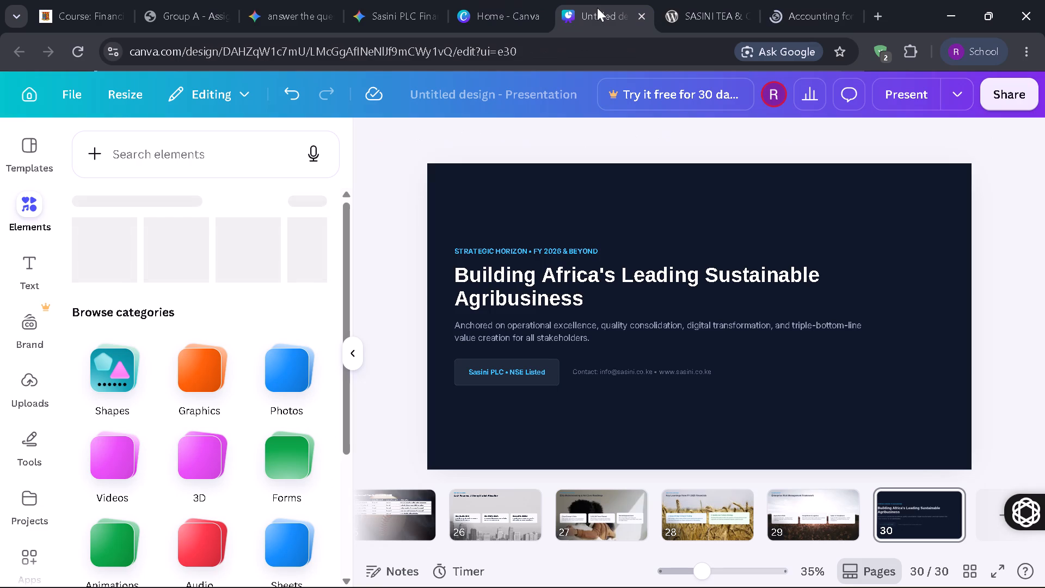
{"action": "left_click", "coordinate": [396, 260]}
{"action": "left_click", "coordinate": [351, 356]}
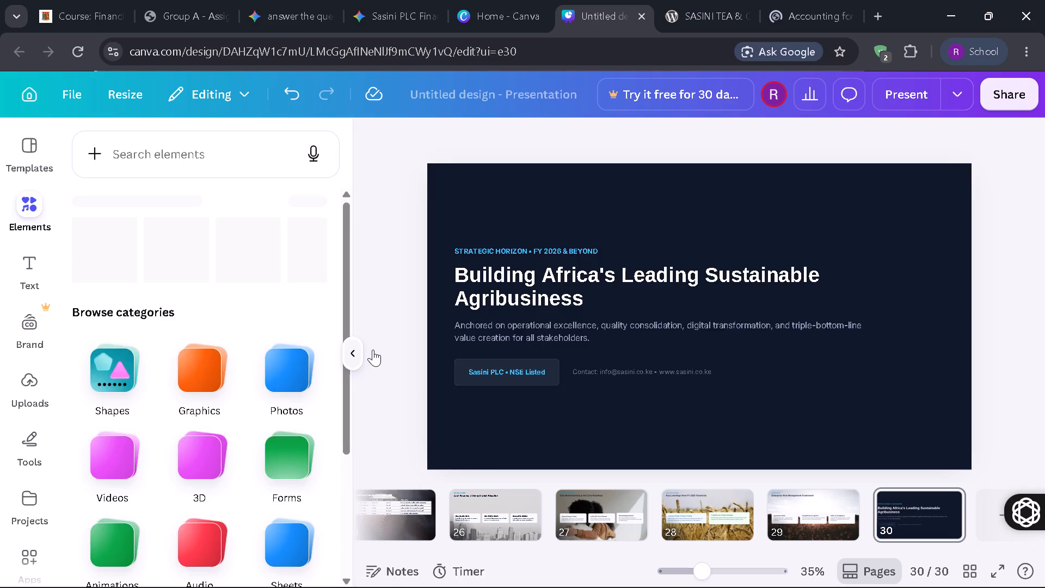
{"action": "scroll", "coordinate": [312, 507], "scroll_direction": "right", "scroll_amount": 4}
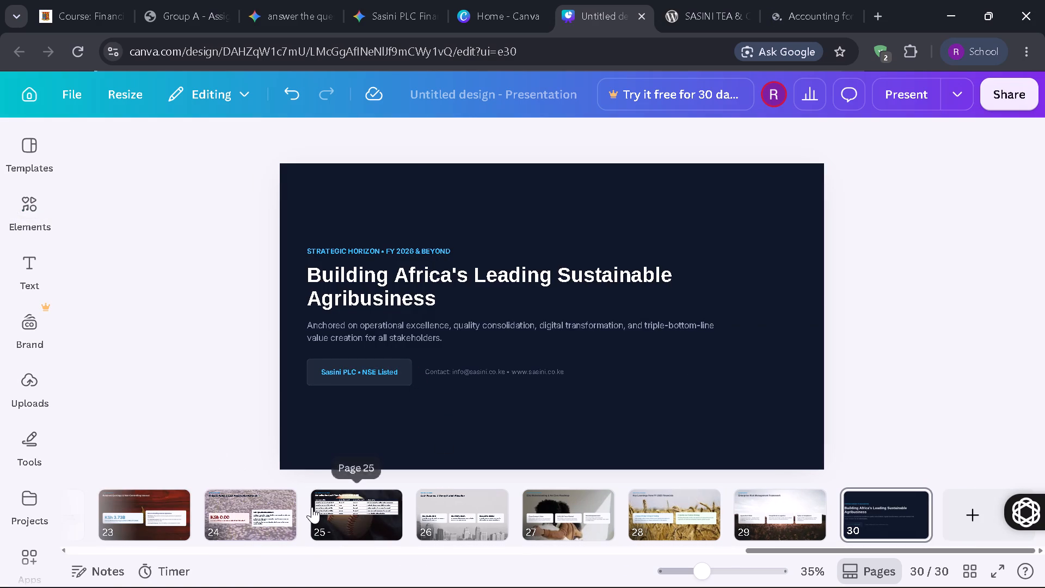
{"action": "scroll", "coordinate": [312, 507], "scroll_direction": "right", "scroll_amount": 13}
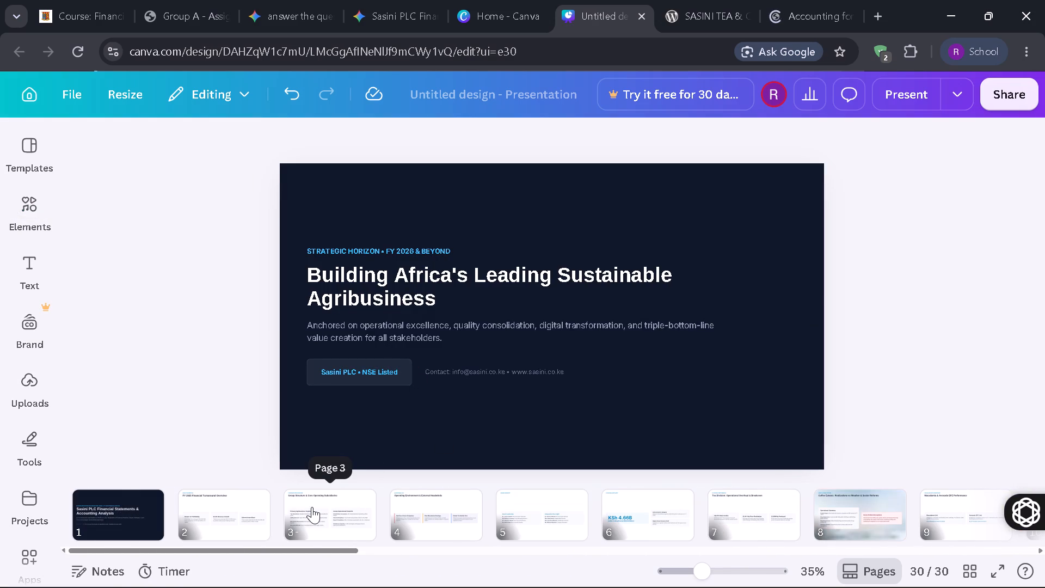
{"action": "left_click", "coordinate": [230, 511]}
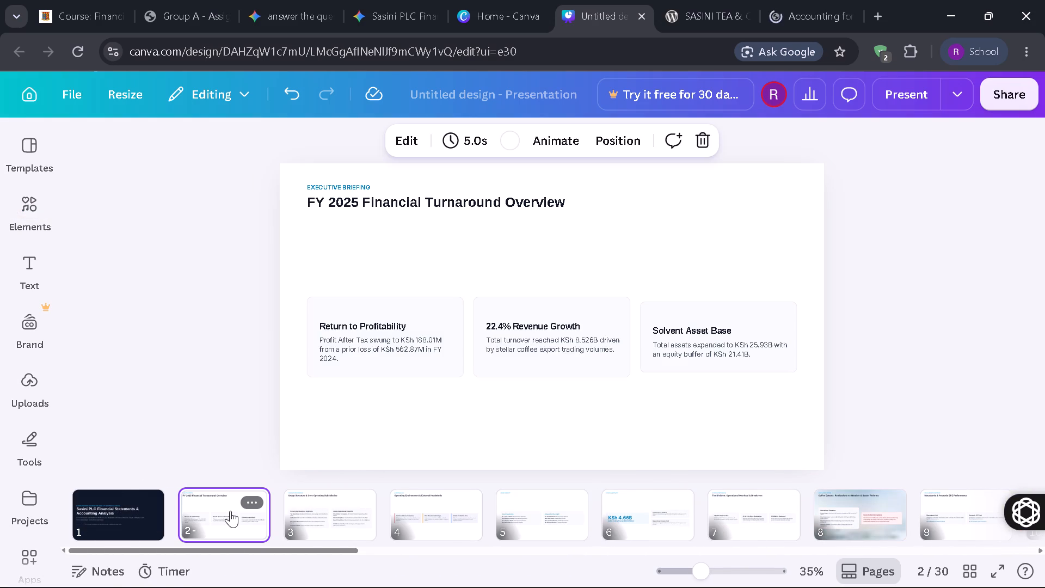
{"action": "left_click", "coordinate": [328, 514]}
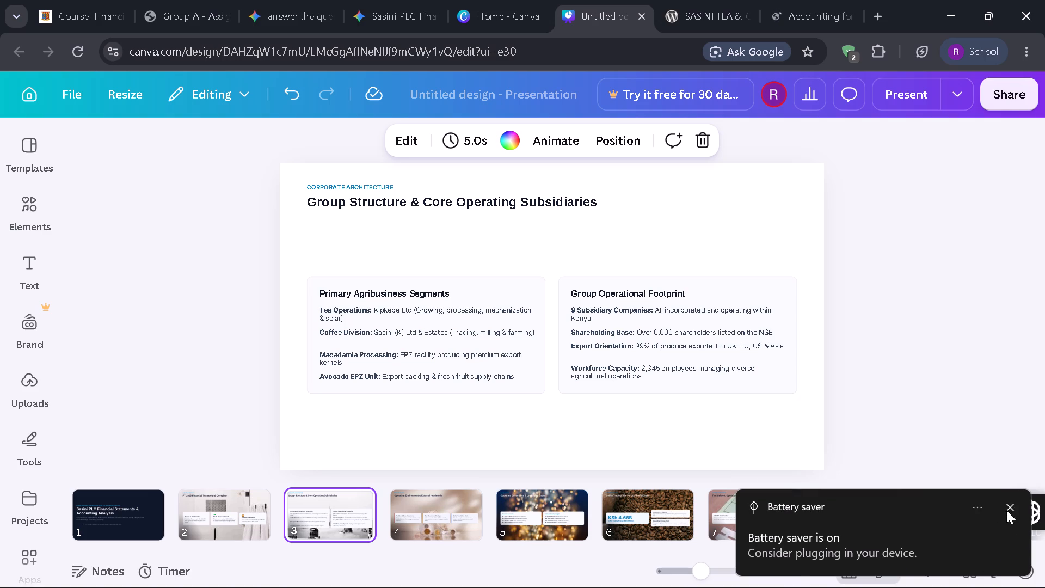
{"action": "left_click", "coordinate": [1006, 510]}
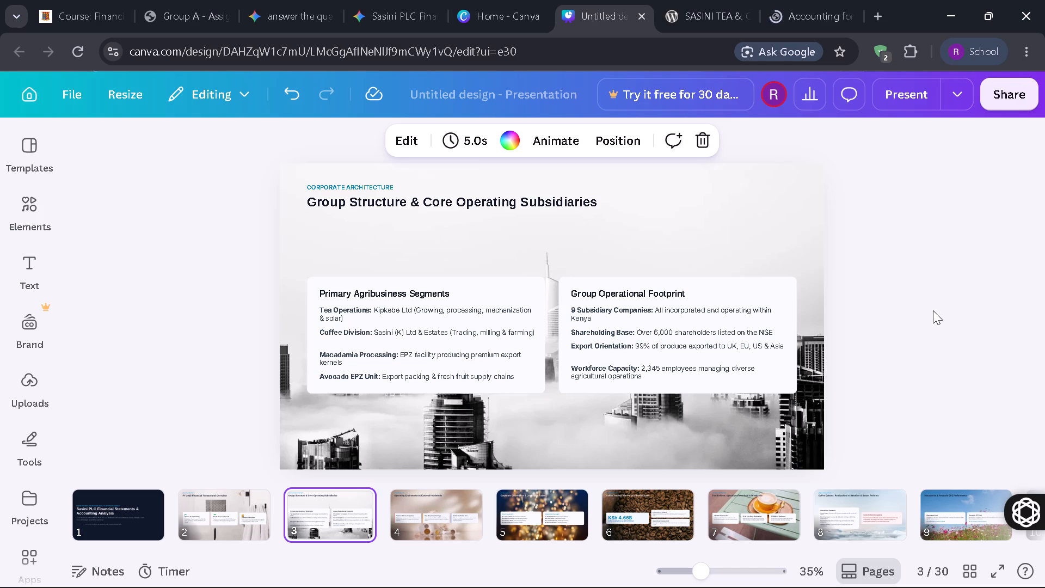
{"action": "left_click", "coordinate": [895, 336]}
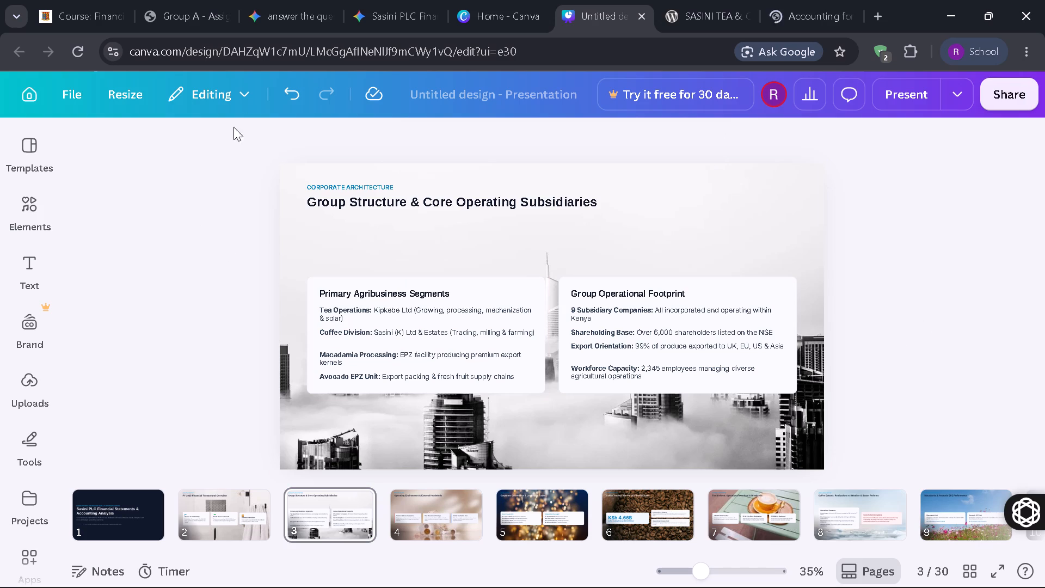
{"action": "left_click", "coordinate": [362, 89]}
{"action": "left_click", "coordinate": [857, 363]}
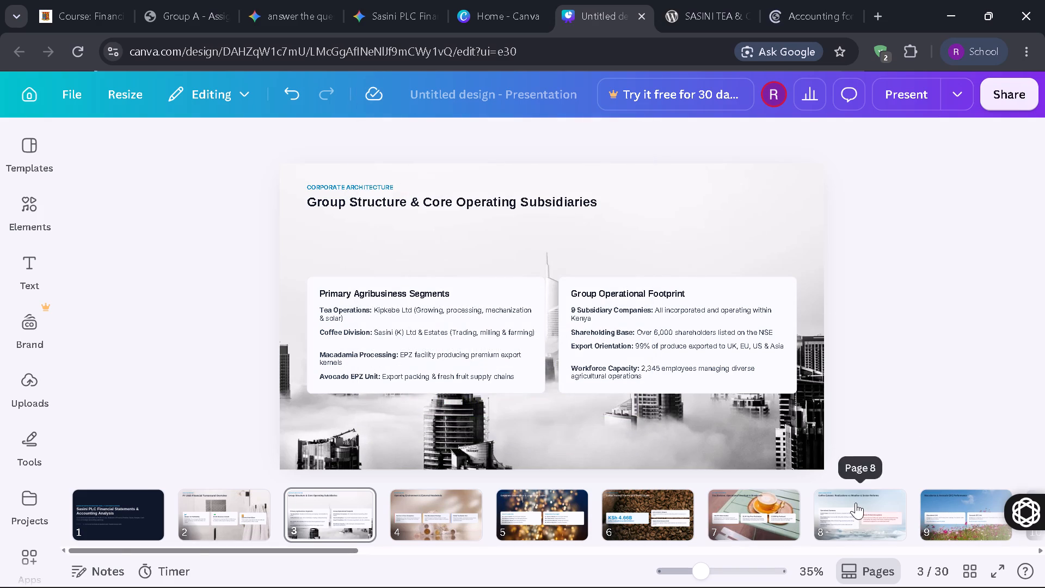
Add a new blank page 31 after the closing page 30 of the presentation.
{"action": "scroll", "coordinate": [856, 503], "scroll_direction": "left", "scroll_amount": 20}
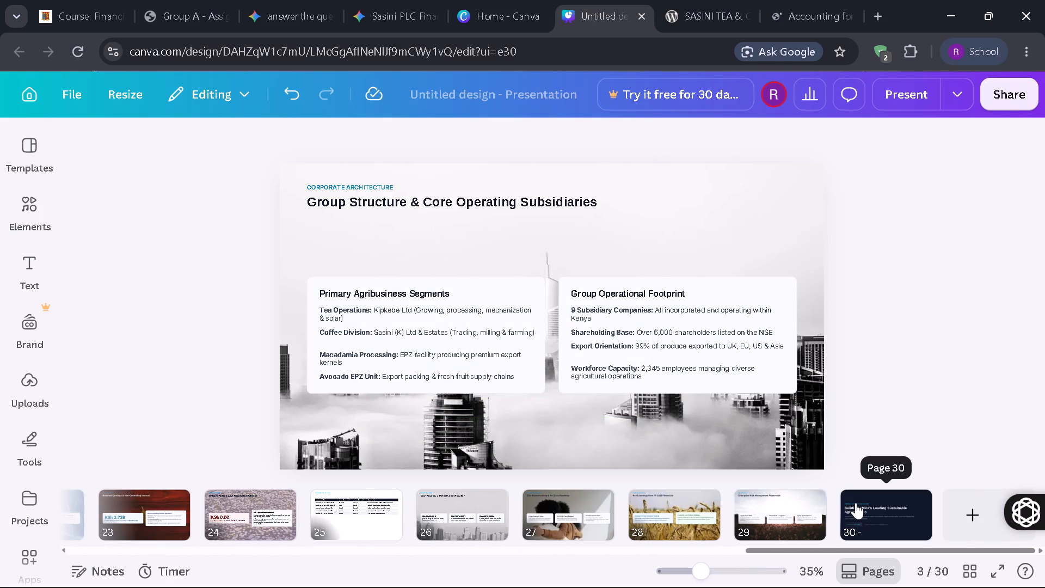
{"action": "left_click", "coordinate": [958, 510]}
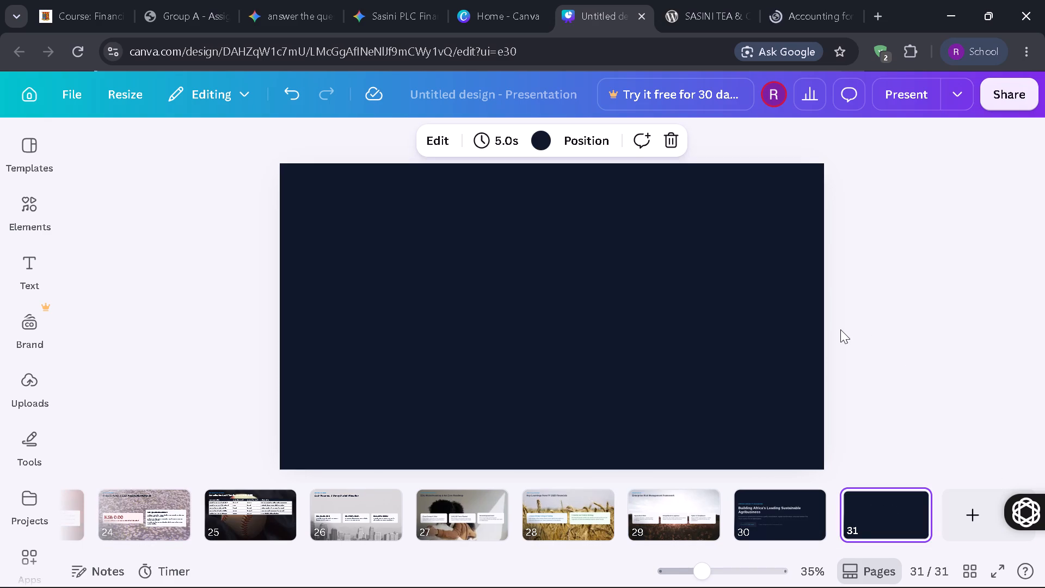
Browse the font combinations and add the Golden Hour lettering to page 31.
{"action": "left_click", "coordinate": [460, 225]}
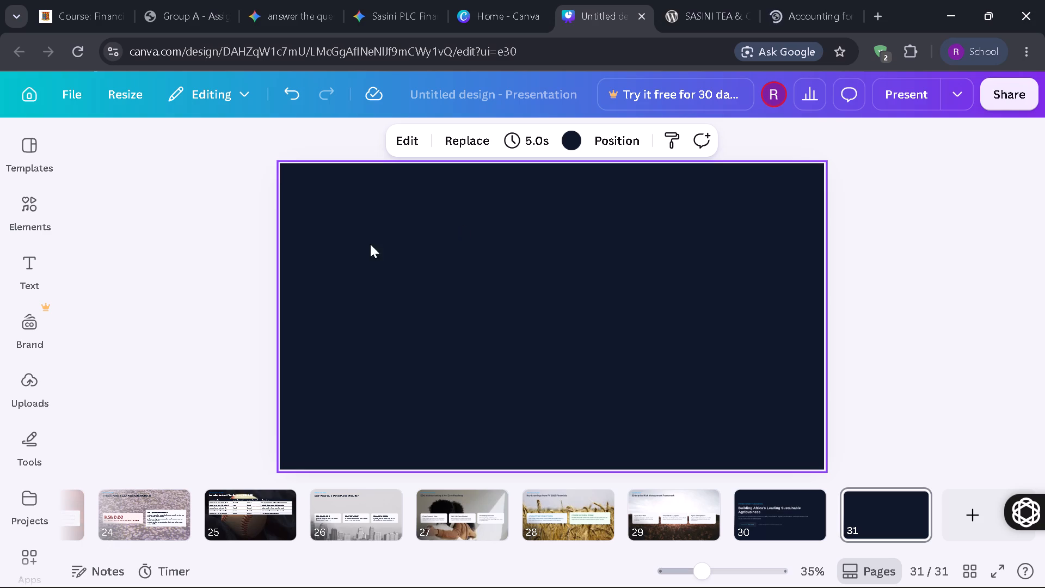
{"action": "left_click", "coordinate": [28, 263]}
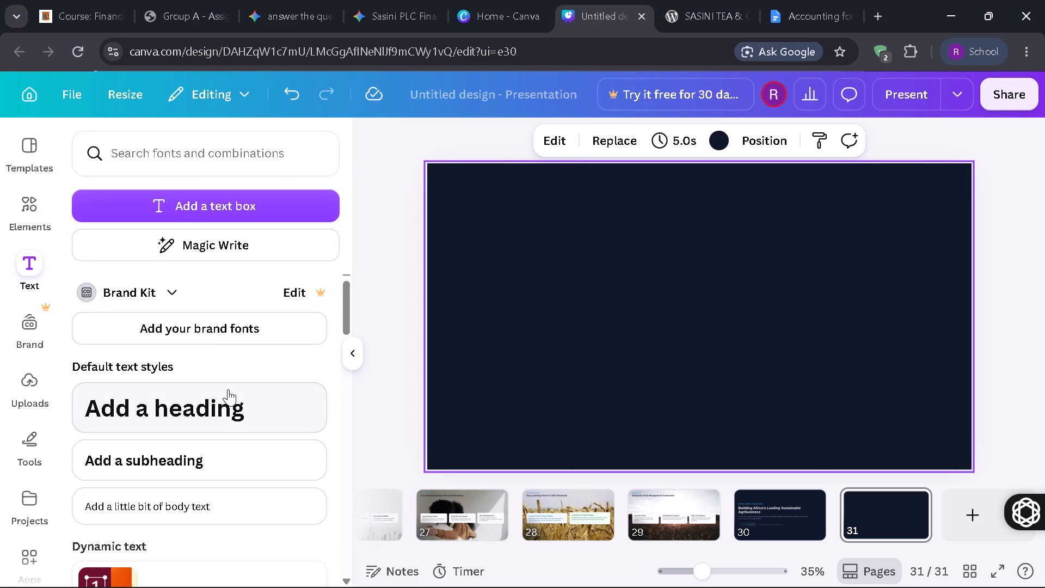
{"action": "scroll", "coordinate": [228, 389], "scroll_direction": "down", "scroll_amount": 6}
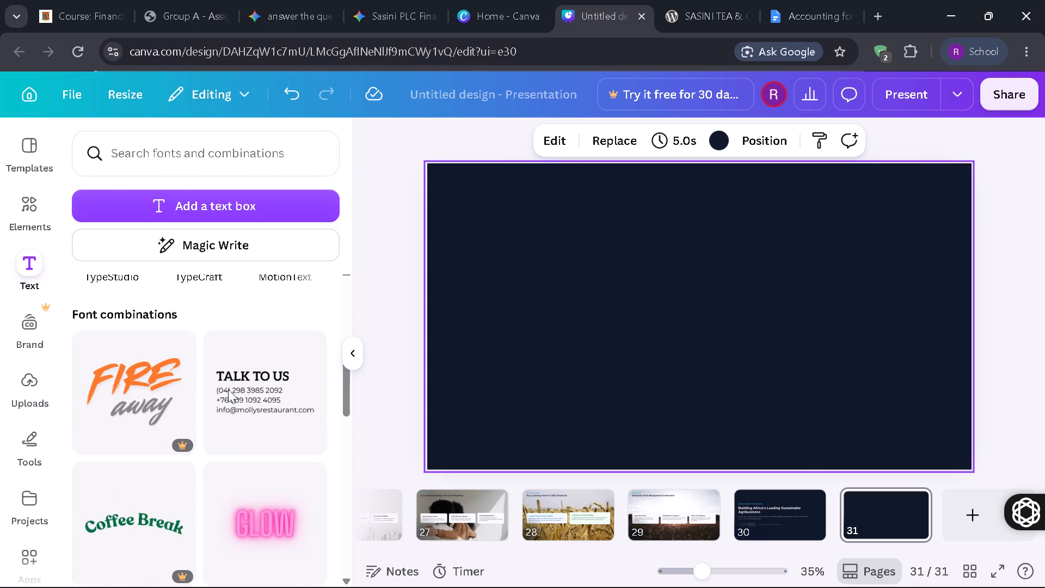
{"action": "scroll", "coordinate": [228, 389], "scroll_direction": "down", "scroll_amount": 4}
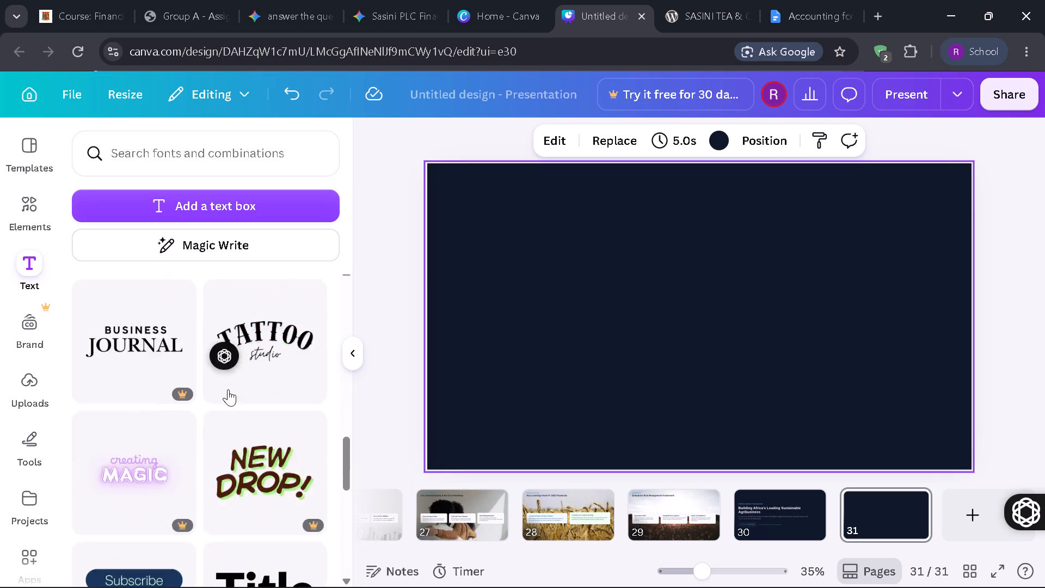
{"action": "scroll", "coordinate": [228, 389], "scroll_direction": "down", "scroll_amount": 7}
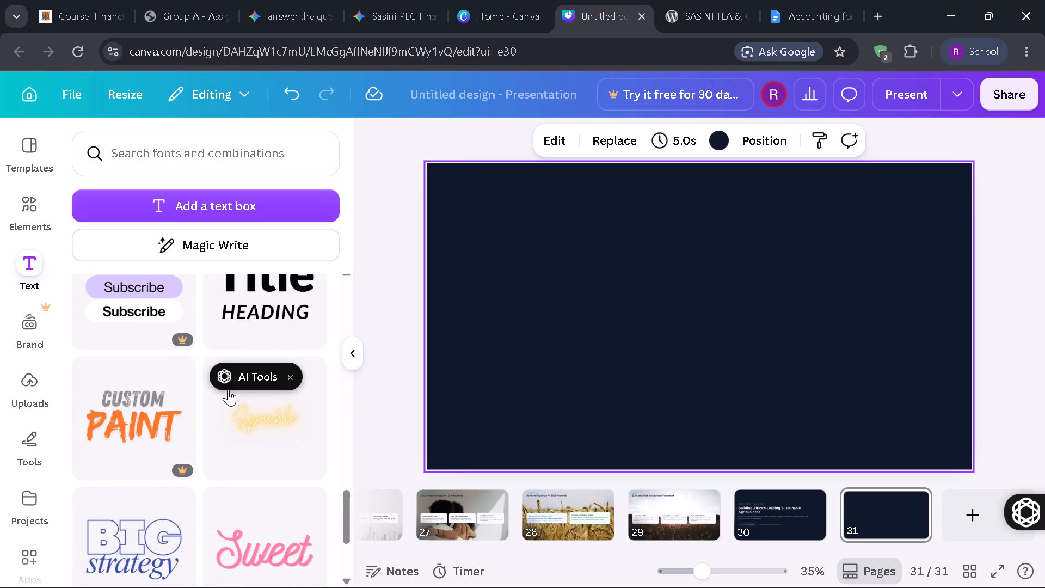
{"action": "scroll", "coordinate": [228, 389], "scroll_direction": "up", "scroll_amount": 3}
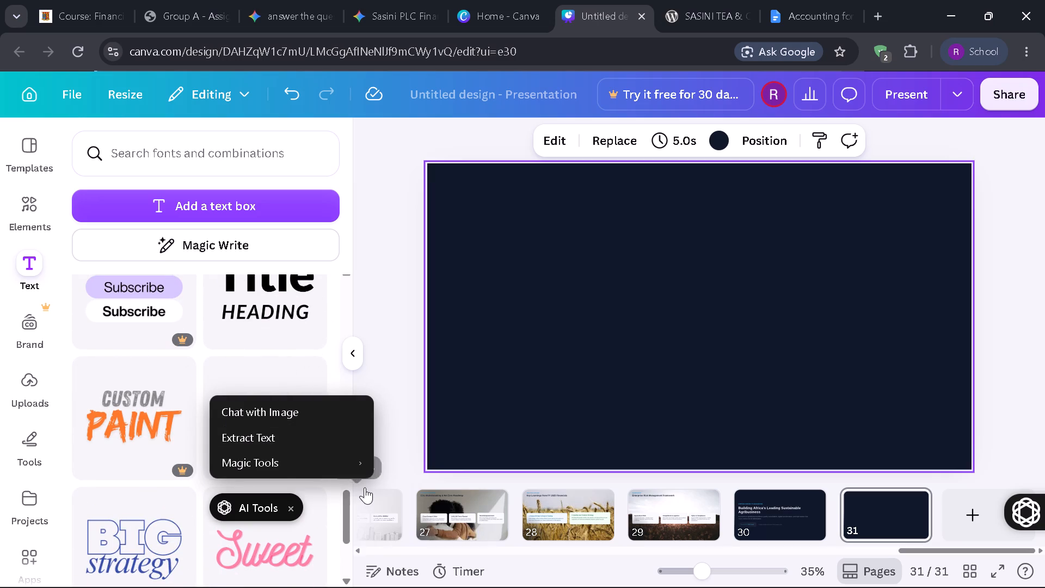
{"action": "left_click", "coordinate": [406, 353]}
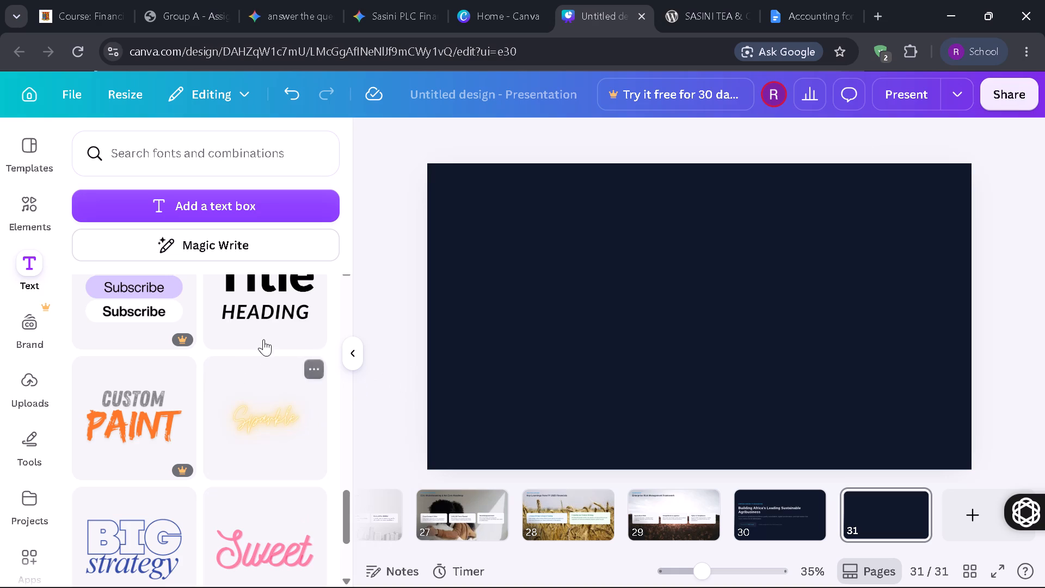
{"action": "scroll", "coordinate": [255, 318], "scroll_direction": "up", "scroll_amount": 5}
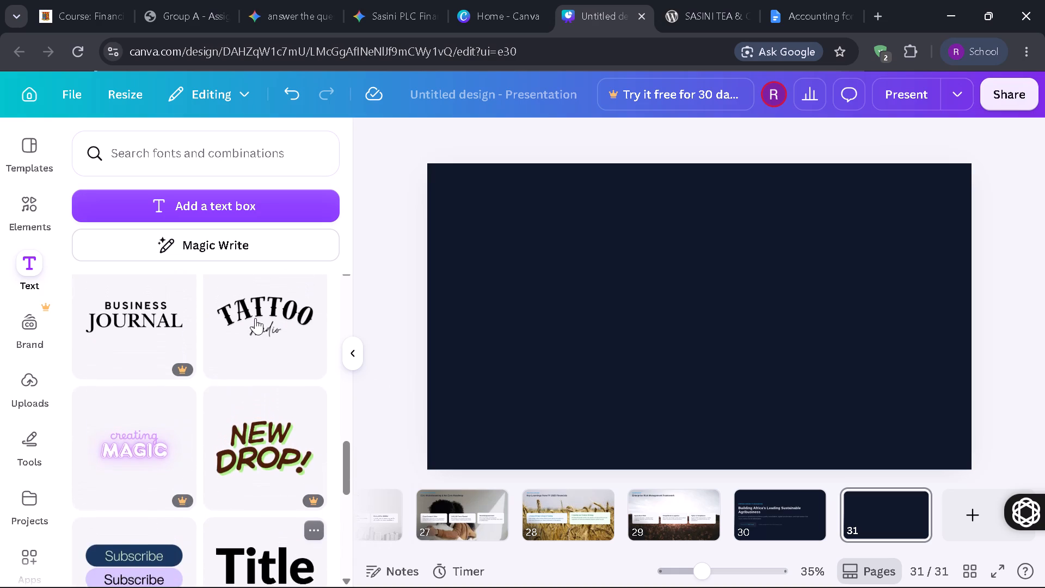
{"action": "scroll", "coordinate": [255, 318], "scroll_direction": "up", "scroll_amount": 2}
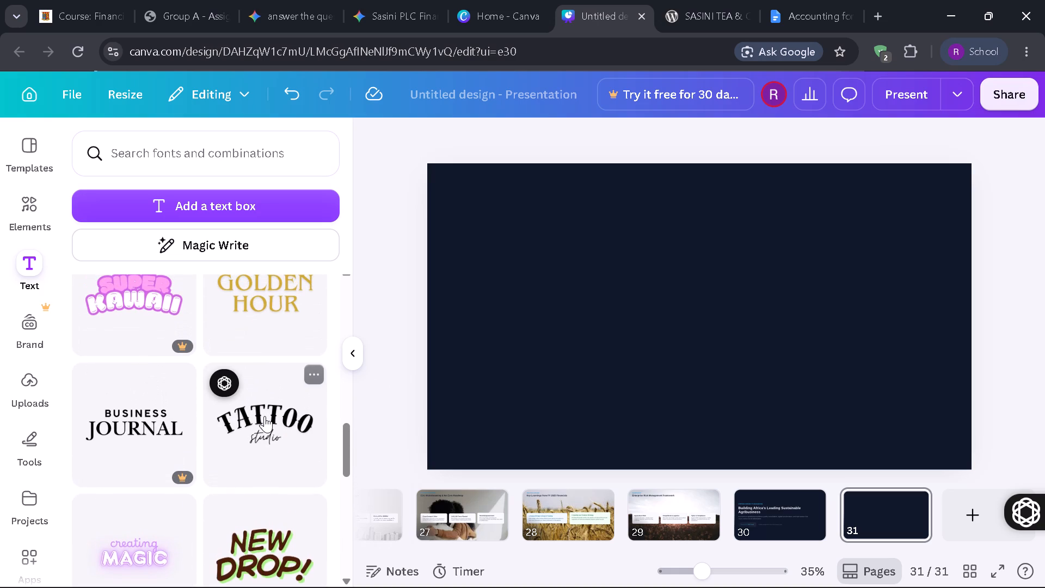
{"action": "scroll", "coordinate": [265, 416], "scroll_direction": "up", "scroll_amount": 3}
{"action": "left_click", "coordinate": [265, 416]}
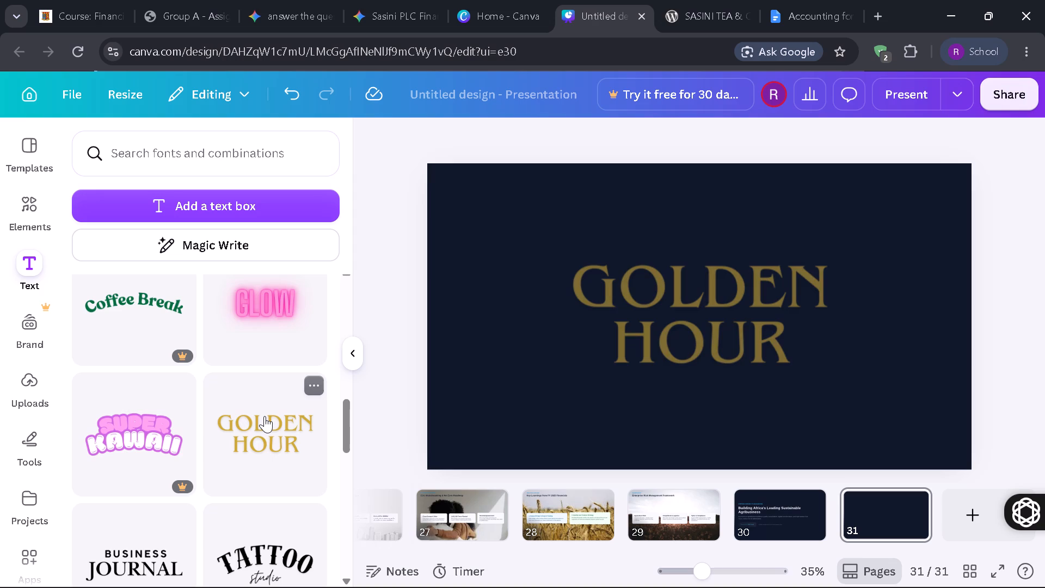
{"action": "left_click", "coordinate": [265, 416]}
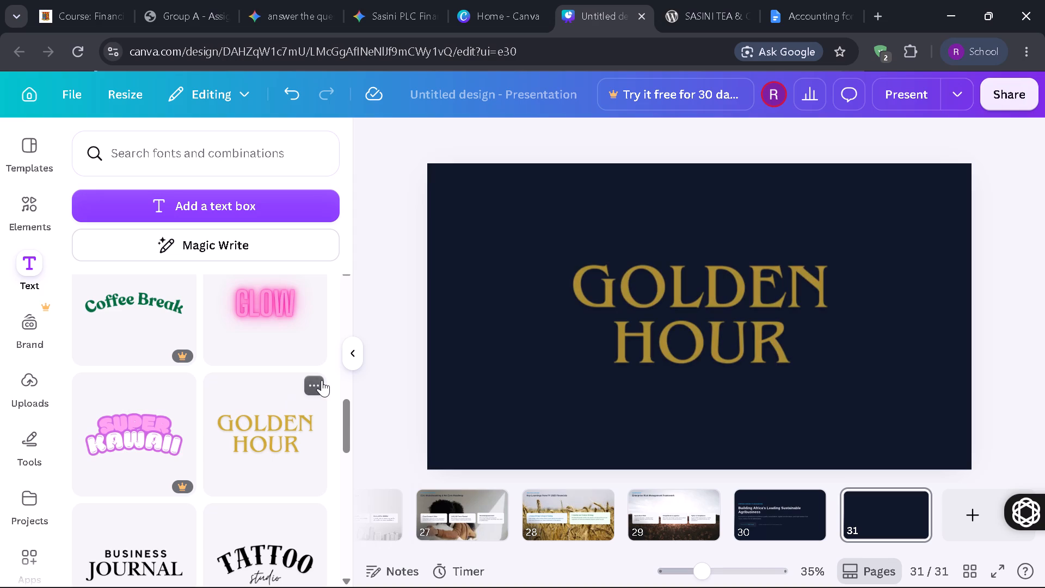
{"action": "left_click", "coordinate": [322, 380]}
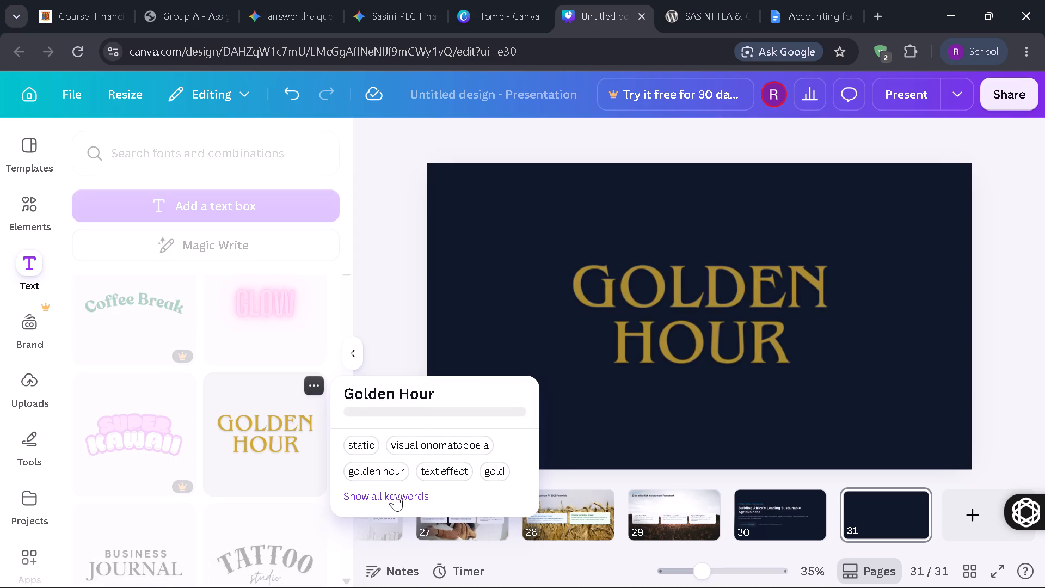
{"action": "left_click", "coordinate": [307, 431]}
Add a text box to page 31, enlarge it to font size 49.5, widen it and place it above the Golden Hour lettering.
{"action": "scroll", "coordinate": [307, 431], "scroll_direction": "up", "scroll_amount": 10}
{"action": "left_click", "coordinate": [245, 200]}
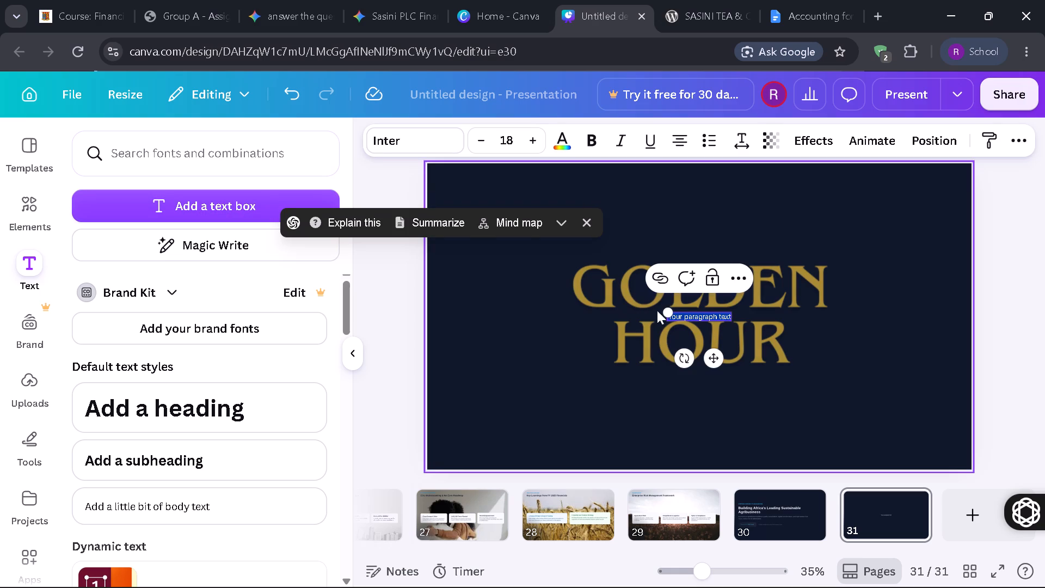
{"action": "left_click_drag", "start_coordinate": [671, 309], "coordinate": [571, 212]}
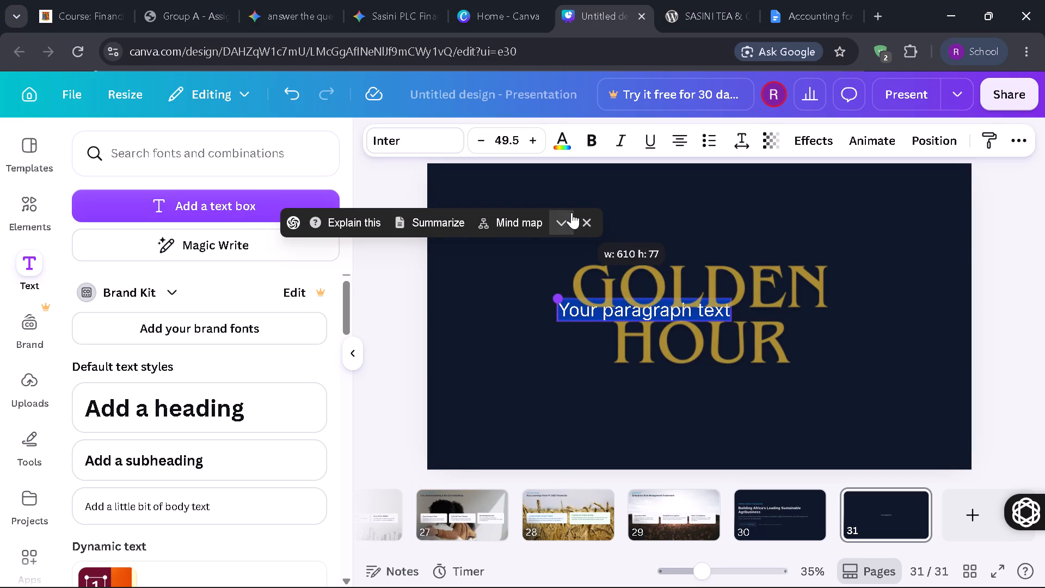
{"action": "left_click_drag", "start_coordinate": [733, 310], "coordinate": [843, 312]}
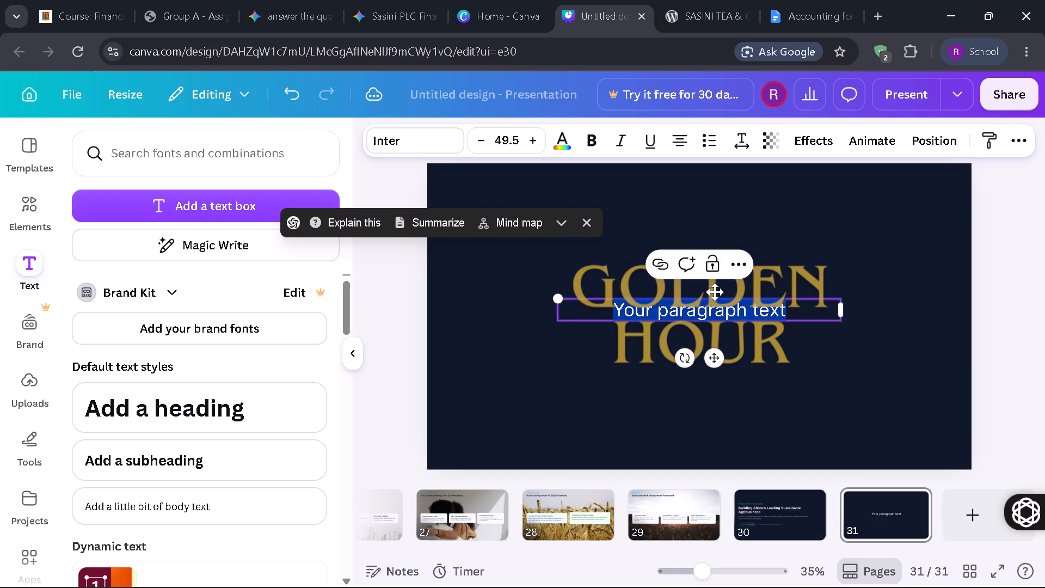
{"action": "left_click_drag", "start_coordinate": [713, 297], "coordinate": [712, 252]}
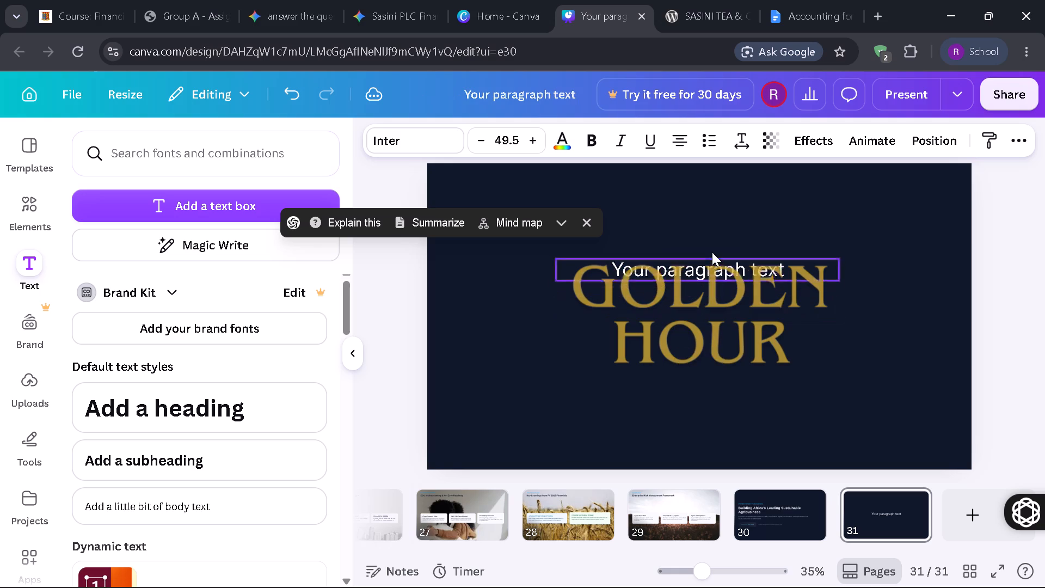
{"action": "left_click_drag", "start_coordinate": [712, 252], "coordinate": [707, 200]}
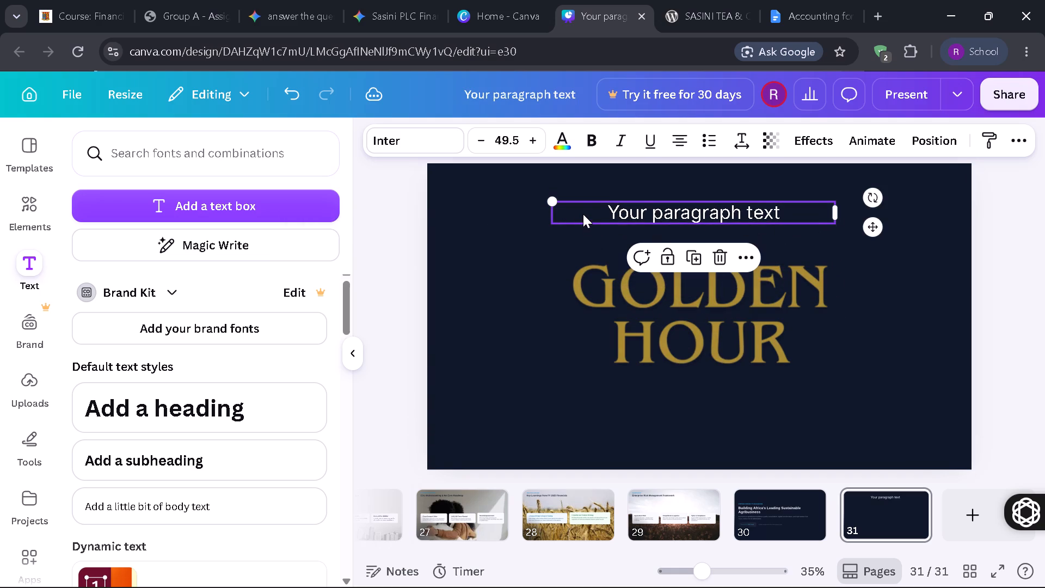
Delete the placeholder text inside the new text box on page 31.
{"action": "left_click", "coordinate": [690, 211]}
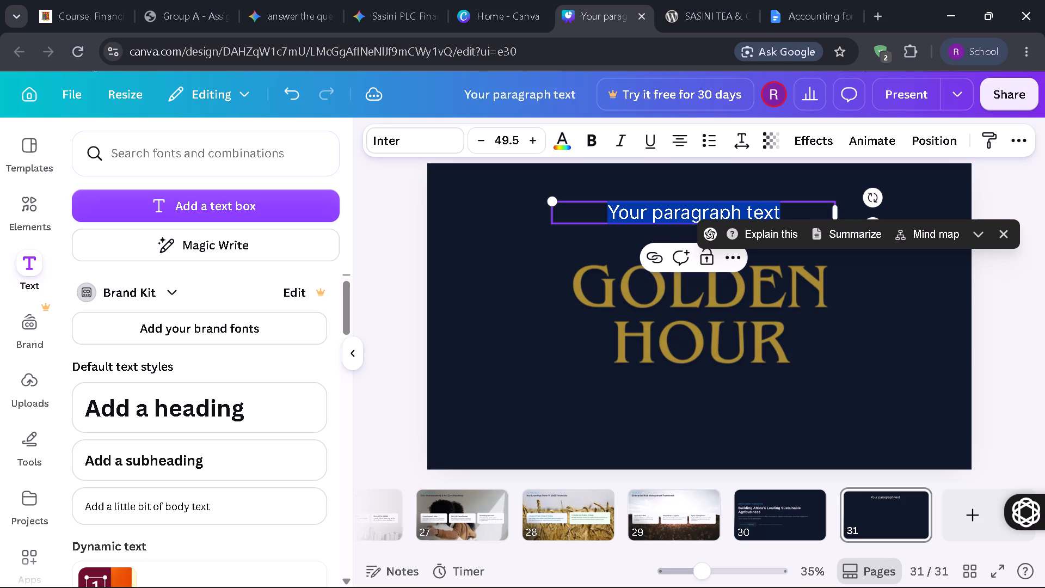
{"action": "key", "text": "BackSpace"}
Switch to the Accounting for equities company assignment document and bring up the group 3 - Sasini ltd list.
{"action": "left_click", "coordinate": [819, 26]}
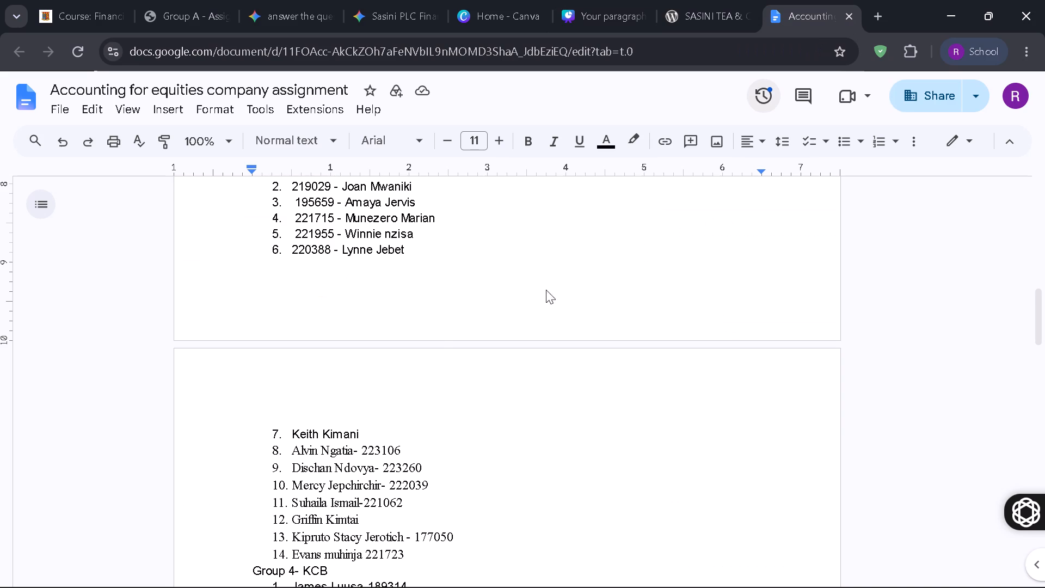
{"action": "scroll", "coordinate": [437, 339], "scroll_direction": "up", "scroll_amount": 1}
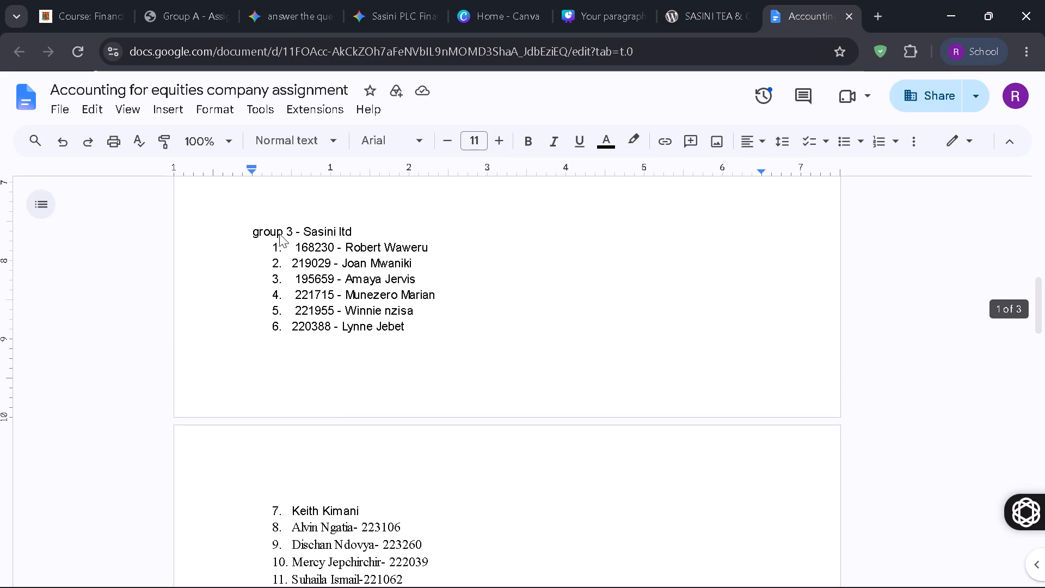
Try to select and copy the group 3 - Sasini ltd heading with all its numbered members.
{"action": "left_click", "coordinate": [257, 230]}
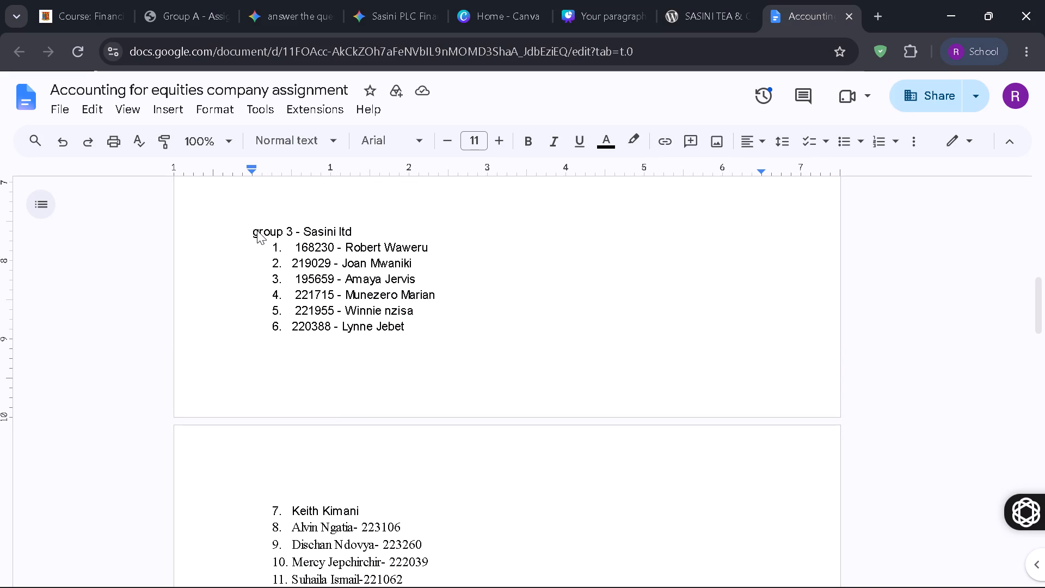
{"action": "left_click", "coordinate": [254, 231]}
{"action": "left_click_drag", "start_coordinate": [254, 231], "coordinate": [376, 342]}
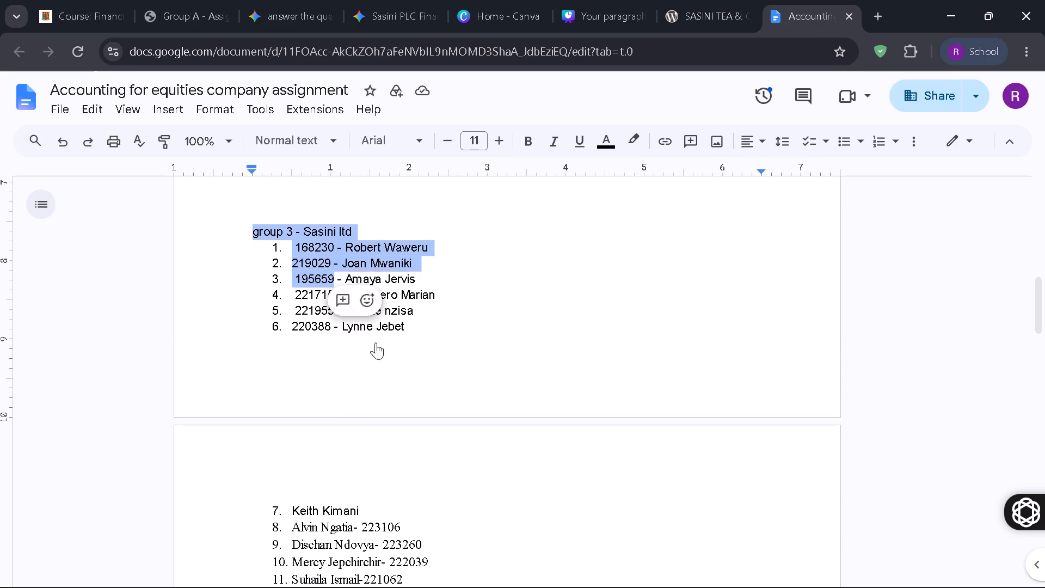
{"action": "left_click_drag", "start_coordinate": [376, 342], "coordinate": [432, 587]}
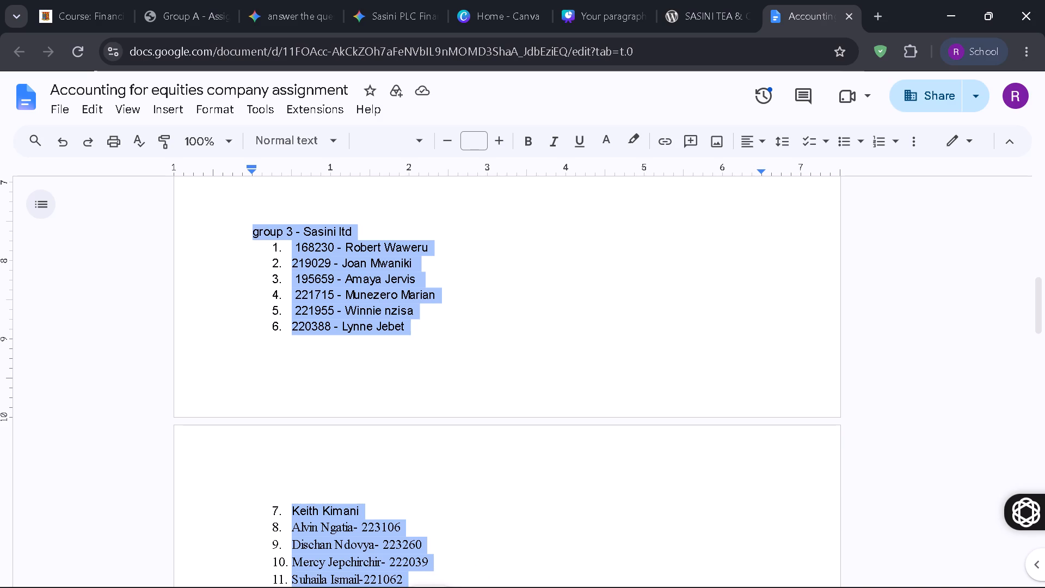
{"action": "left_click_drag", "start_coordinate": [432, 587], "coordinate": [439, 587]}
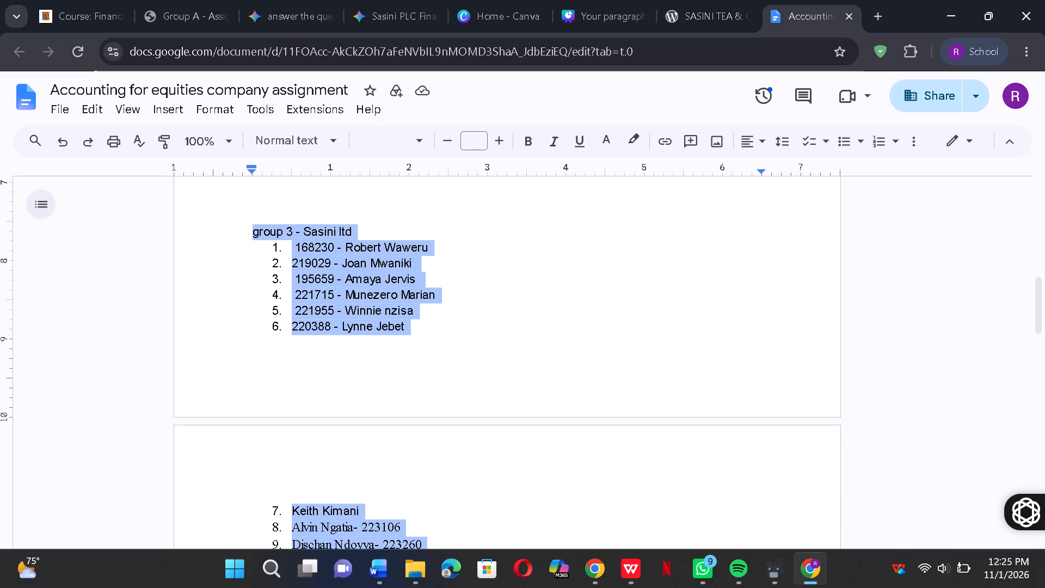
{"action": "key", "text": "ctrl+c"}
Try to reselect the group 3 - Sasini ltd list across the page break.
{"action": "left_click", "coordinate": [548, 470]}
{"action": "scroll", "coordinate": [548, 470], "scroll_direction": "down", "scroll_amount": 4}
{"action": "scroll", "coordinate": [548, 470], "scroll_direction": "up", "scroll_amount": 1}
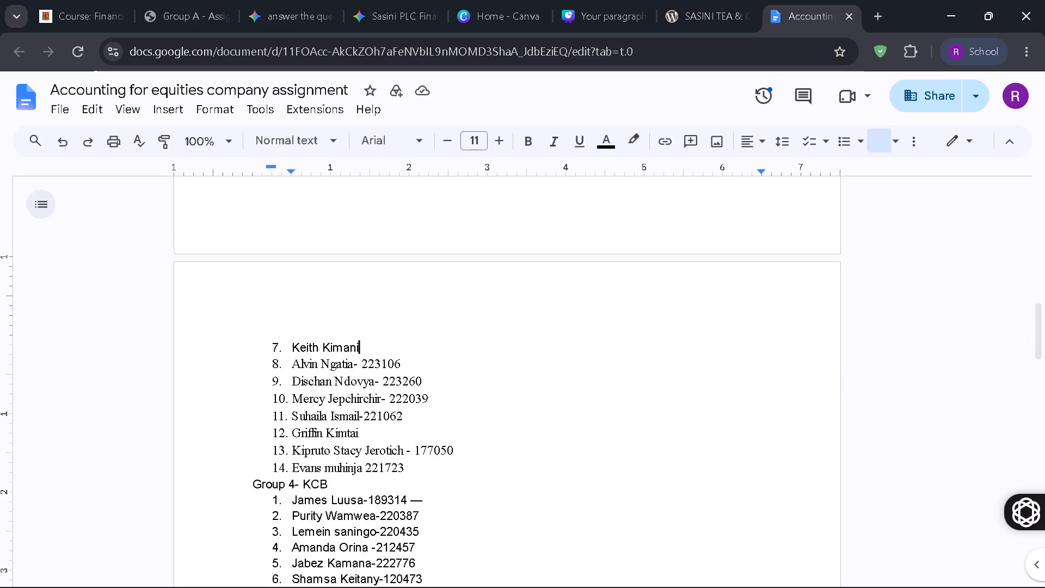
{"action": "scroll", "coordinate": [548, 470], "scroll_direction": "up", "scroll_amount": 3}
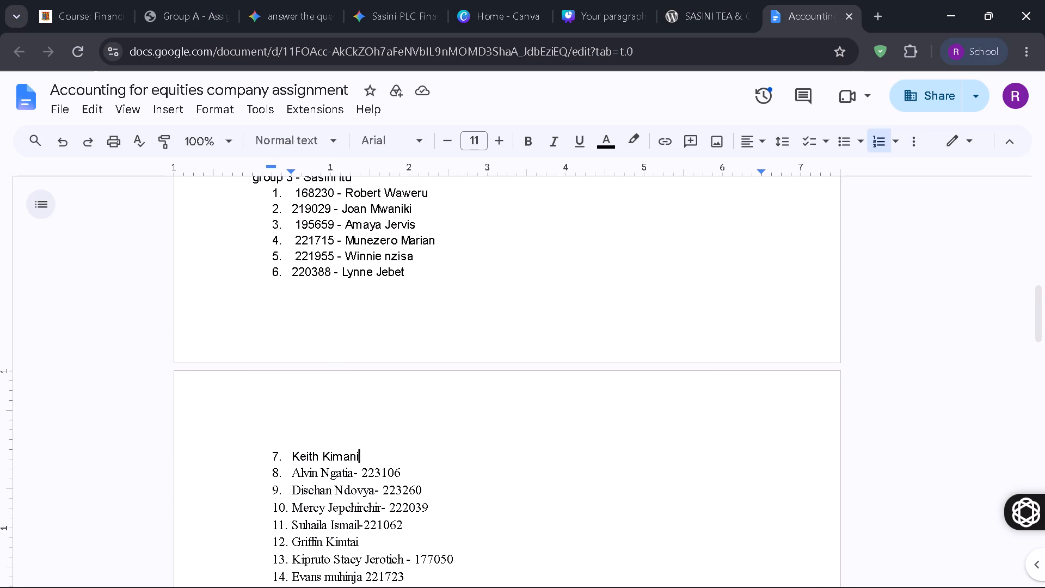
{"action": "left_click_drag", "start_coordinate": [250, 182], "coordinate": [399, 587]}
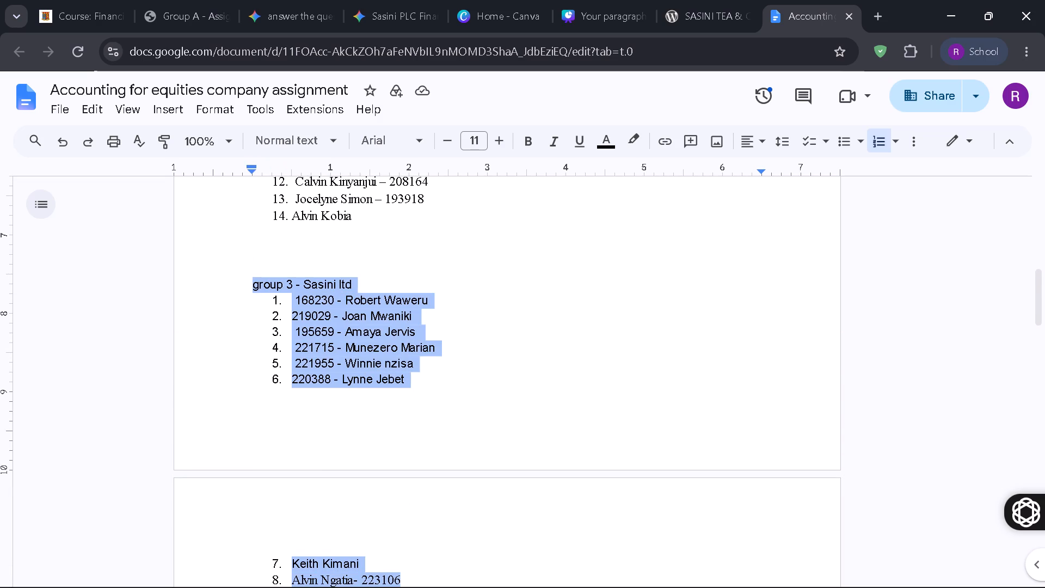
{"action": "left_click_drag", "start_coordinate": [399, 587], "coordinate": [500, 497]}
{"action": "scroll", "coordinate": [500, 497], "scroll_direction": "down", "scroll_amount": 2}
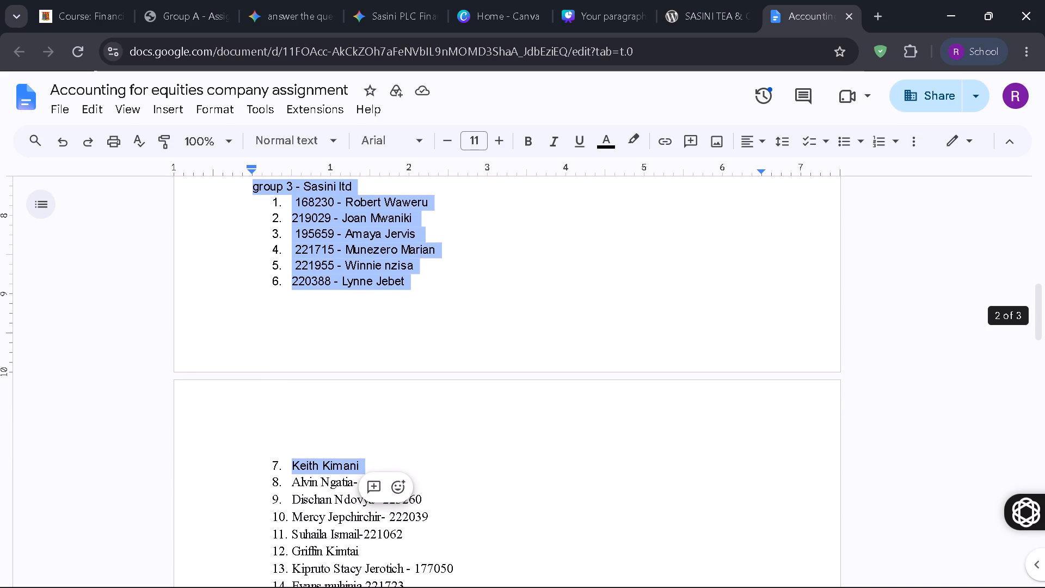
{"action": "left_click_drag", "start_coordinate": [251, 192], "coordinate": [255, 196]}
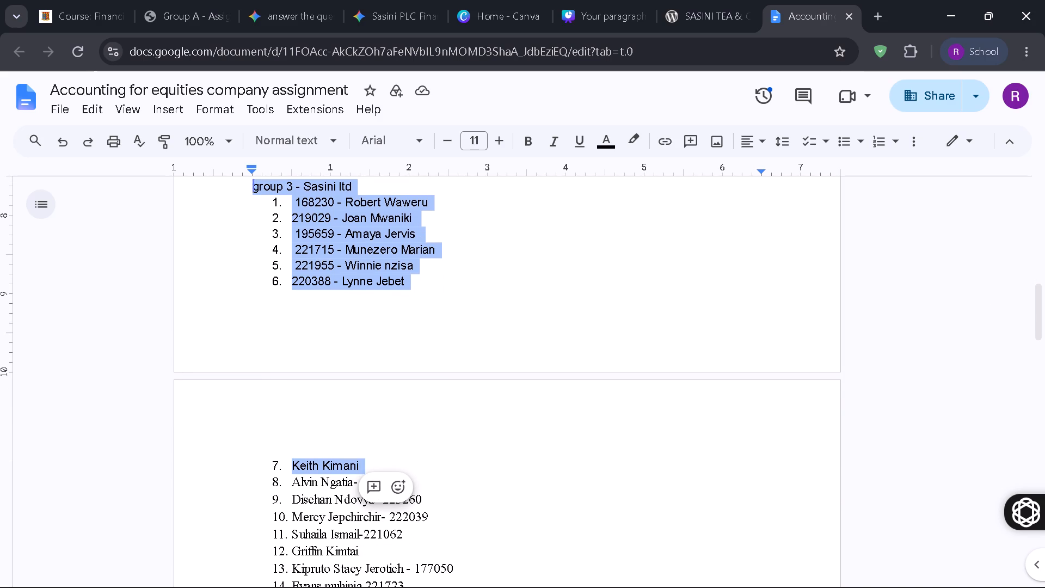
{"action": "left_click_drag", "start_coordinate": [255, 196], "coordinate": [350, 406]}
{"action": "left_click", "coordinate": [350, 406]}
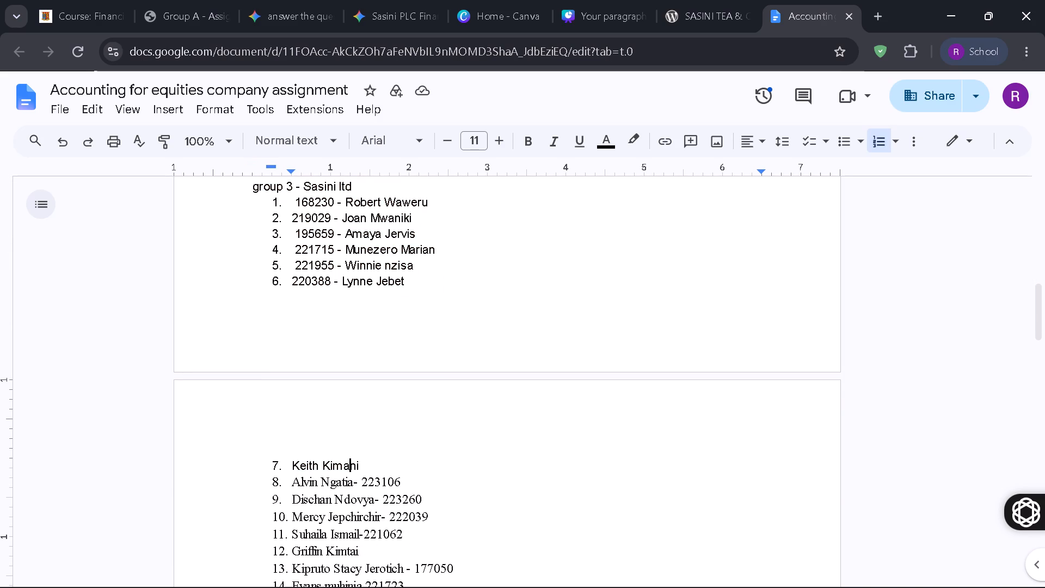
Copy the group 3 - Sasini ltd list from its heading through member 14, excluding the Group 4 - KCB heading.
{"action": "left_click_drag", "start_coordinate": [250, 188], "coordinate": [376, 368]}
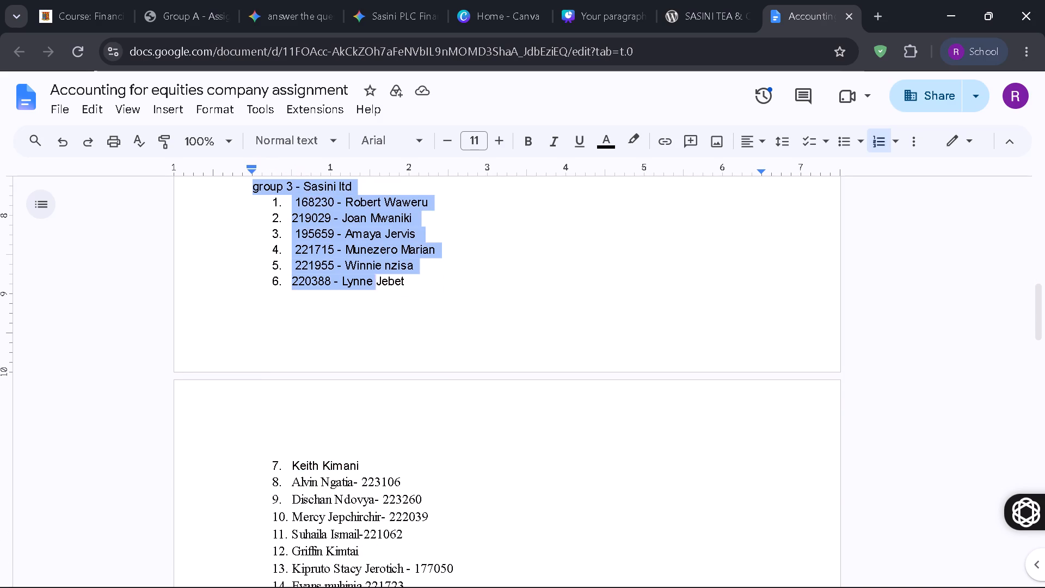
{"action": "left_click_drag", "start_coordinate": [376, 368], "coordinate": [428, 587]}
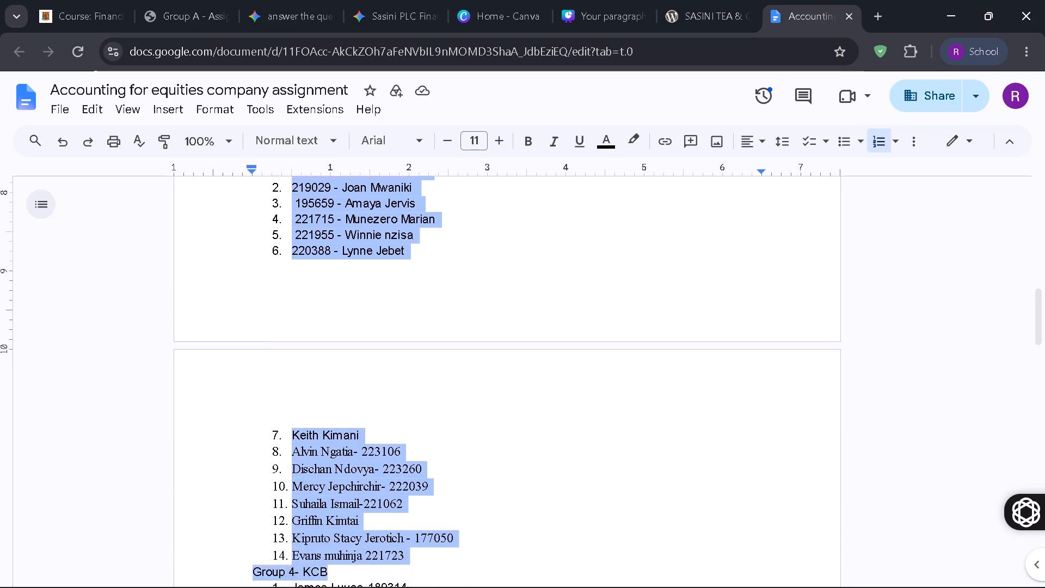
{"action": "left_click_drag", "start_coordinate": [428, 587], "coordinate": [407, 450]}
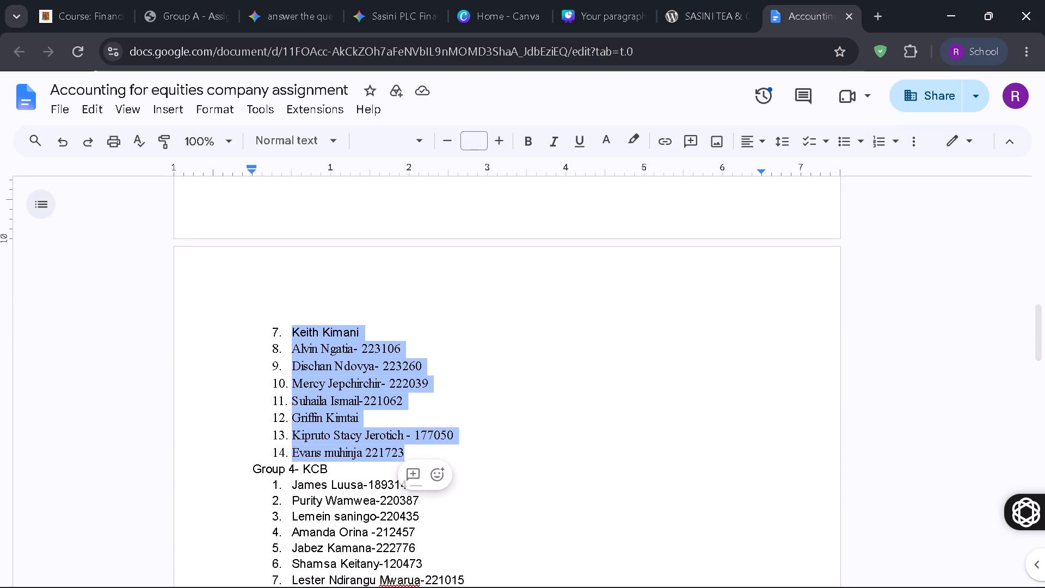
{"action": "key", "text": "ctrl+c"}
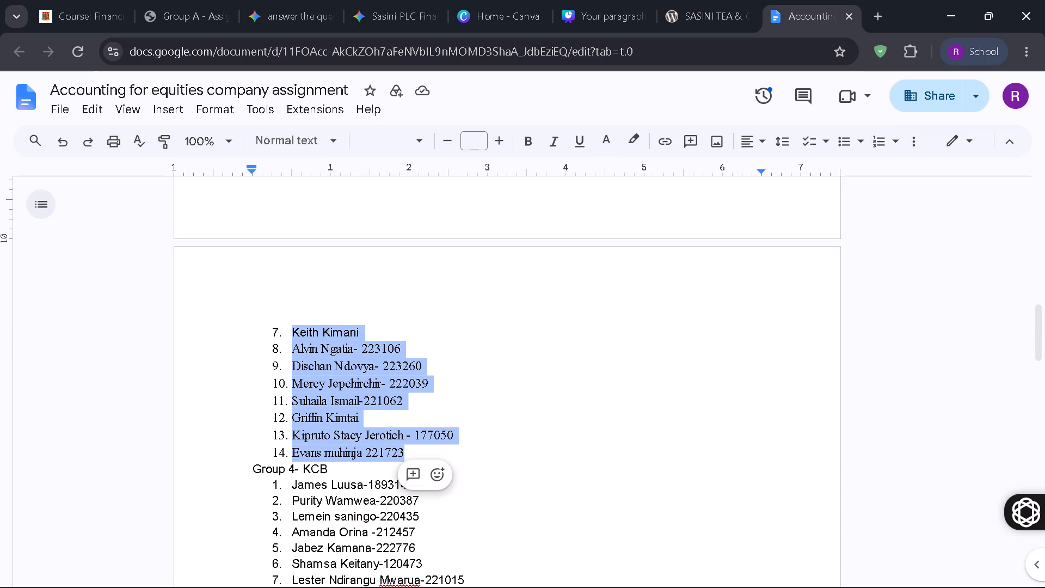
{"action": "left_click", "coordinate": [589, 349]}
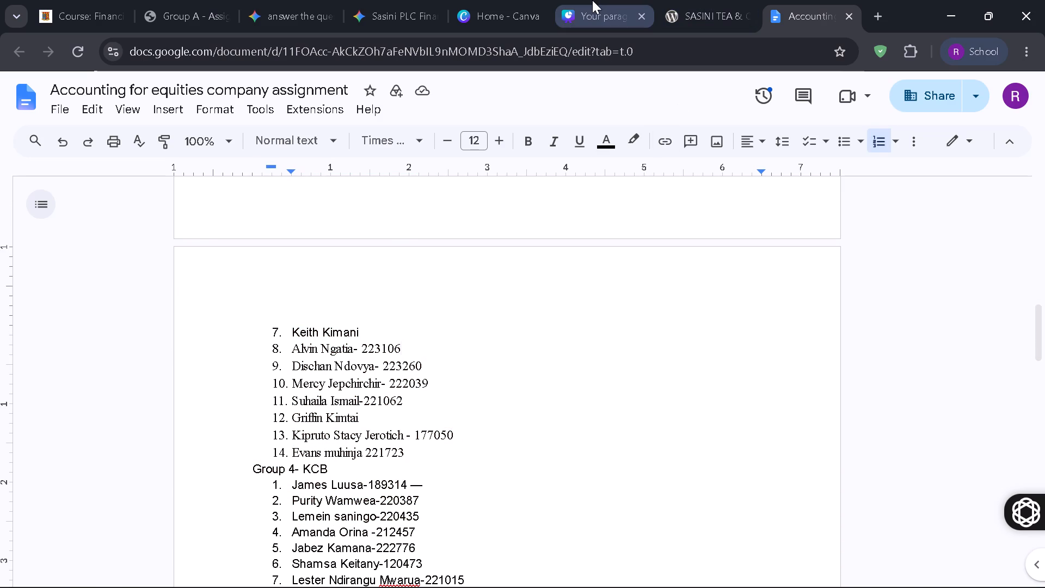
Return to the Canva presentation and replace the Golden Hour text on page 31 with the copied group 3 list.
{"action": "left_click", "coordinate": [592, 0]}
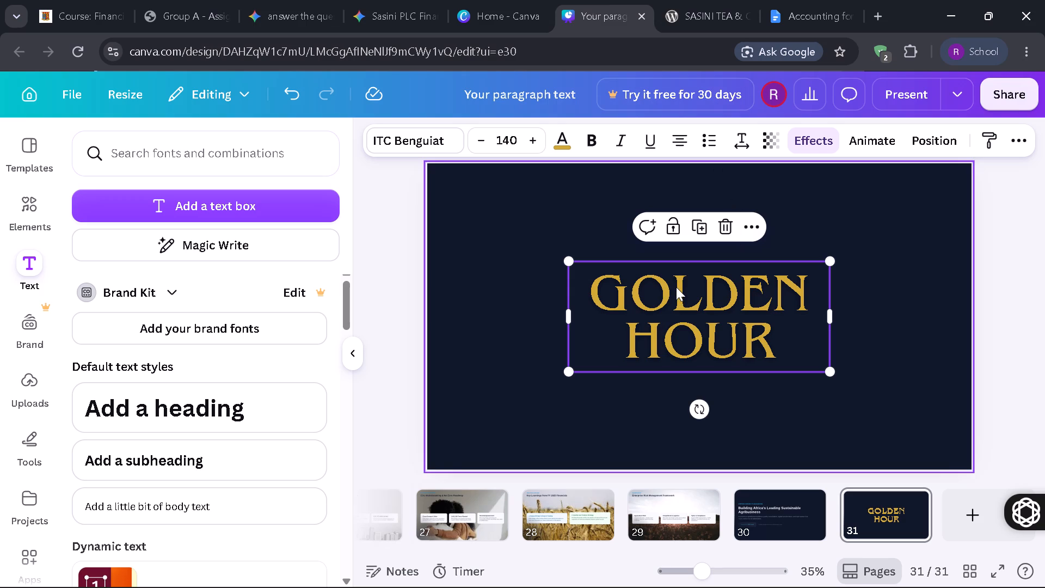
{"action": "scroll", "coordinate": [676, 287], "scroll_direction": "up", "scroll_amount": 5}
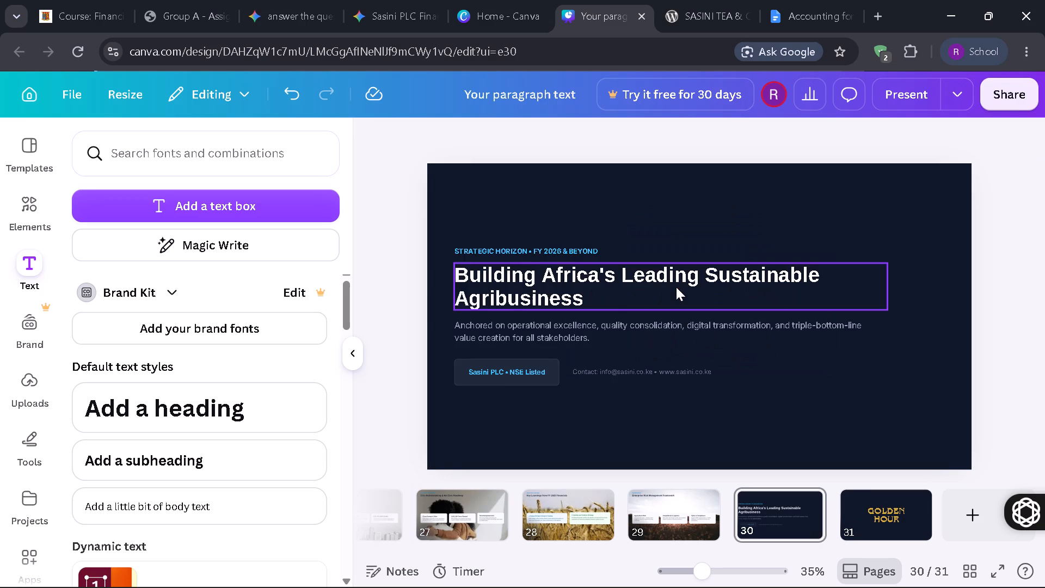
{"action": "left_click", "coordinate": [859, 497]}
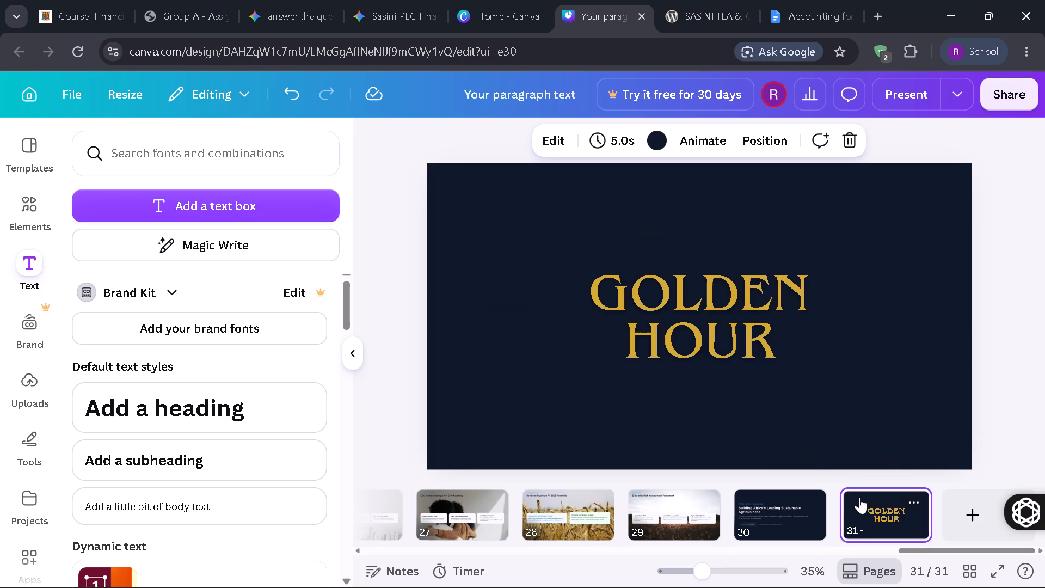
{"action": "left_click", "coordinate": [680, 311]}
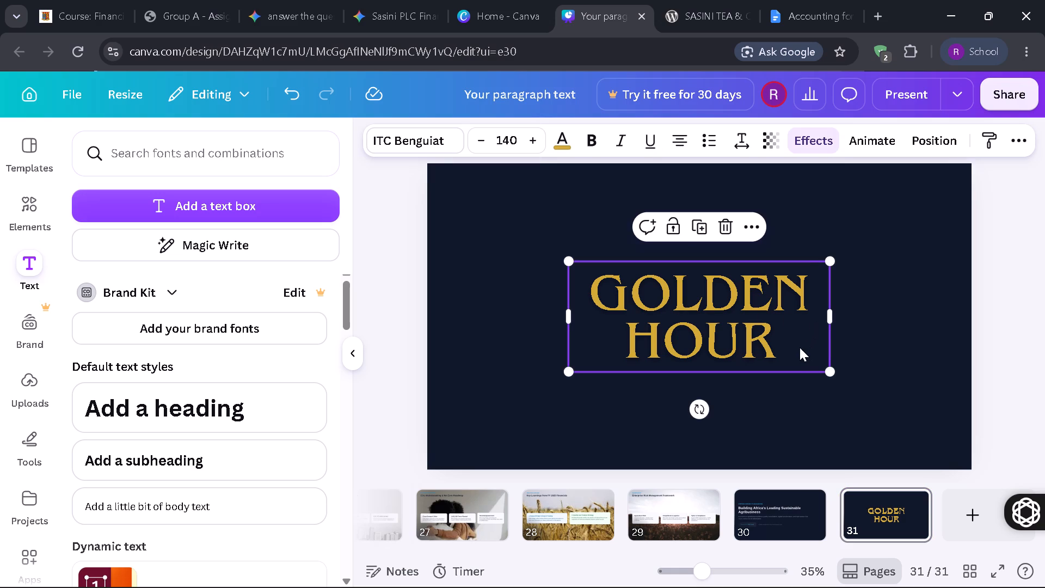
{"action": "left_click", "coordinate": [790, 351]}
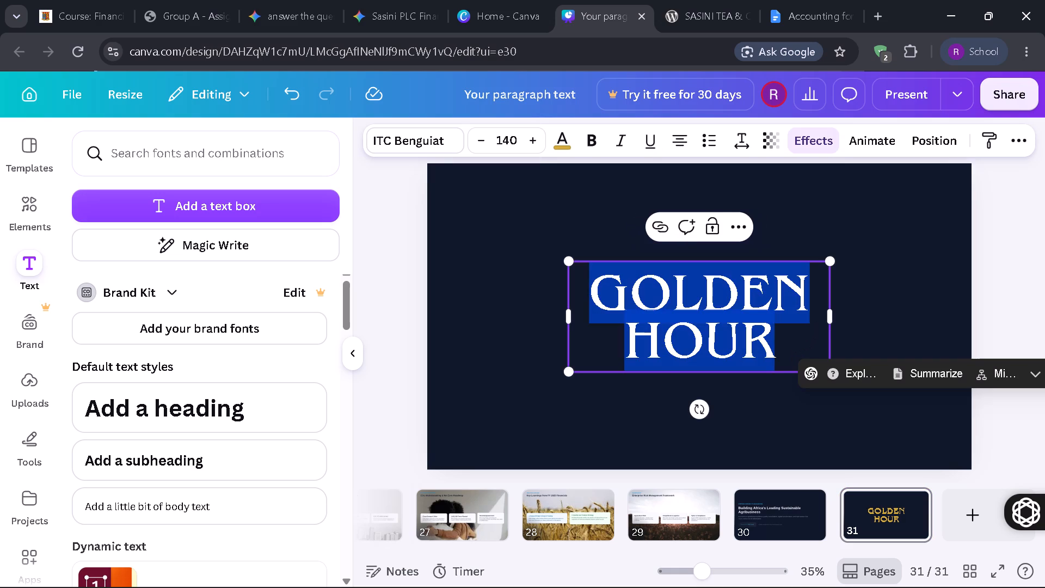
{"action": "key", "text": "ctrl+v"}
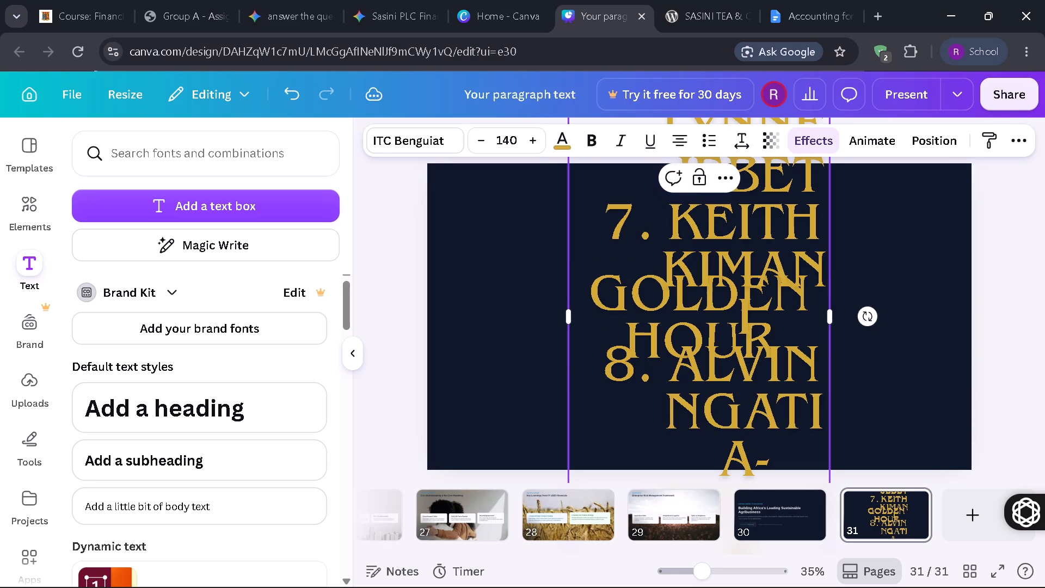
Set the font size of the entire pasted member list on page 31 to 10.
{"action": "left_click", "coordinate": [517, 143]}
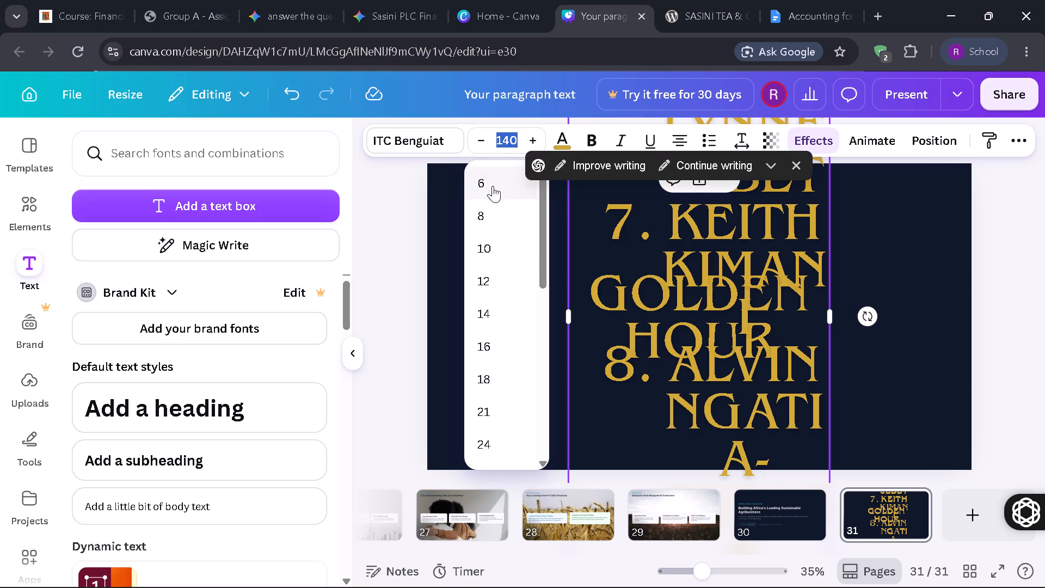
{"action": "left_click", "coordinate": [494, 246]}
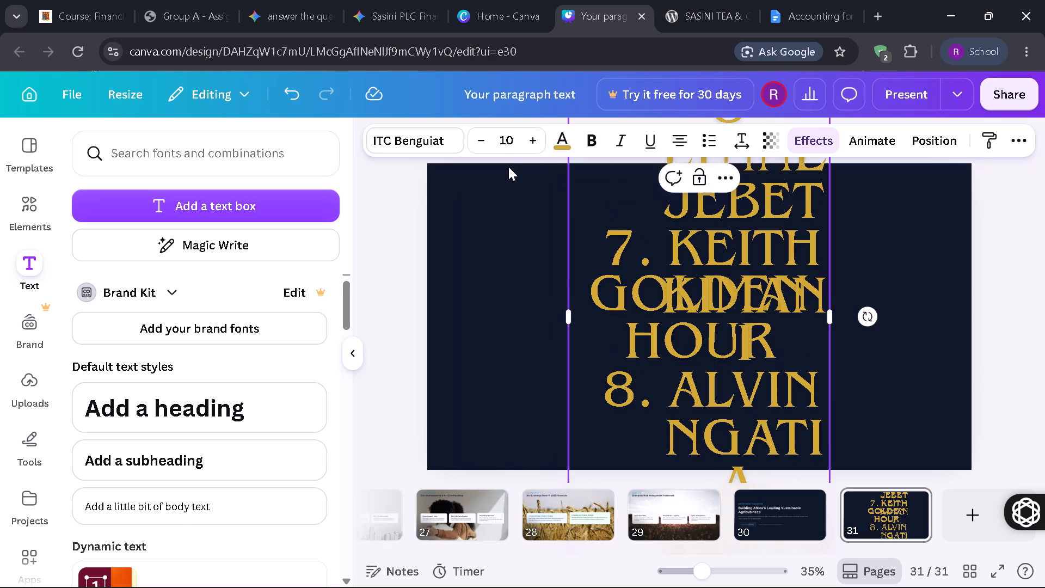
{"action": "left_click", "coordinate": [662, 305]}
{"action": "key", "text": "ctrl+a"}
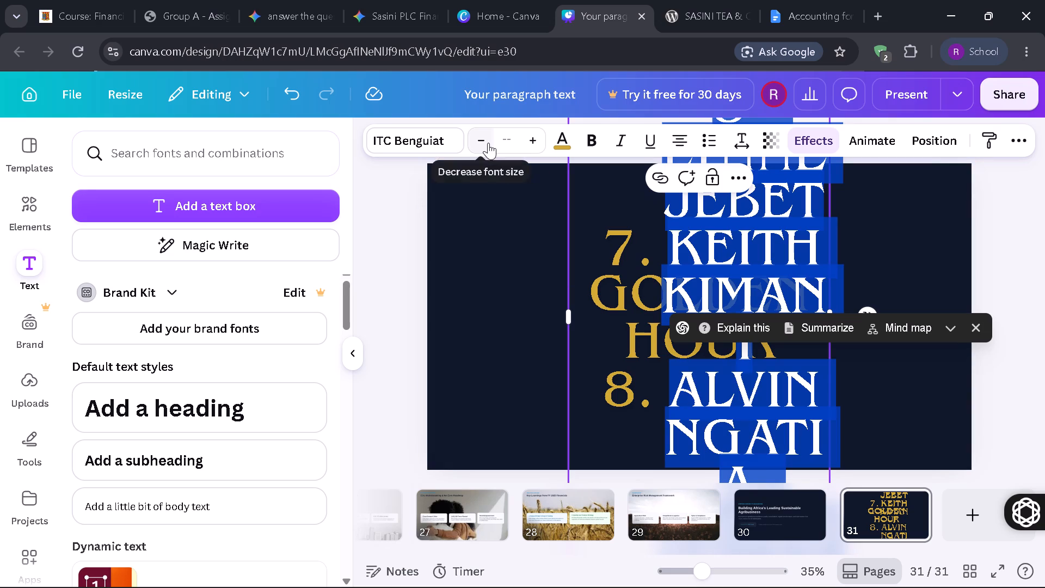
{"action": "left_click", "coordinate": [488, 143]}
{"action": "left_click", "coordinate": [515, 135]}
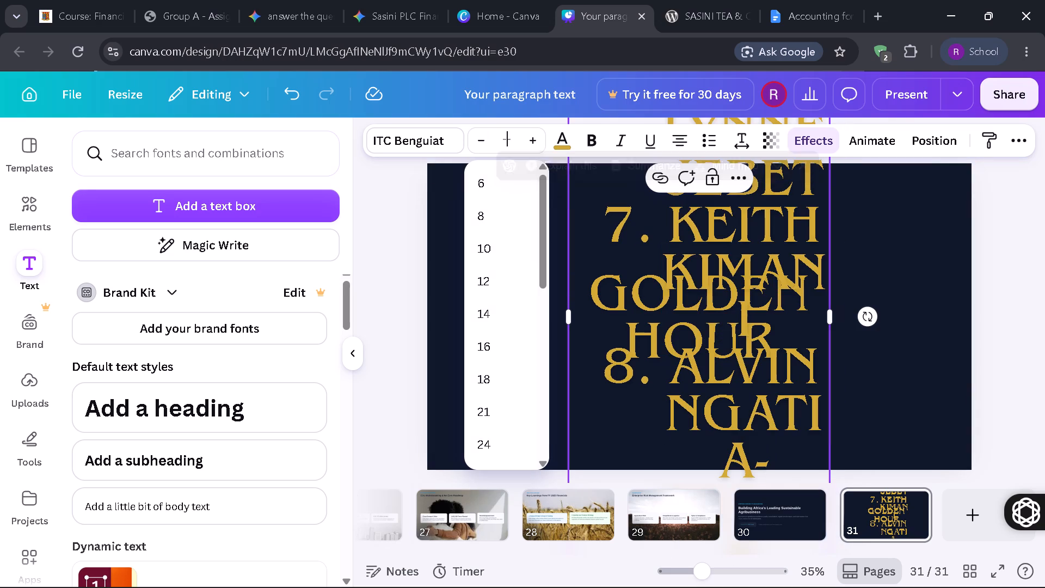
{"action": "left_click", "coordinate": [714, 273]}
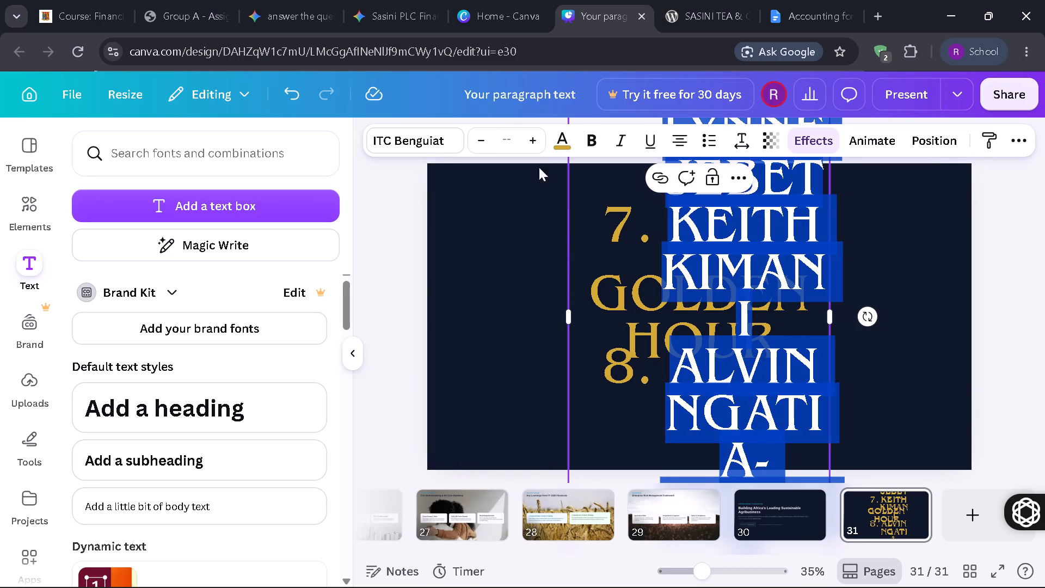
{"action": "left_click", "coordinate": [505, 136]}
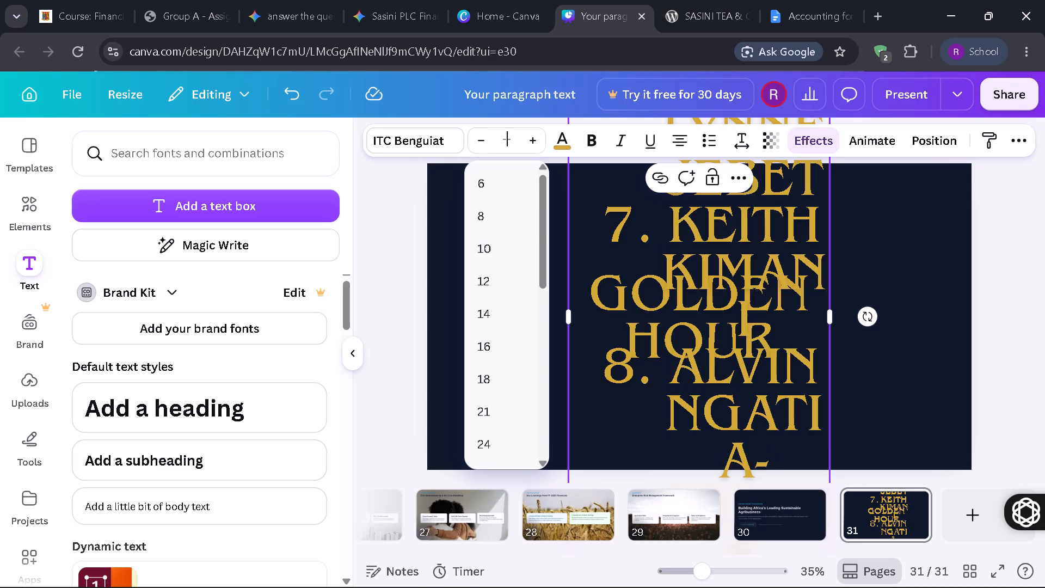
{"action": "left_click", "coordinate": [478, 243]}
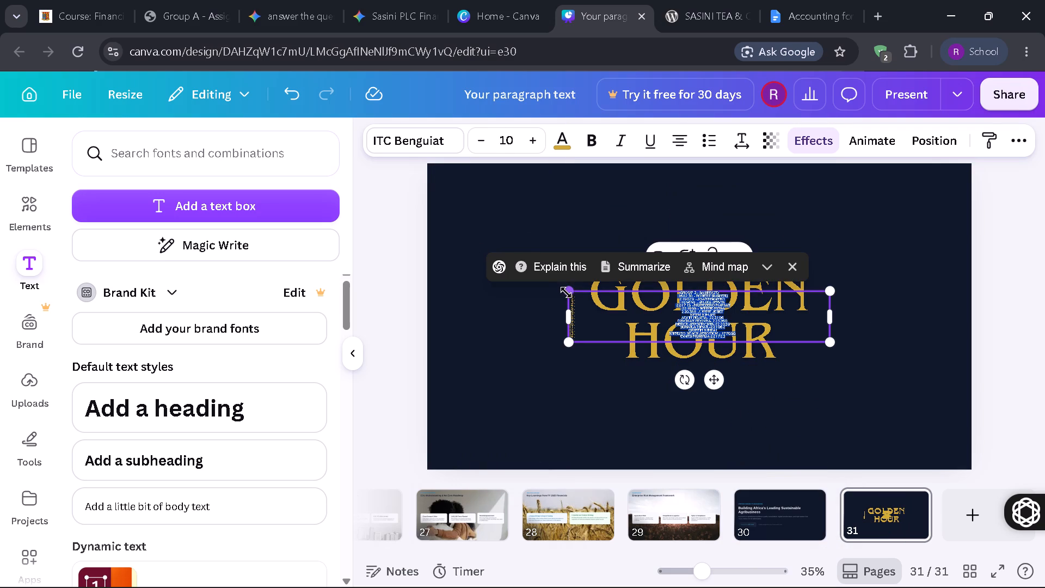
Resize the pasted member list on page 31 to about font size 10.5 and narrow its text box to fit the names.
{"action": "left_click_drag", "start_coordinate": [566, 292], "coordinate": [620, 238]}
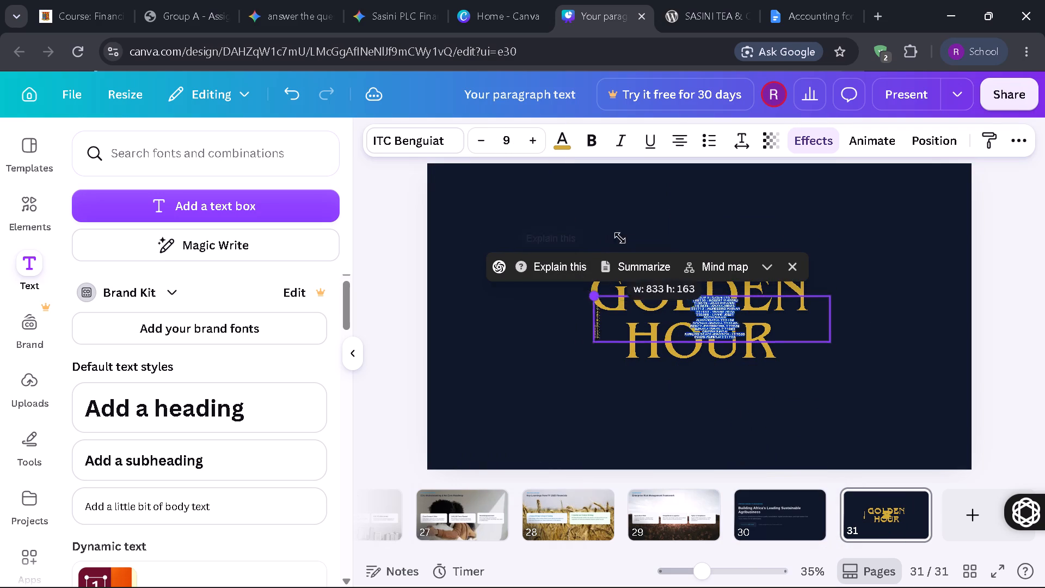
{"action": "left_click_drag", "start_coordinate": [620, 238], "coordinate": [453, 356]}
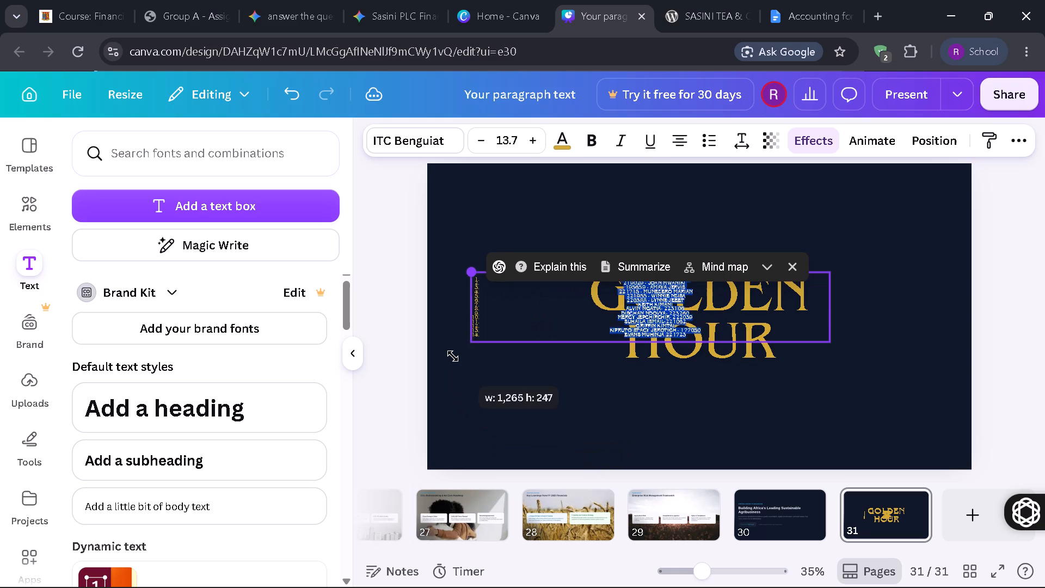
{"action": "left_click_drag", "start_coordinate": [453, 356], "coordinate": [531, 338]}
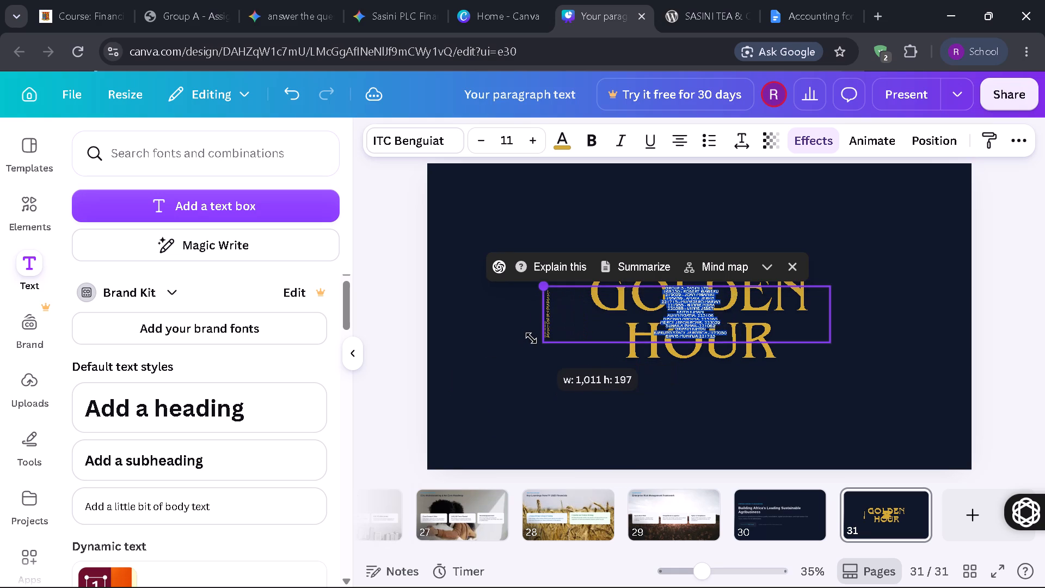
{"action": "left_click_drag", "start_coordinate": [531, 338], "coordinate": [568, 330]}
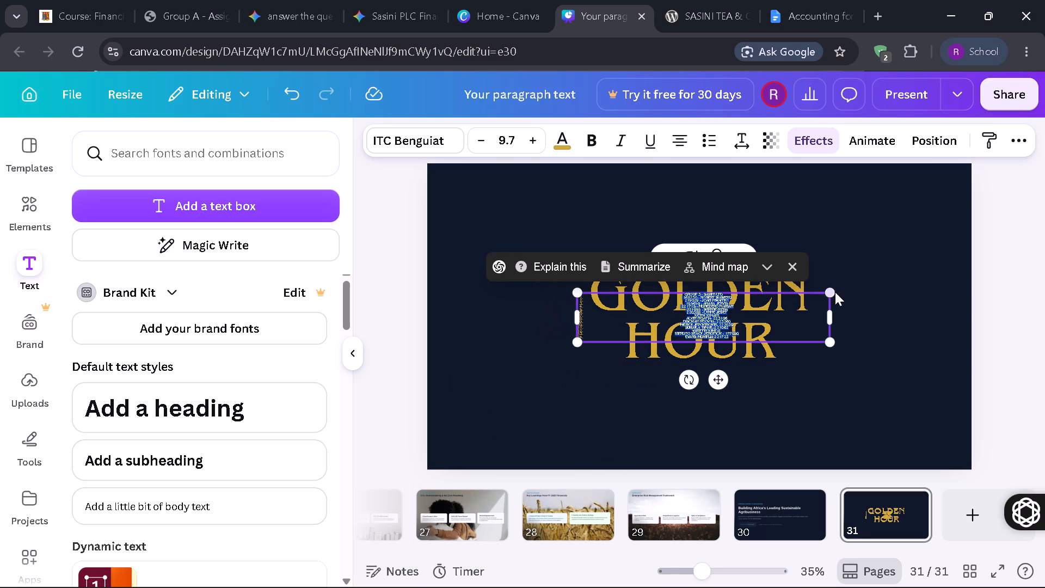
{"action": "left_click_drag", "start_coordinate": [827, 290], "coordinate": [829, 252]}
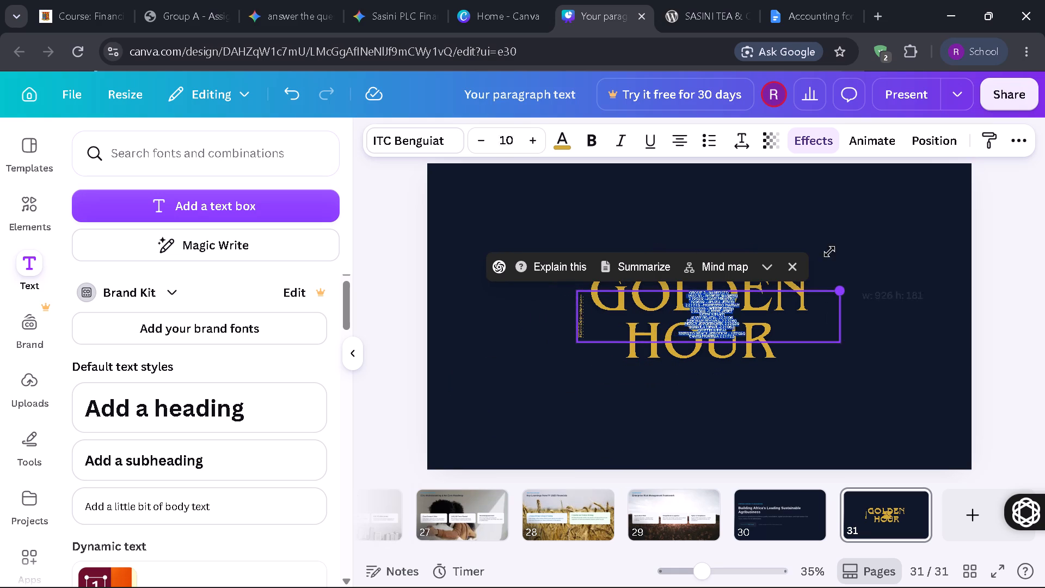
{"action": "left_click_drag", "start_coordinate": [829, 252], "coordinate": [826, 170]}
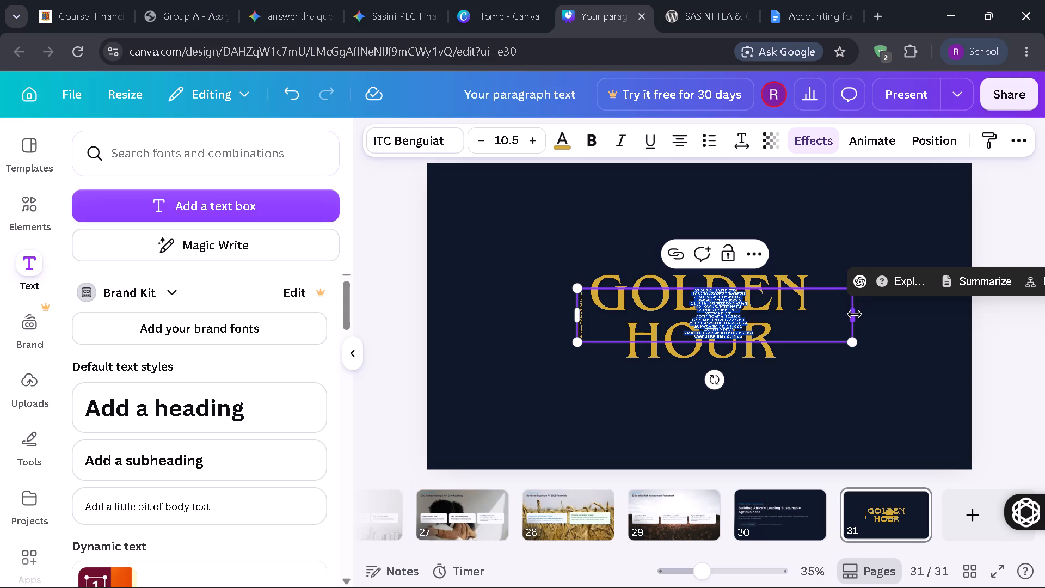
{"action": "left_click_drag", "start_coordinate": [855, 314], "coordinate": [690, 318]}
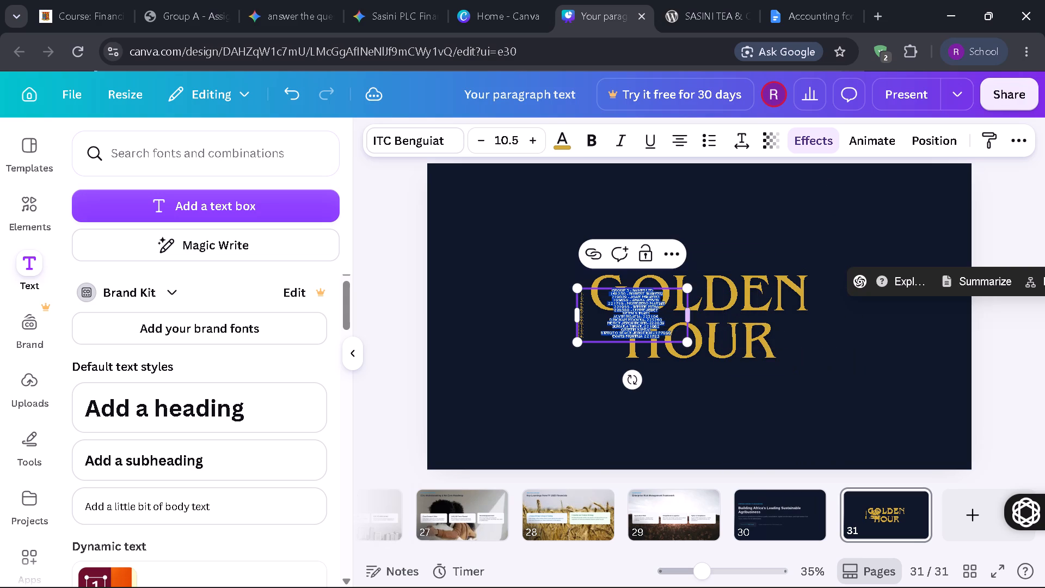
Delete the GOLDEN HOUR text from page 31.
{"action": "left_click", "coordinate": [780, 286]}
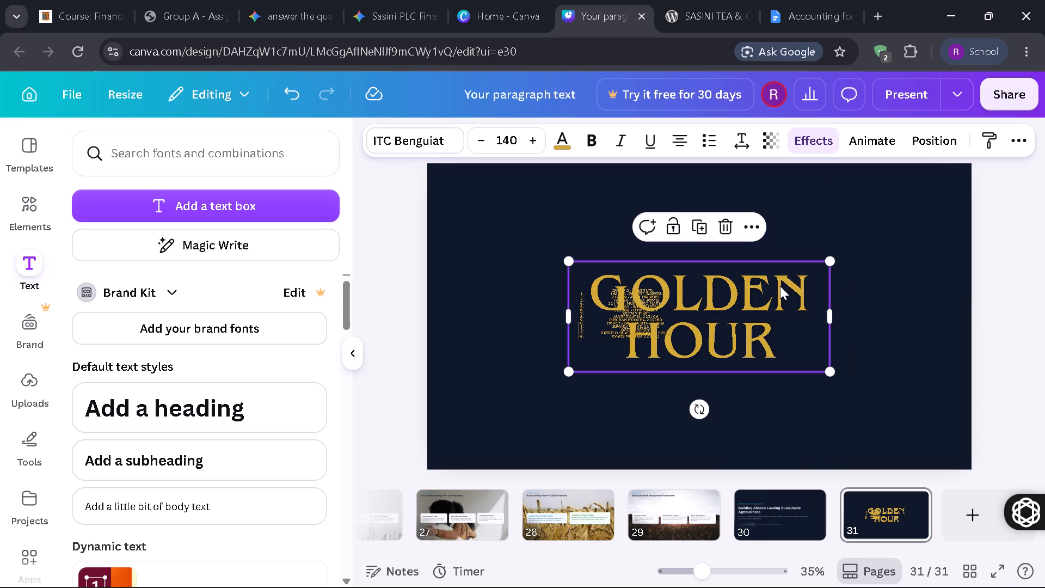
{"action": "left_click", "coordinate": [727, 222]}
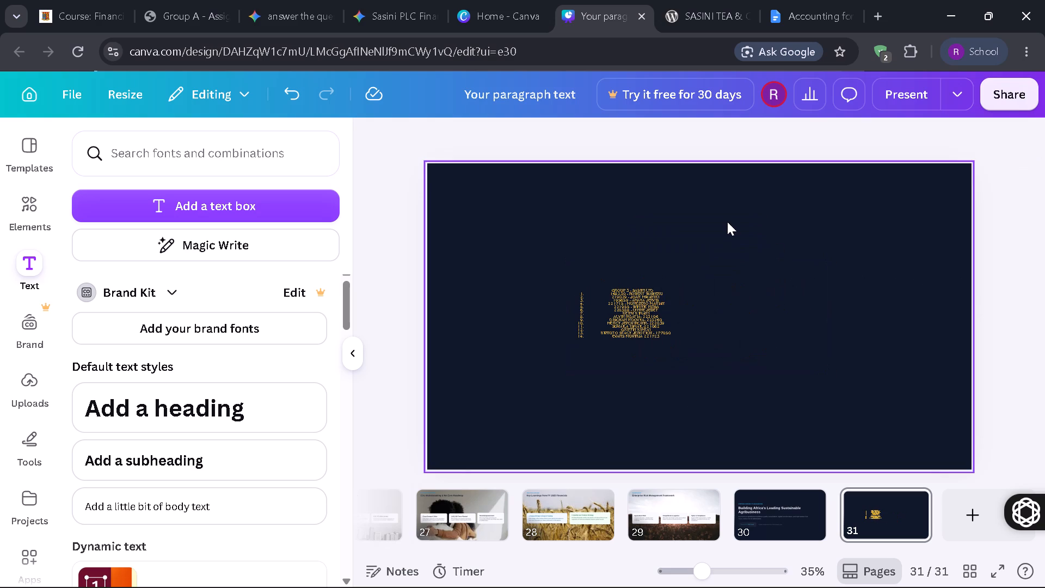
Enlarge the member list text box to fill most of page 31, scaling its text to about size 48.5.
{"action": "left_click", "coordinate": [641, 308]}
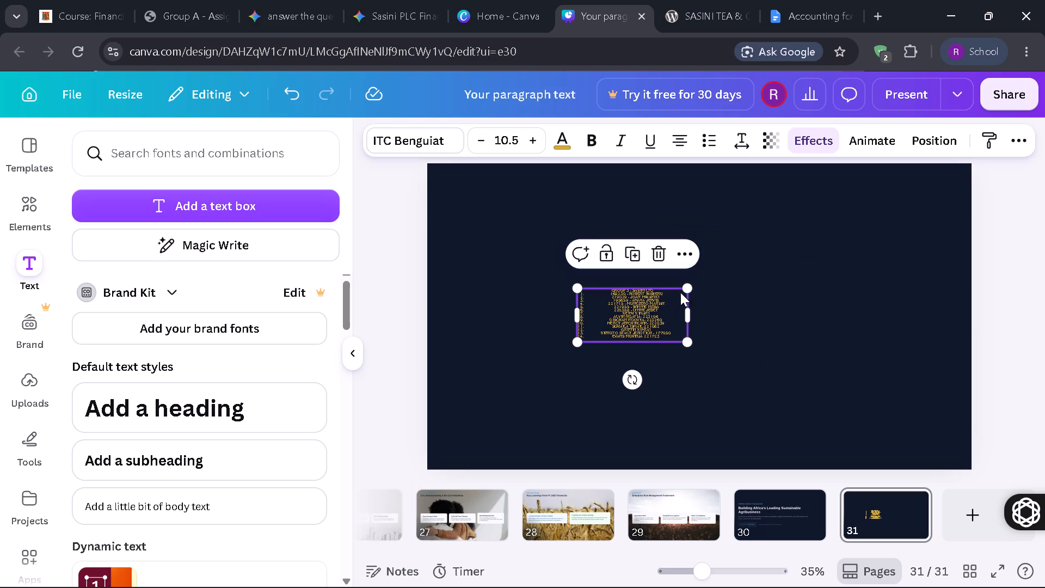
{"action": "left_click_drag", "start_coordinate": [683, 287], "coordinate": [683, 93]}
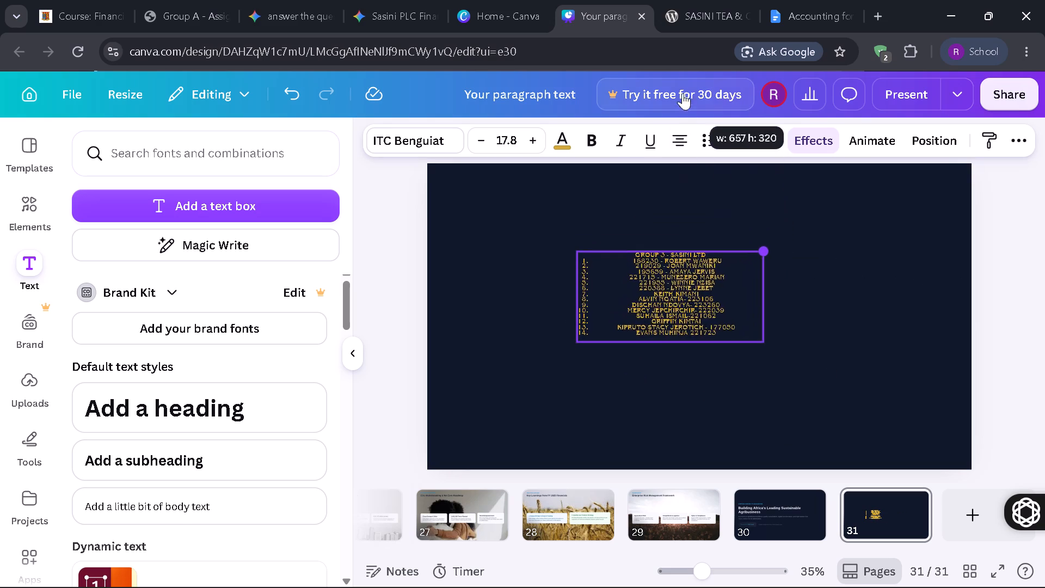
{"action": "left_click_drag", "start_coordinate": [683, 93], "coordinate": [683, 0]}
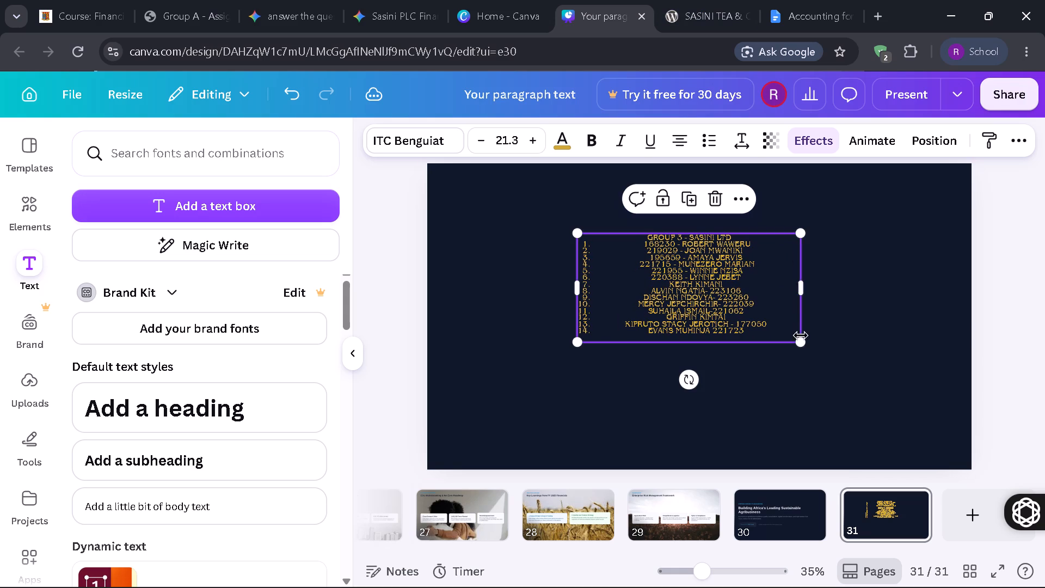
{"action": "left_click_drag", "start_coordinate": [801, 341], "coordinate": [827, 433]}
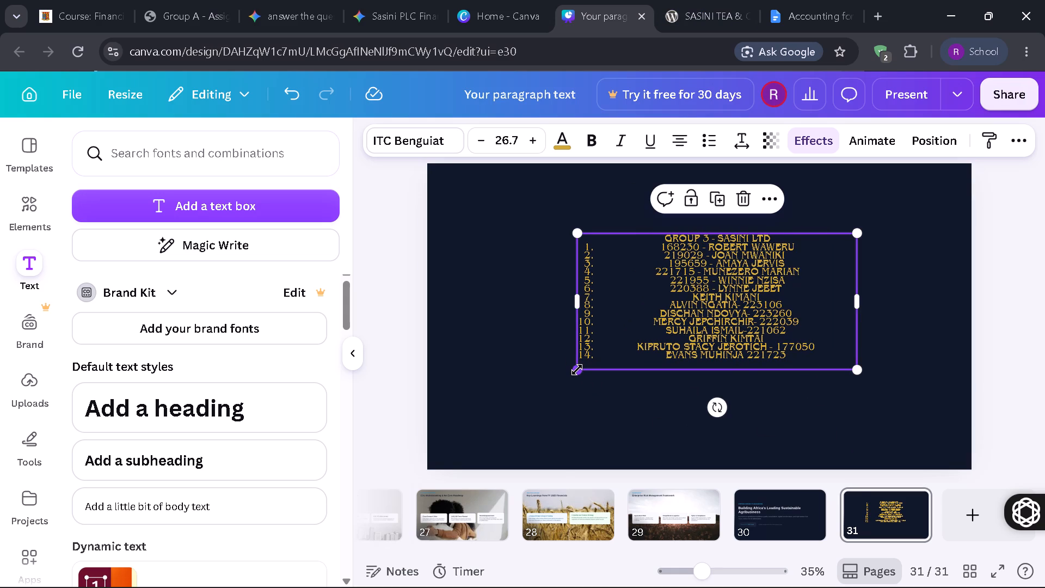
{"action": "left_click_drag", "start_coordinate": [577, 370], "coordinate": [491, 464]}
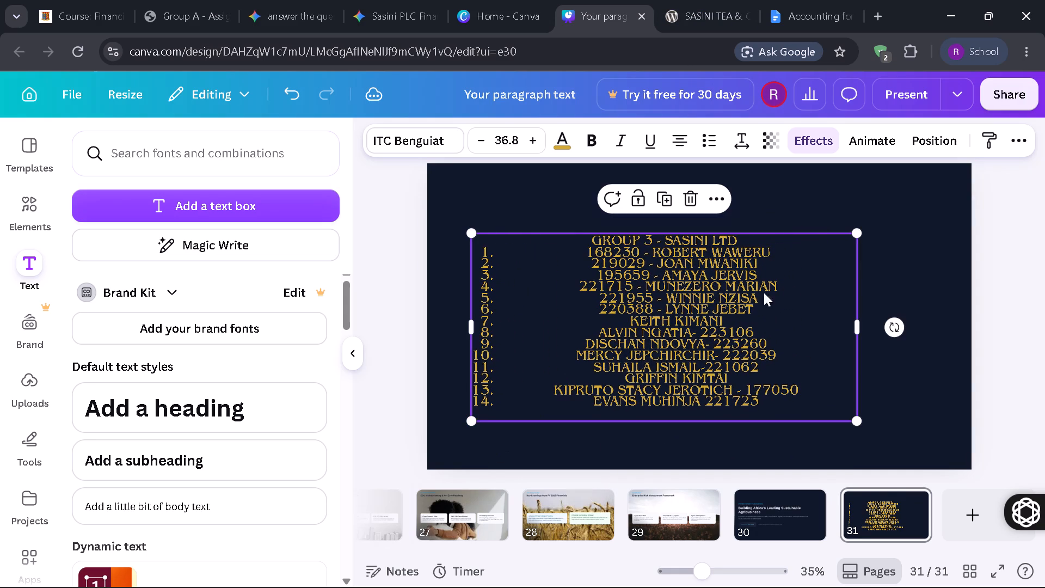
{"action": "left_click_drag", "start_coordinate": [860, 228], "coordinate": [882, 167]}
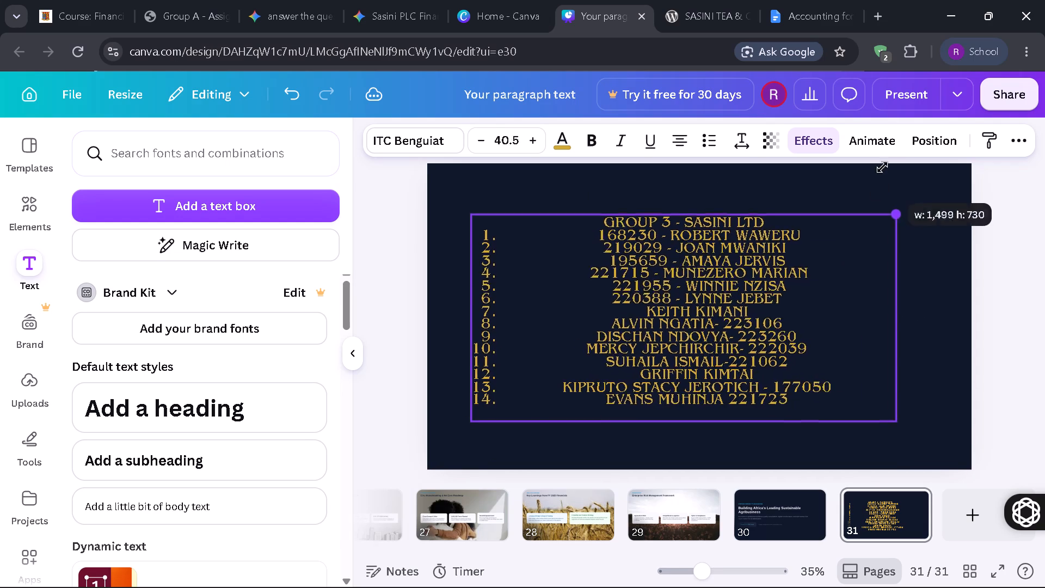
{"action": "left_click_drag", "start_coordinate": [882, 167], "coordinate": [892, 99]}
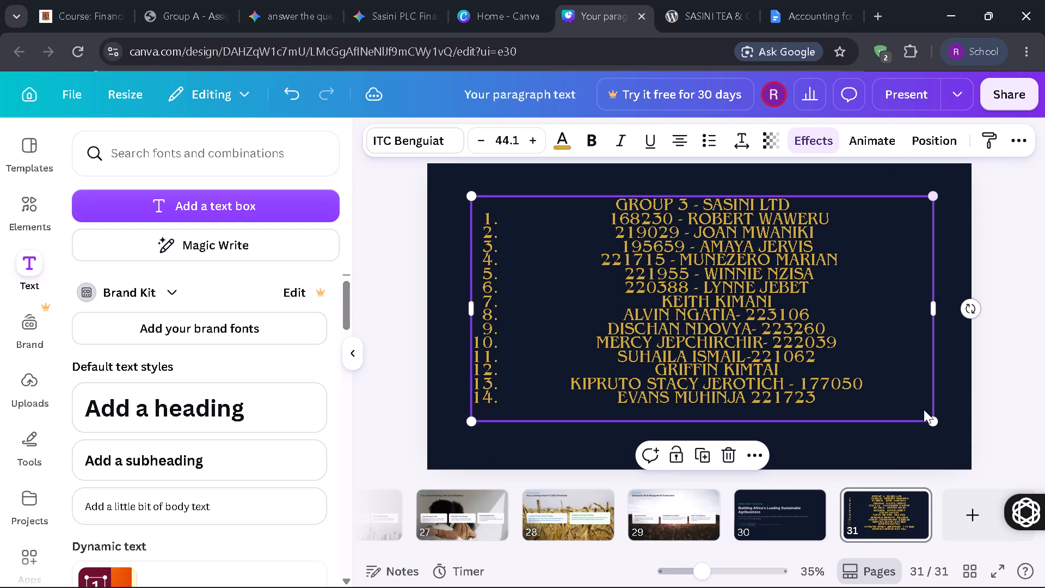
{"action": "left_click_drag", "start_coordinate": [933, 422], "coordinate": [946, 448]}
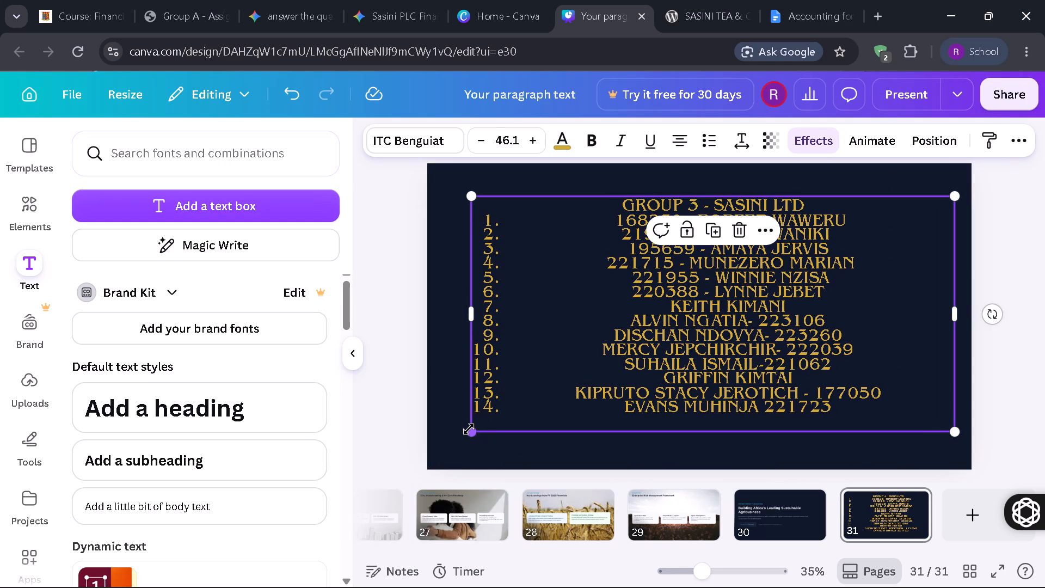
{"action": "left_click_drag", "start_coordinate": [469, 429], "coordinate": [433, 452]}
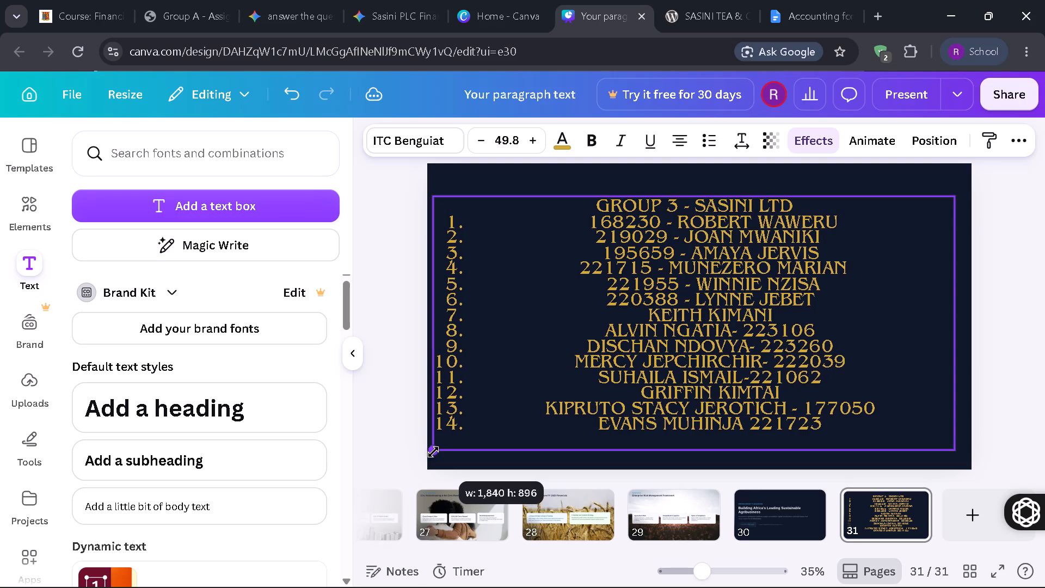
{"action": "left_click_drag", "start_coordinate": [433, 452], "coordinate": [446, 444]}
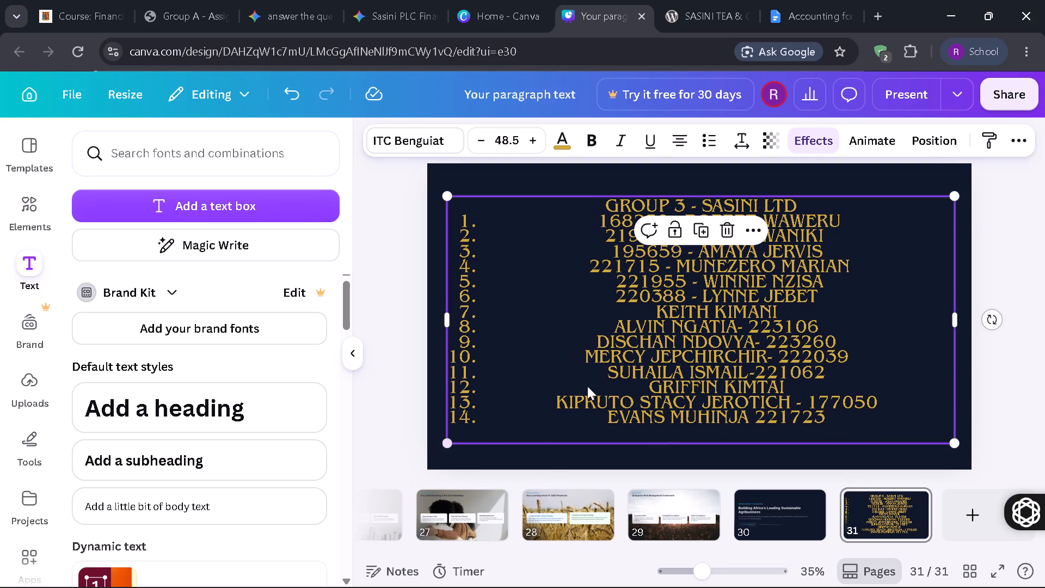
Append a hyphen and the member's ID number after the name in entry 7 of the list.
{"action": "left_click", "coordinate": [787, 309]}
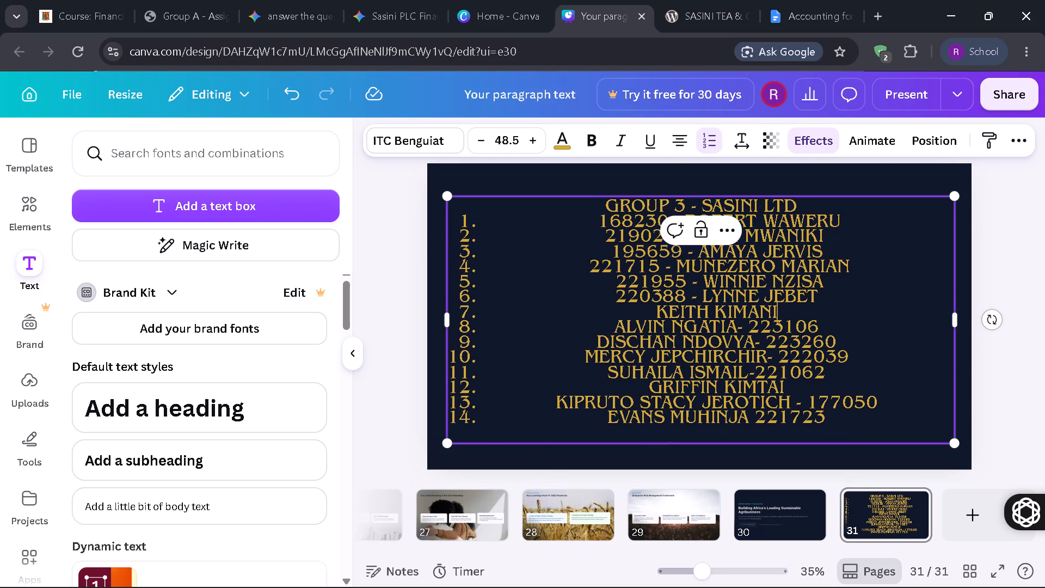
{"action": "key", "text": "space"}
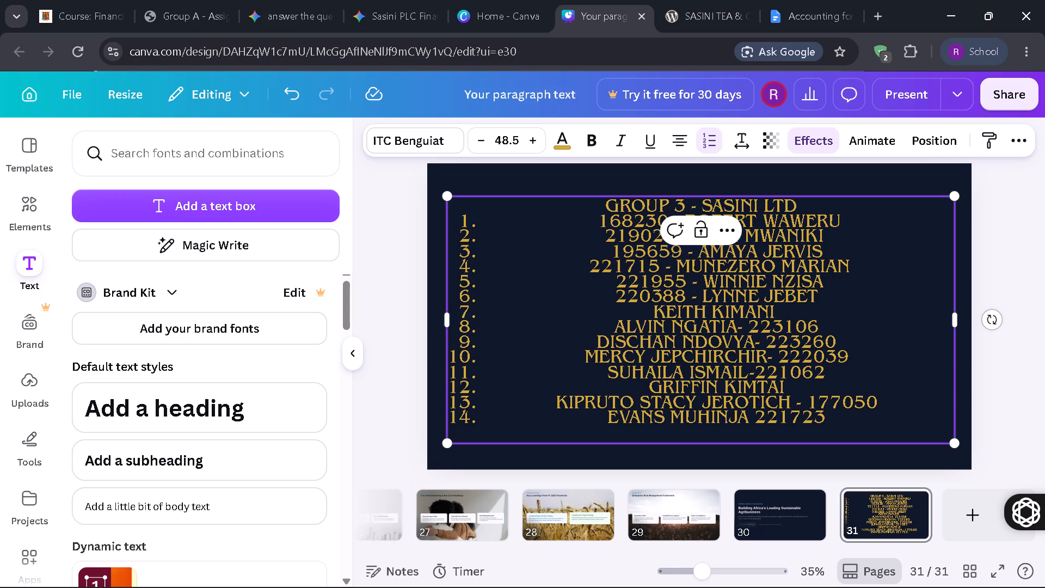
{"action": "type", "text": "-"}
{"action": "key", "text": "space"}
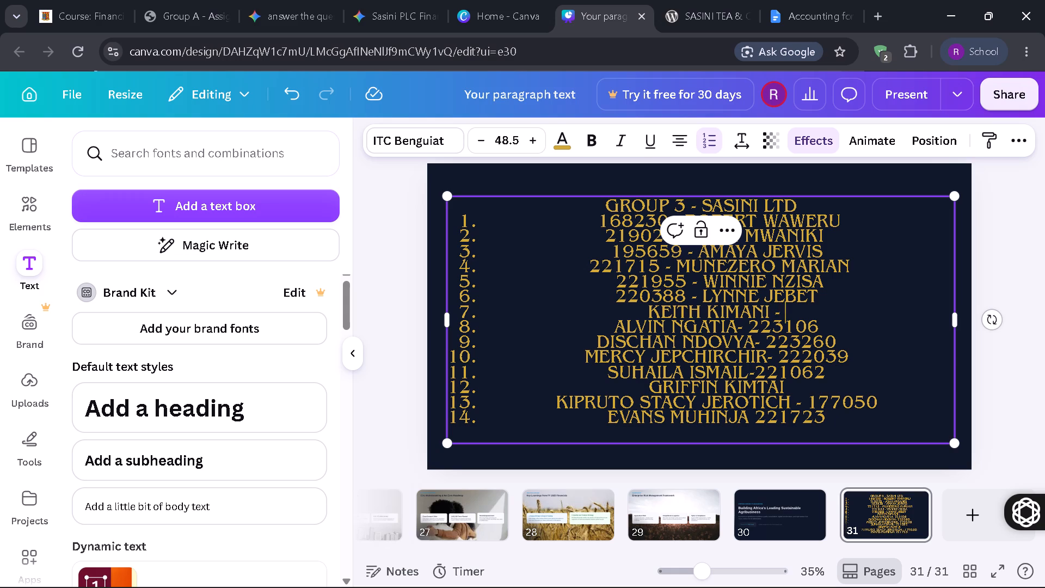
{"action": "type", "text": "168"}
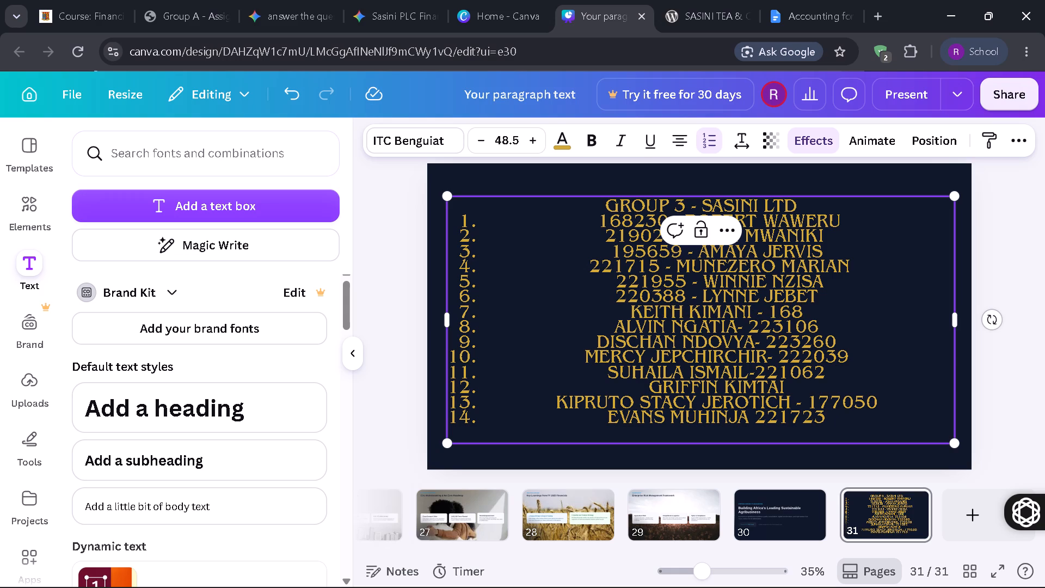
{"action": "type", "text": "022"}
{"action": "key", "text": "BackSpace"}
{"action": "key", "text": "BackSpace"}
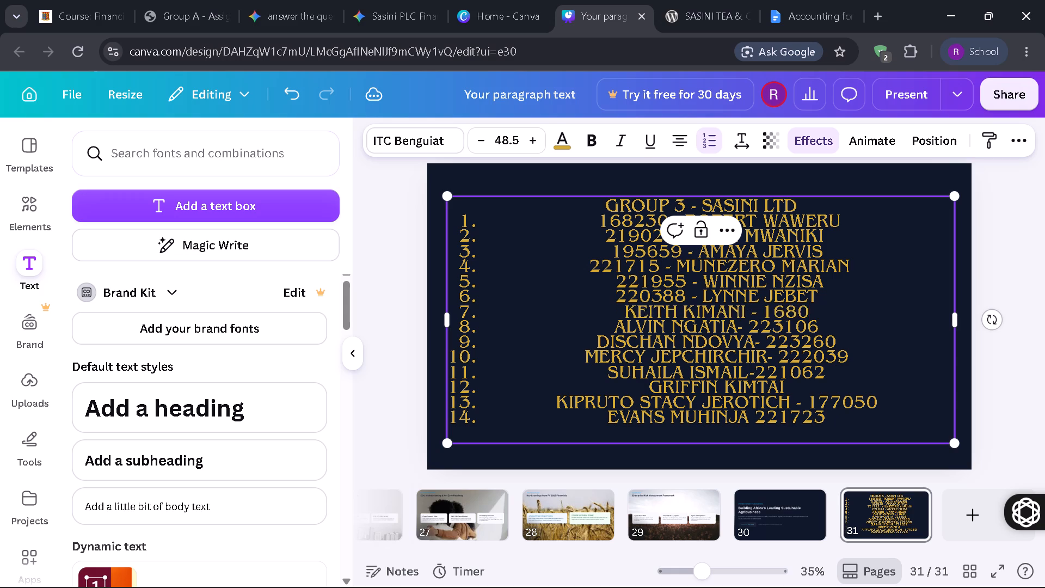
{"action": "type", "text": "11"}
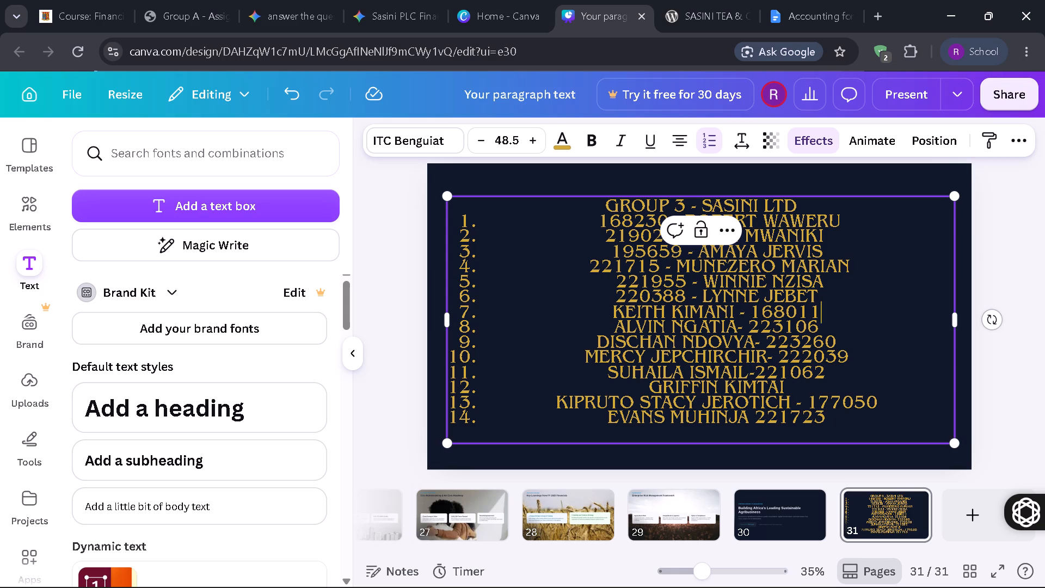
Remove the automatic list numbering from the first three member entries under the group 3 heading.
{"action": "left_click_drag", "start_coordinate": [493, 216], "coordinate": [512, 190]}
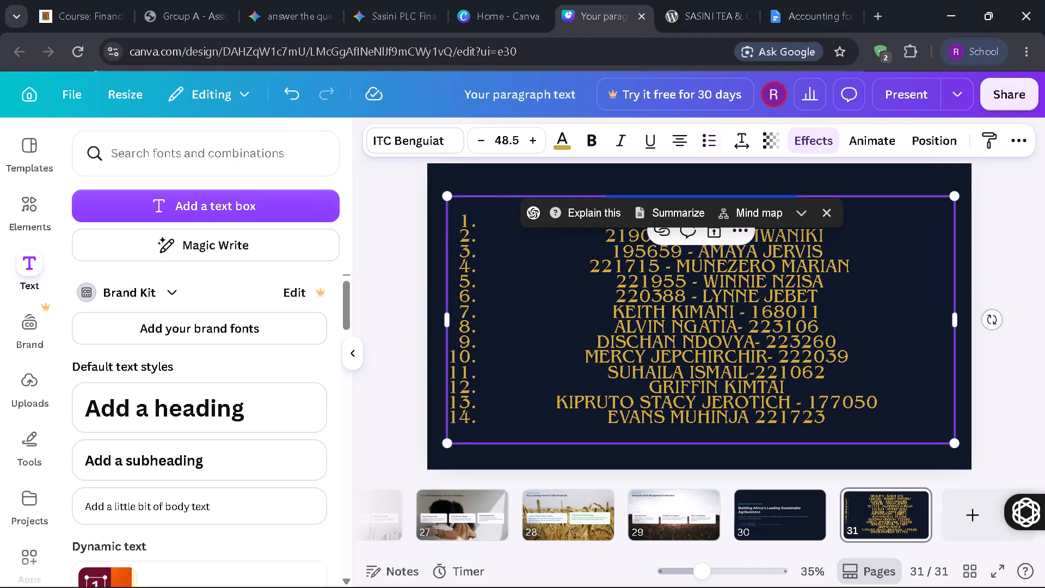
{"action": "left_click", "coordinate": [492, 224]}
{"action": "left_click", "coordinate": [492, 224]}
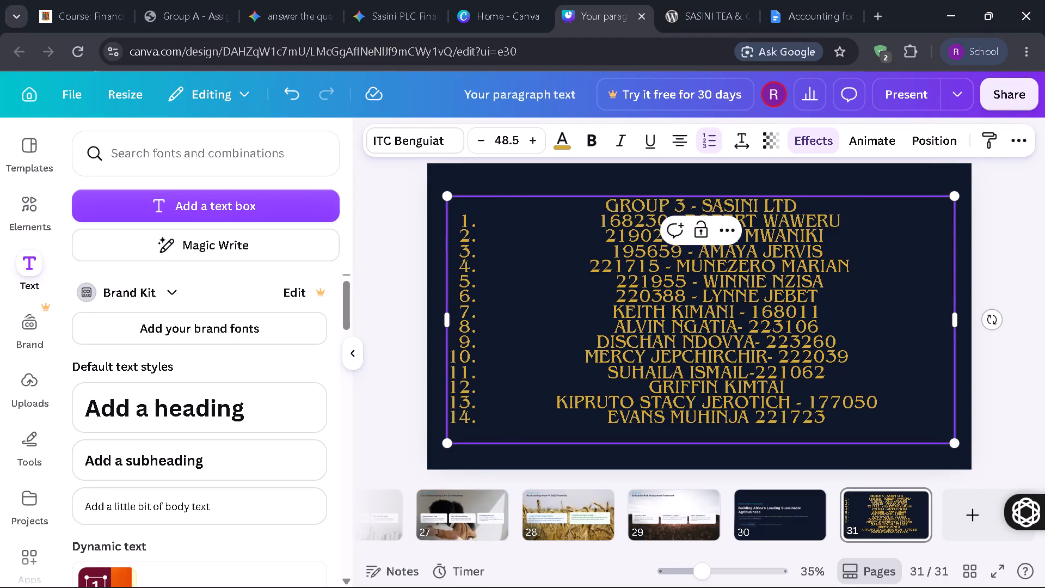
{"action": "key", "text": "BackSpace"}
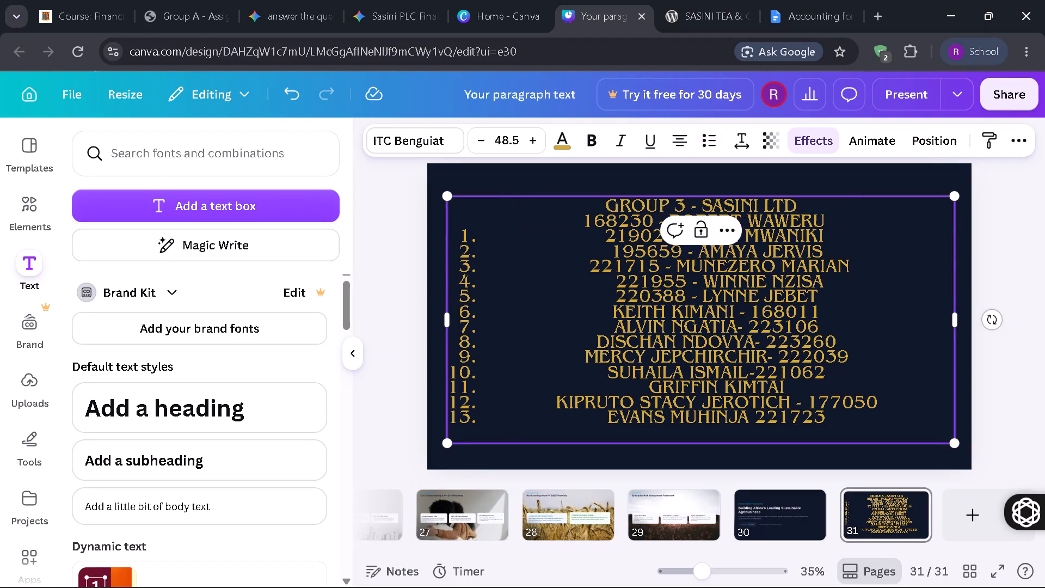
{"action": "key", "text": "Down"}
{"action": "key", "text": "BackSpace"}
{"action": "key", "text": "Down"}
{"action": "key", "text": "BackSpace"}
Remove the list numbering and leading space from the fourth member entry, keeping the fifth entry on its own line.
{"action": "key", "text": "Down"}
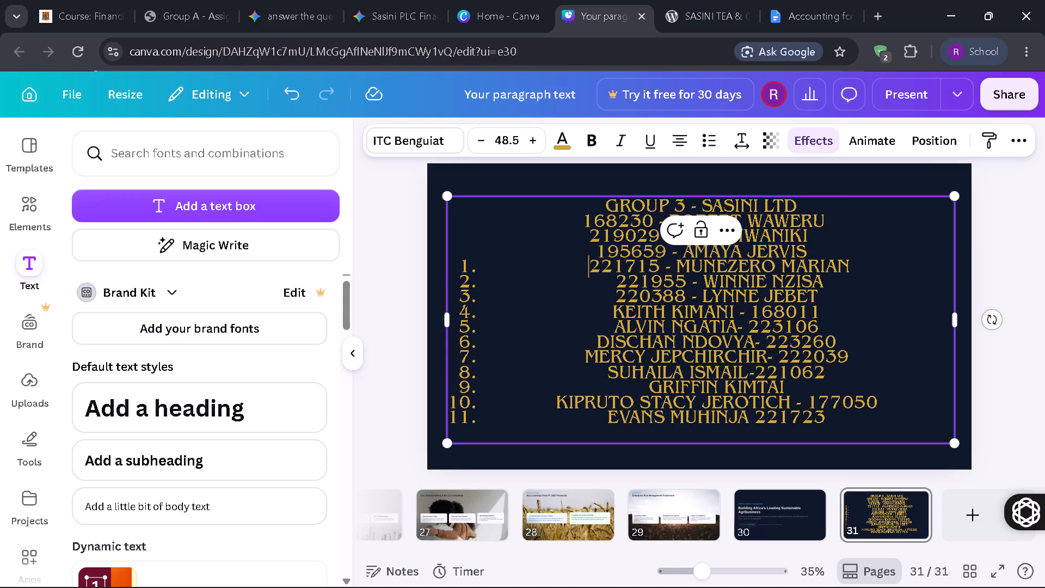
{"action": "key", "text": "BackSpace"}
{"action": "key", "text": "Down"}
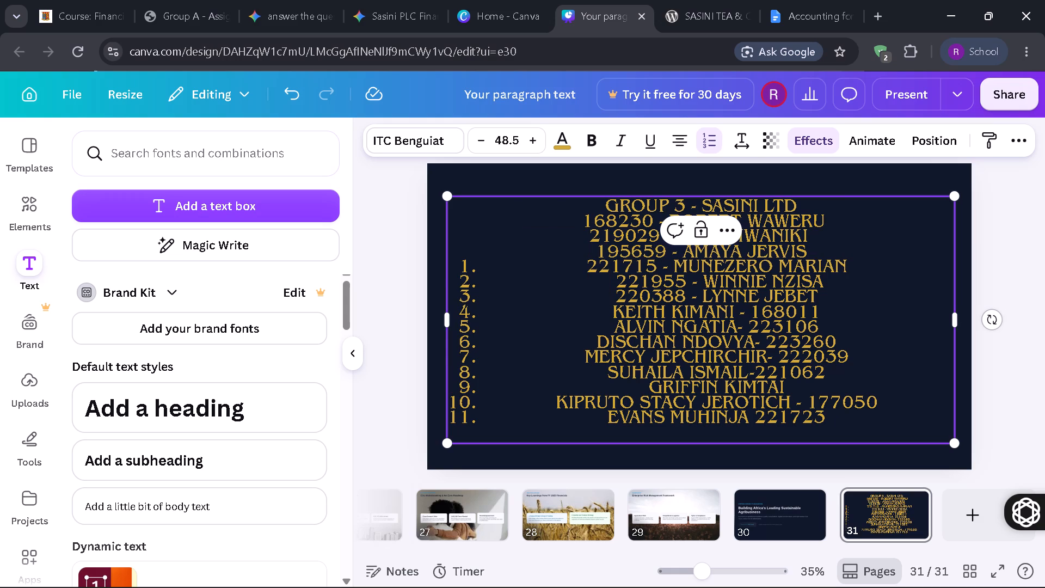
{"action": "key", "text": "BackSpace"}
{"action": "key", "text": "BackSpace"}
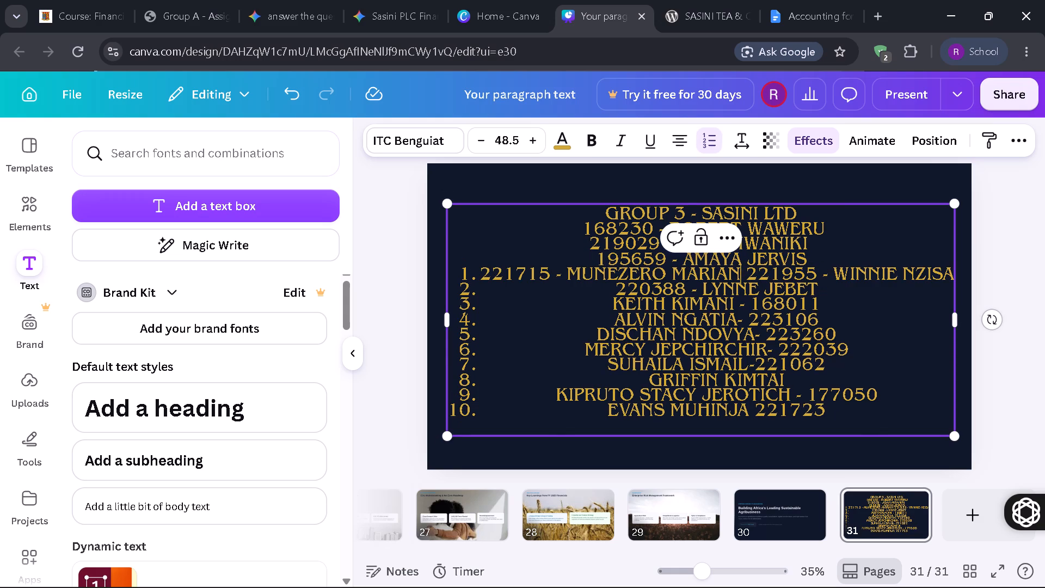
{"action": "key", "text": "Return"}
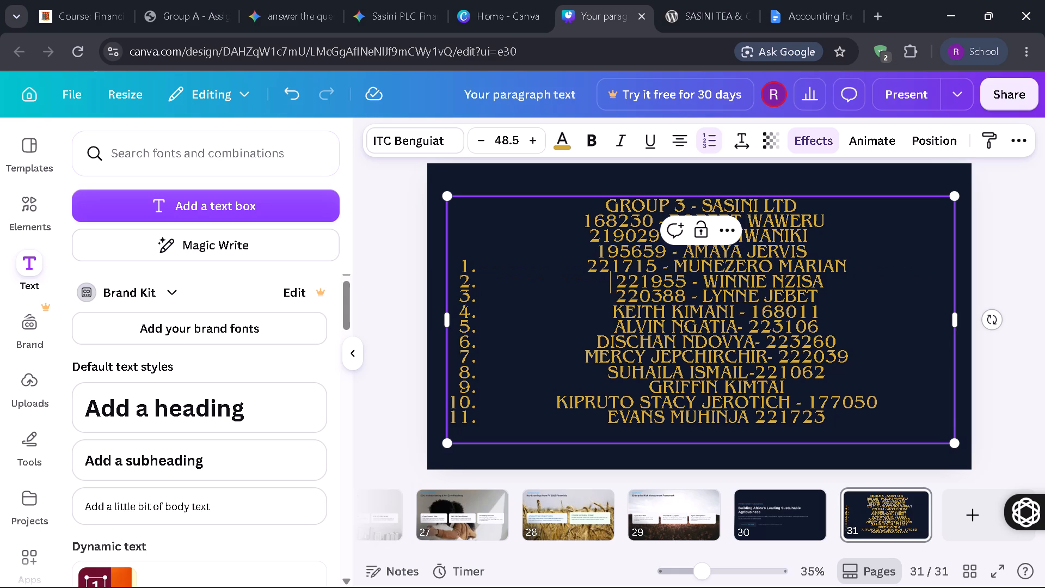
{"action": "key", "text": "Up"}
{"action": "key", "text": "Left"}
{"action": "key", "text": "Left"}
{"action": "key", "text": "BackSpace"}
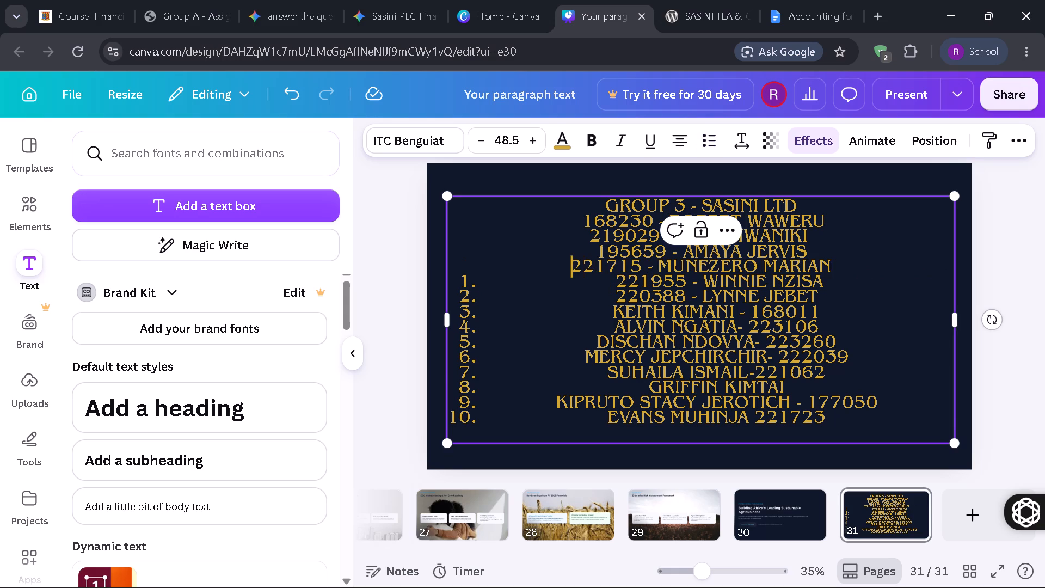
Remove the automatic list numbering from the fifth, sixth and seventh member entries.
{"action": "key", "text": "Down"}
{"action": "key", "text": "Down"}
{"action": "key", "text": "Up"}
{"action": "key", "text": "BackSpace"}
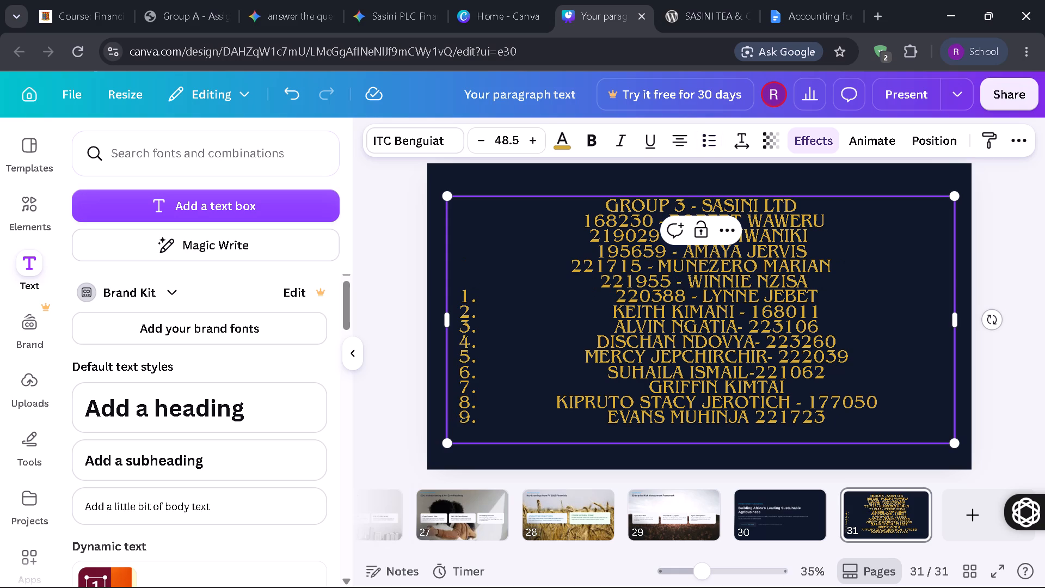
{"action": "key", "text": "Down"}
{"action": "key", "text": "BackSpace"}
{"action": "key", "text": "Down"}
{"action": "key", "text": "BackSpace"}
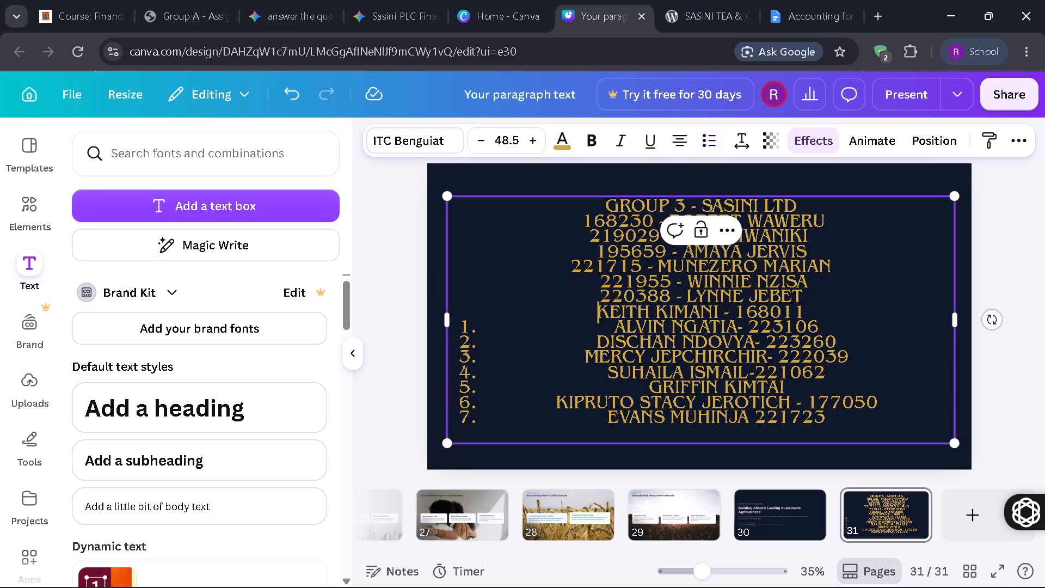
Remove the automatic list numbering from the eighth through twelfth member entries.
{"action": "key", "text": "Down"}
{"action": "key", "text": "BackSpace"}
{"action": "key", "text": "Down"}
{"action": "key", "text": "BackSpace"}
{"action": "key", "text": "Down"}
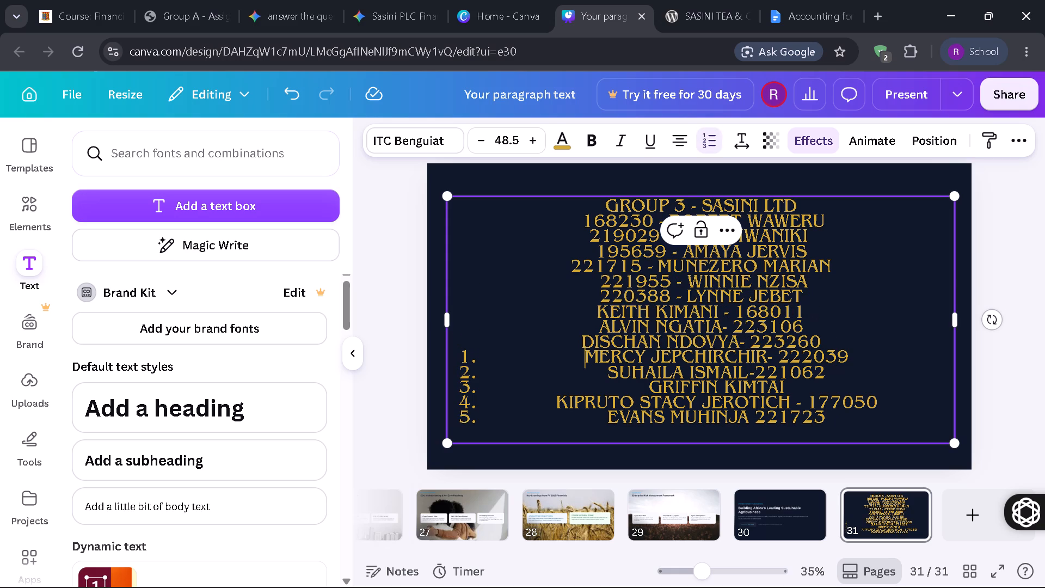
{"action": "key", "text": "BackSpace"}
{"action": "key", "text": "Down"}
{"action": "key", "text": "BackSpace"}
{"action": "key", "text": "Down"}
{"action": "key", "text": "BackSpace"}
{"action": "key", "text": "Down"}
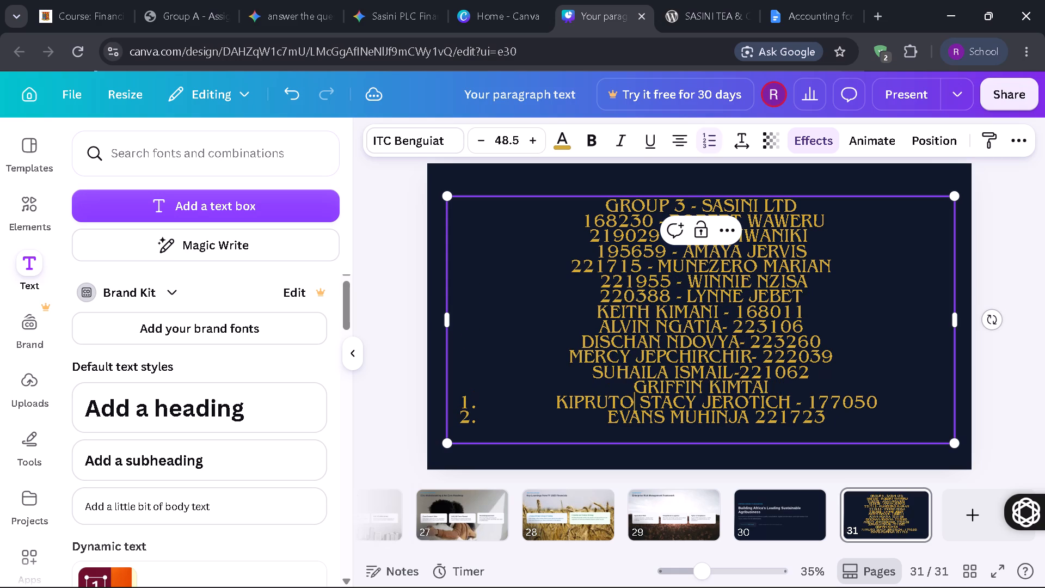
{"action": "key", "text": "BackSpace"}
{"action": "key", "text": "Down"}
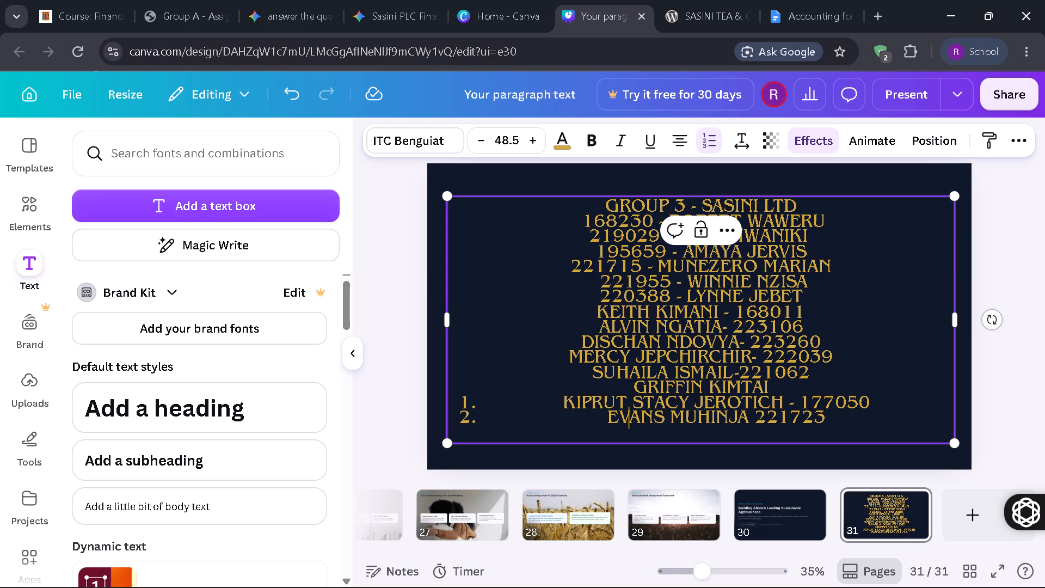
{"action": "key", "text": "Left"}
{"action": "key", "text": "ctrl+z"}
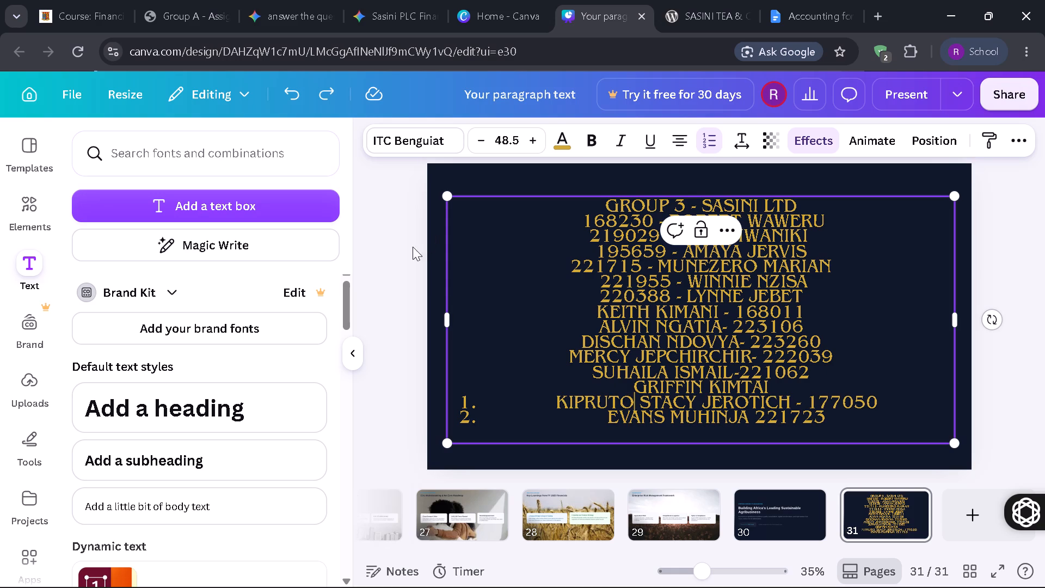
Remove the automatic list numbering from the last two member entries.
{"action": "left_click", "coordinate": [589, 378]}
{"action": "left_click", "coordinate": [556, 404]}
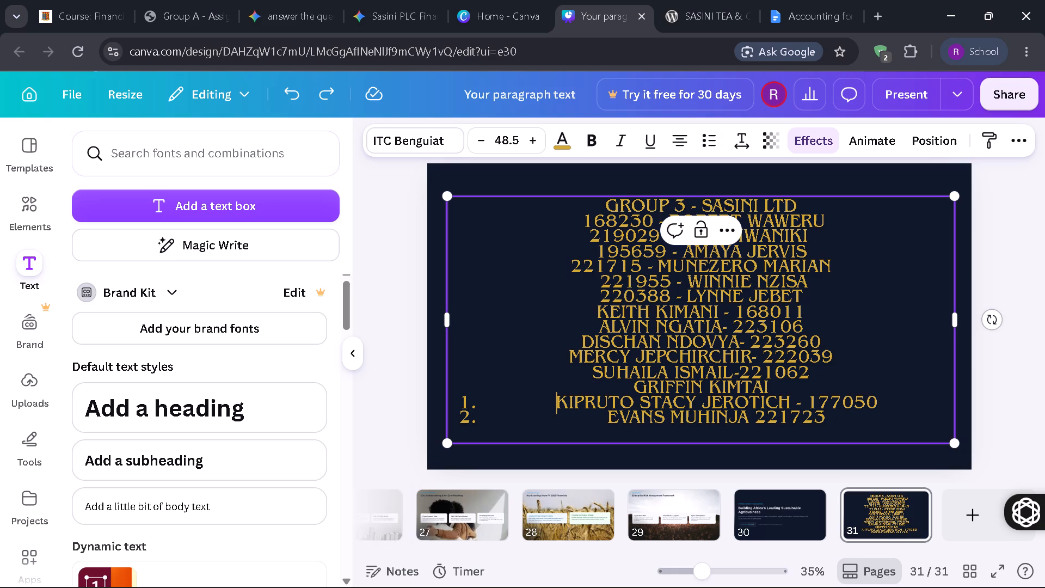
{"action": "key", "text": "BackSpace"}
{"action": "key", "text": "Down"}
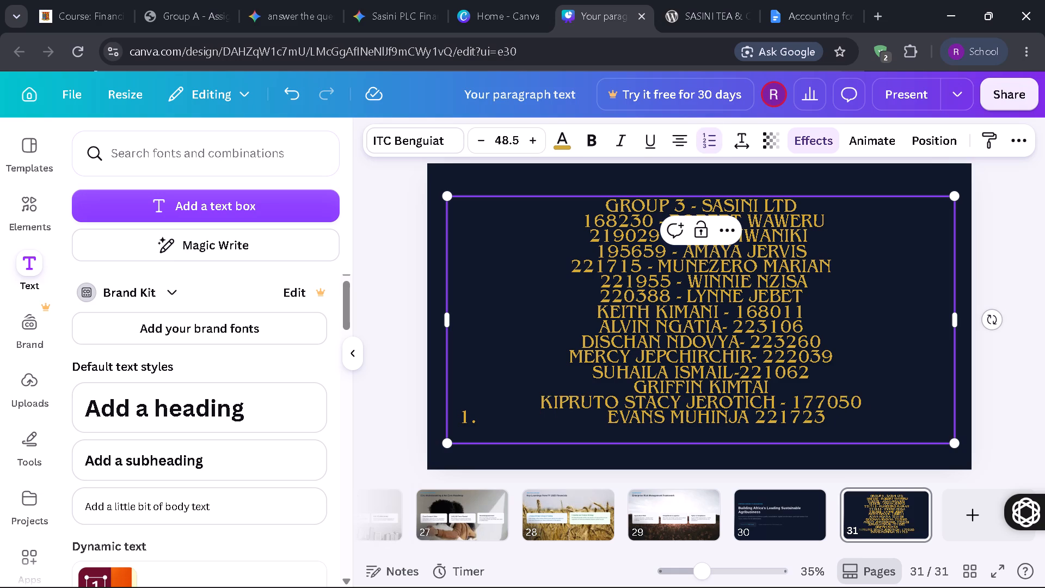
{"action": "key", "text": "BackSpace"}
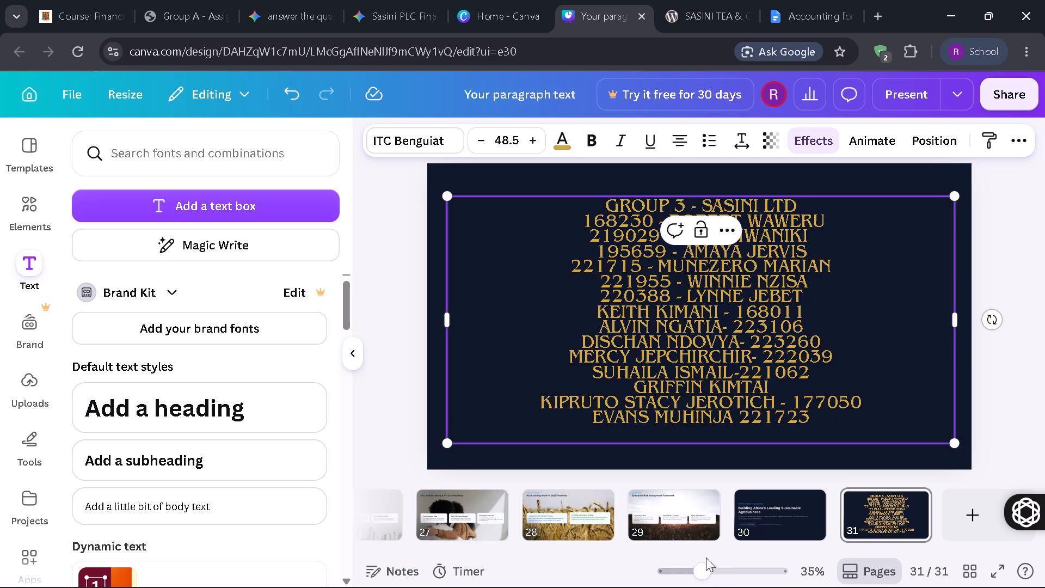
Switch to the Accounting for equities company assignment document in Google Docs and review the group 3 Sasini ltd member list.
{"action": "left_click", "coordinate": [798, 2]}
{"action": "scroll", "coordinate": [485, 332], "scroll_direction": "down", "scroll_amount": 1}
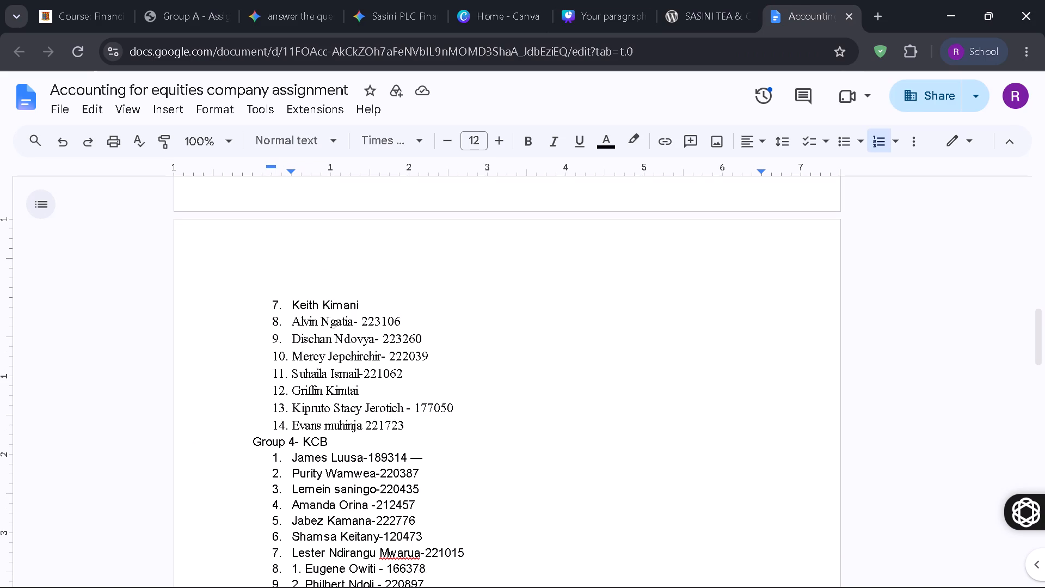
{"action": "scroll", "coordinate": [485, 332], "scroll_direction": "down", "scroll_amount": 1}
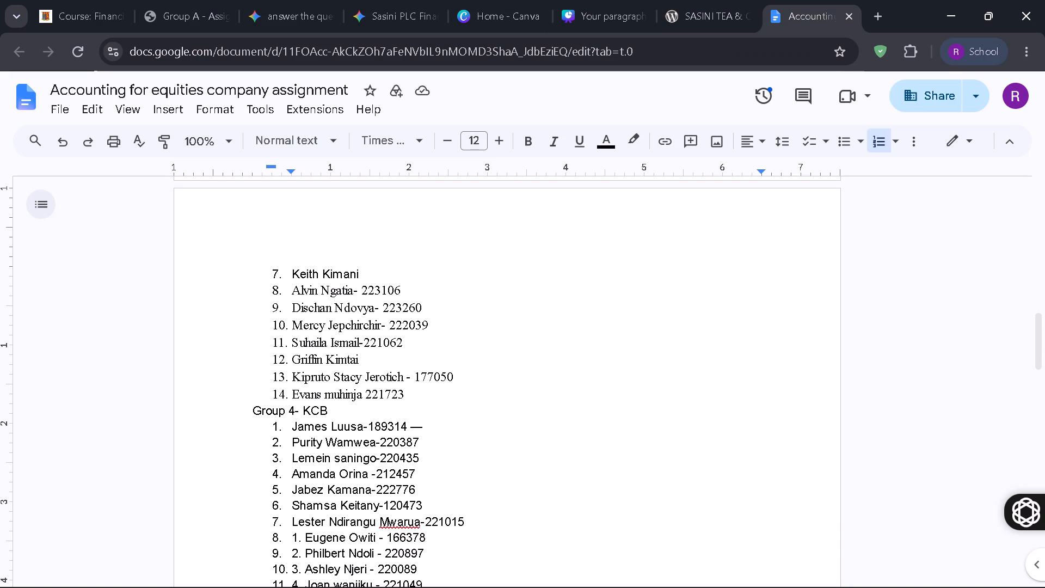
{"action": "scroll", "coordinate": [603, 300], "scroll_direction": "right", "scroll_amount": 1}
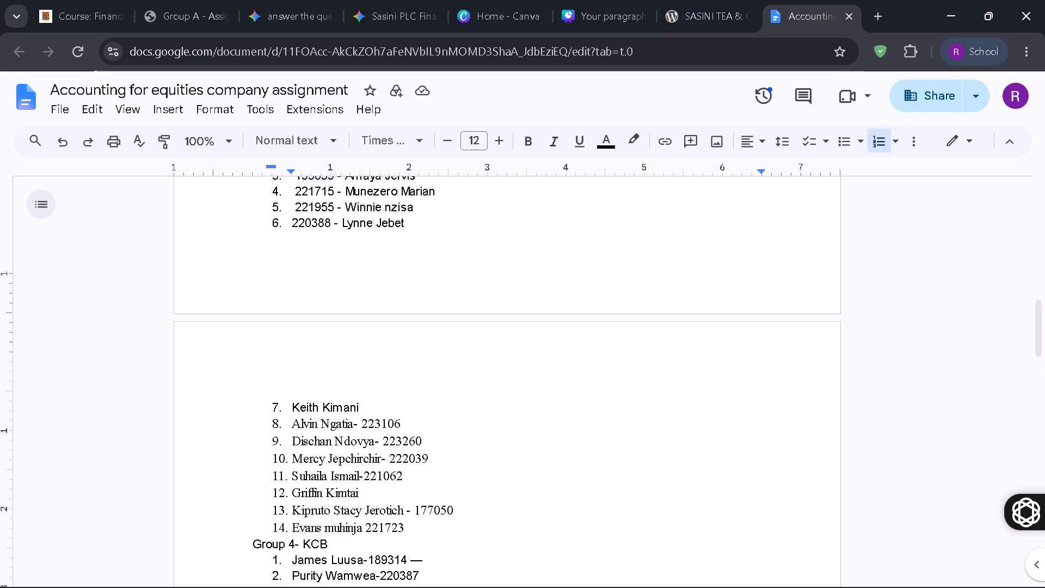
{"action": "scroll", "coordinate": [603, 300], "scroll_direction": "right", "scroll_amount": 1}
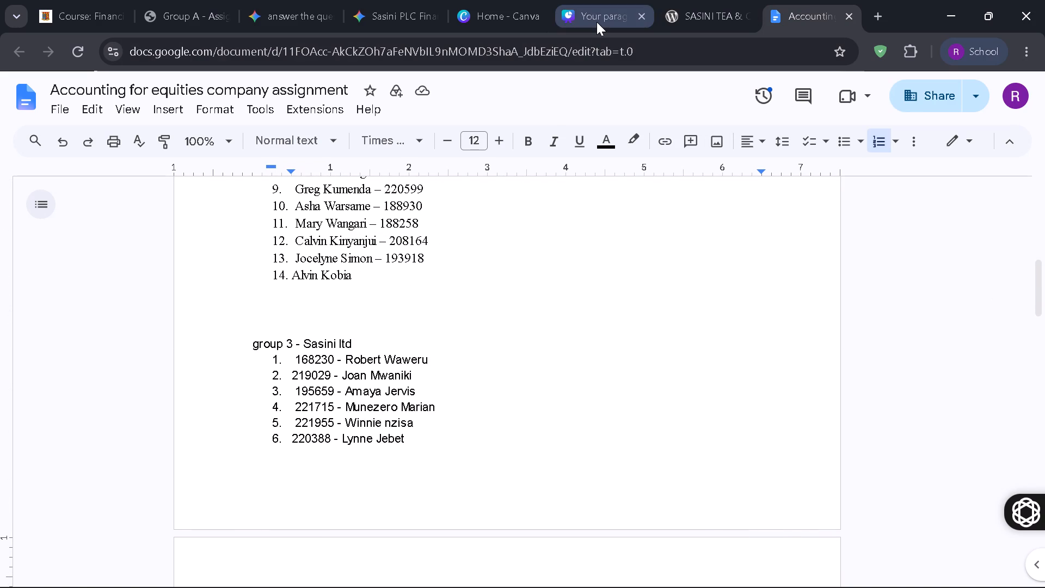
Return to the Canva presentation and enlarge the page 31 member list box from its upper corners, scaling the text to about size 50.3.
{"action": "left_click", "coordinate": [597, 22]}
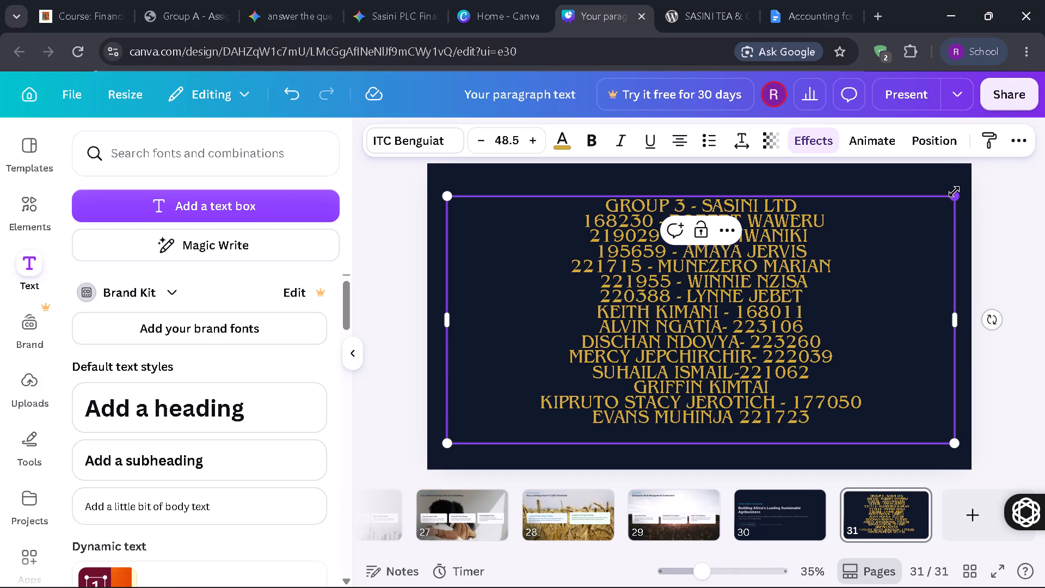
{"action": "left_click_drag", "start_coordinate": [954, 192], "coordinate": [957, 174]}
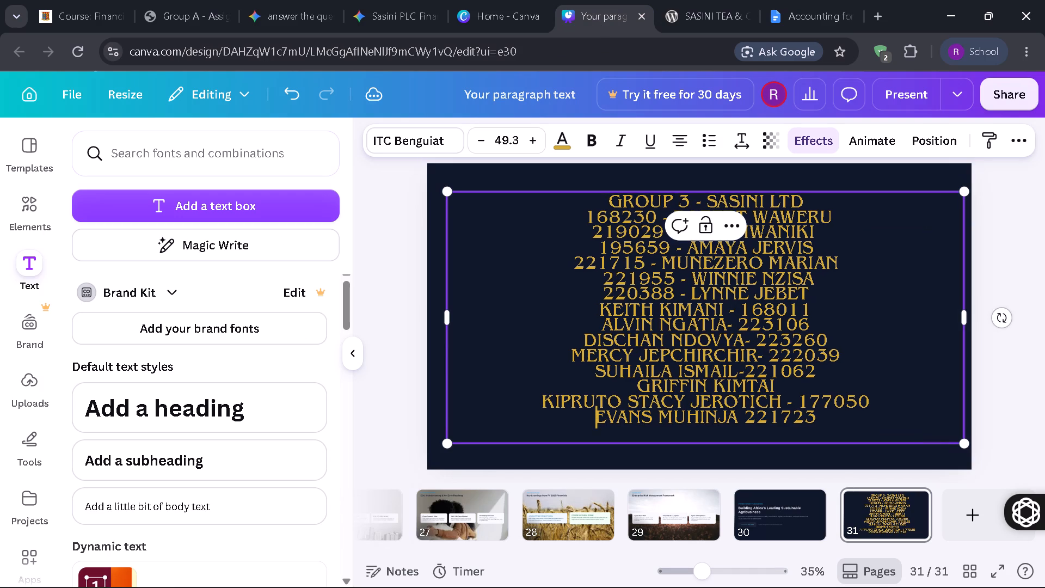
{"action": "left_click_drag", "start_coordinate": [451, 191], "coordinate": [446, 174]}
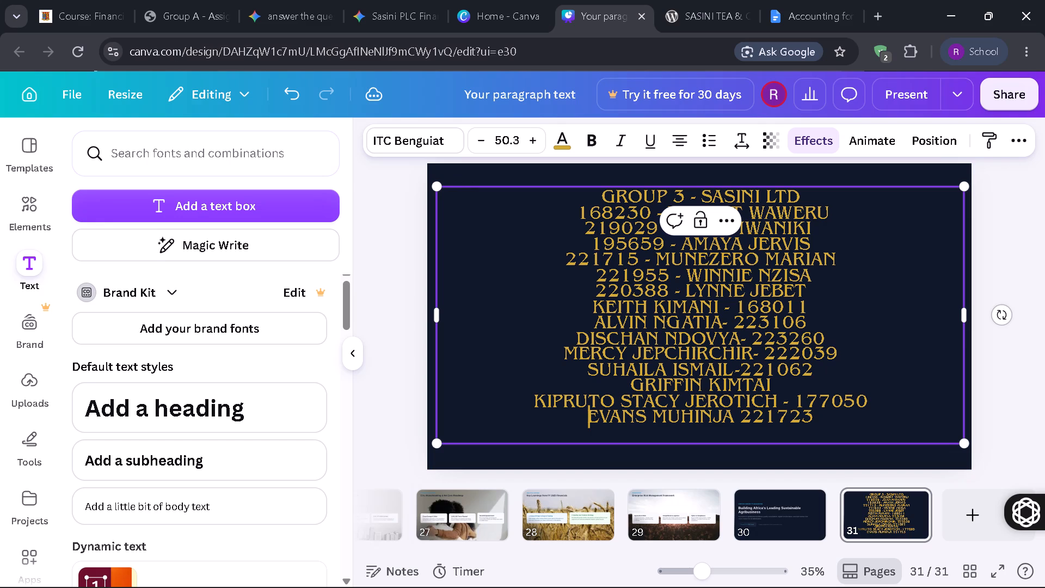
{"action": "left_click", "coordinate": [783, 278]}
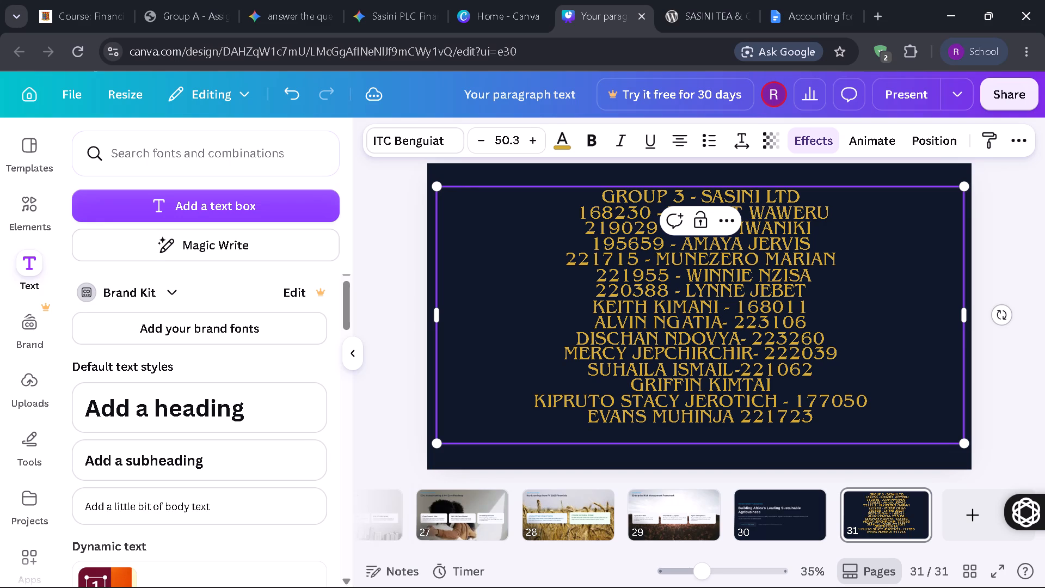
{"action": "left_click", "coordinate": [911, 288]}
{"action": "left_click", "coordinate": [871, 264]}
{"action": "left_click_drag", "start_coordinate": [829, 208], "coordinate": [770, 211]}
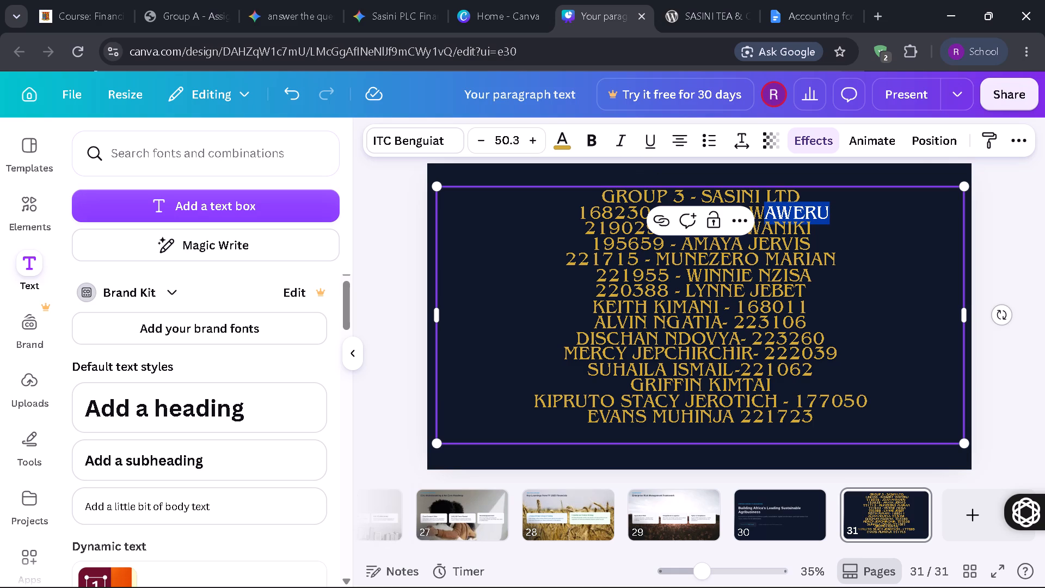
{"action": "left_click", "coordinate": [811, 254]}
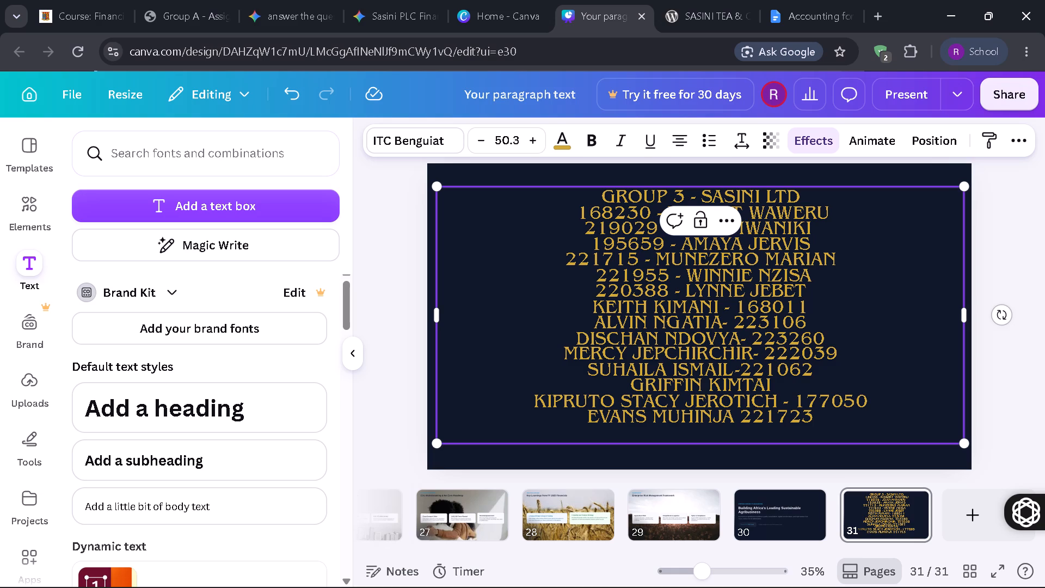
Delete the empty line at the end of the member list.
{"action": "left_click", "coordinate": [751, 437]}
{"action": "key", "text": "BackSpace"}
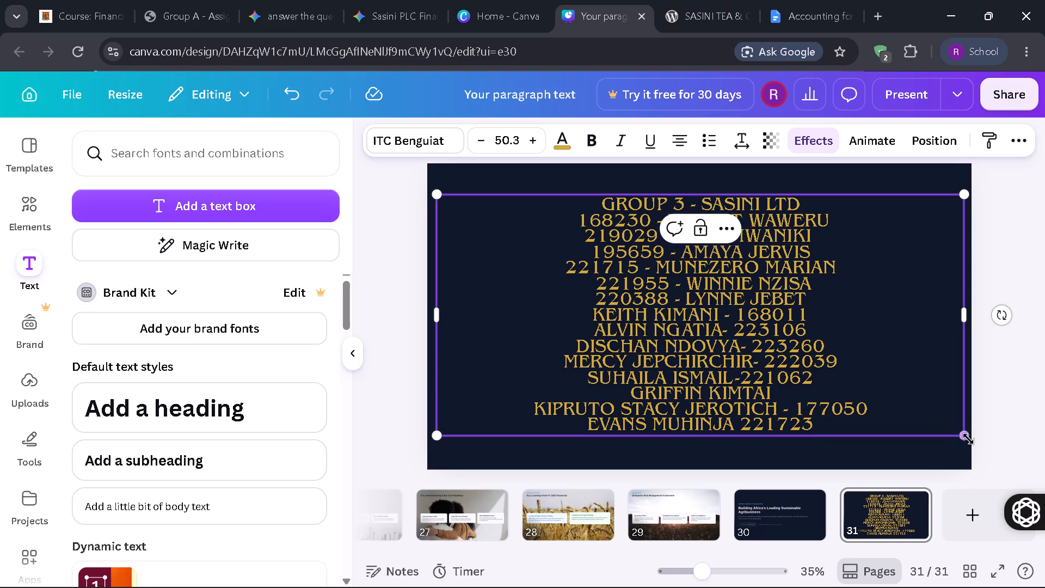
Enlarge the member list text box from its lower corners, scaling the text to about size 51.1.
{"action": "left_click_drag", "start_coordinate": [970, 439], "coordinate": [971, 471]}
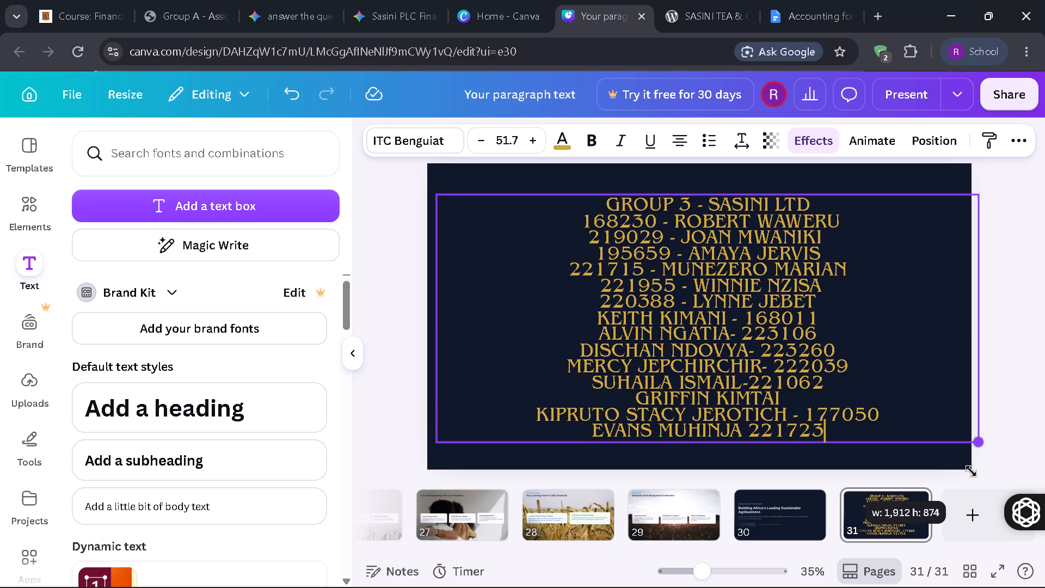
{"action": "left_click_drag", "start_coordinate": [971, 471], "coordinate": [961, 465]}
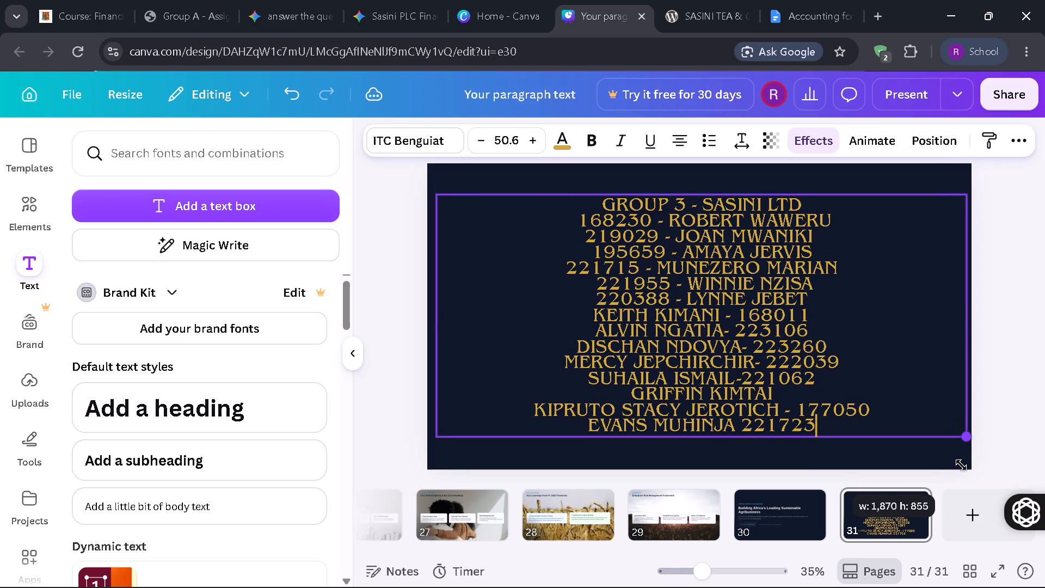
{"action": "left_click_drag", "start_coordinate": [435, 436], "coordinate": [433, 442]}
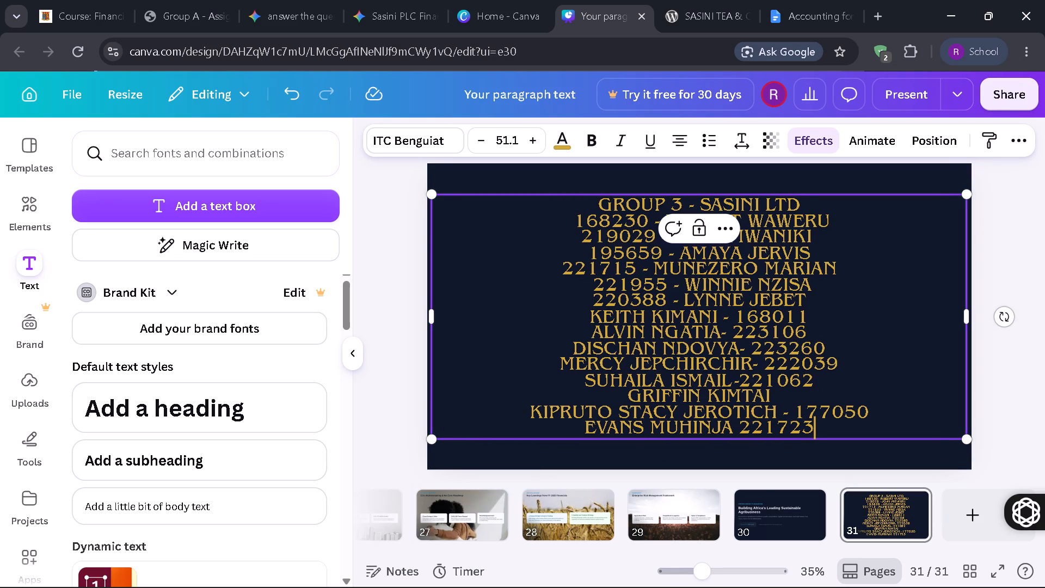
Recolor the "GROUP 3 - SASINI LTD" heading on page 31 with the yellow-to-orange default gradient.
{"action": "left_click", "coordinate": [889, 253]}
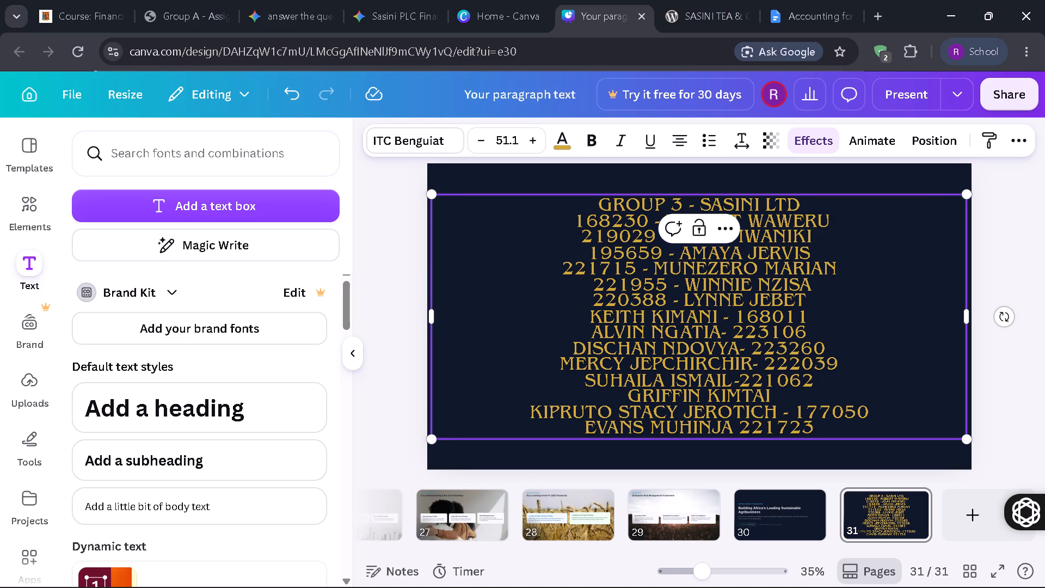
{"action": "left_click_drag", "start_coordinate": [812, 200], "coordinate": [600, 200]}
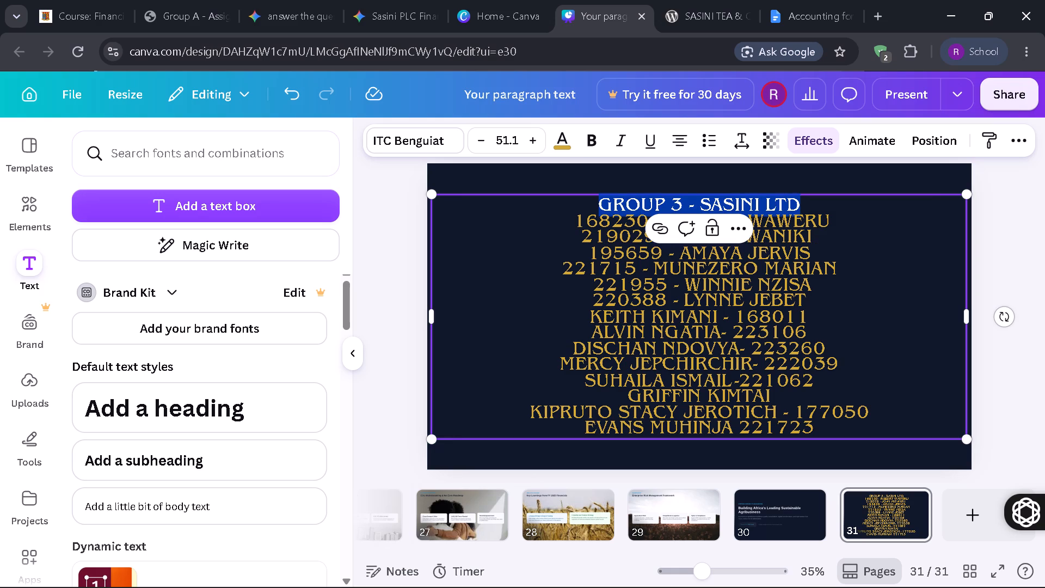
{"action": "left_click", "coordinate": [562, 142]}
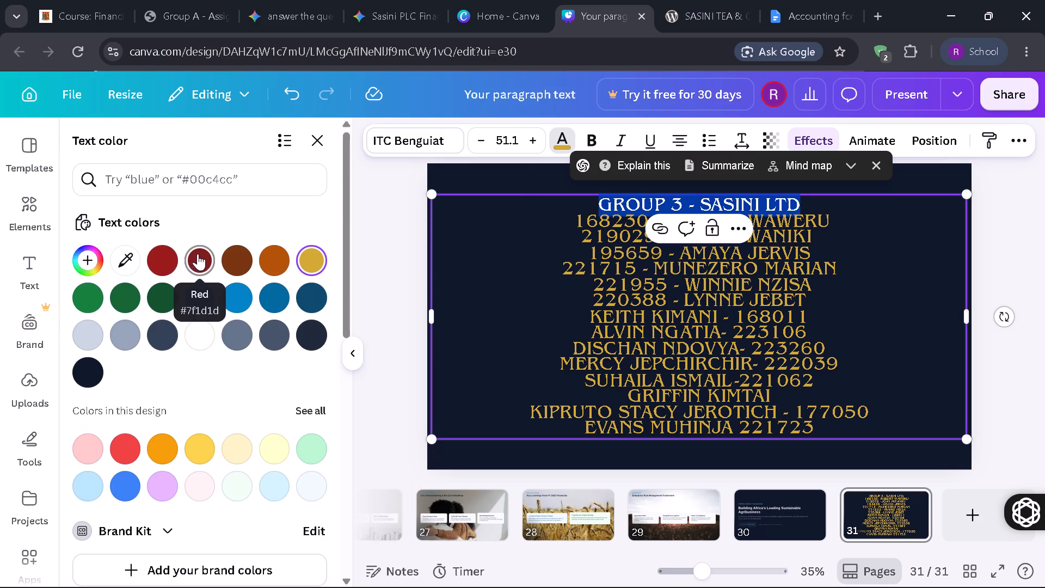
{"action": "scroll", "coordinate": [249, 447], "scroll_direction": "down", "scroll_amount": 3}
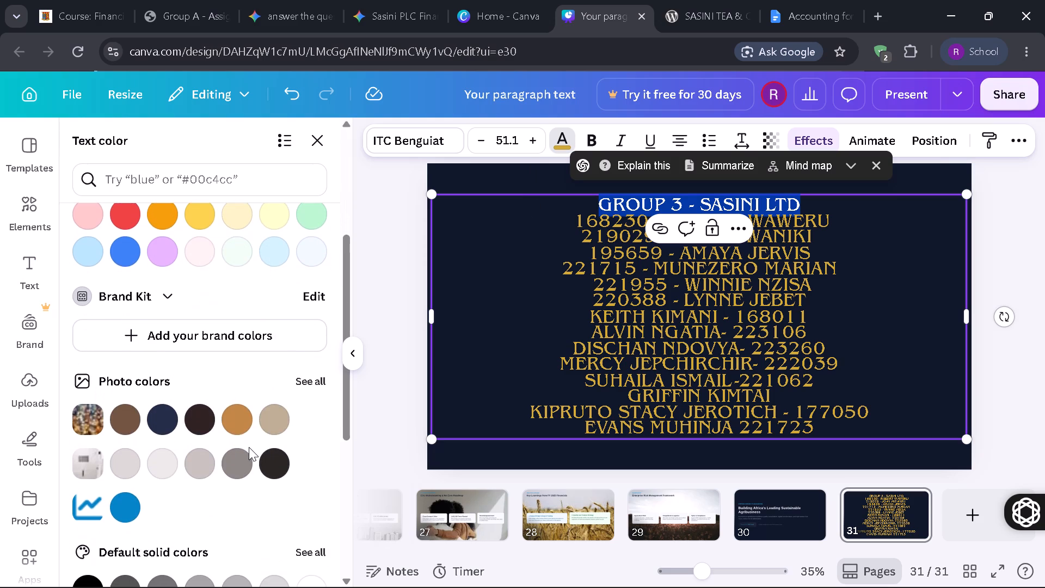
{"action": "scroll", "coordinate": [249, 447], "scroll_direction": "down", "scroll_amount": 5}
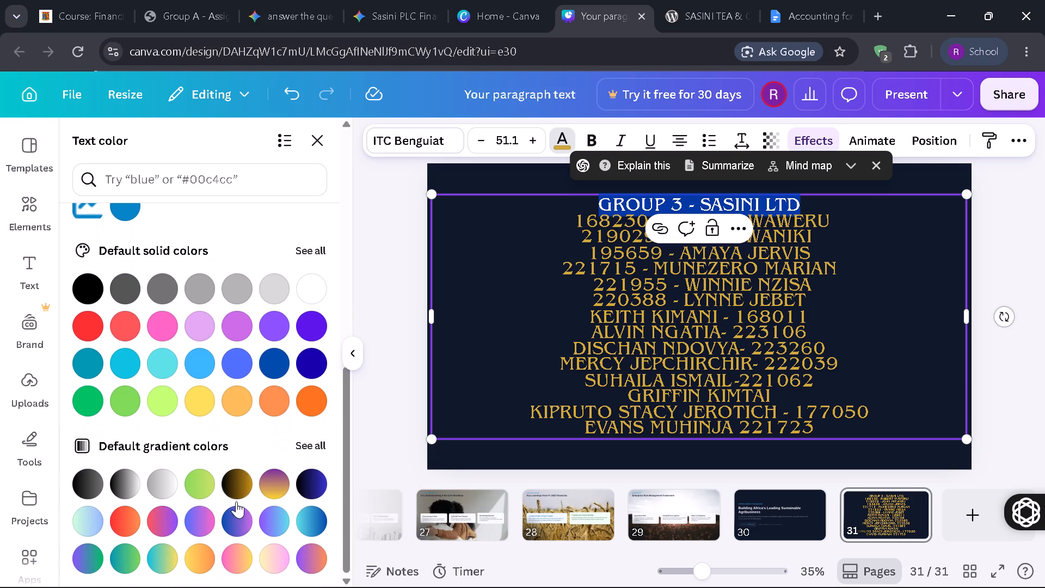
{"action": "left_click", "coordinate": [228, 521]}
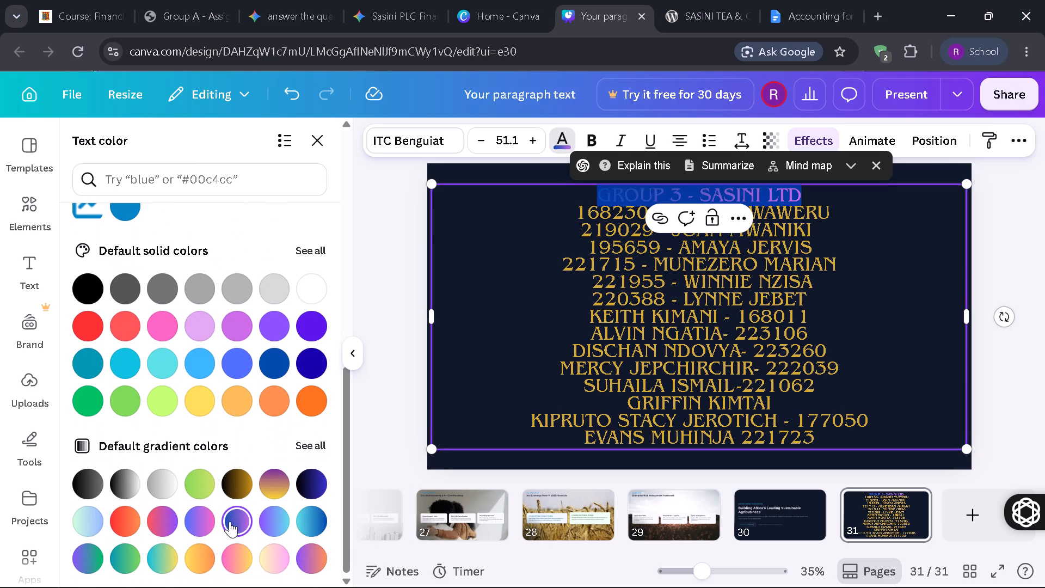
{"action": "left_click", "coordinate": [200, 556]}
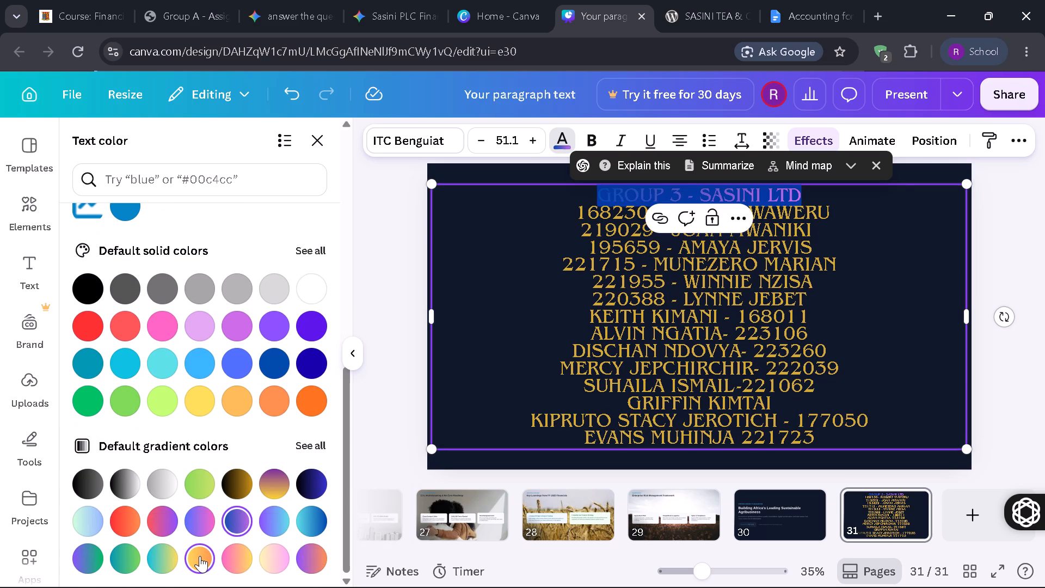
{"action": "left_click", "coordinate": [844, 298]}
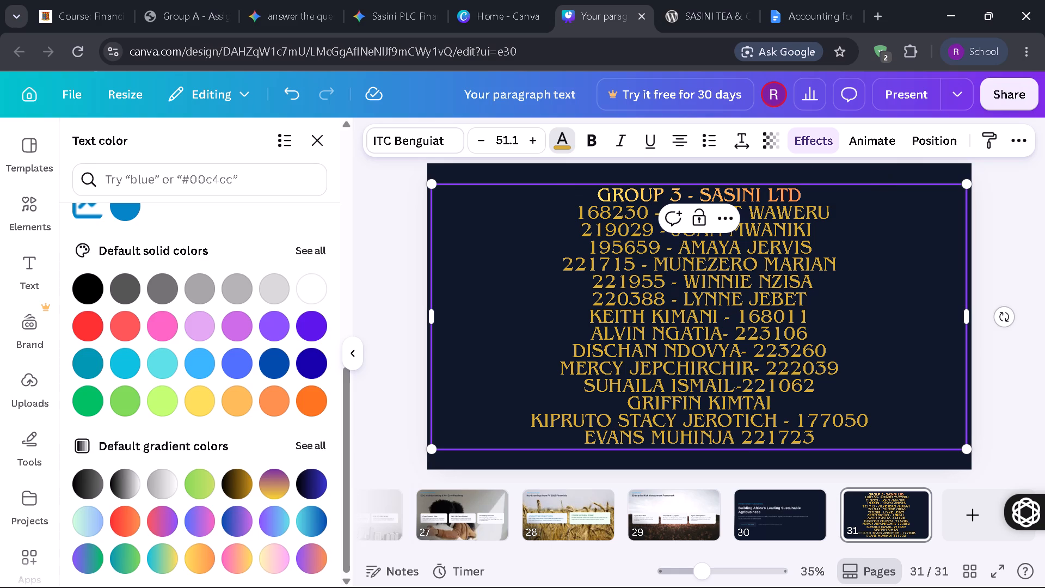
Recolor all the member lines below the heading with the pale yellow-to-pink default gradient.
{"action": "left_click_drag", "start_coordinate": [577, 205], "coordinate": [821, 426]}
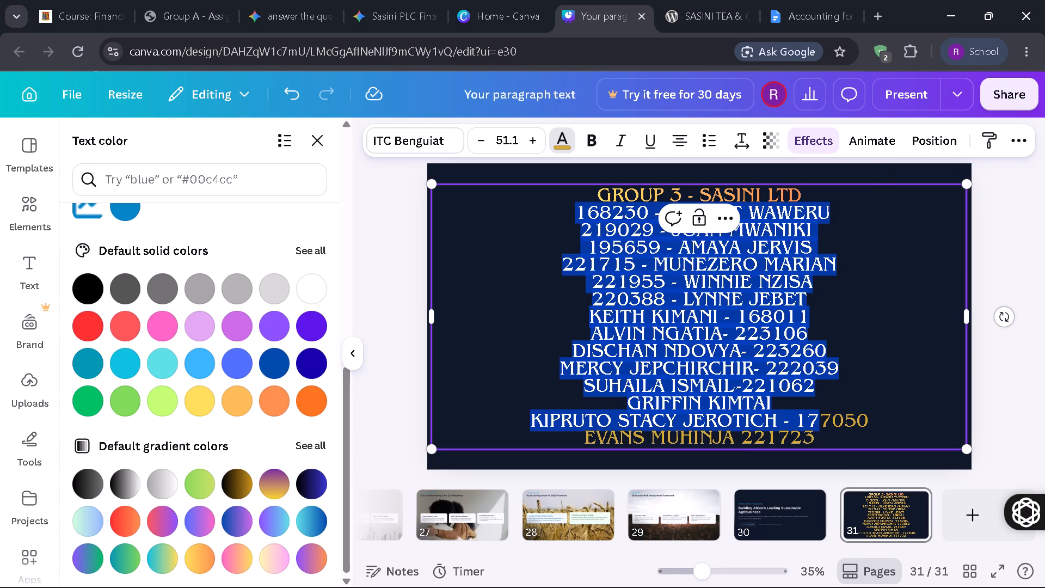
{"action": "left_click_drag", "start_coordinate": [821, 426], "coordinate": [823, 440]}
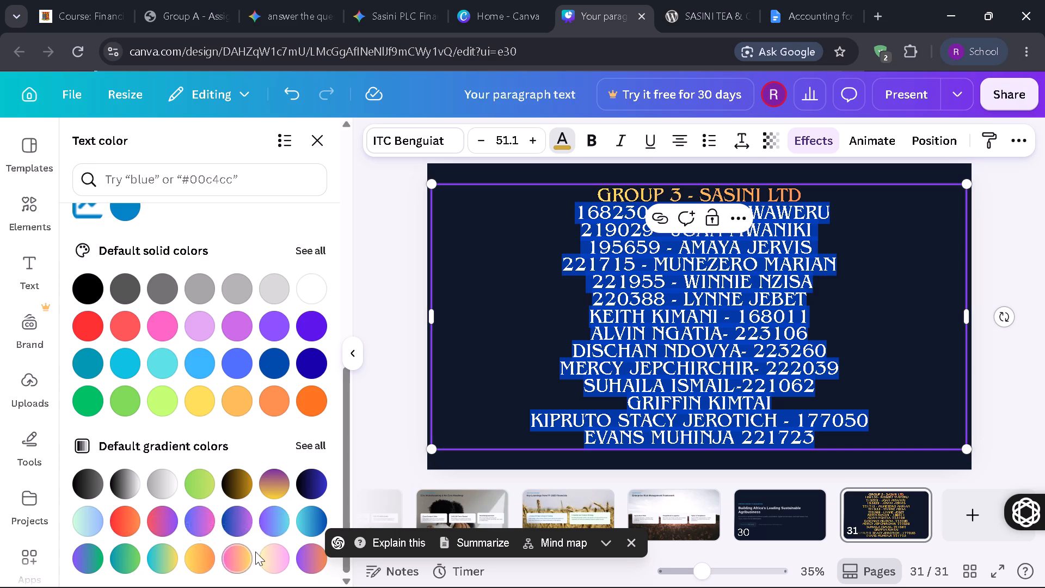
{"action": "left_click", "coordinate": [276, 552]}
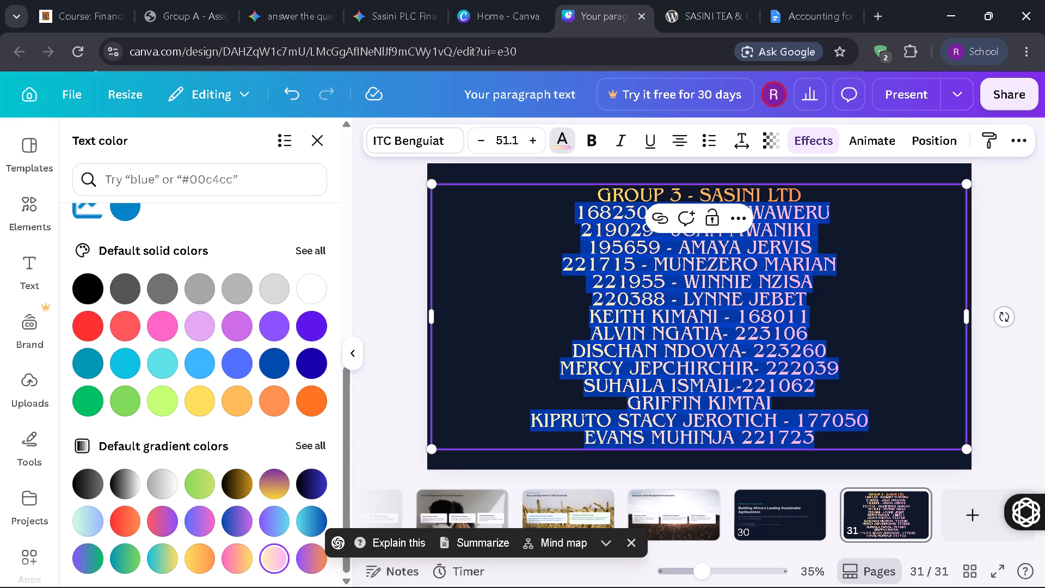
{"action": "left_click", "coordinate": [480, 334]}
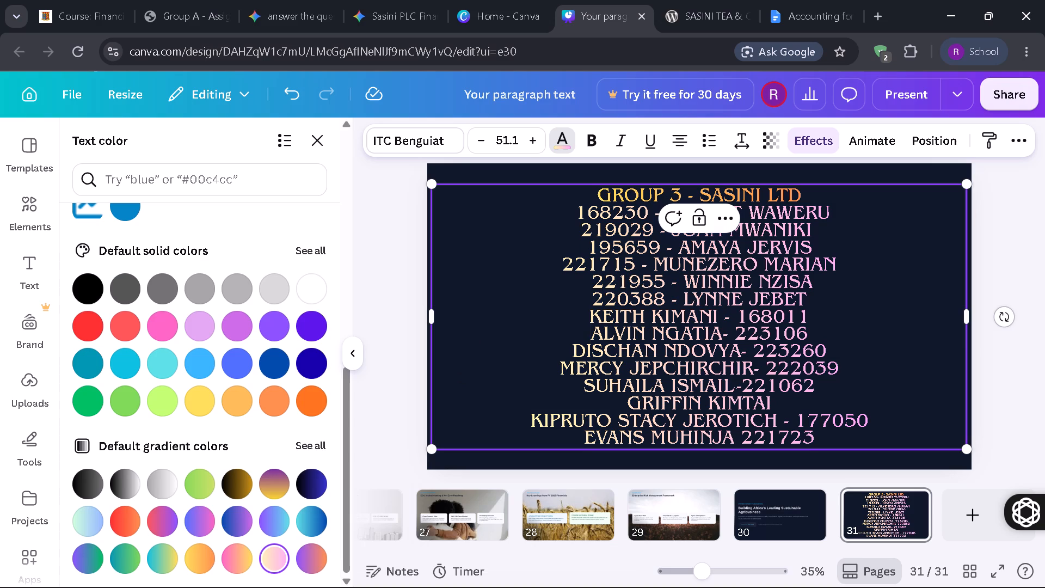
Reduce the font size of the member lines below the heading to 46.1.
{"action": "left_click_drag", "start_coordinate": [574, 208], "coordinate": [867, 437]}
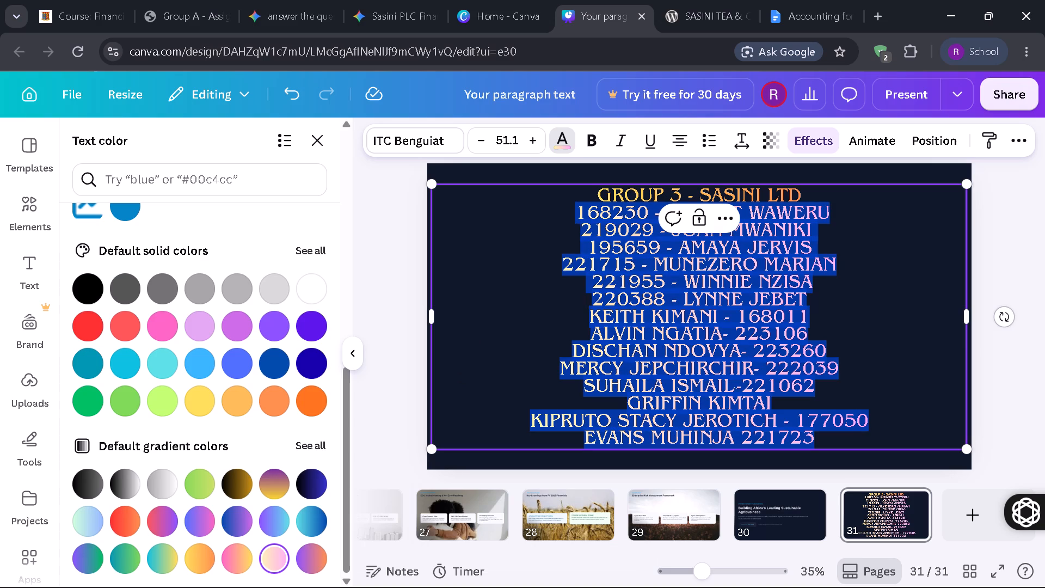
{"action": "left_click_drag", "start_coordinate": [867, 437], "coordinate": [839, 437]}
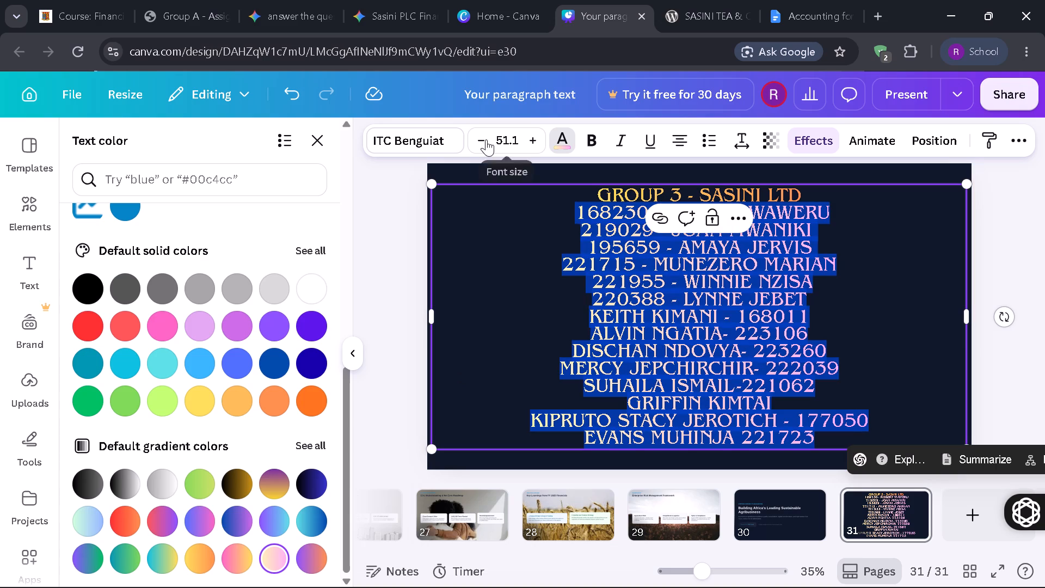
{"action": "left_click", "coordinate": [478, 139]}
{"action": "left_click", "coordinate": [478, 139]}
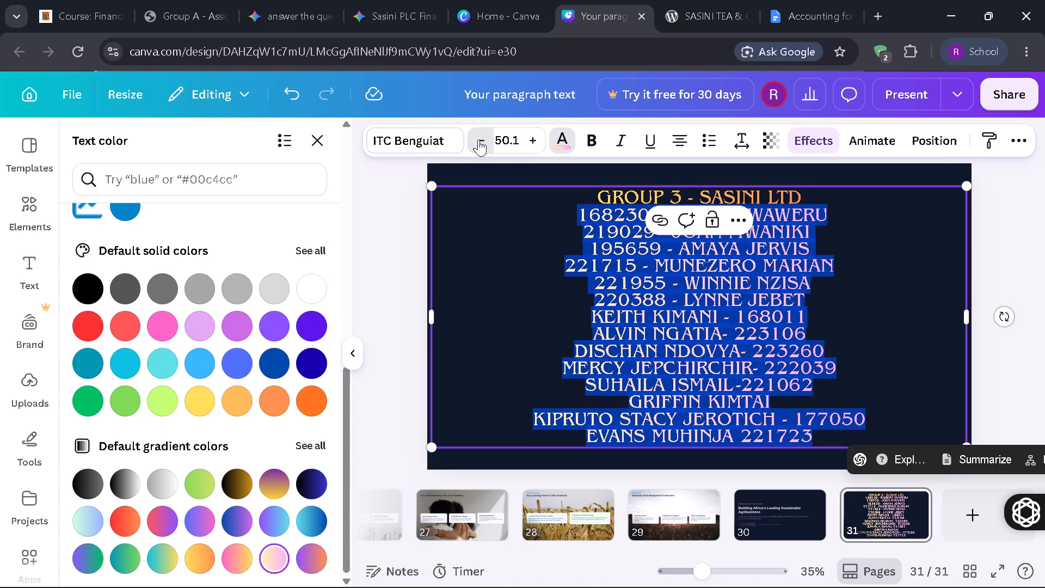
{"action": "left_click", "coordinate": [478, 139]}
{"action": "left_click", "coordinate": [478, 139]}
{"action": "left_click", "coordinate": [478, 139]}
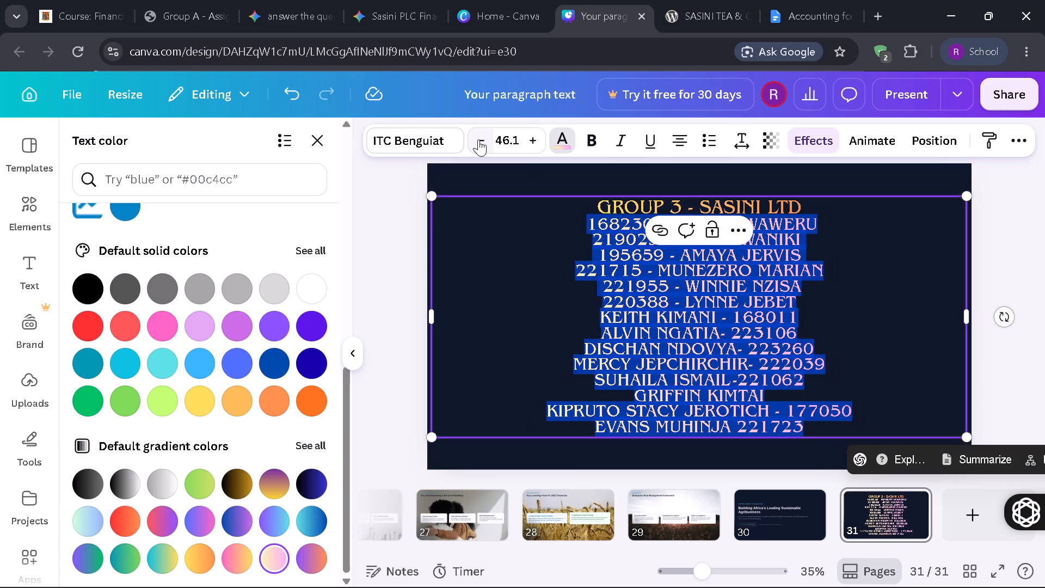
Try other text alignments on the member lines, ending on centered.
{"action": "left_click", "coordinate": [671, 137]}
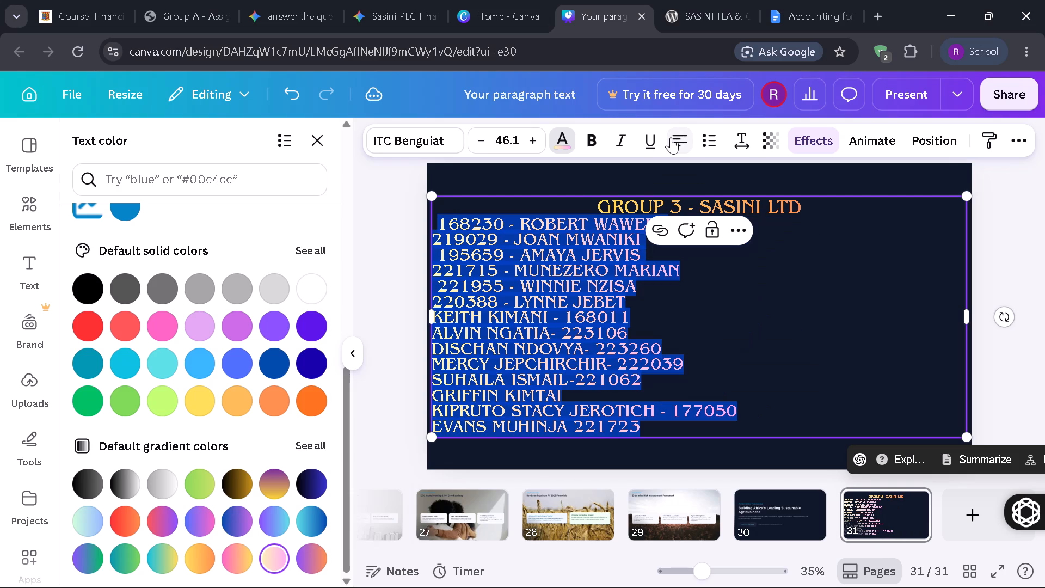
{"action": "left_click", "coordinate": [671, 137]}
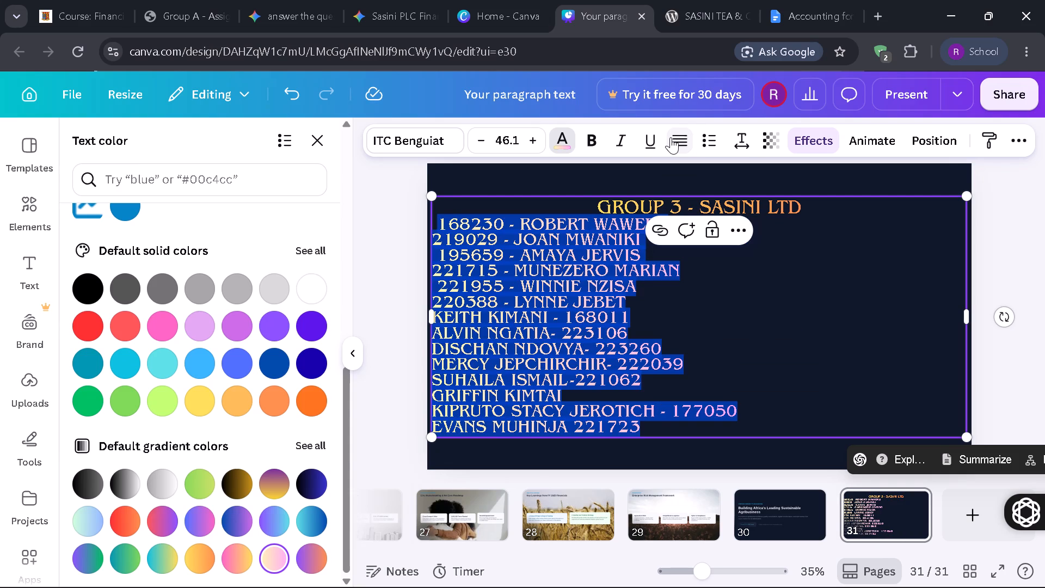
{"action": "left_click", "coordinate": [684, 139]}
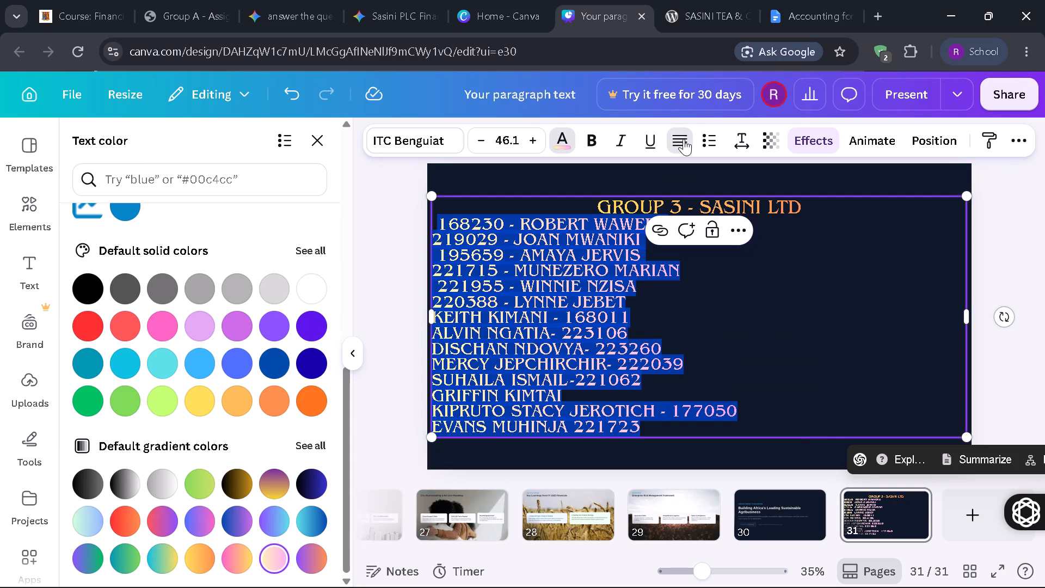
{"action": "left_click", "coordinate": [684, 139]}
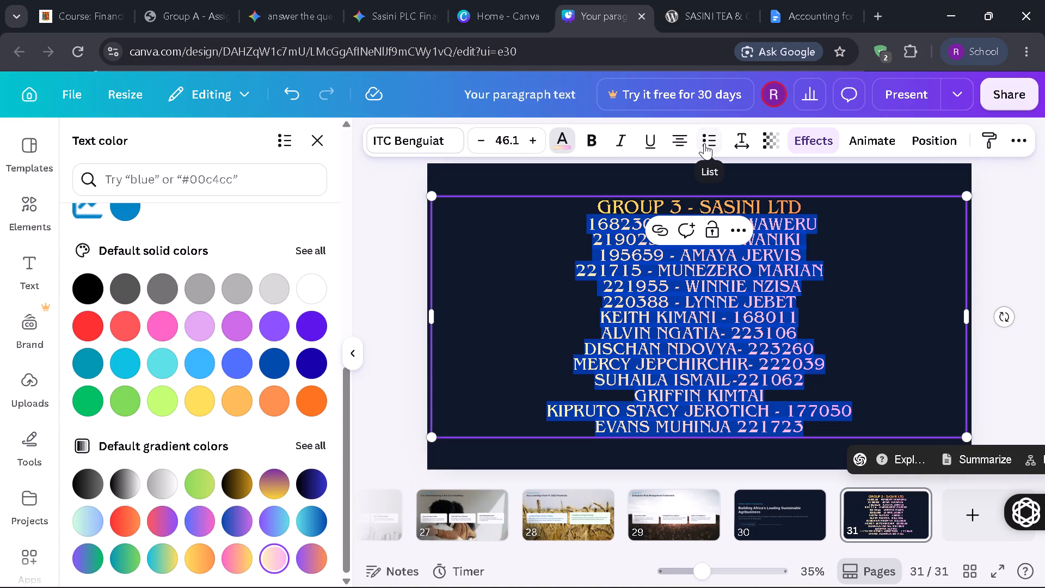
Set the line spacing of the member list to 1.13 and deselect the text box.
{"action": "left_click", "coordinate": [737, 144]}
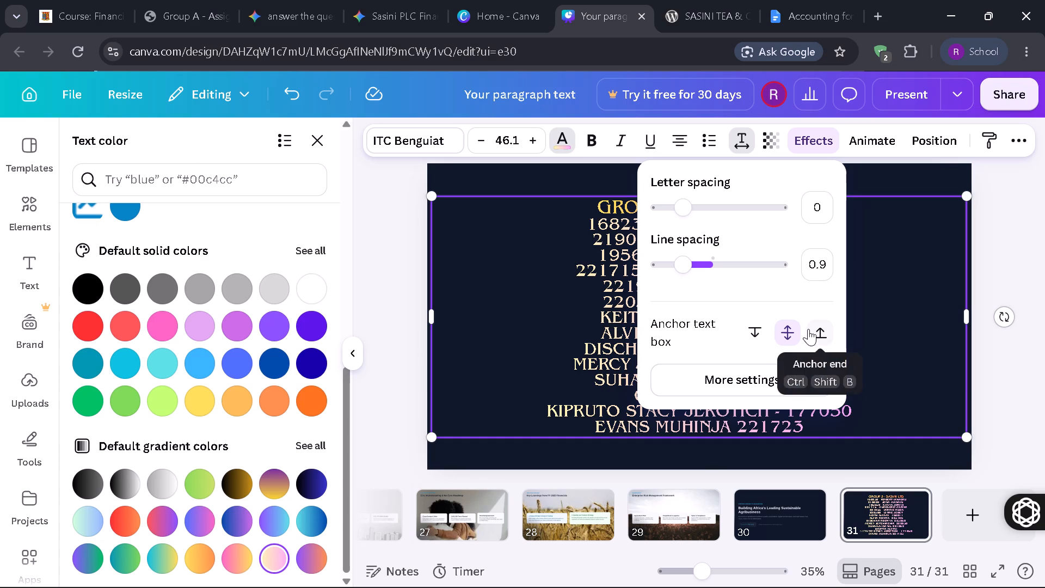
{"action": "left_click", "coordinate": [710, 266]}
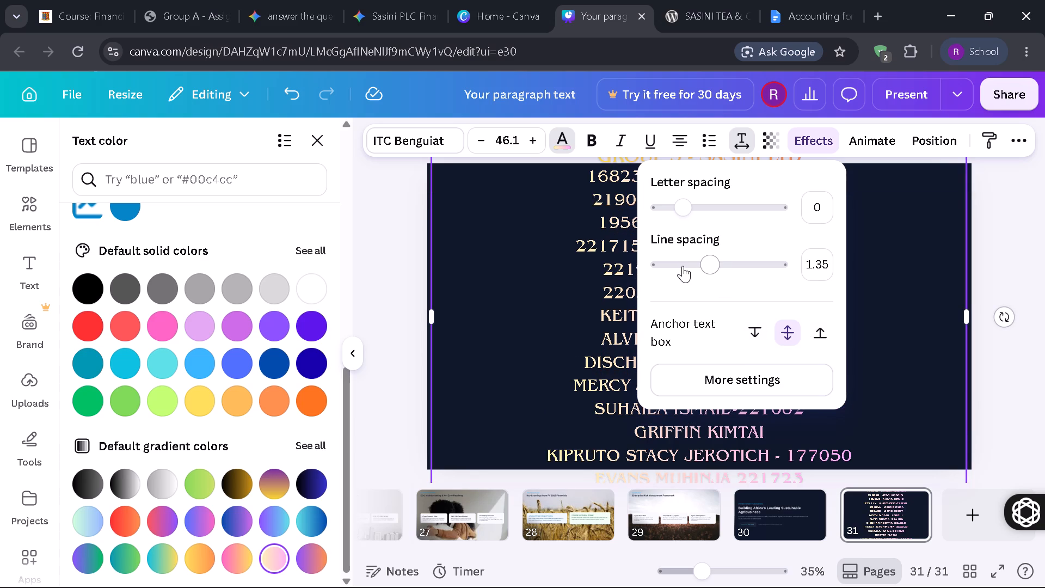
{"action": "left_click", "coordinate": [683, 266]}
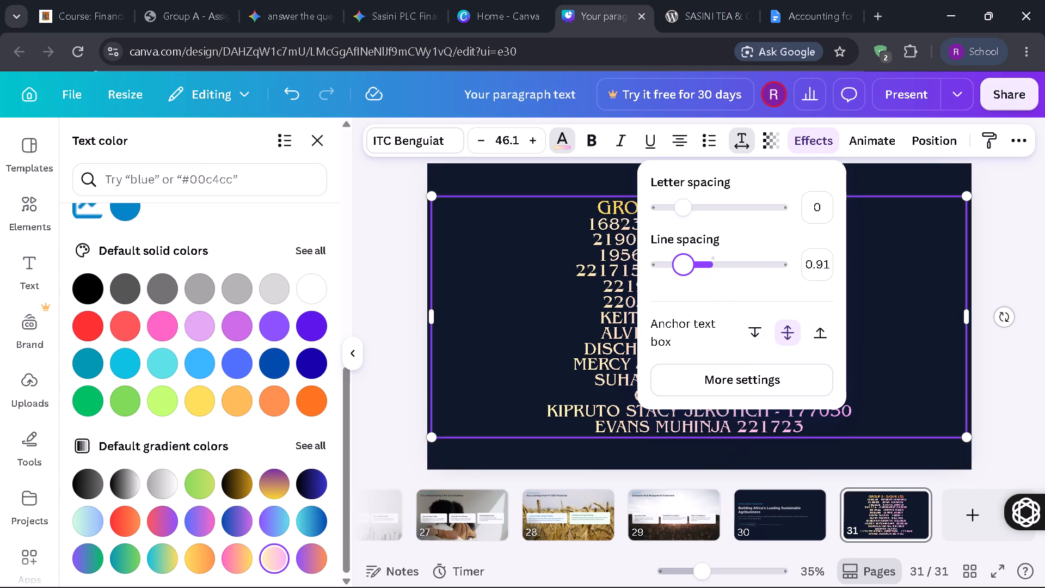
{"action": "left_click", "coordinate": [696, 271]}
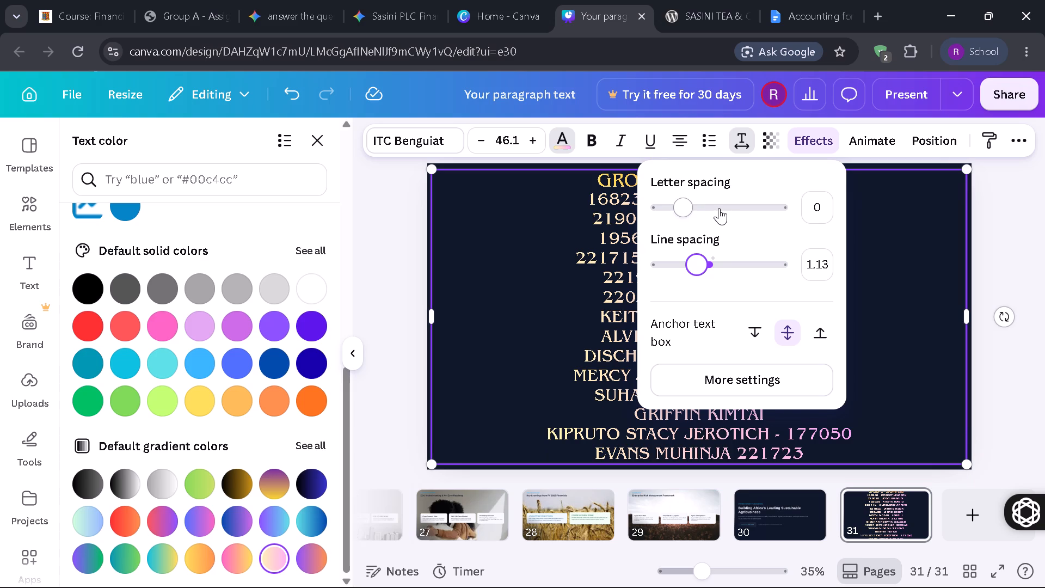
{"action": "left_click", "coordinate": [862, 304]}
{"action": "left_click", "coordinate": [862, 304]}
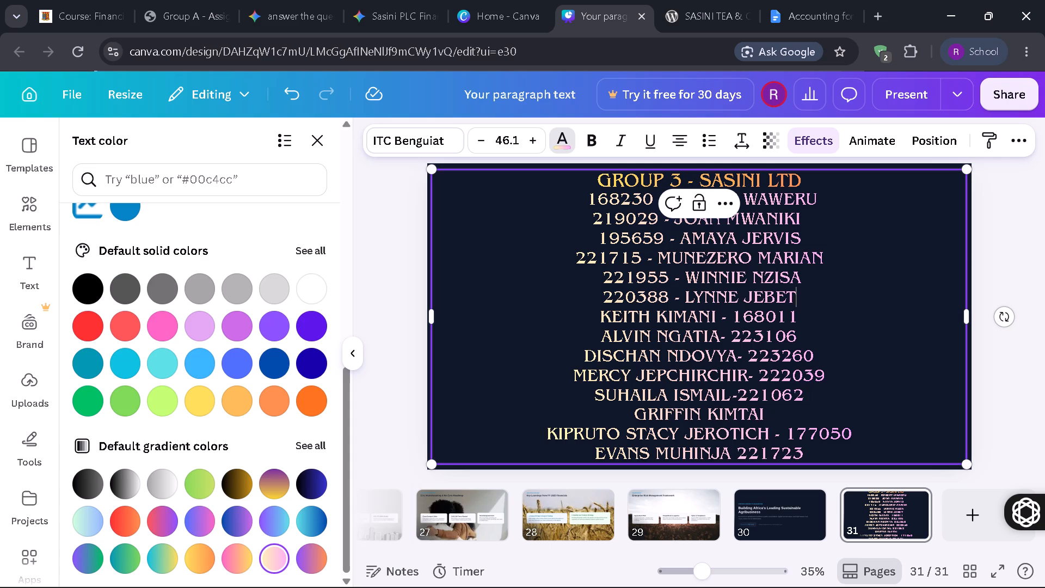
{"action": "left_click", "coordinate": [405, 268]}
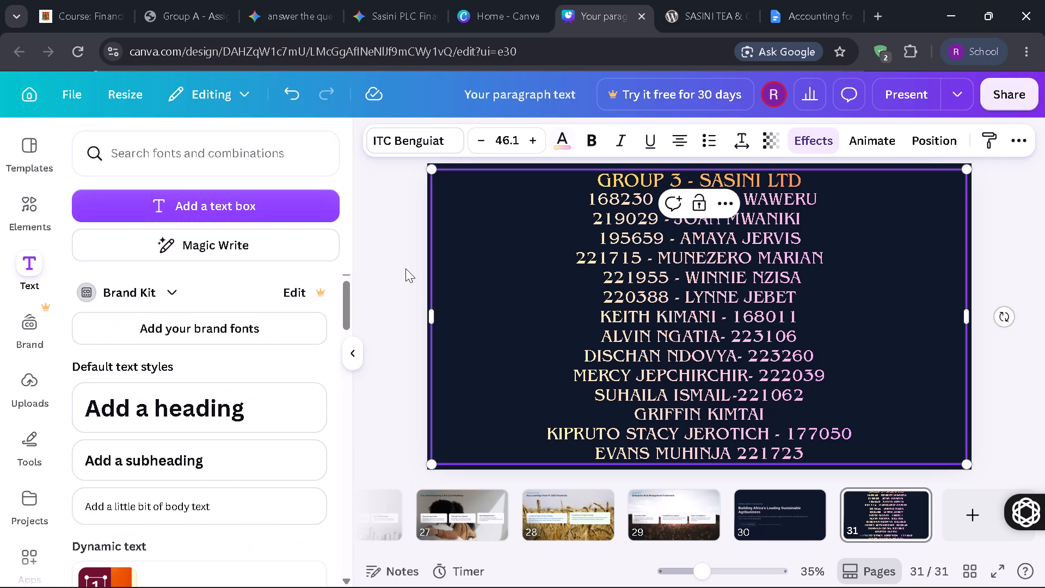
{"action": "left_click", "coordinate": [405, 268]}
{"action": "left_click", "coordinate": [405, 268]}
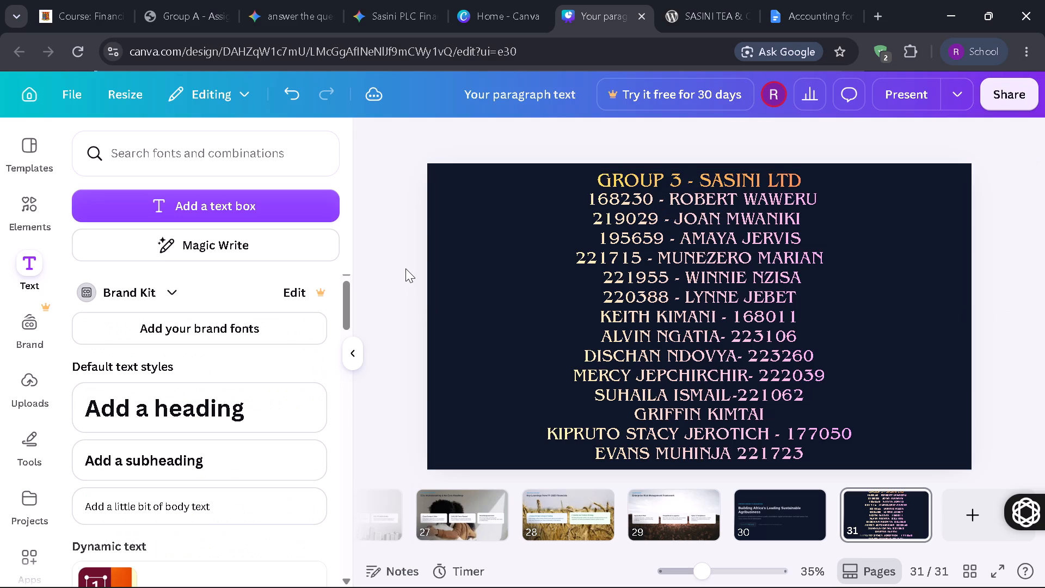
Go to page 29 and enlarge the Agricultural Risk card's background box by extending its top and left edges outward.
{"action": "key", "text": "Left"}
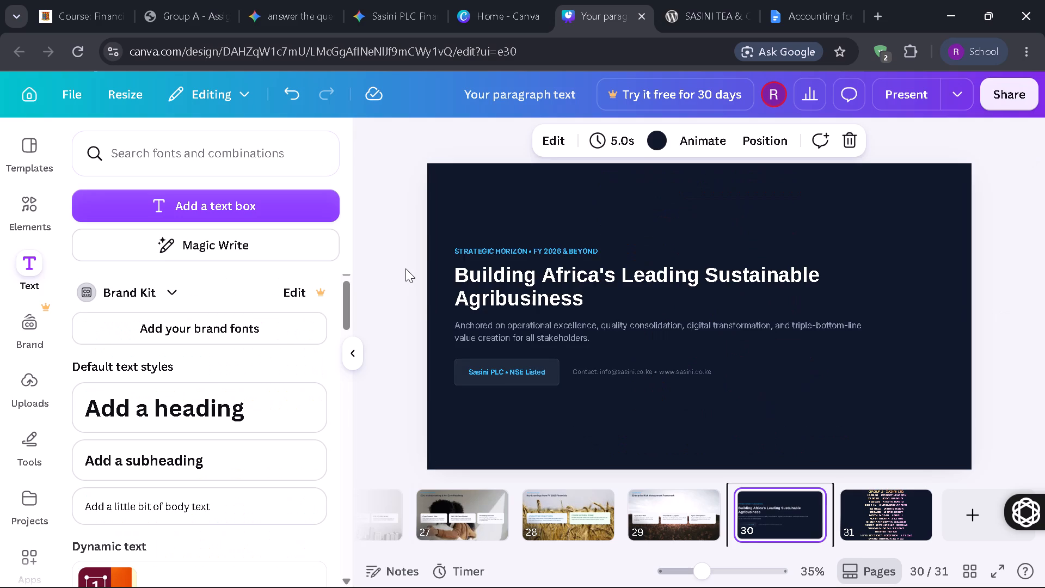
{"action": "key", "text": "Left"}
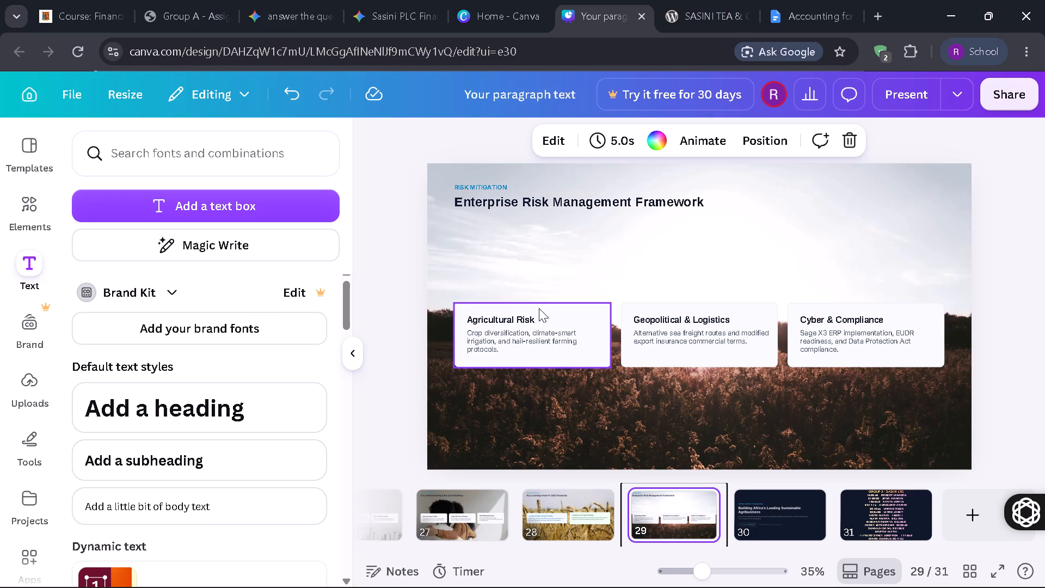
{"action": "left_click", "coordinate": [539, 308]}
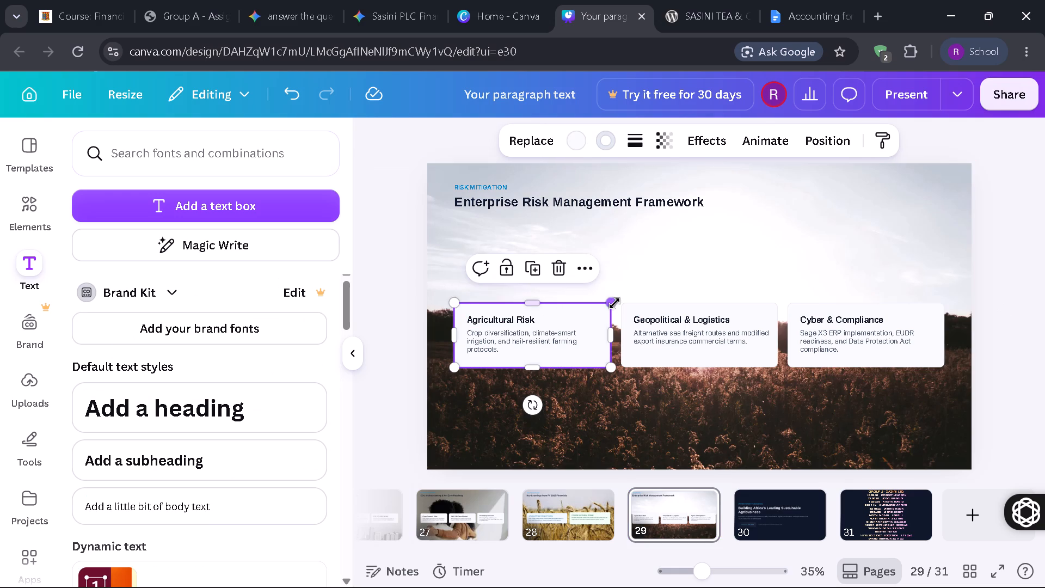
{"action": "left_click_drag", "start_coordinate": [534, 301], "coordinate": [533, 285]}
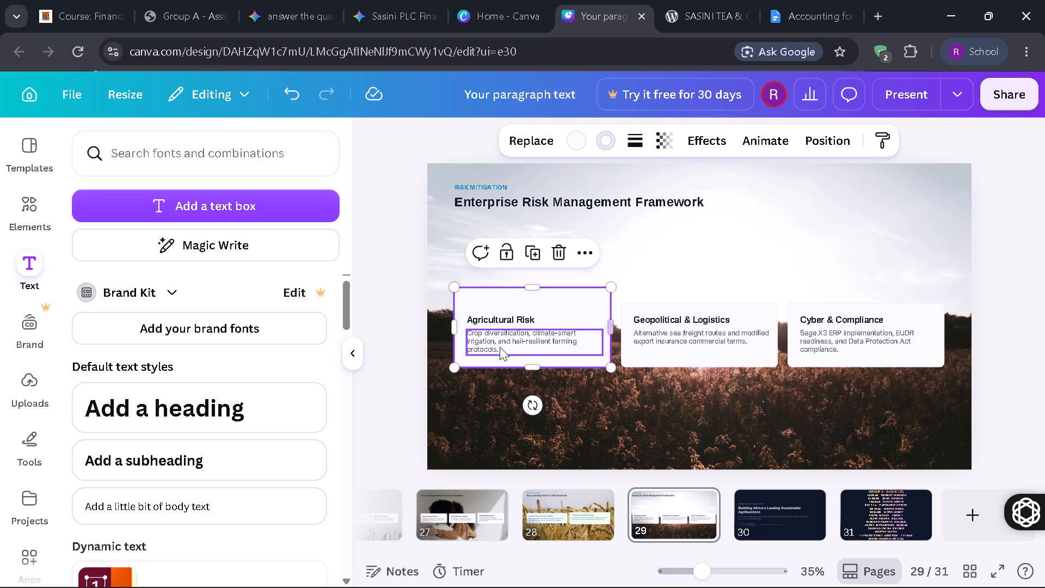
{"action": "left_click_drag", "start_coordinate": [452, 327], "coordinate": [440, 327]}
{"action": "left_click", "coordinate": [524, 321]}
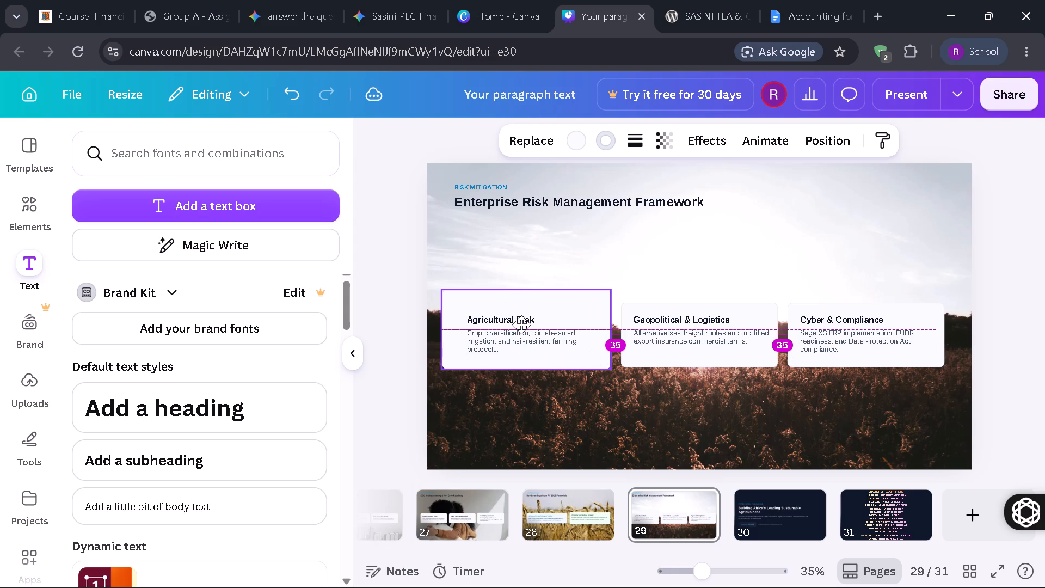
Scale up the Agricultural Risk card's heading text to a font size of 26.9.
{"action": "left_click", "coordinate": [513, 317]}
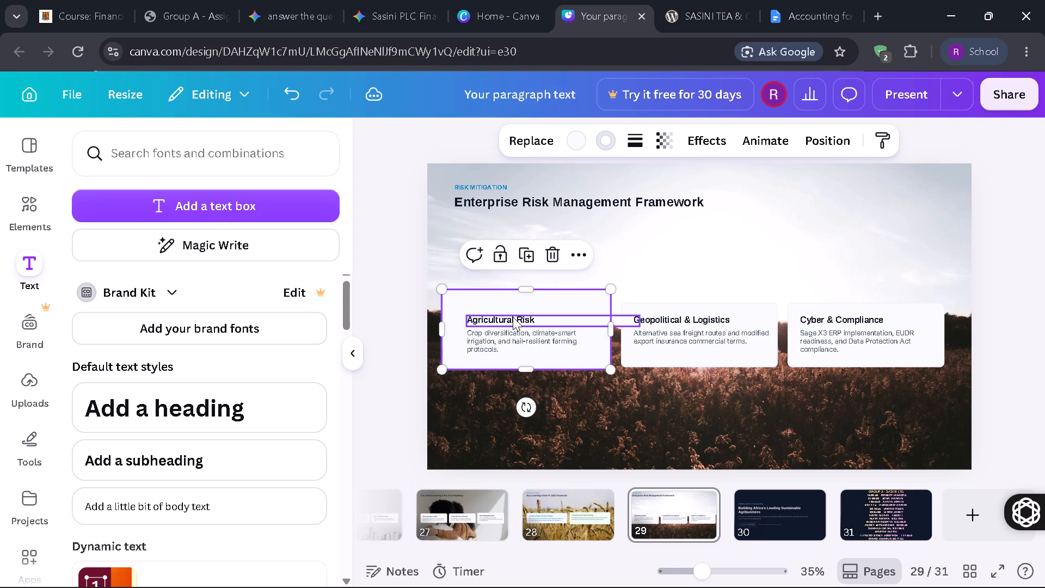
{"action": "left_click", "coordinate": [513, 317]}
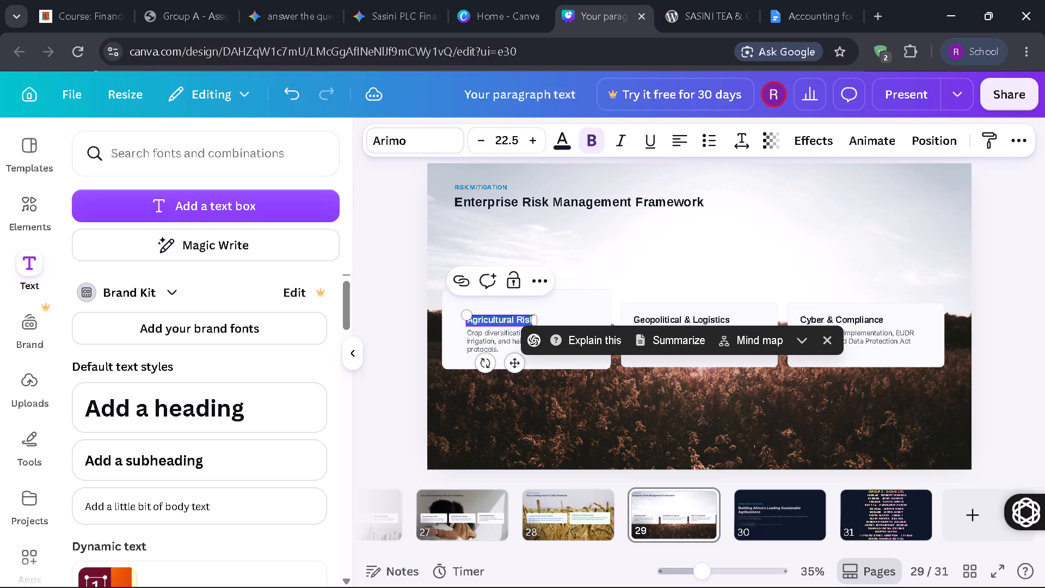
{"action": "left_click_drag", "start_coordinate": [470, 317], "coordinate": [469, 308]}
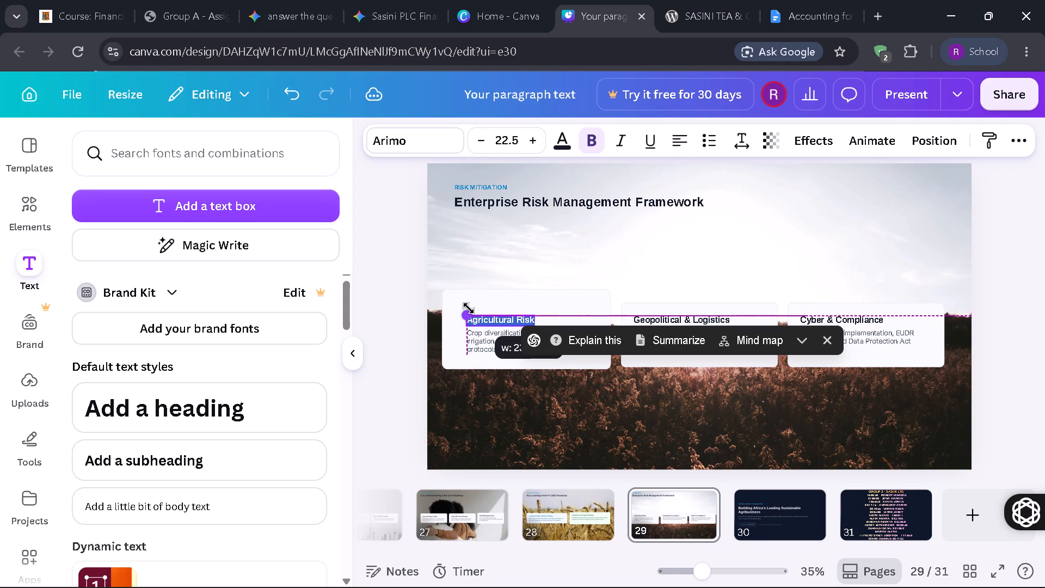
{"action": "left_click_drag", "start_coordinate": [469, 308], "coordinate": [469, 309]}
{"action": "left_click", "coordinate": [524, 310]}
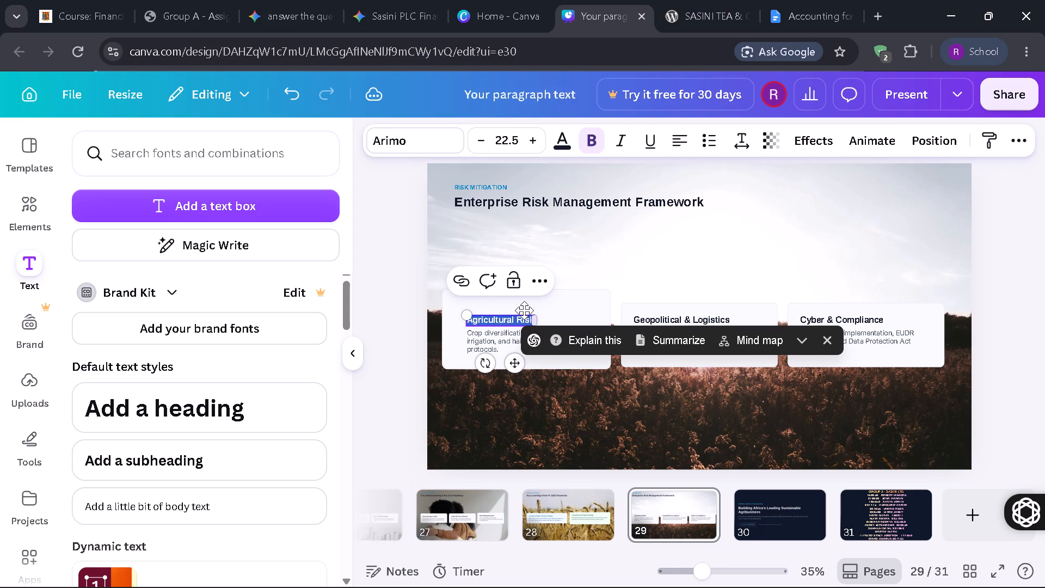
{"action": "left_click", "coordinate": [540, 318]}
{"action": "left_click", "coordinate": [540, 318]}
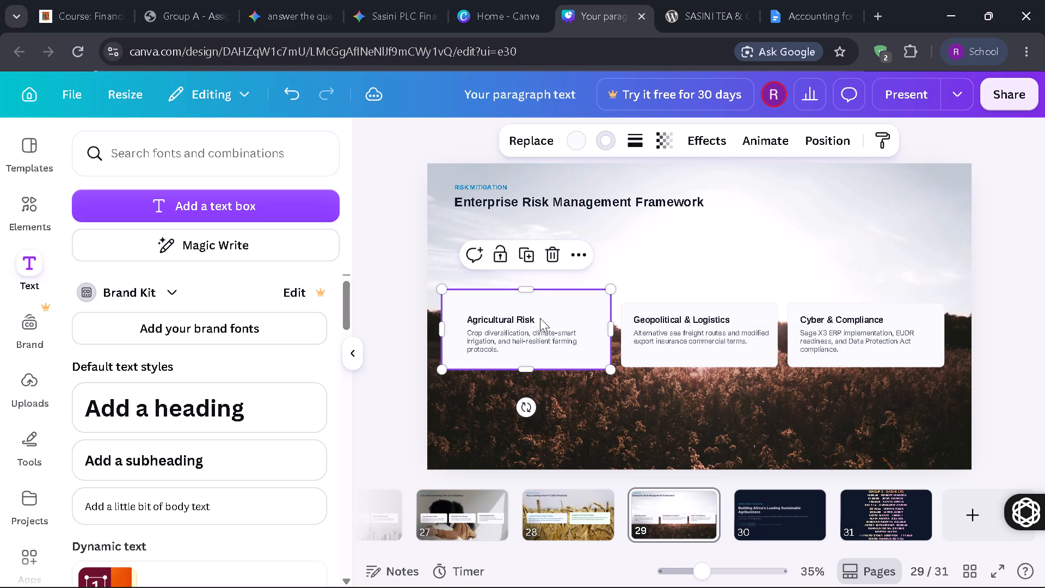
{"action": "left_click", "coordinate": [499, 317]}
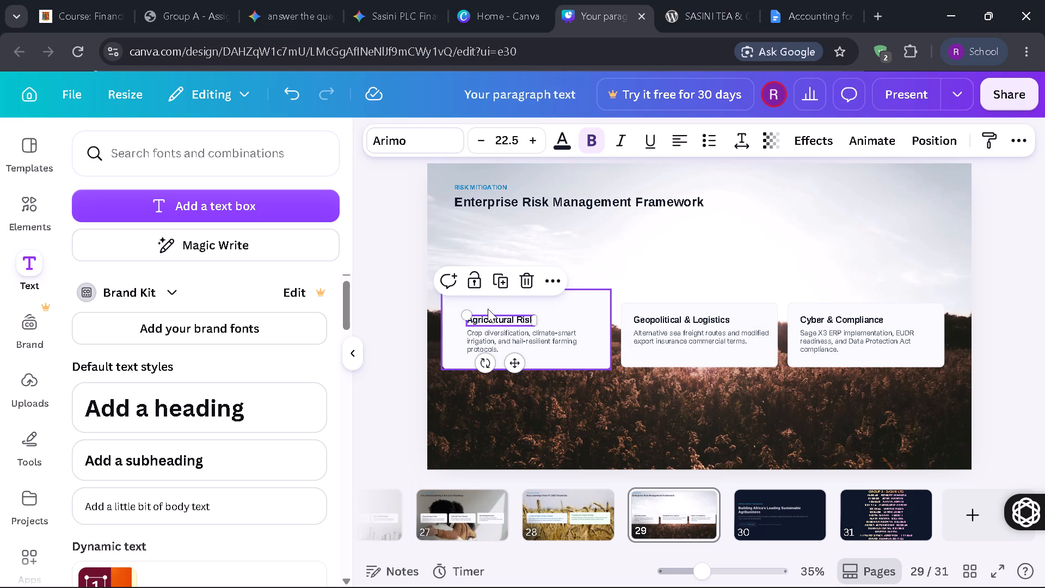
{"action": "left_click", "coordinate": [488, 315]}
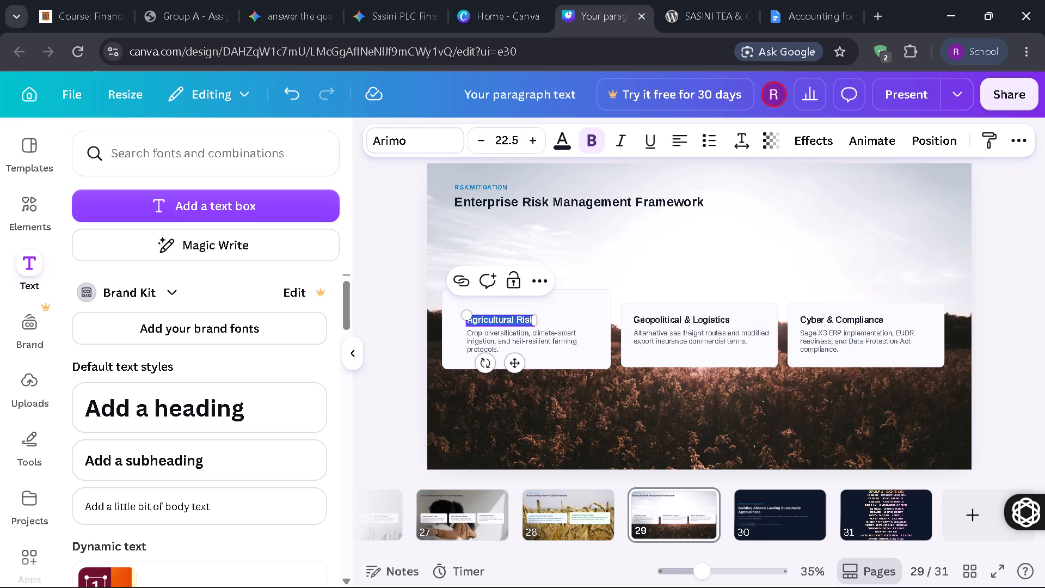
{"action": "left_click", "coordinate": [469, 314]}
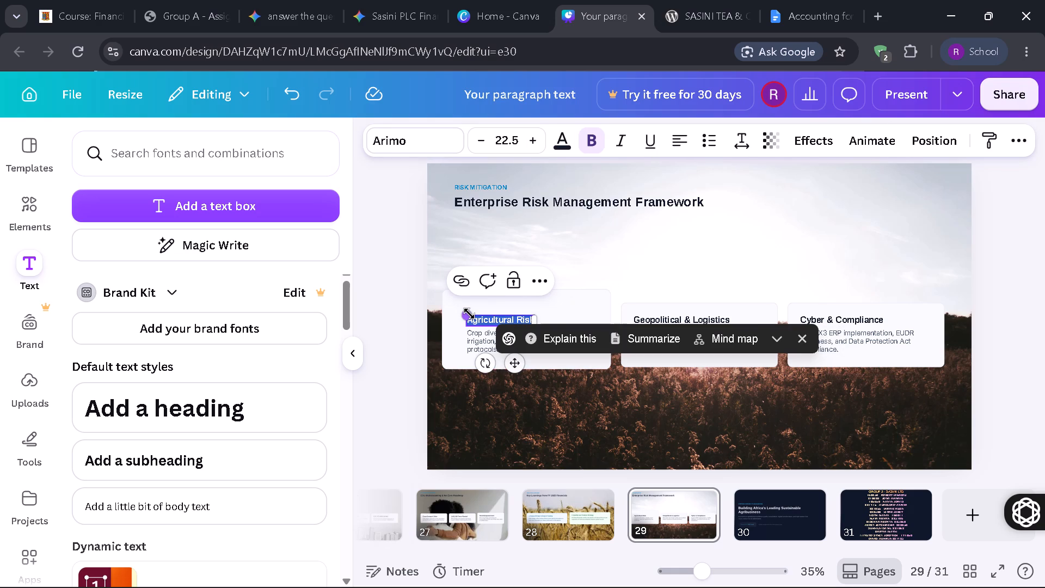
{"action": "left_click_drag", "start_coordinate": [469, 314], "coordinate": [465, 252]}
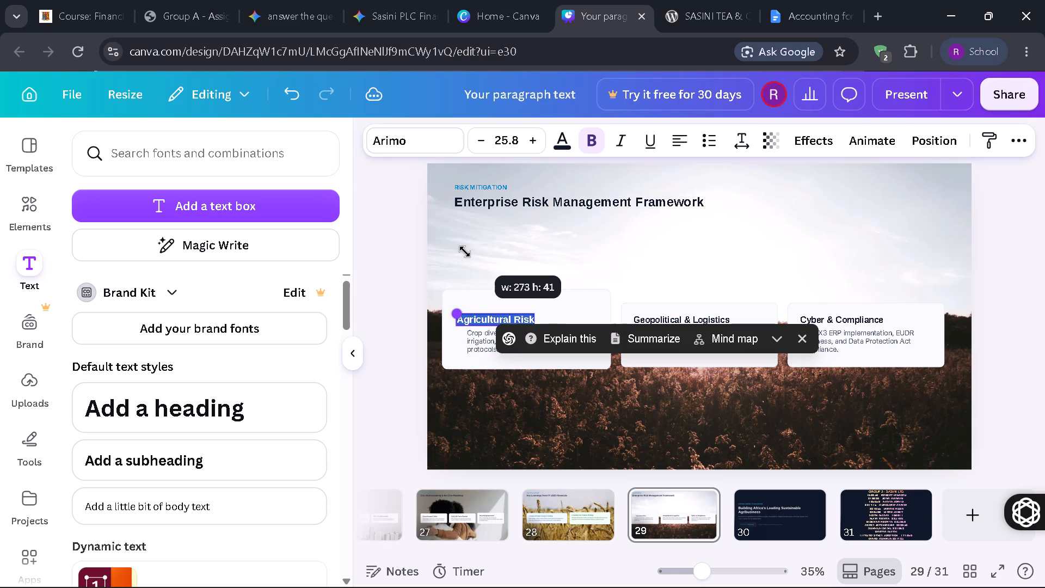
{"action": "left_click_drag", "start_coordinate": [465, 252], "coordinate": [465, 252]}
{"action": "left_click", "coordinate": [522, 378]}
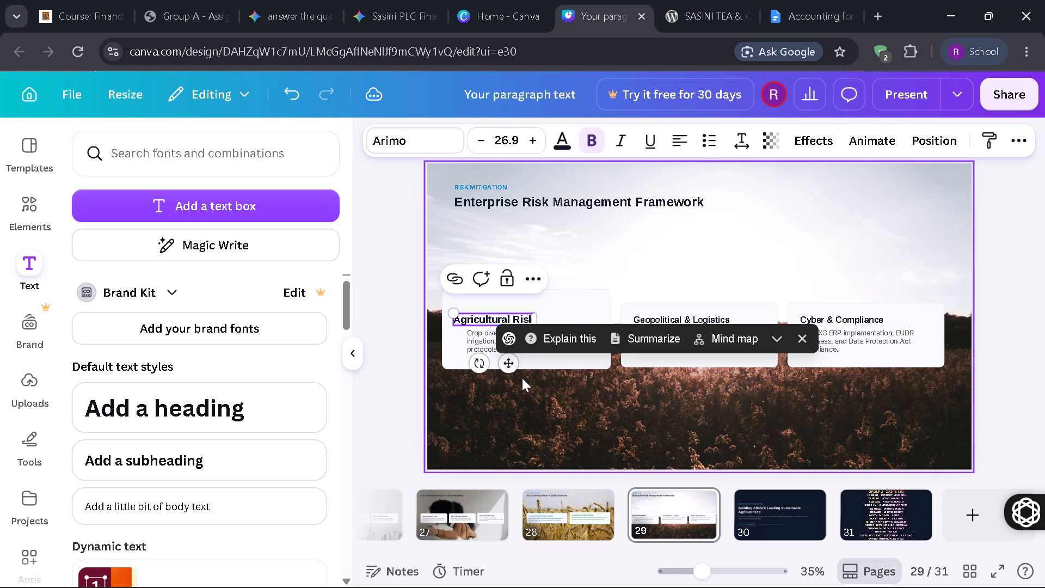
Widen the Agricultural Risk heading's text box to about 371 so the heading fits on one line.
{"action": "left_click", "coordinate": [531, 319]}
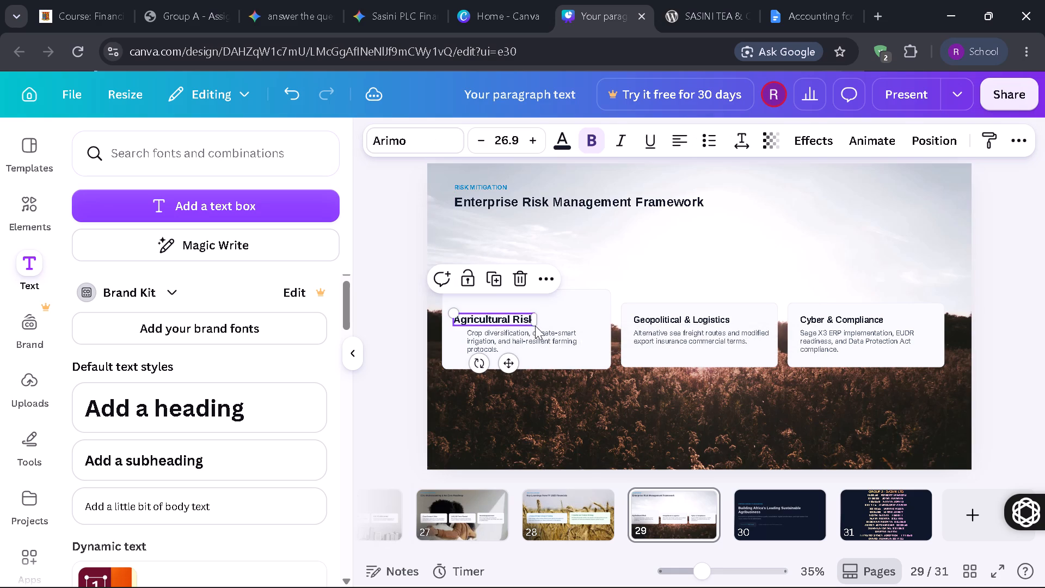
{"action": "left_click_drag", "start_coordinate": [536, 320], "coordinate": [534, 294]}
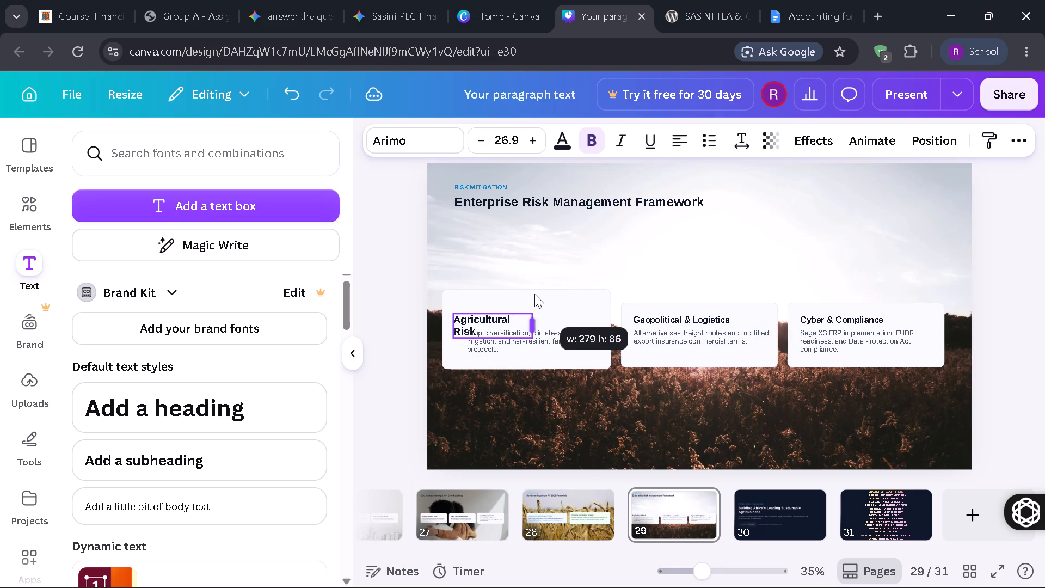
{"action": "left_click_drag", "start_coordinate": [534, 294], "coordinate": [560, 291]}
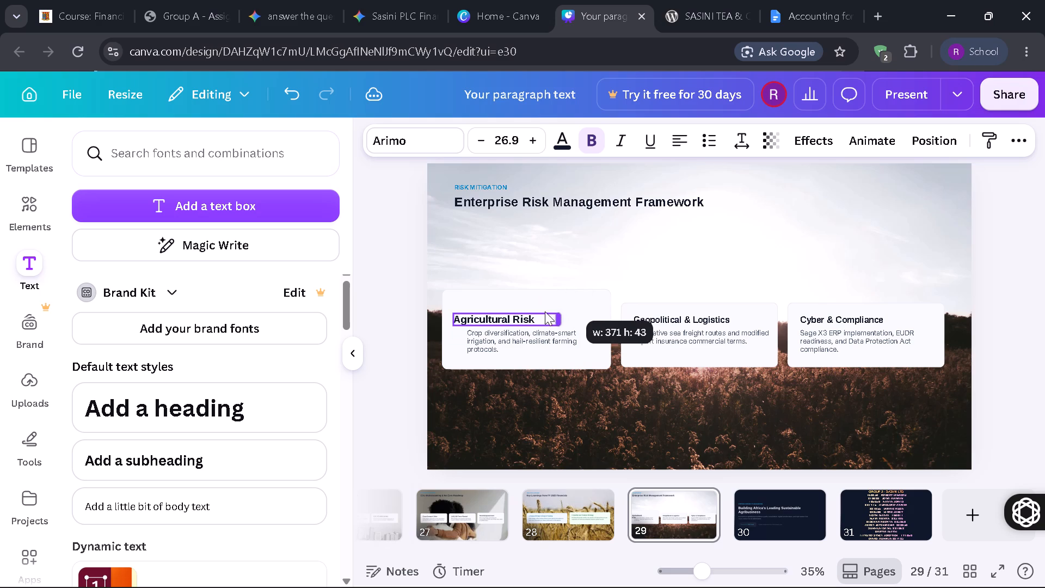
{"action": "left_click", "coordinate": [528, 311]}
Move the Agricultural Risk heading up close to the top edge of its card.
{"action": "left_click", "coordinate": [524, 314]}
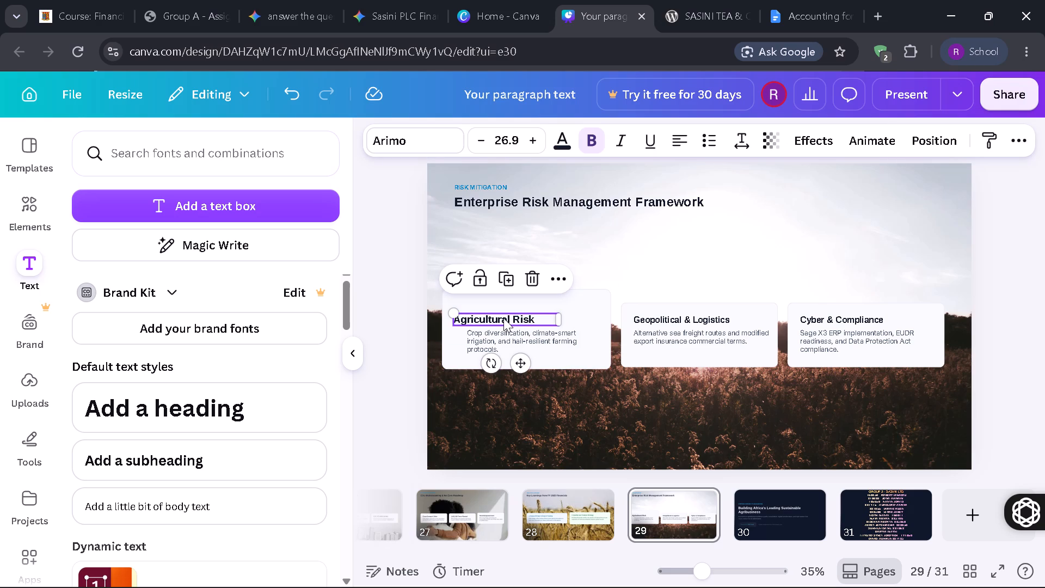
{"action": "right_click", "coordinate": [503, 318]}
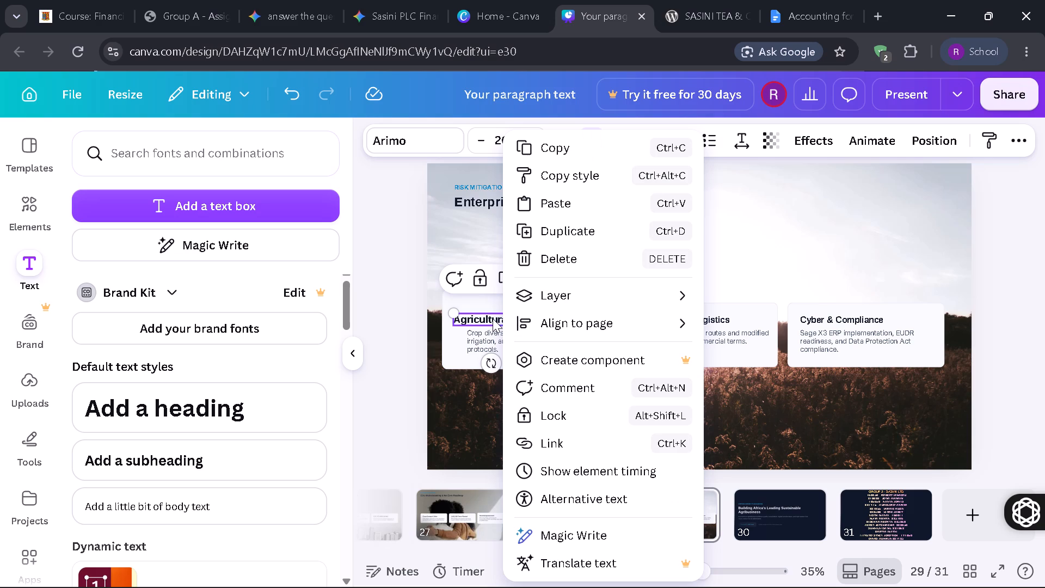
{"action": "left_click", "coordinate": [493, 318]}
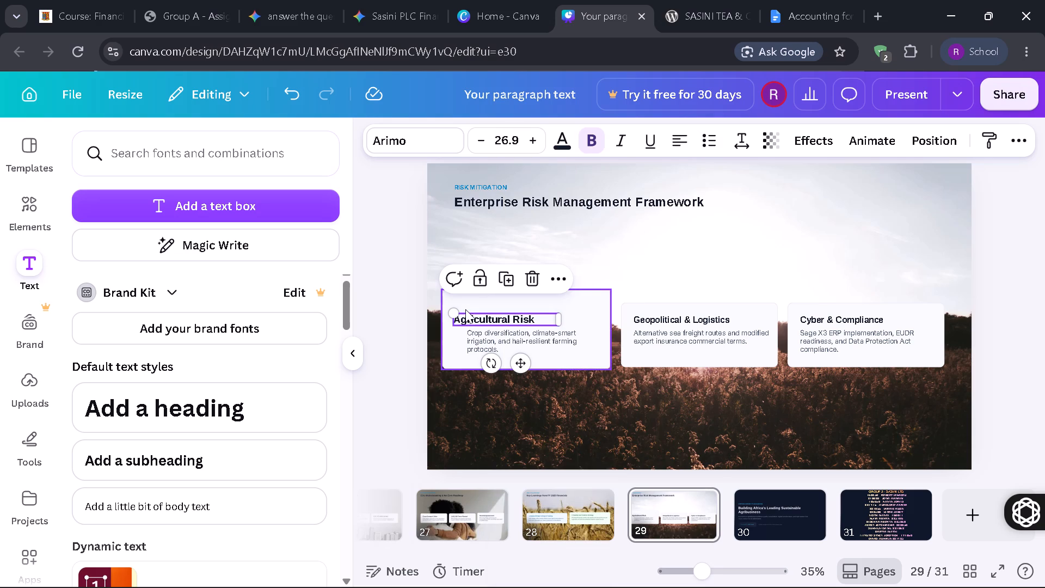
{"action": "left_click_drag", "start_coordinate": [490, 318], "coordinate": [493, 303]}
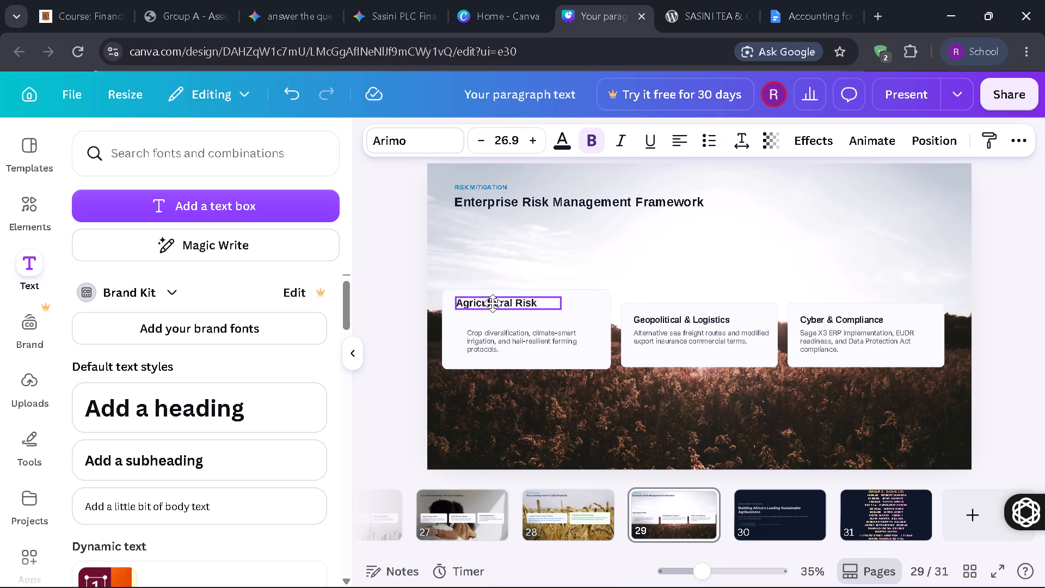
{"action": "left_click_drag", "start_coordinate": [493, 303], "coordinate": [493, 304]}
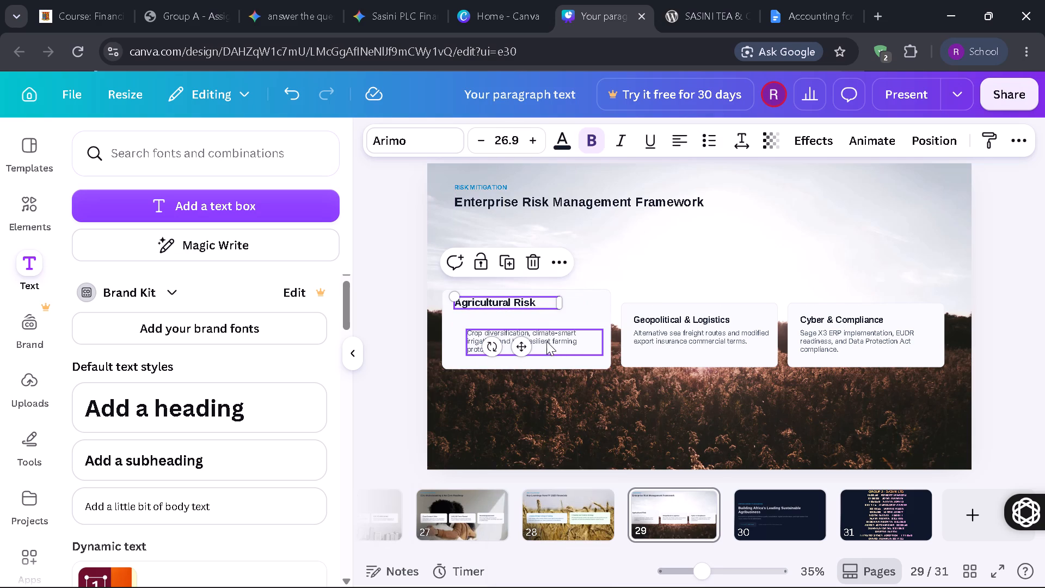
Enlarge the Agricultural Risk description, scaling its text box to about 538 wide and raising its font size to 23.2.
{"action": "left_click", "coordinate": [475, 333]}
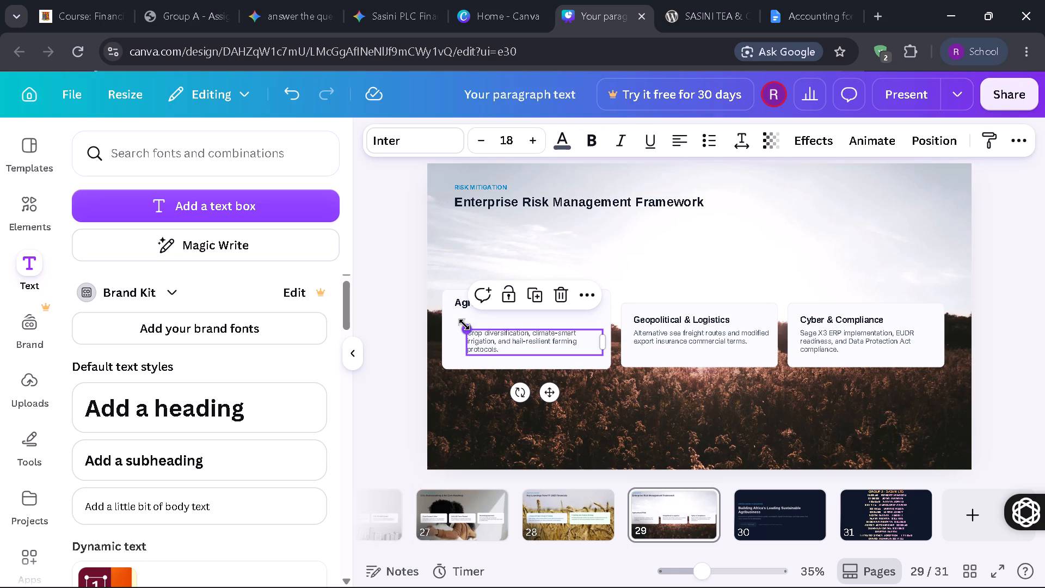
{"action": "left_click_drag", "start_coordinate": [464, 324], "coordinate": [451, 304]}
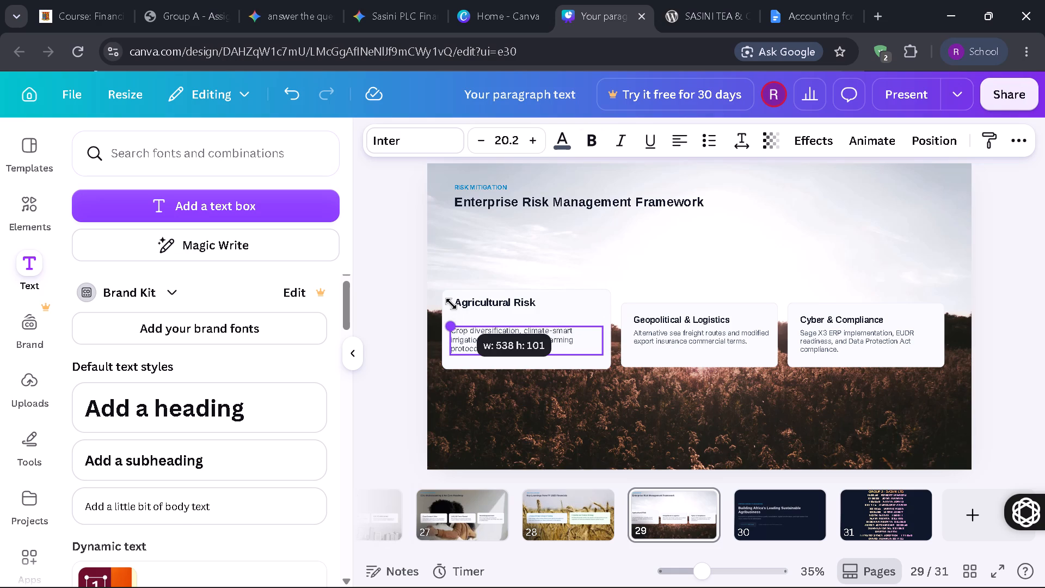
{"action": "left_click", "coordinate": [567, 336]}
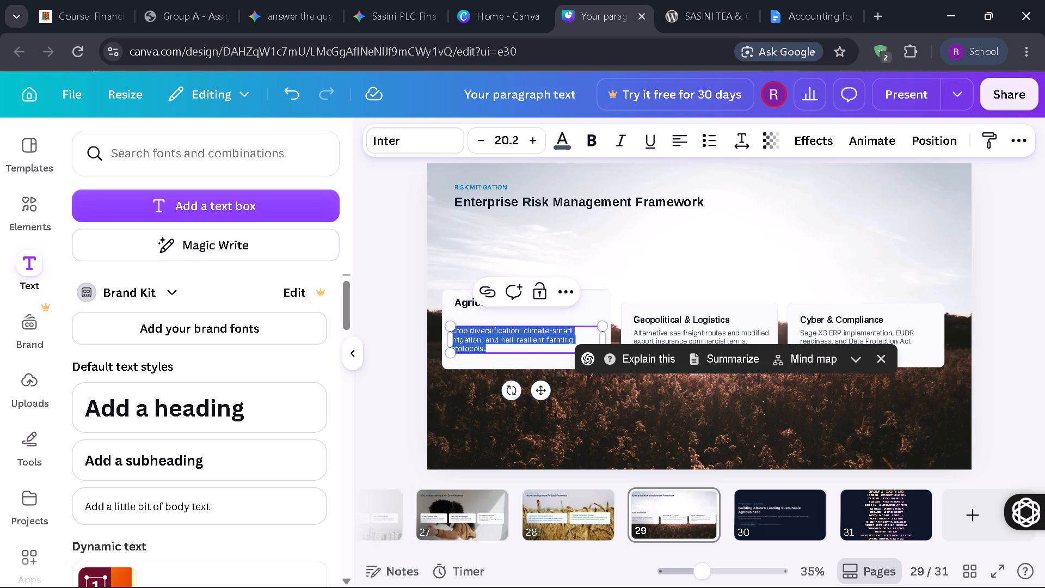
{"action": "left_click", "coordinate": [534, 140]}
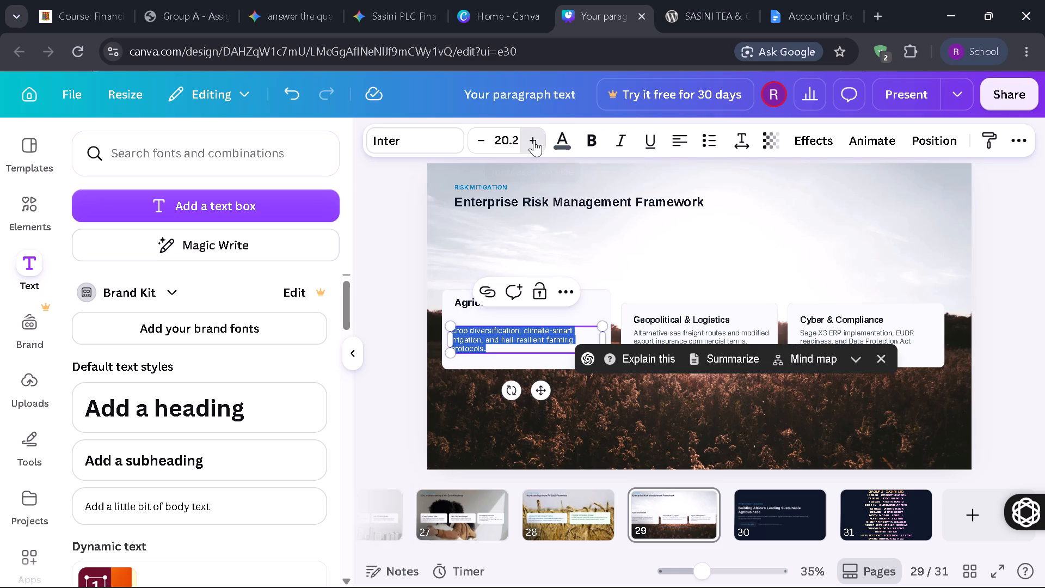
{"action": "left_click", "coordinate": [534, 140]}
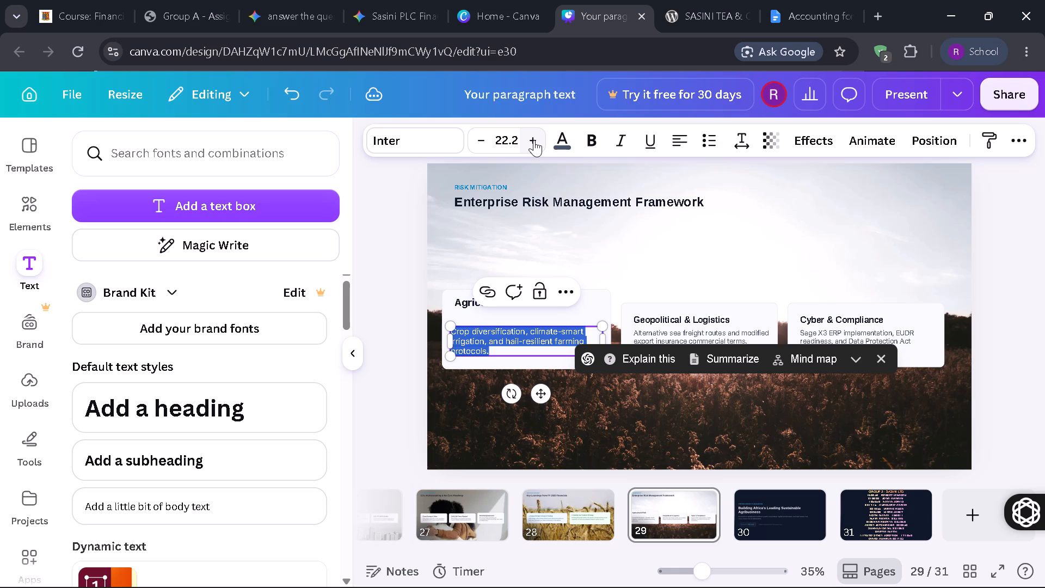
{"action": "left_click", "coordinate": [534, 140]}
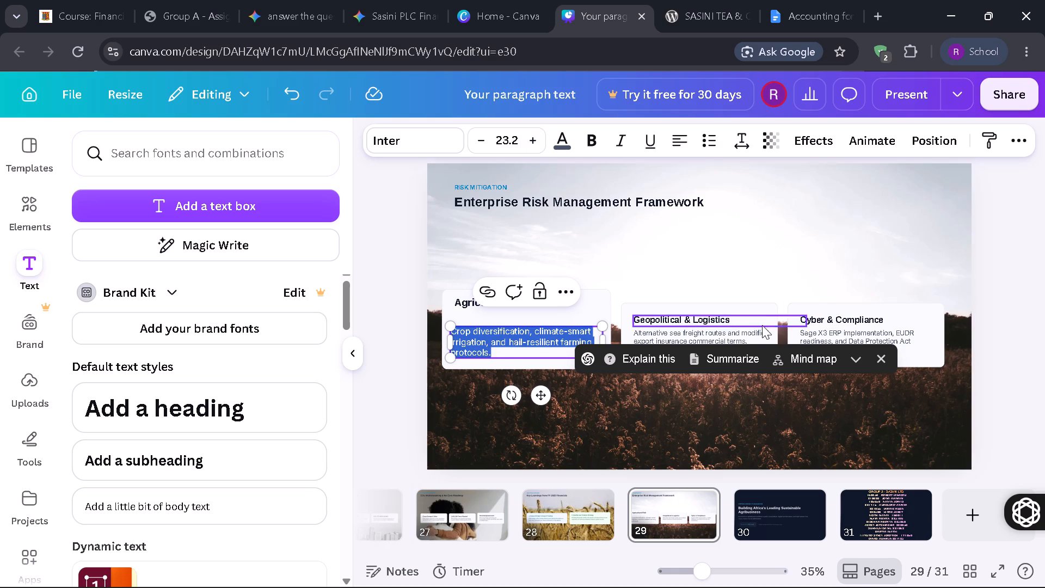
{"action": "left_click", "coordinate": [754, 266]}
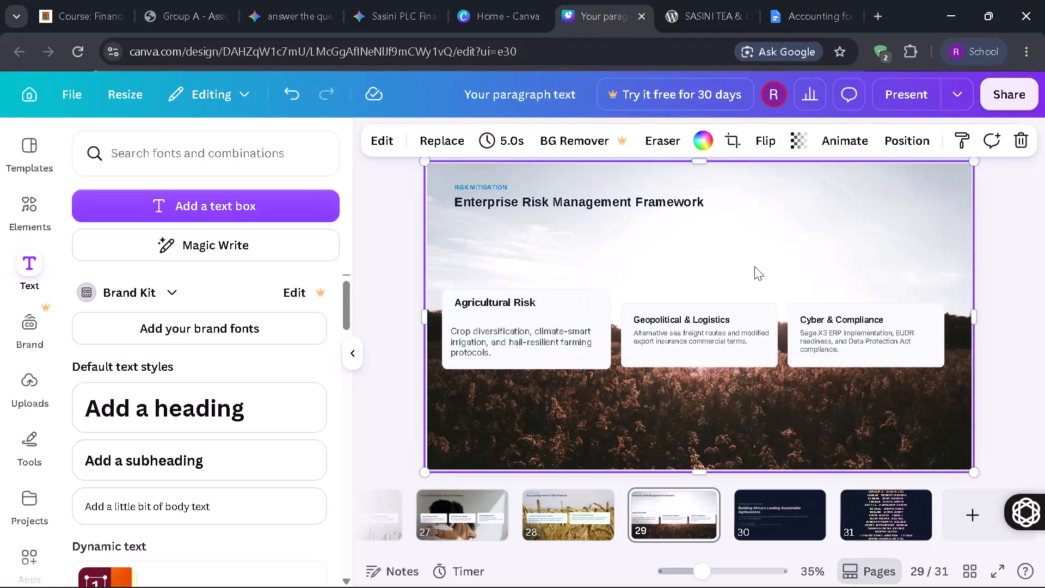
Extend the Geopolitical & Logistics card's background box up to the Agricultural Risk card's top level and downward, to about 336 high.
{"action": "left_click", "coordinate": [745, 302]}
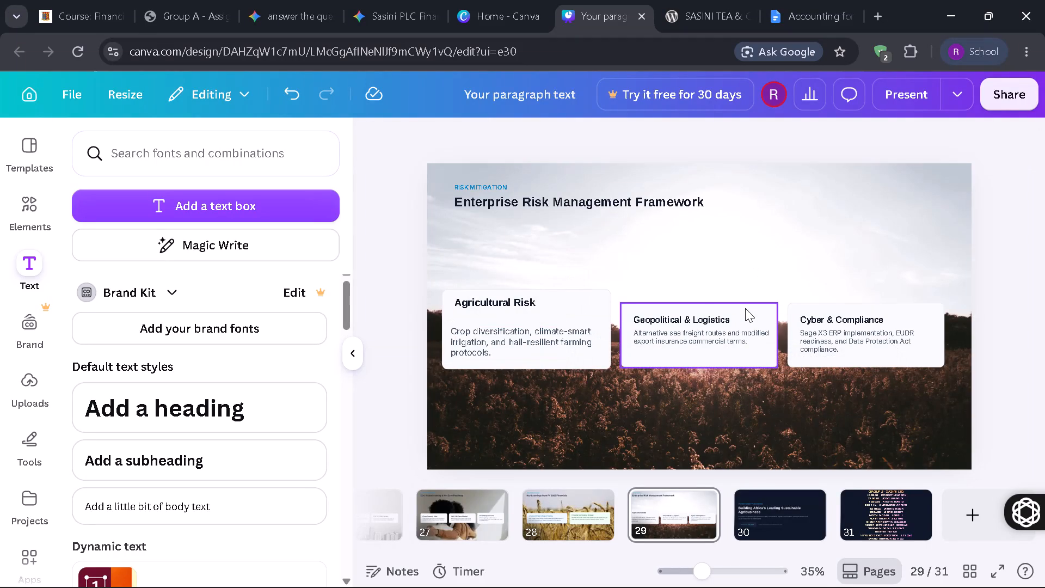
{"action": "left_click", "coordinate": [745, 311]}
{"action": "left_click_drag", "start_coordinate": [697, 307], "coordinate": [697, 292]}
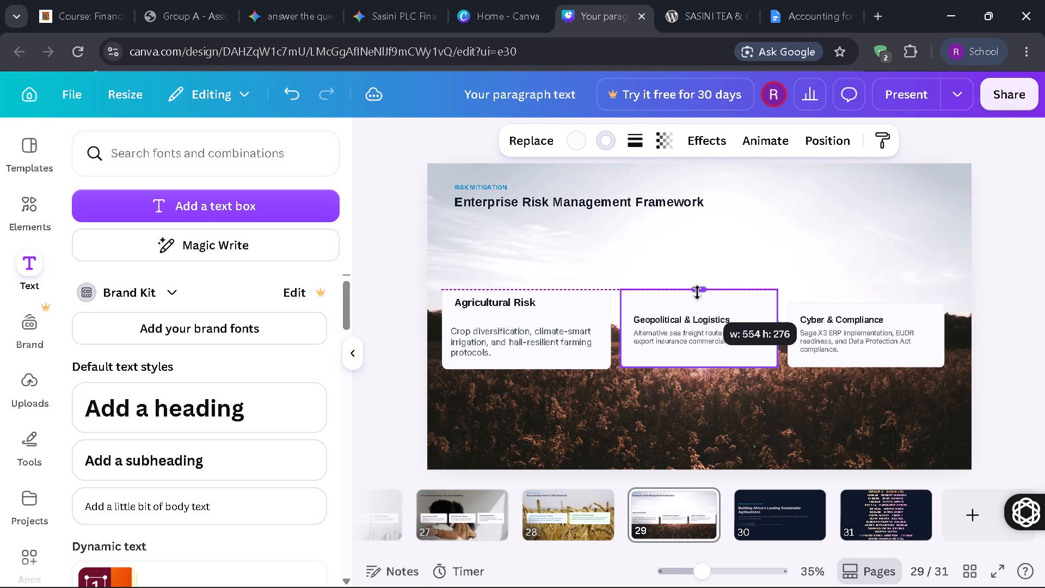
{"action": "left_click_drag", "start_coordinate": [694, 368], "coordinate": [695, 385]}
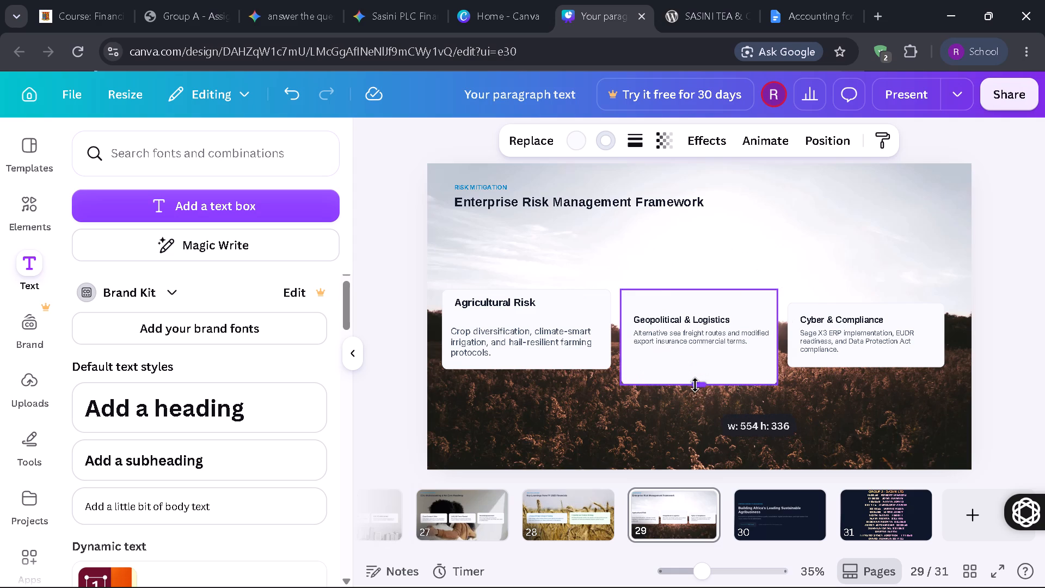
{"action": "left_click_drag", "start_coordinate": [695, 385], "coordinate": [695, 387]}
Extend the Agricultural Risk card's background box downward to match the bottom of the Geopolitical & Logistics card.
{"action": "left_click", "coordinate": [525, 363]}
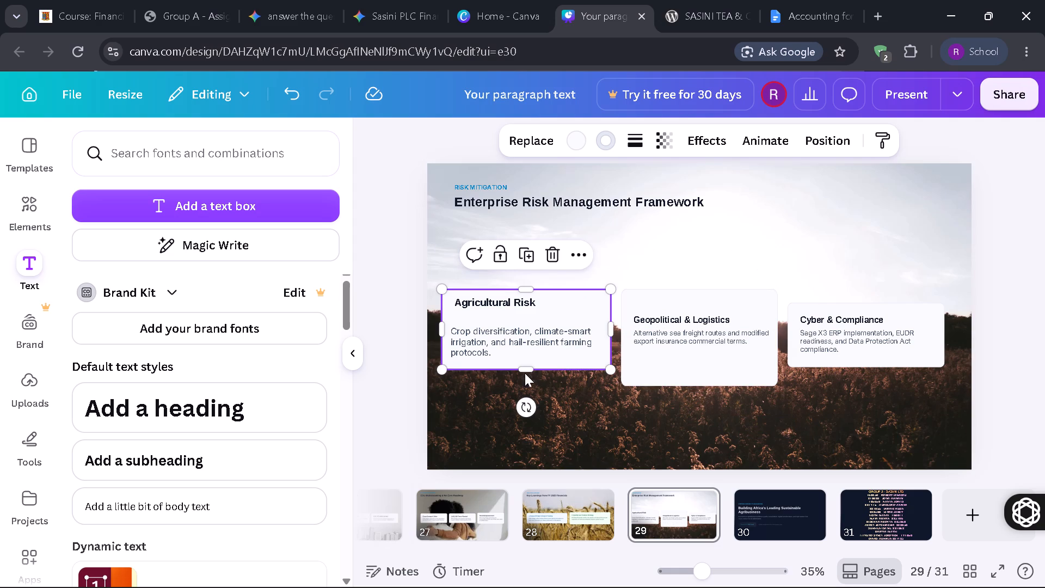
{"action": "left_click_drag", "start_coordinate": [524, 370], "coordinate": [522, 383]}
Increase the font size of the Agricultural Risk description to 28.2.
{"action": "left_click", "coordinate": [520, 350]}
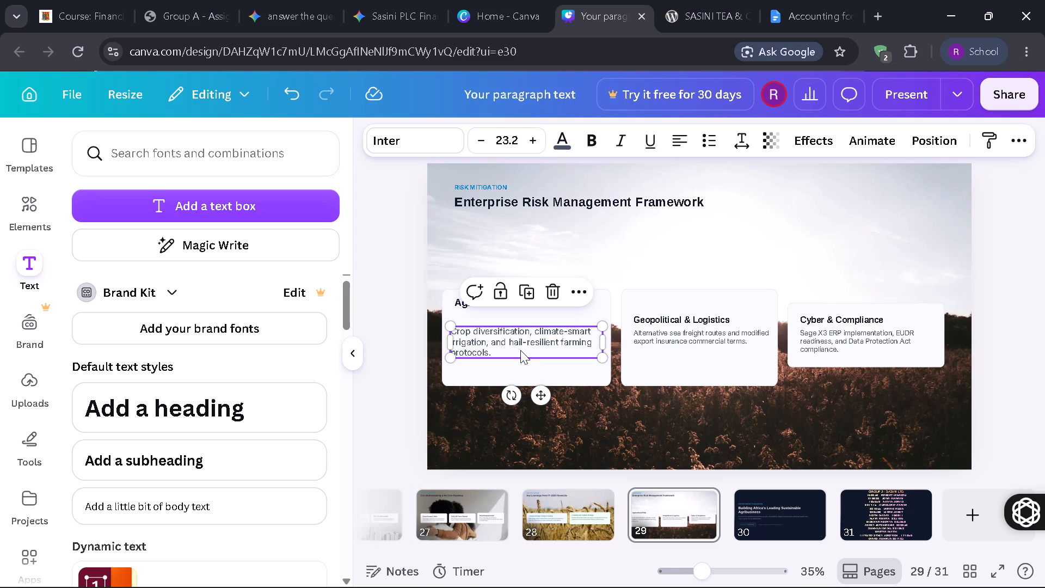
{"action": "right_click", "coordinate": [484, 341]}
{"action": "left_click", "coordinate": [484, 341]}
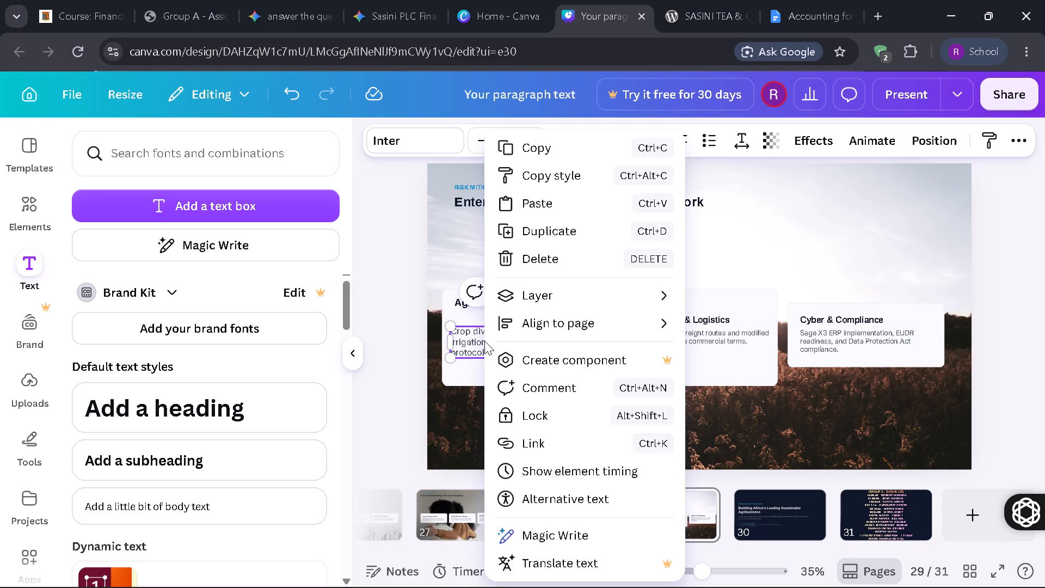
{"action": "left_click", "coordinate": [474, 342]}
{"action": "left_click", "coordinate": [474, 342]}
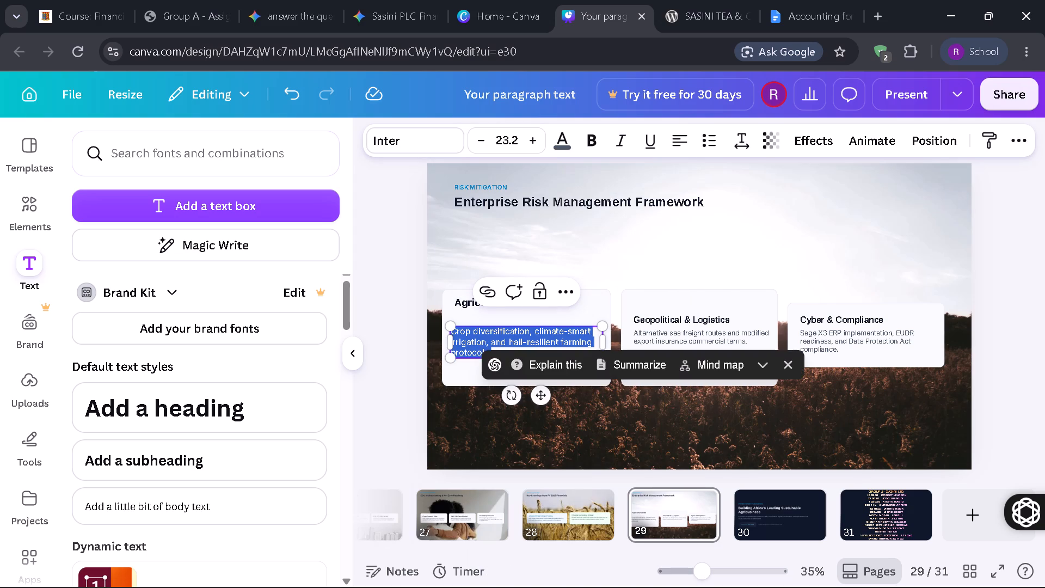
{"action": "double_click", "coordinate": [532, 134]}
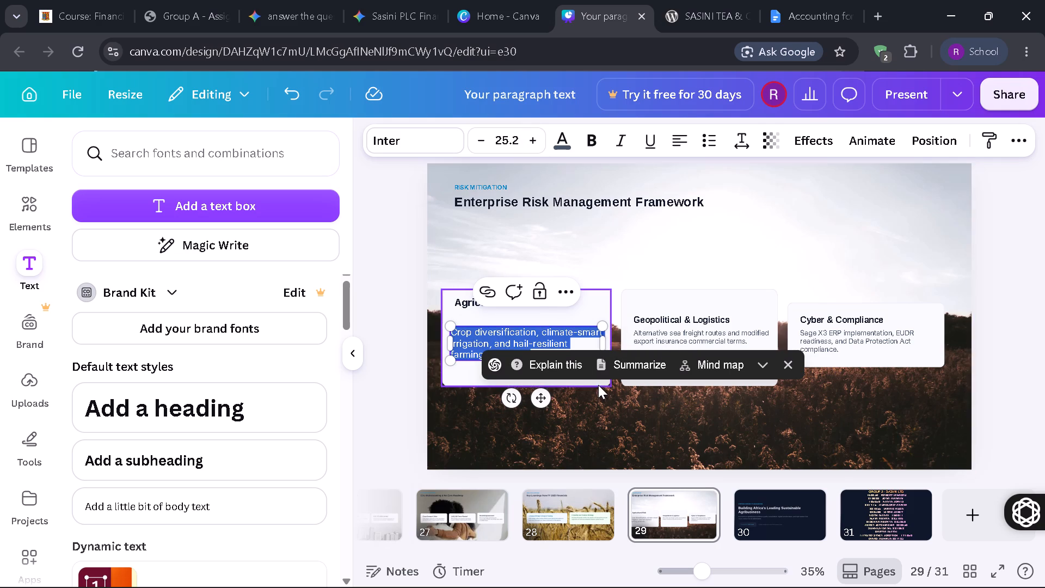
{"action": "left_click", "coordinate": [532, 142]}
{"action": "left_click", "coordinate": [532, 142]}
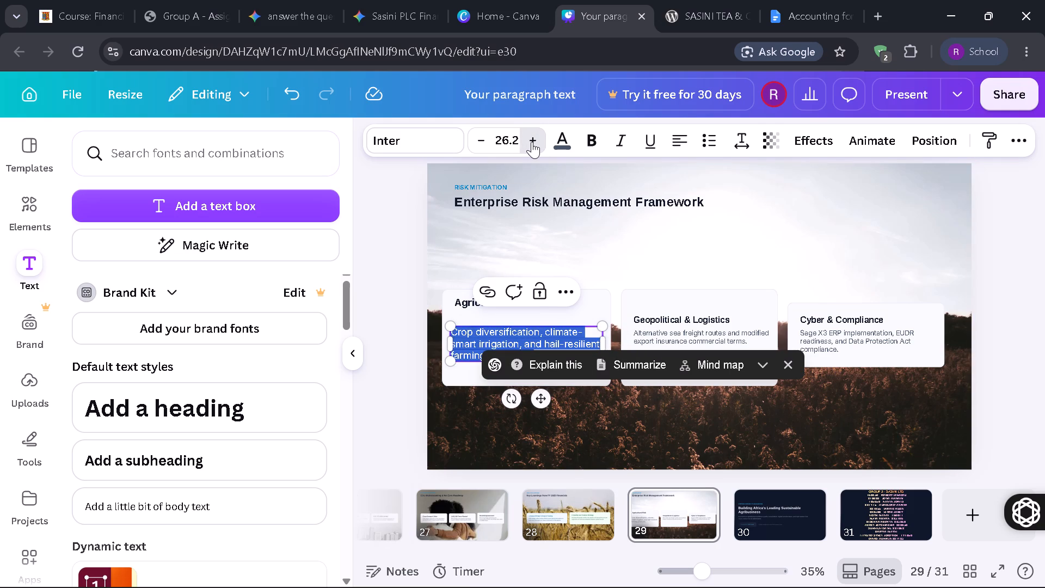
{"action": "left_click", "coordinate": [532, 142]}
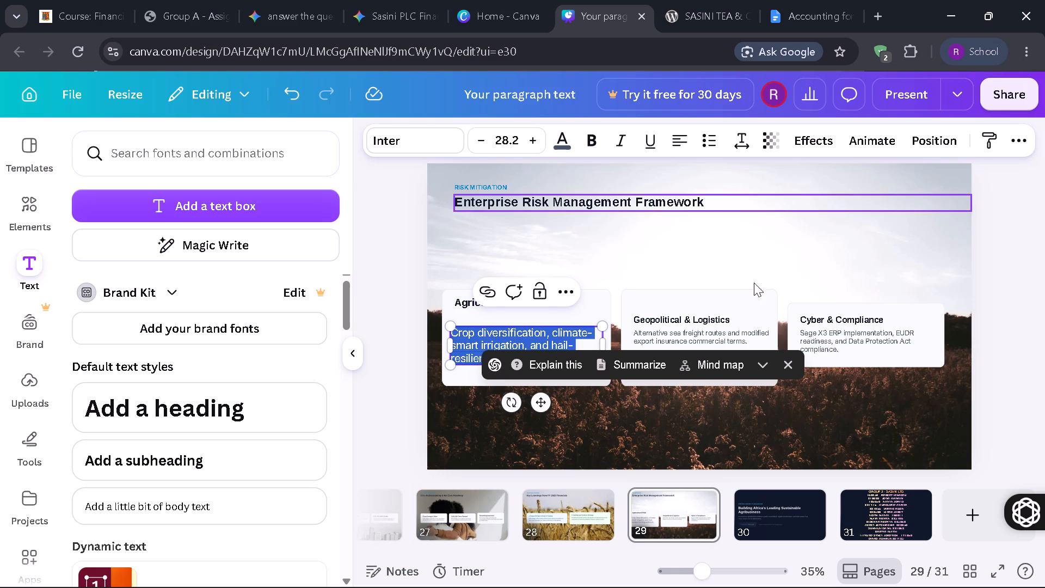
Move the Geopolitical & Logistics heading up to line up with the Agricultural Risk heading.
{"action": "left_click", "coordinate": [734, 299]}
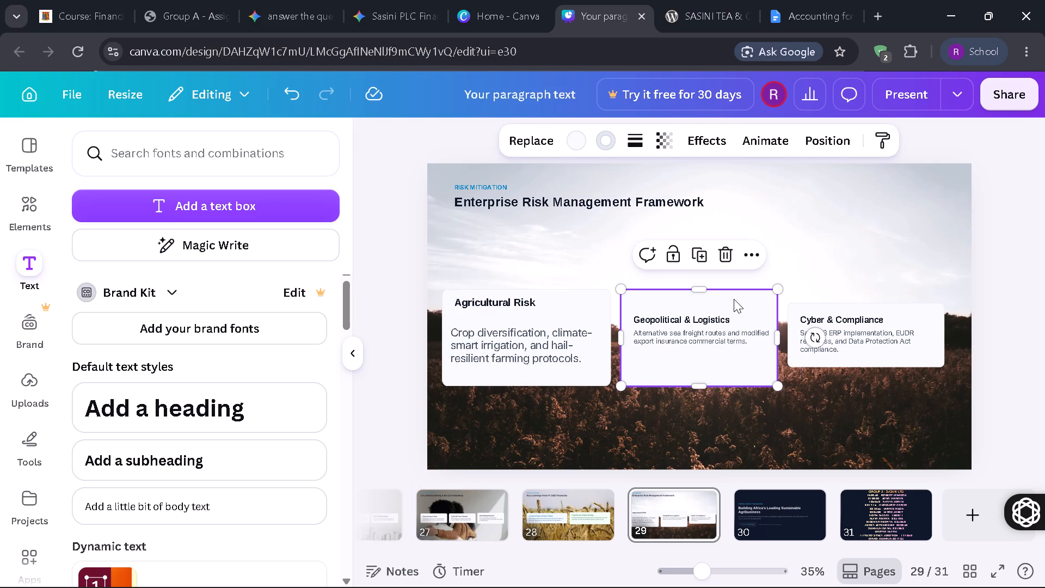
{"action": "left_click", "coordinate": [685, 321]}
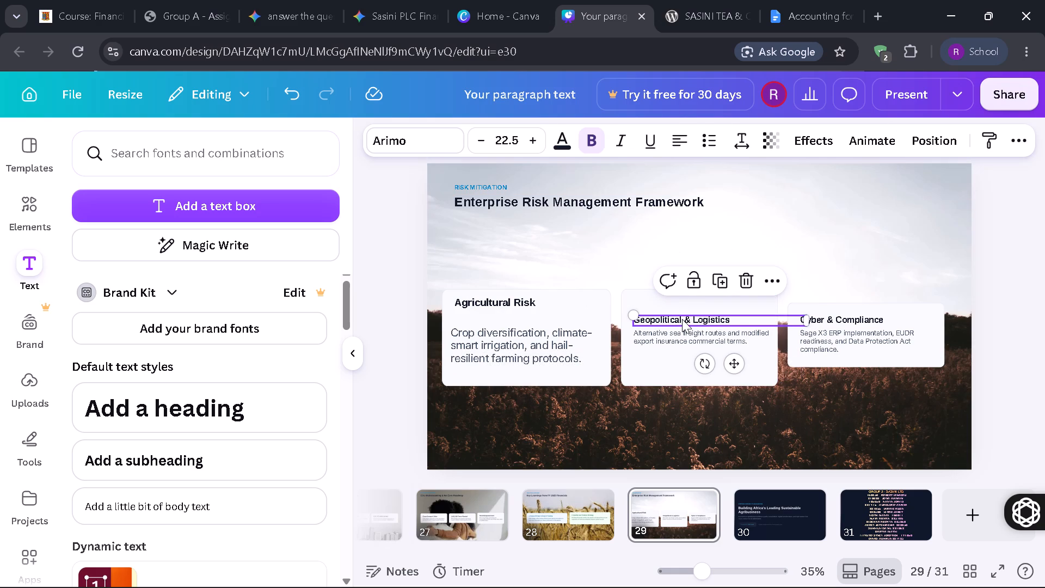
{"action": "left_click", "coordinate": [682, 319]}
{"action": "left_click_drag", "start_coordinate": [682, 319], "coordinate": [680, 302]}
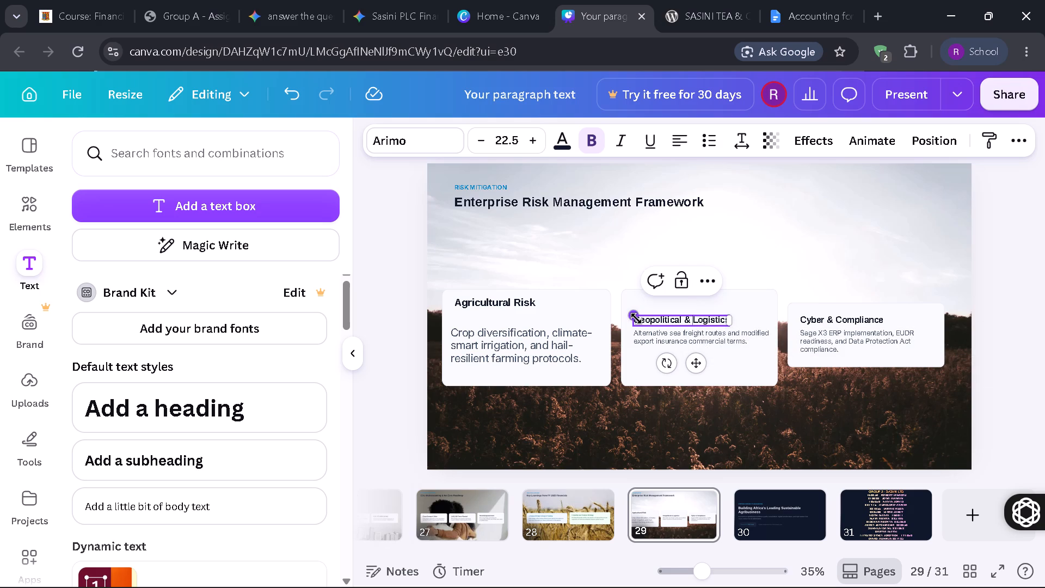
{"action": "left_click_drag", "start_coordinate": [649, 313], "coordinate": [648, 299]}
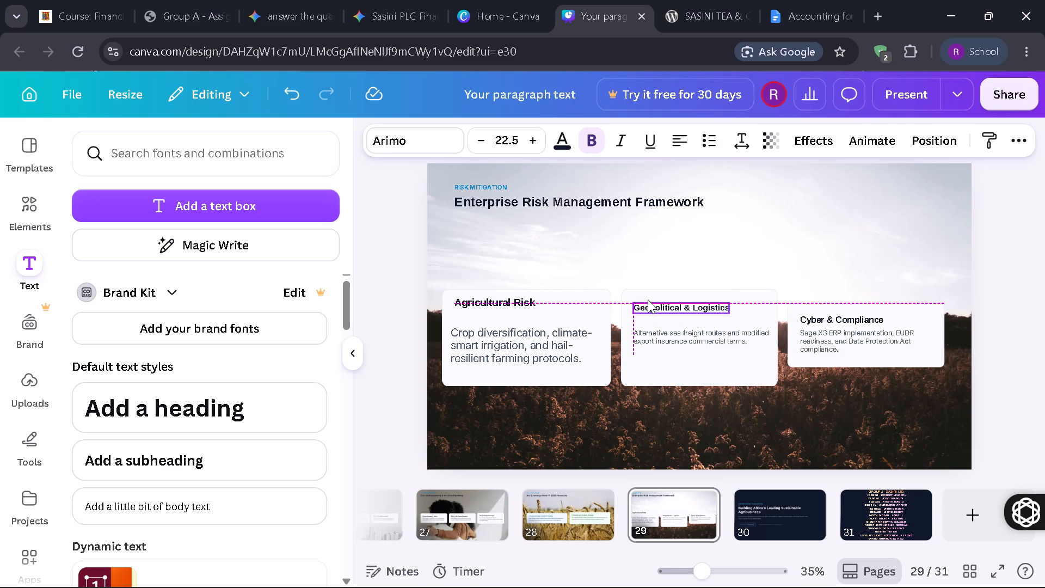
{"action": "left_click_drag", "start_coordinate": [648, 299], "coordinate": [647, 296]}
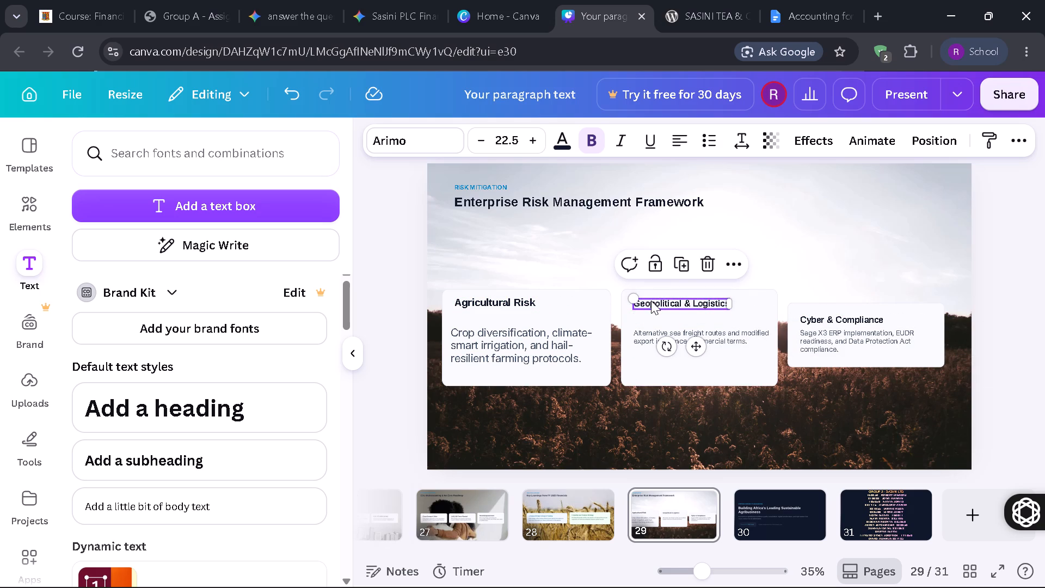
Increase the font size of the Geopolitical & Logistics heading to 26.5.
{"action": "left_click", "coordinate": [651, 301]}
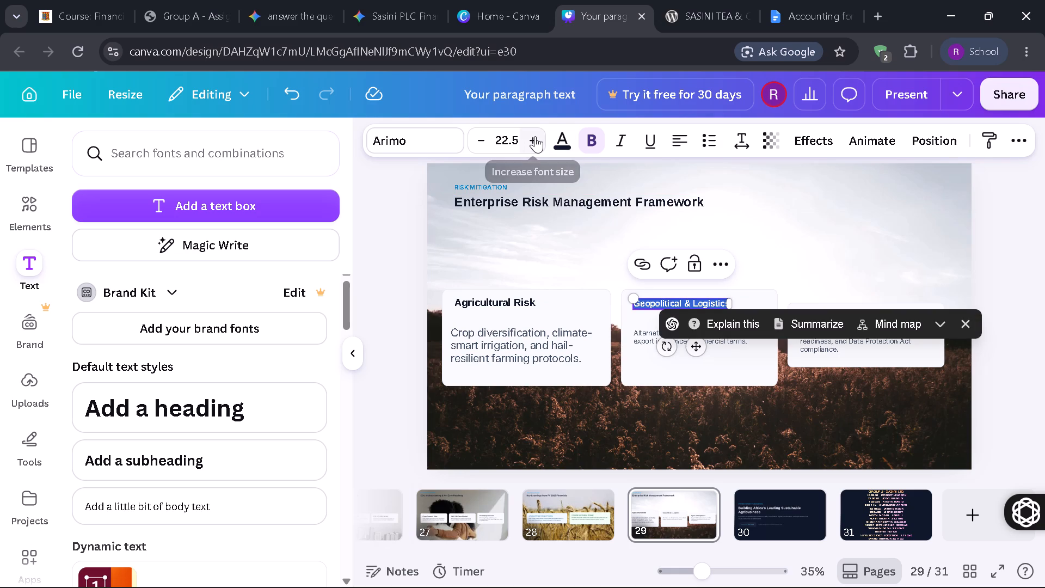
{"action": "triple_click", "coordinate": [535, 136]}
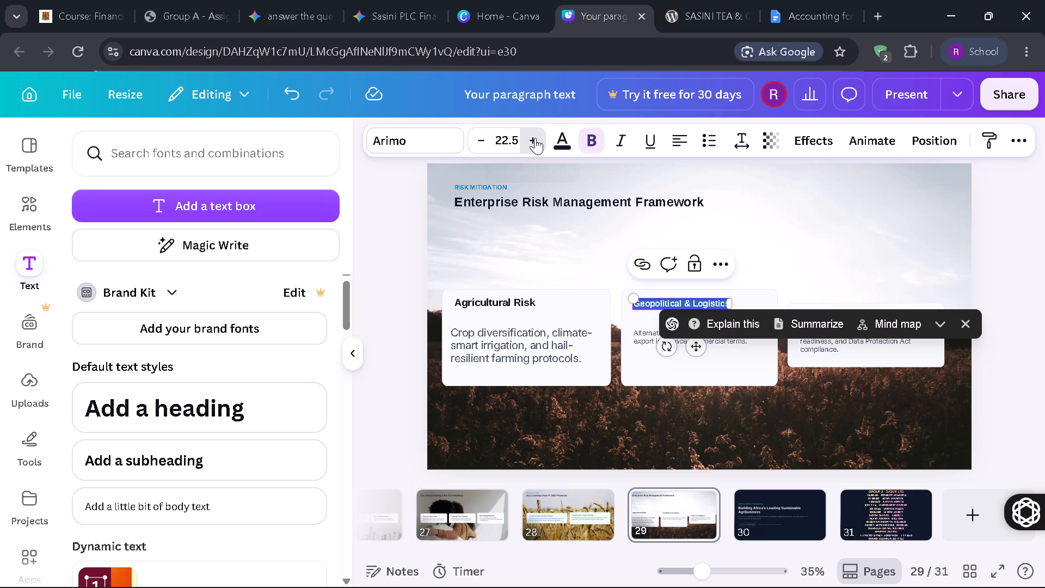
{"action": "left_click", "coordinate": [535, 138]}
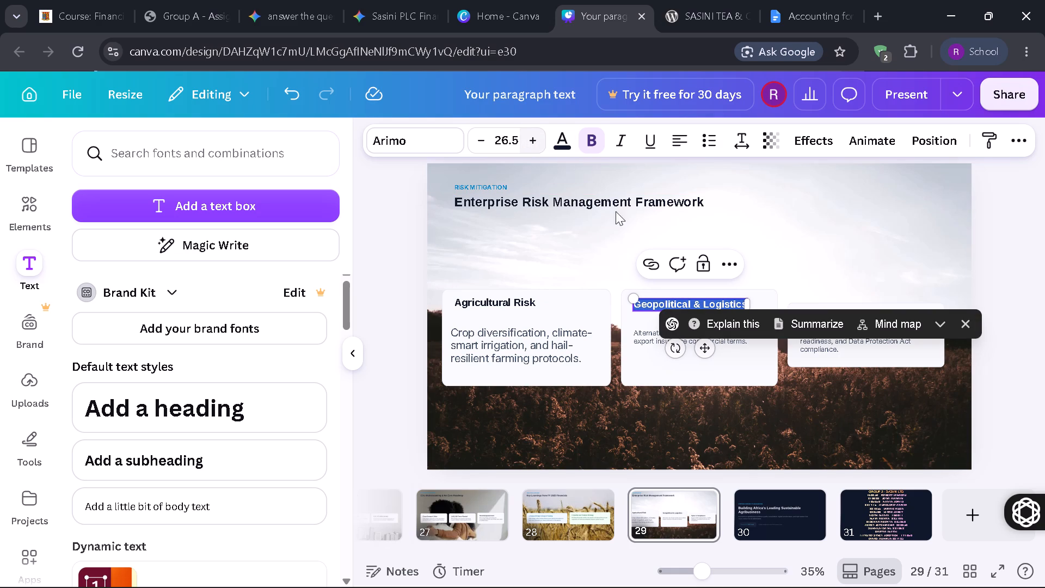
Increase the font size of the Geopolitical & Logistics description to 24.
{"action": "left_click", "coordinate": [742, 342]}
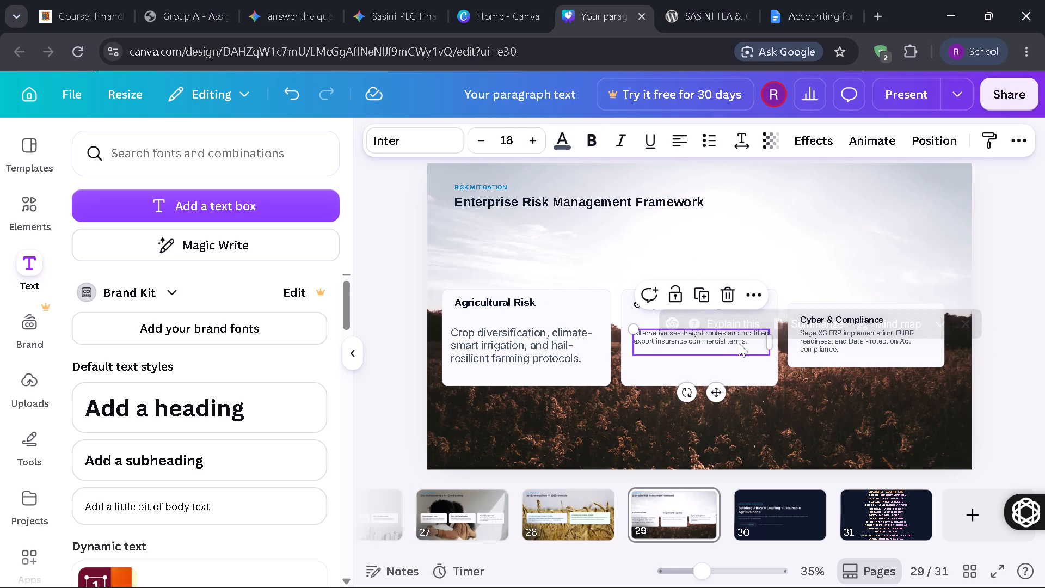
{"action": "left_click", "coordinate": [725, 341]}
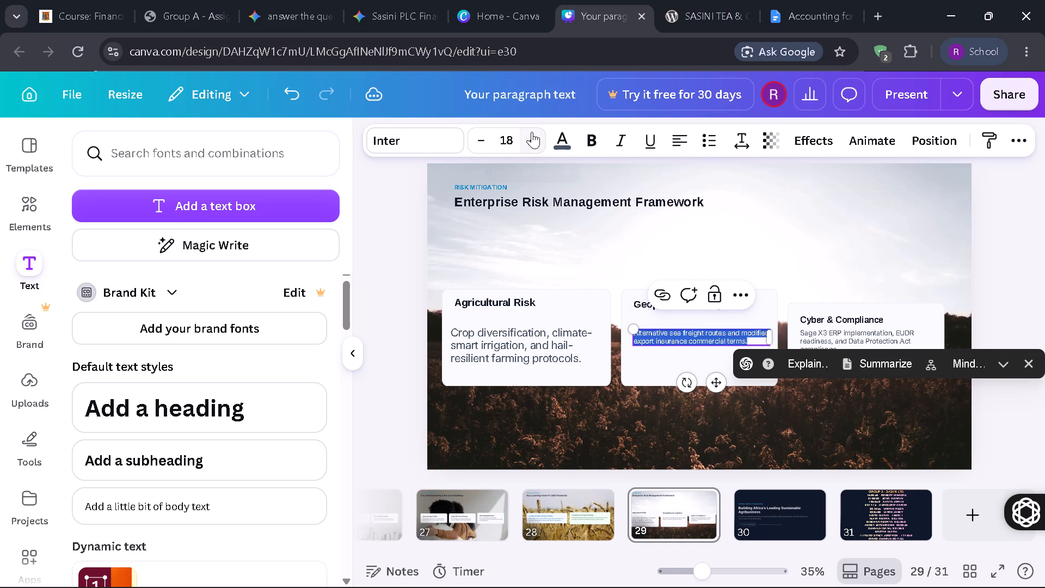
{"action": "triple_click", "coordinate": [532, 132]}
{"action": "double_click", "coordinate": [532, 132]}
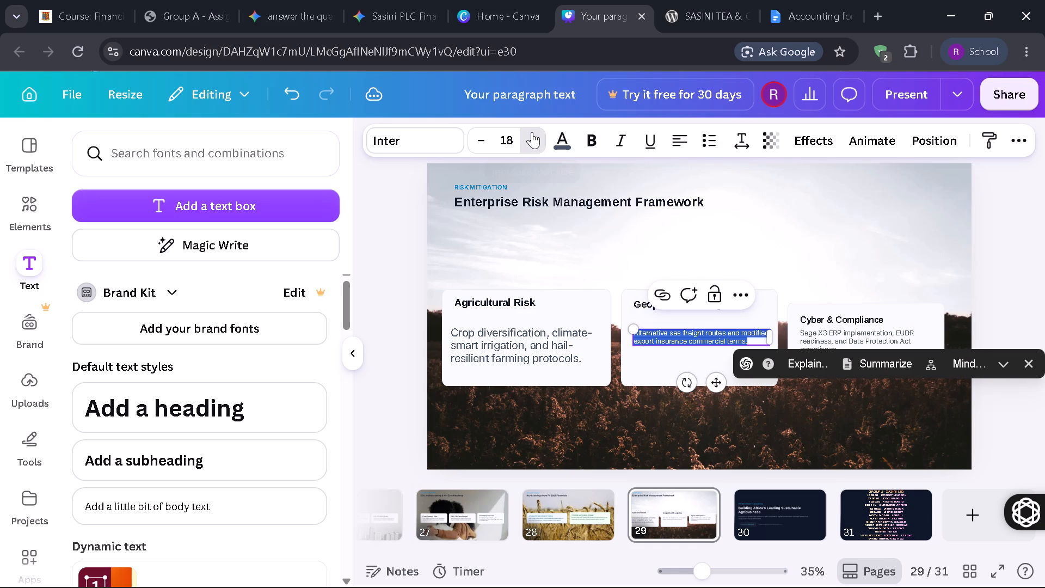
{"action": "left_click", "coordinate": [532, 141]}
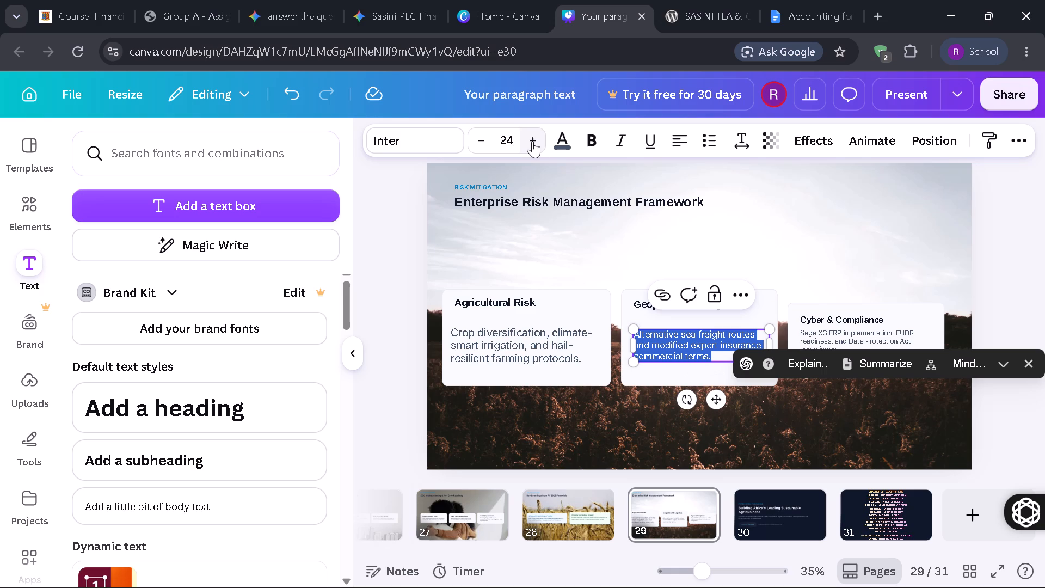
Extend the Cyber & Compliance card's background box upward and downward to match the top and bottom of the other two cards.
{"action": "left_click", "coordinate": [850, 304]}
{"action": "left_click_drag", "start_coordinate": [862, 304], "coordinate": [860, 290]}
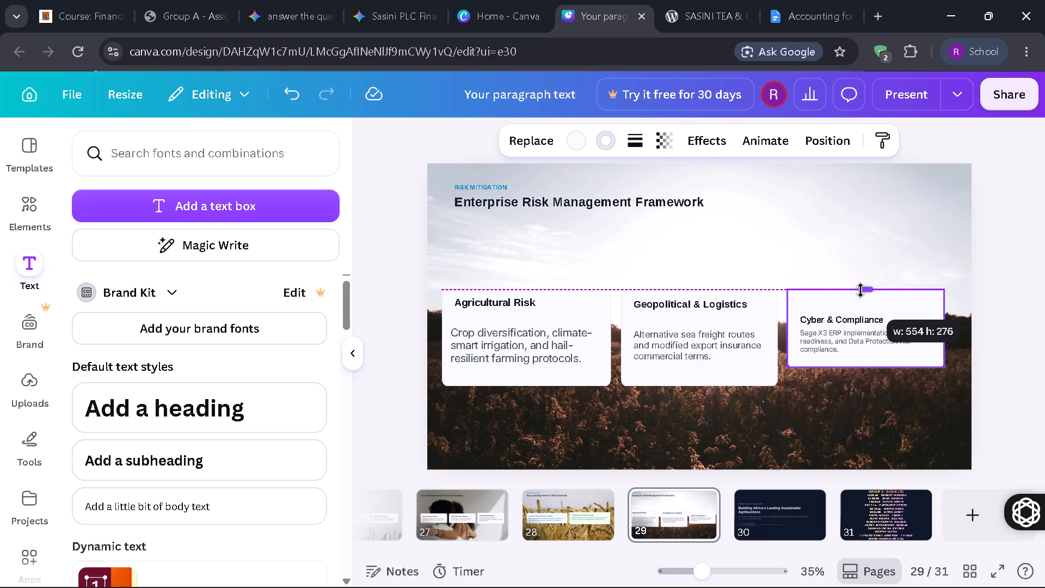
{"action": "left_click_drag", "start_coordinate": [865, 370], "coordinate": [864, 388]}
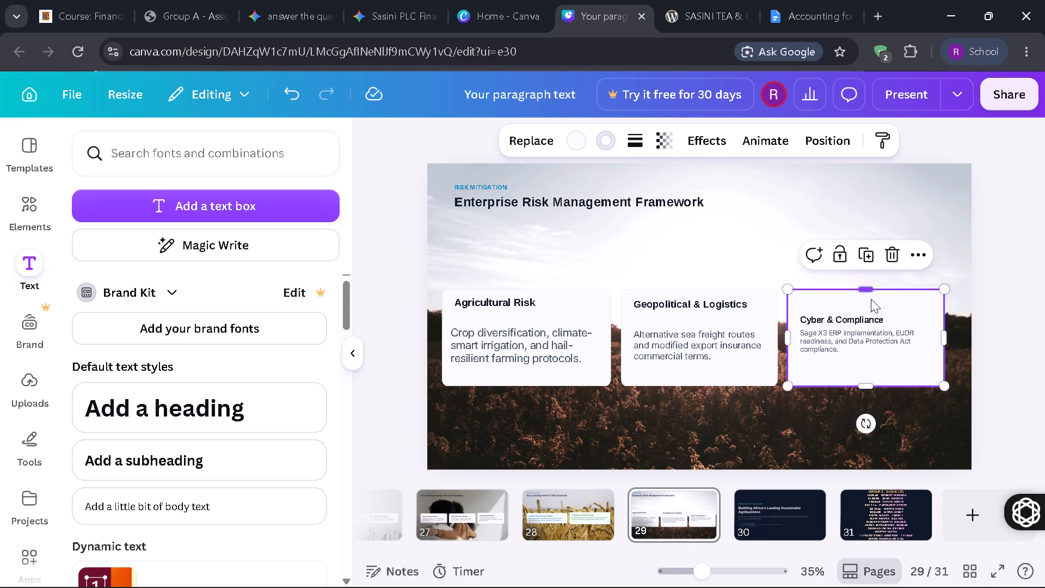
Move the Cyber & Compliance heading up to line up with the other two card headings.
{"action": "left_click", "coordinate": [844, 320]}
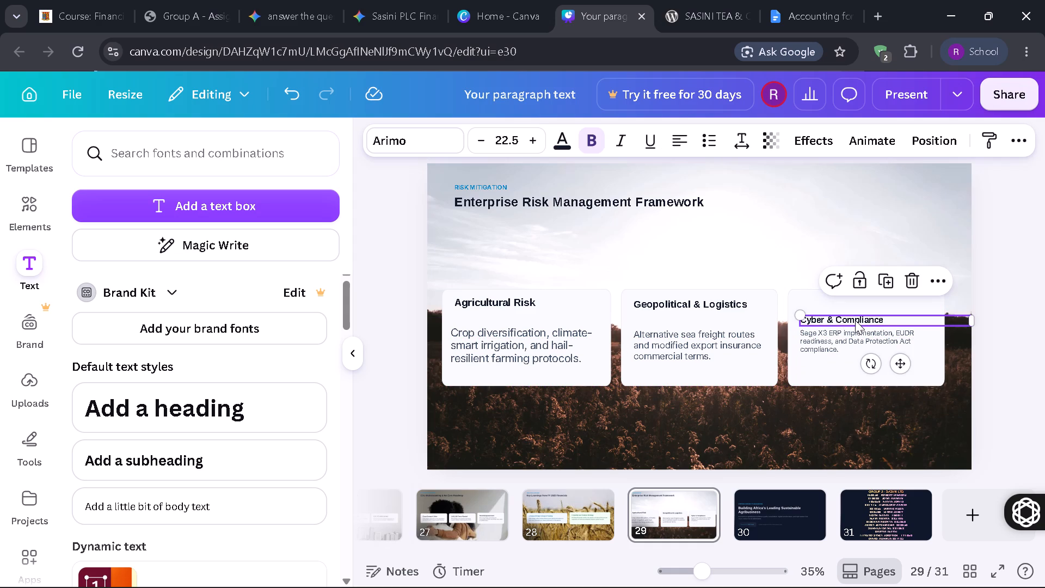
{"action": "left_click_drag", "start_coordinate": [855, 320], "coordinate": [851, 304]}
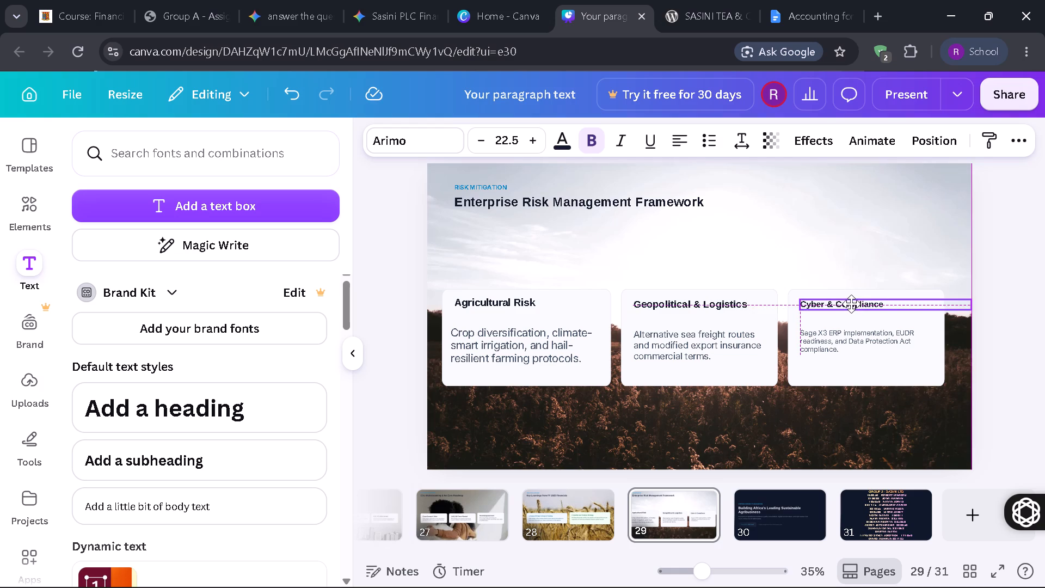
{"action": "left_click_drag", "start_coordinate": [851, 304], "coordinate": [851, 303]}
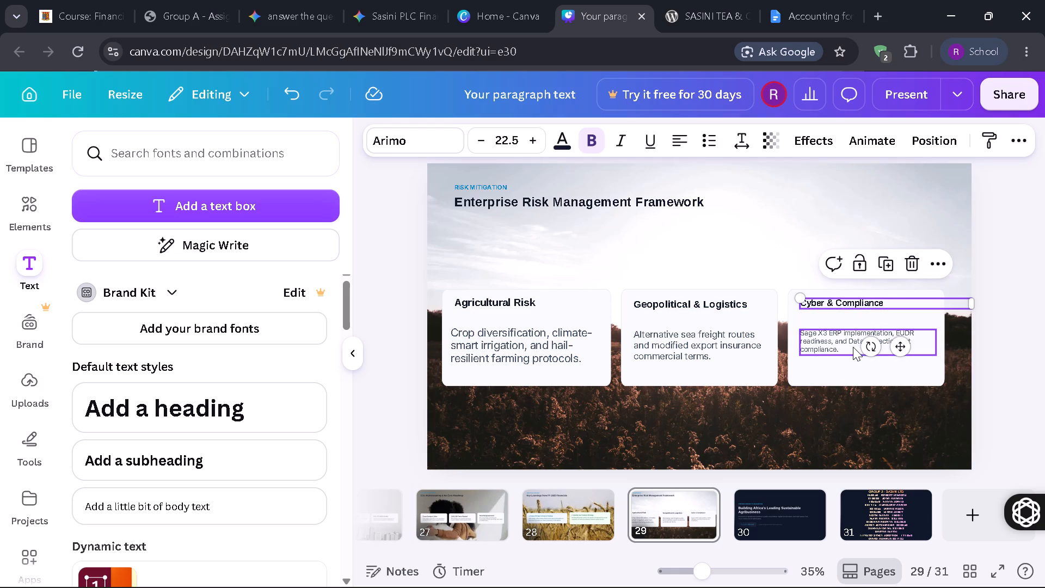
Increase the font size of the Cyber & Compliance heading to 26.5.
{"action": "left_click", "coordinate": [847, 299]}
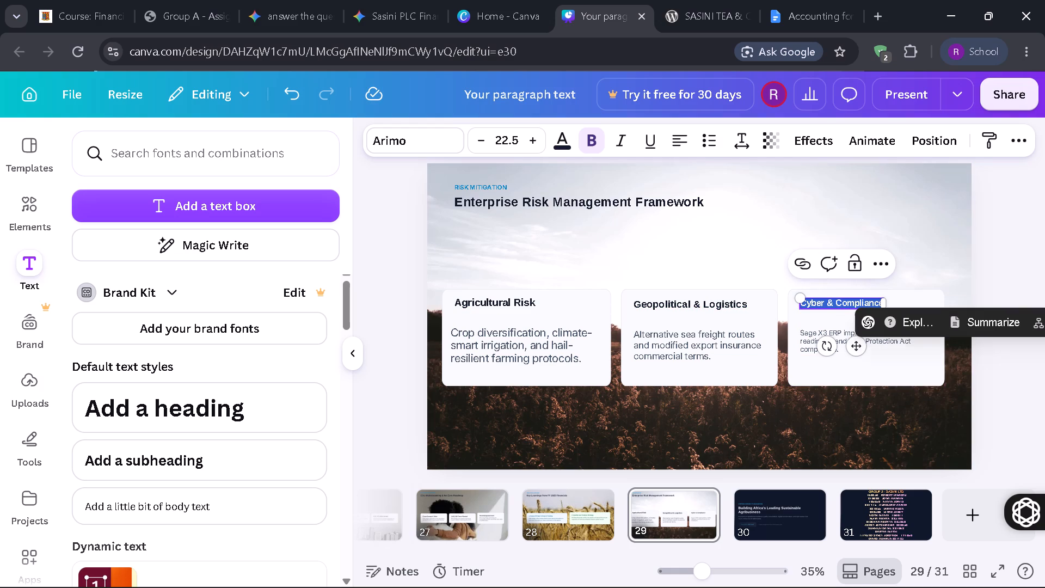
{"action": "triple_click", "coordinate": [537, 134]}
{"action": "left_click", "coordinate": [537, 134]}
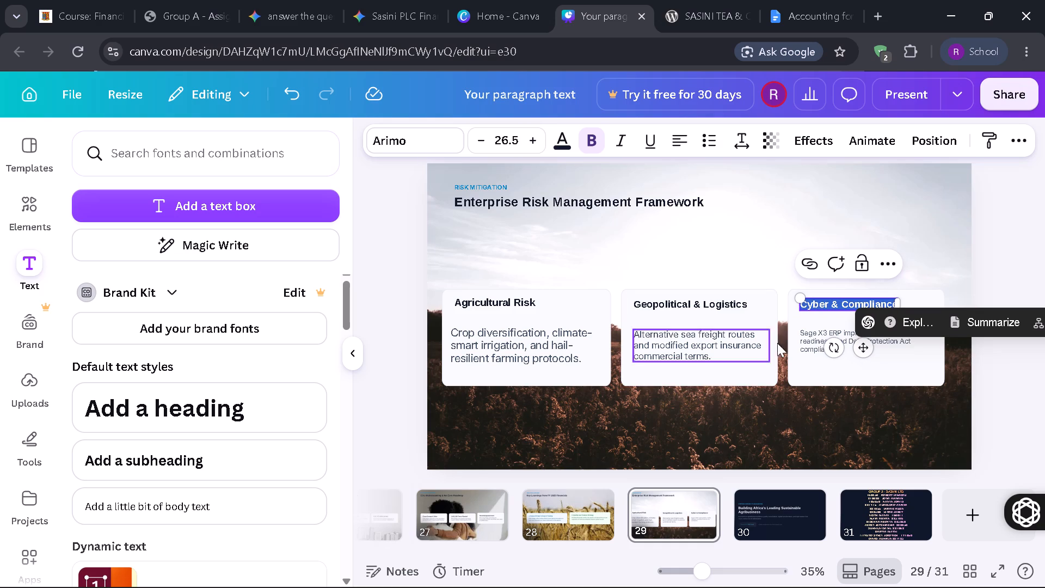
Increase the font size of the Cyber & Compliance description to 23.
{"action": "left_click", "coordinate": [801, 346]}
{"action": "left_click", "coordinate": [820, 339]}
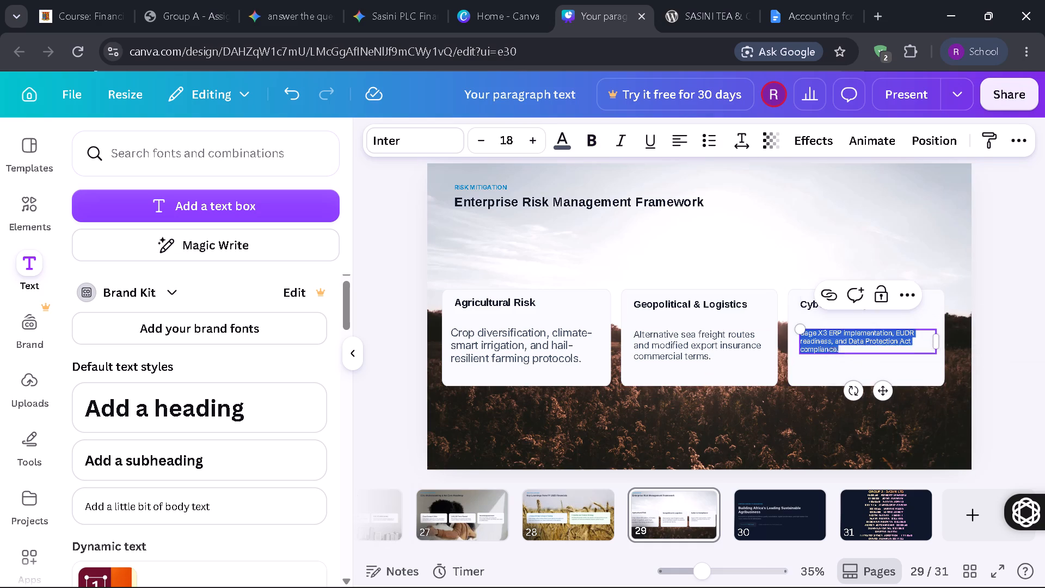
{"action": "triple_click", "coordinate": [526, 132]}
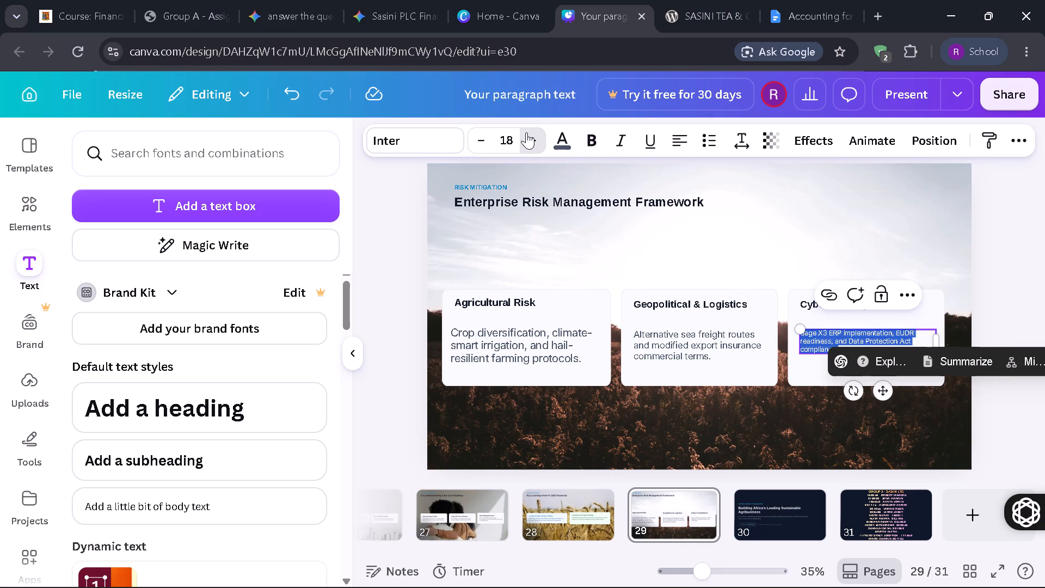
{"action": "double_click", "coordinate": [526, 132]}
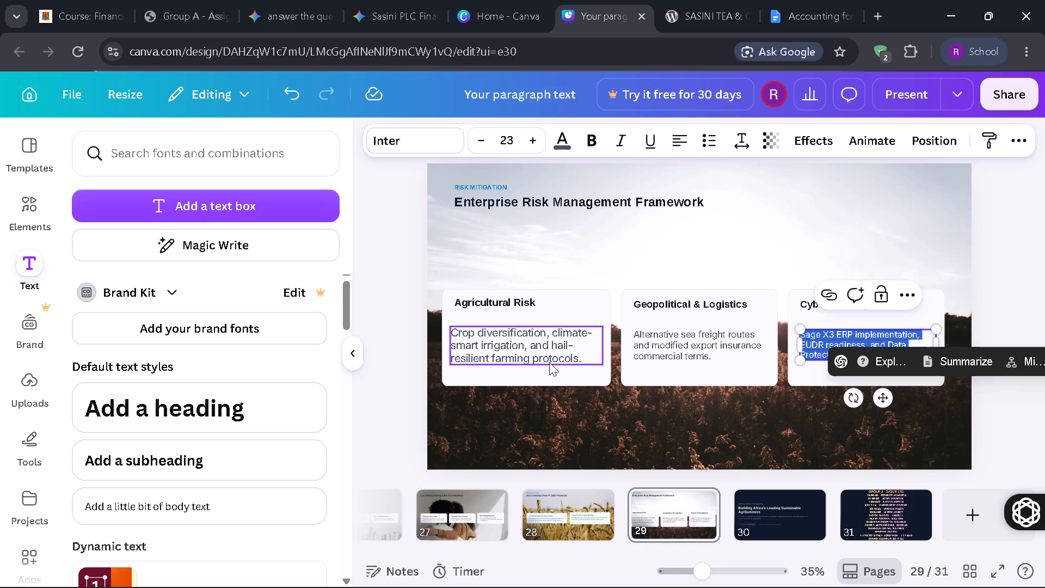
Reduce the font size of the Agricultural Risk description to 26.2.
{"action": "left_click", "coordinate": [558, 352]}
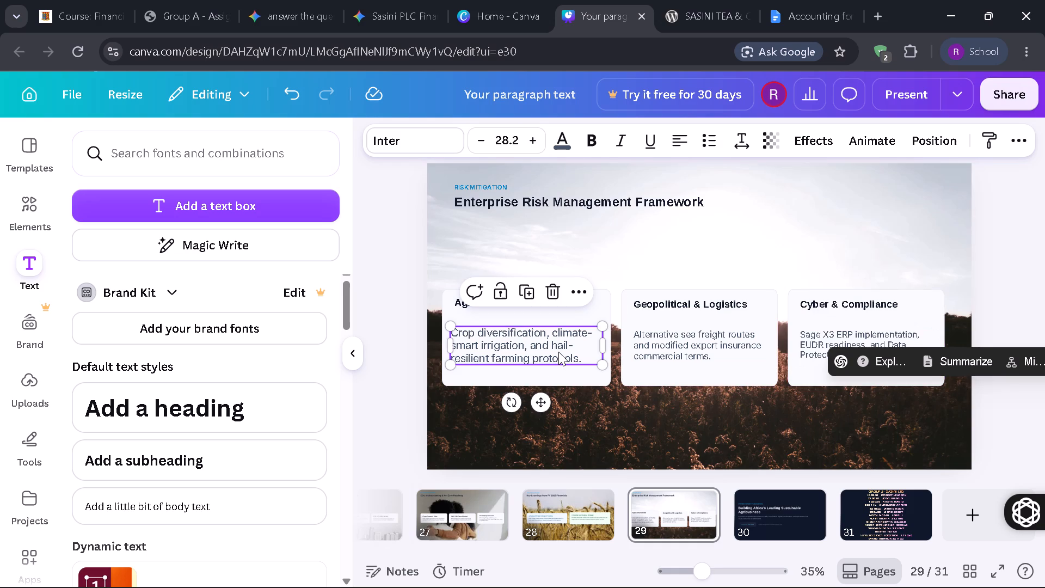
{"action": "left_click", "coordinate": [558, 352]}
{"action": "left_click", "coordinate": [482, 148]}
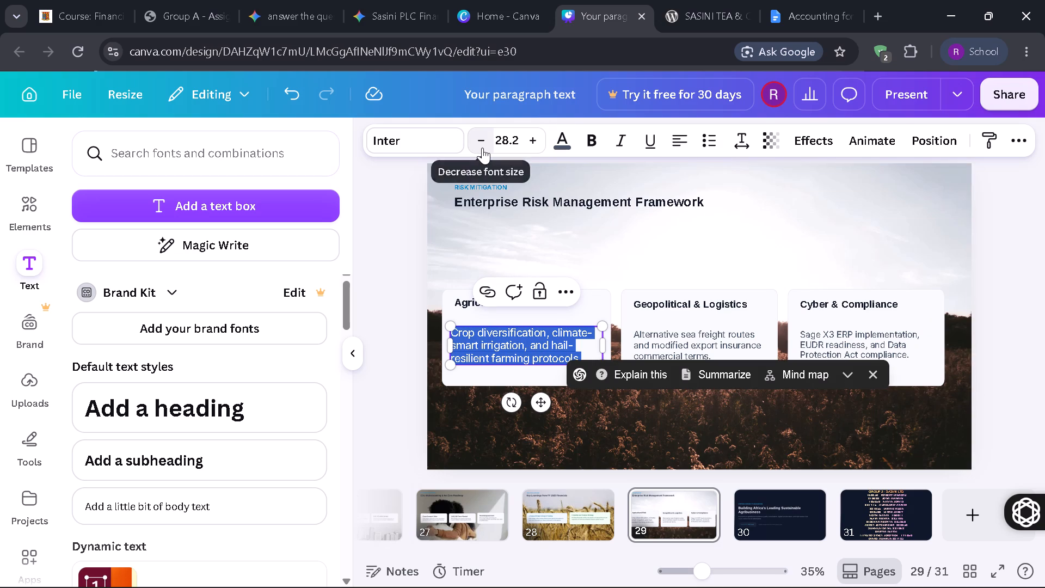
{"action": "left_click", "coordinate": [482, 148]}
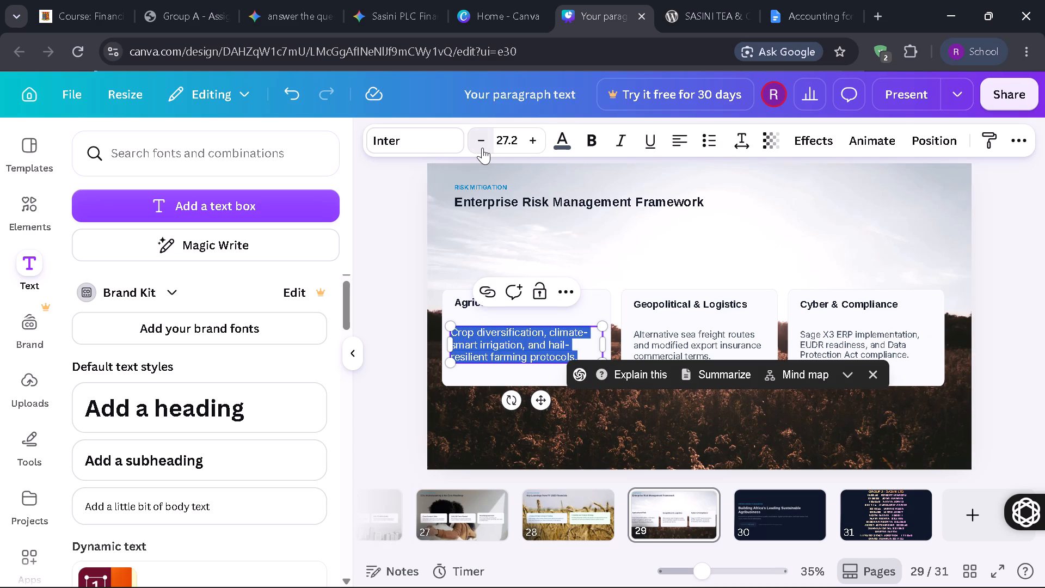
Raise the Cyber & Compliance description's font size to 24, matching the Geopolitical & Logistics description.
{"action": "left_click", "coordinate": [685, 354]}
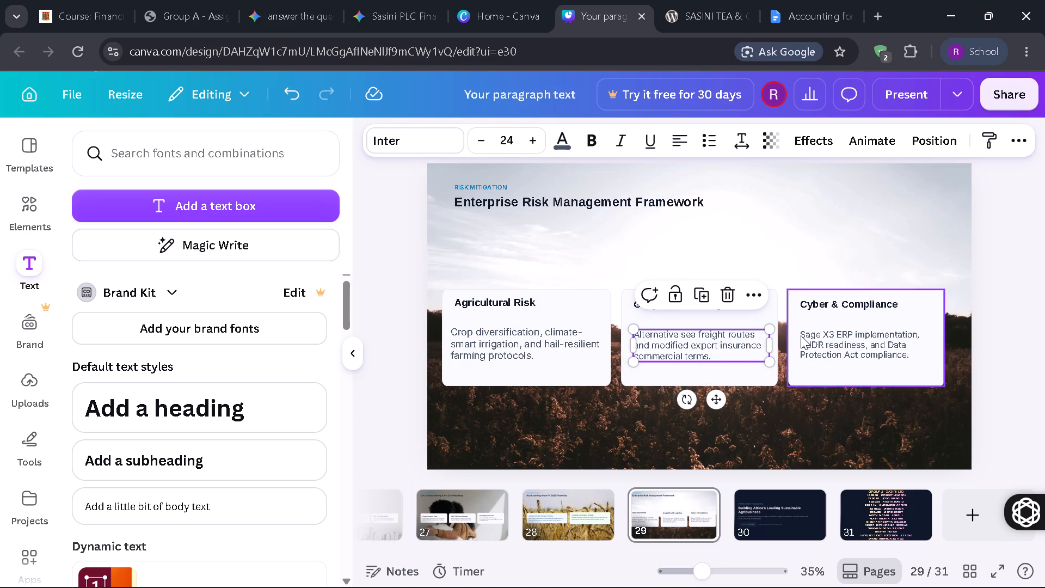
{"action": "left_click", "coordinate": [801, 335]}
{"action": "left_click", "coordinate": [851, 336]}
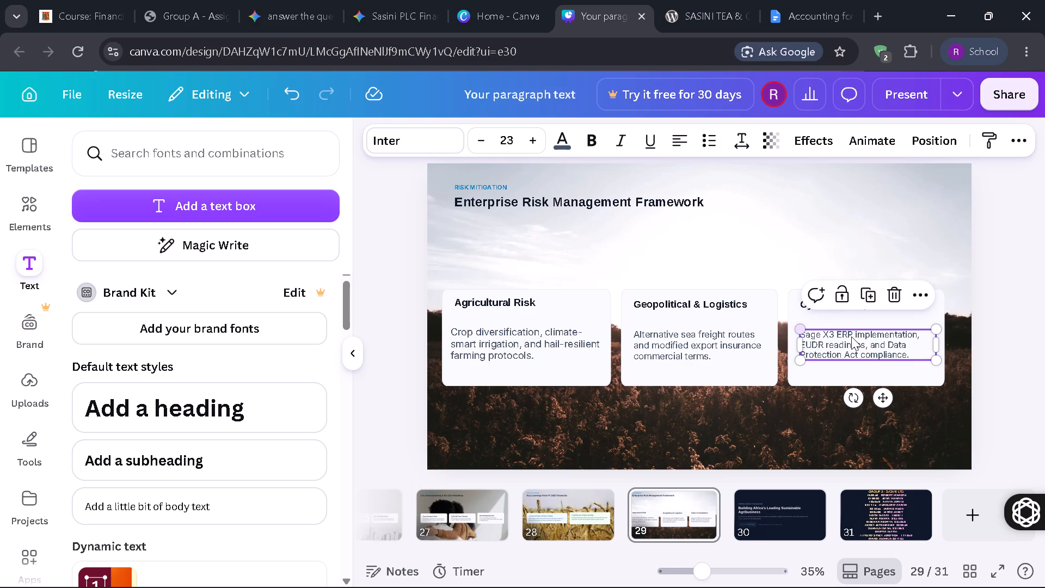
{"action": "left_click", "coordinate": [526, 133]}
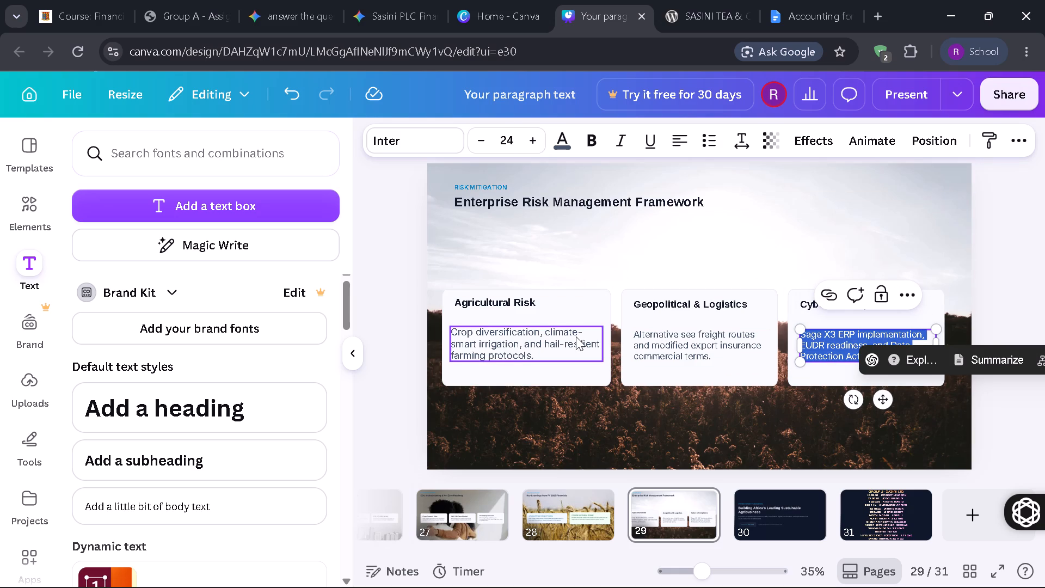
Raise the Geopolitical & Logistics description's font size to 26, close to that of the Agricultural Risk description.
{"action": "left_click", "coordinate": [550, 333]}
{"action": "left_click", "coordinate": [656, 351]}
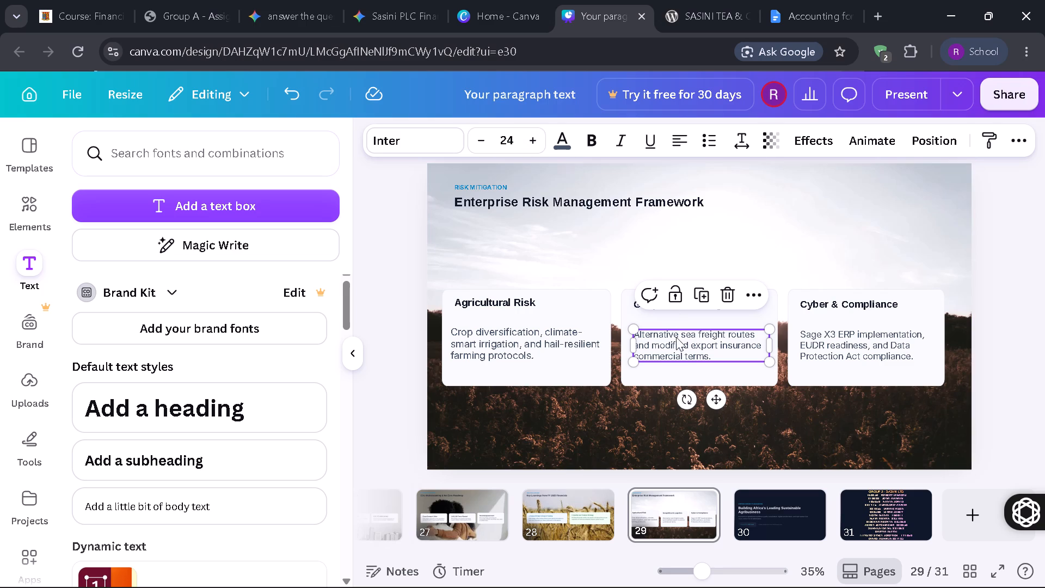
{"action": "left_click", "coordinate": [678, 350]}
{"action": "left_click", "coordinate": [538, 140]}
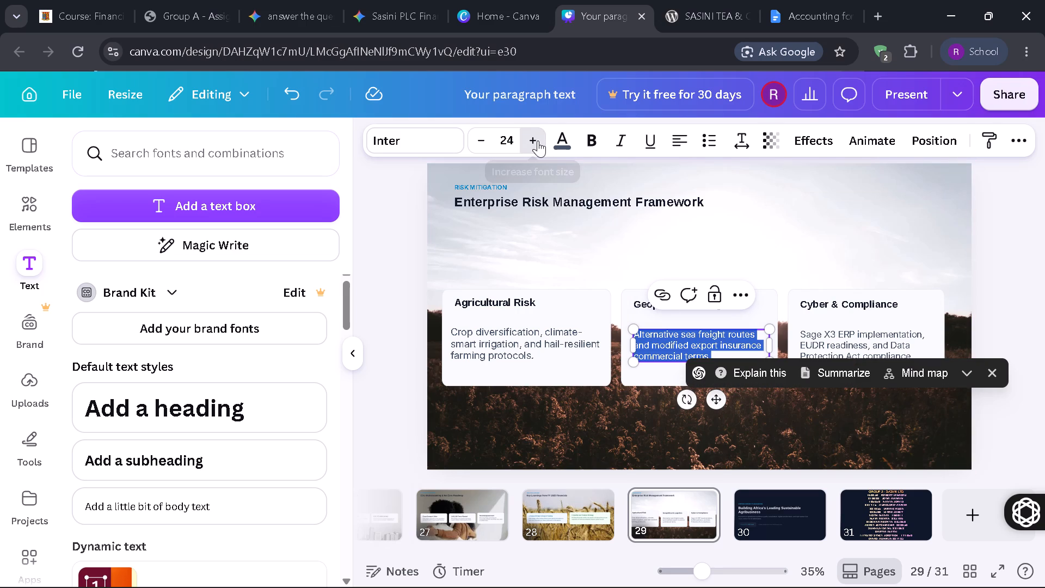
{"action": "left_click", "coordinate": [538, 140]}
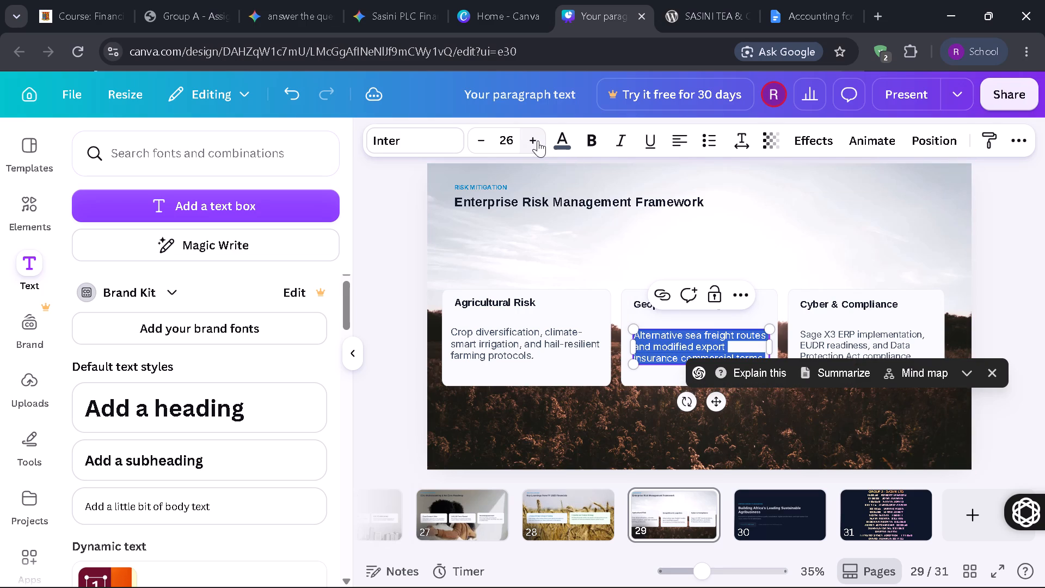
Raise the Cyber & Compliance description's font size to 26, matching the Geopolitical & Logistics description.
{"action": "left_click", "coordinate": [848, 338]}
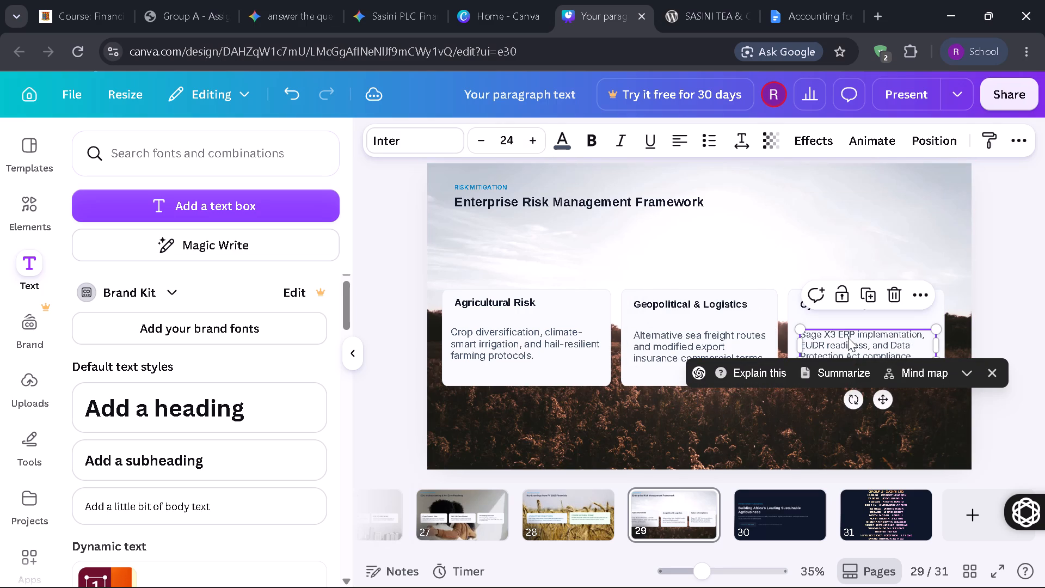
{"action": "left_click", "coordinate": [848, 338]}
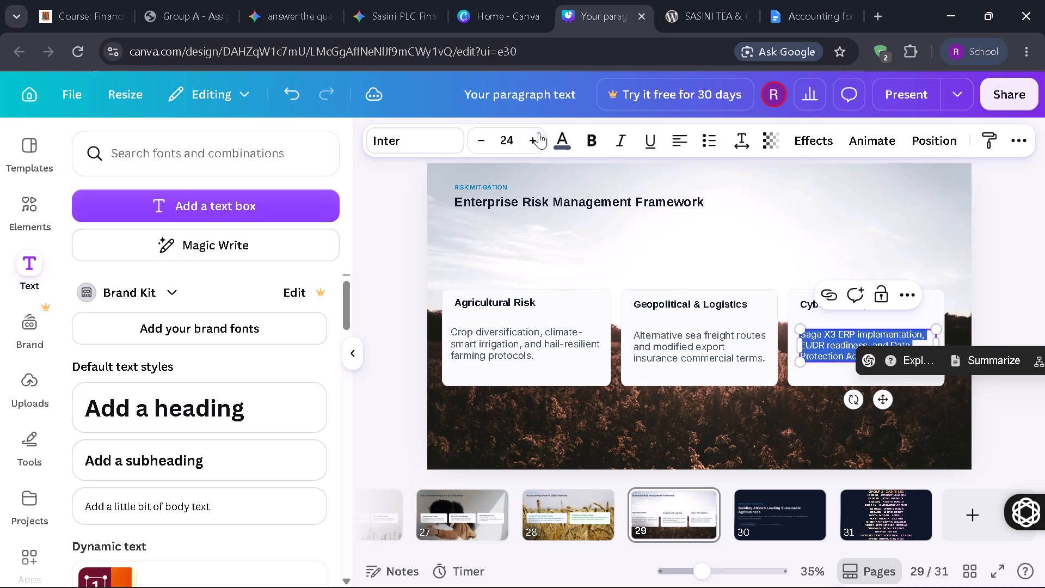
{"action": "left_click", "coordinate": [534, 132]}
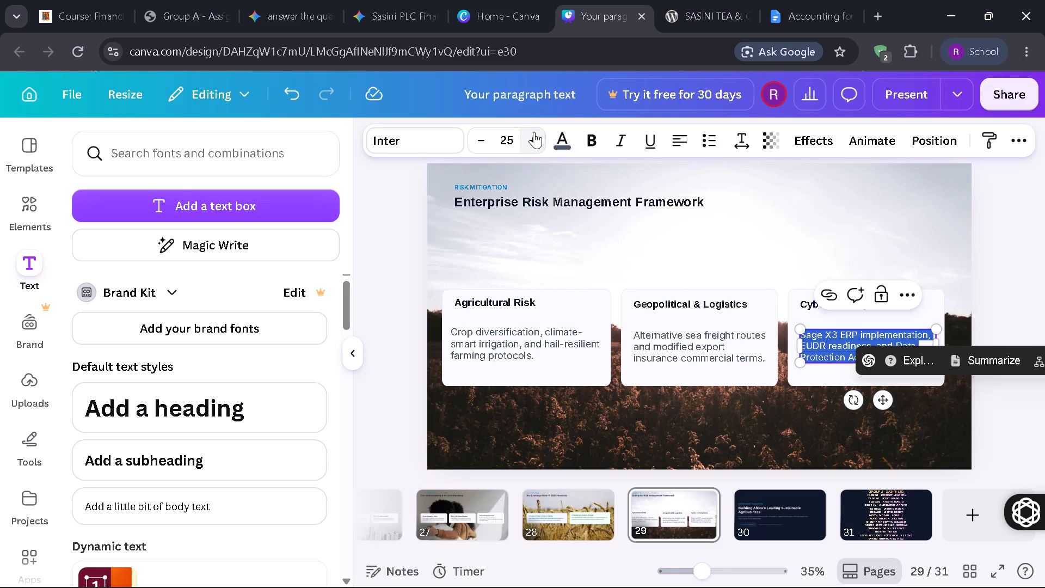
{"action": "left_click", "coordinate": [534, 132]}
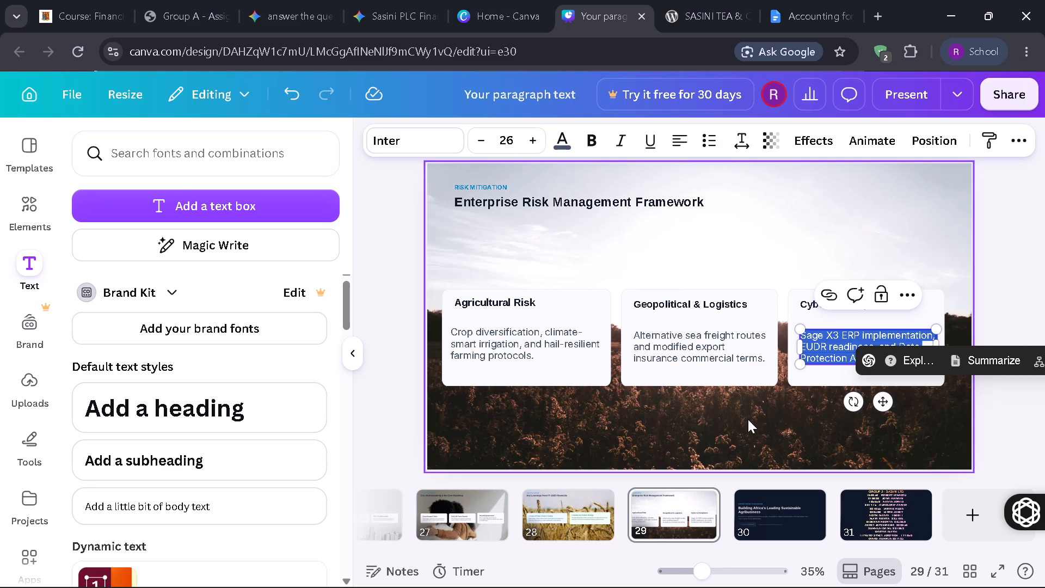
Make the presentation available for offline use, then clear the text selection on page 29.
{"action": "left_click", "coordinate": [361, 96]}
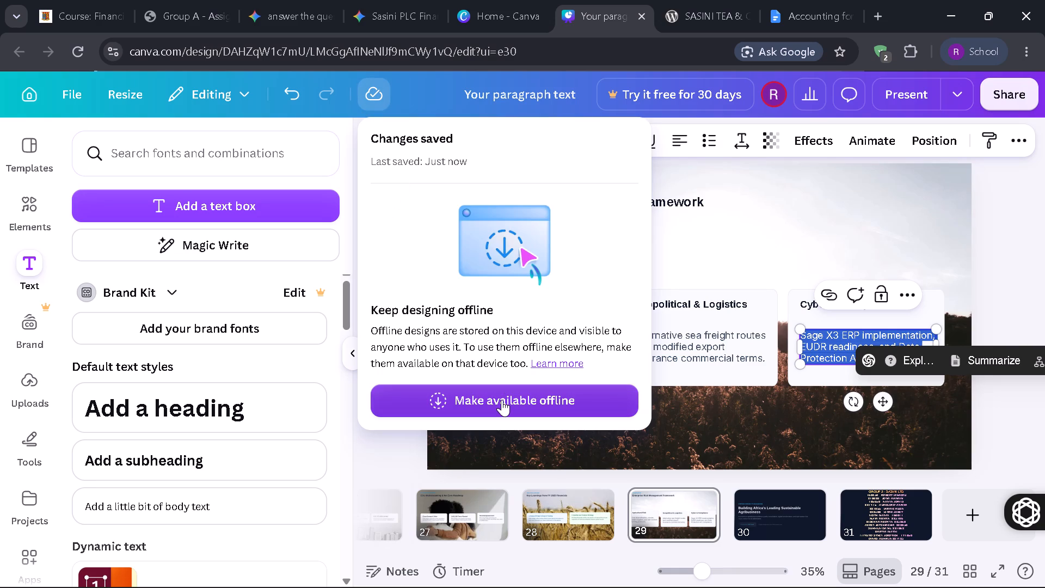
{"action": "left_click", "coordinate": [502, 400]}
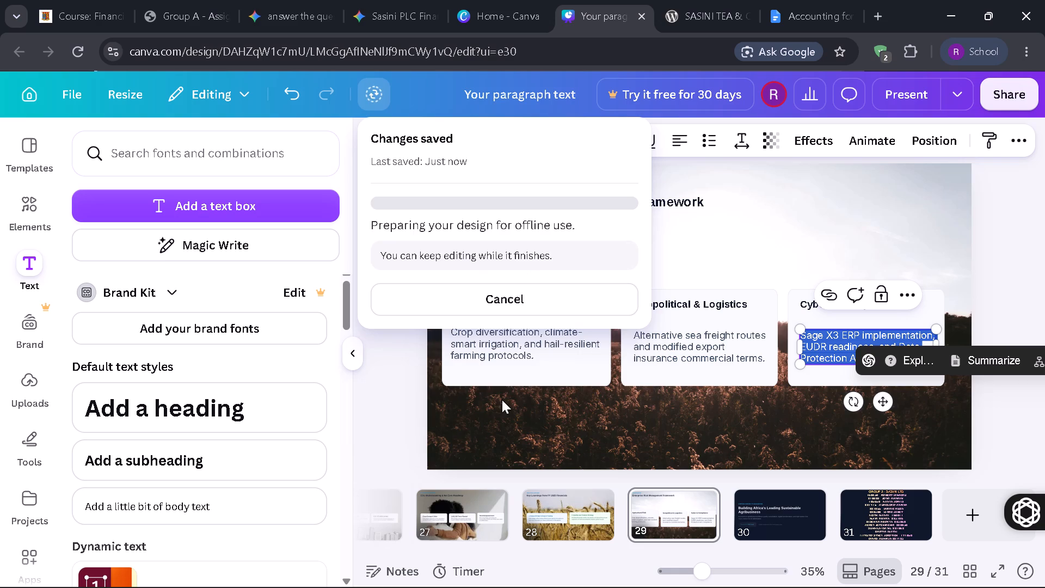
{"action": "left_click", "coordinate": [413, 364]}
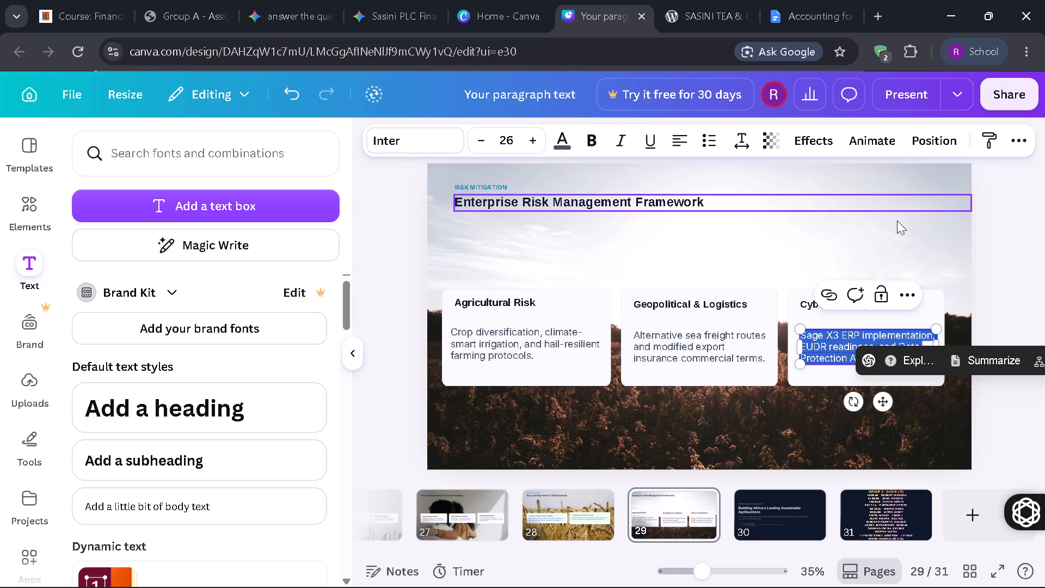
{"action": "left_click", "coordinate": [918, 248]}
{"action": "left_click", "coordinate": [999, 260]}
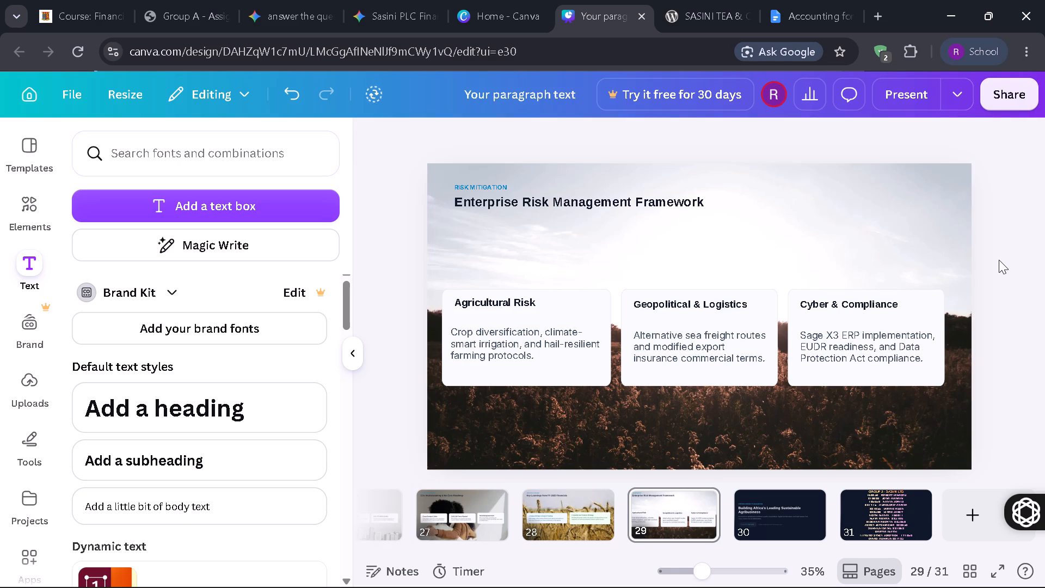
Compare the font sizes of the Cyber & Compliance, Geopolitical & Logistics and Agricultural Risk headings.
{"action": "left_click", "coordinate": [881, 302]}
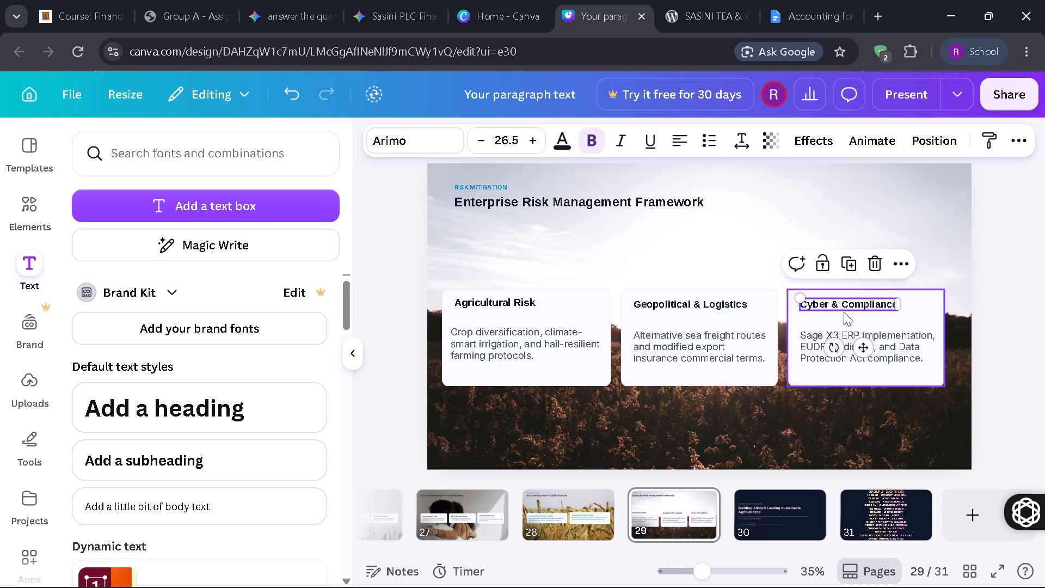
{"action": "left_click", "coordinate": [713, 305]}
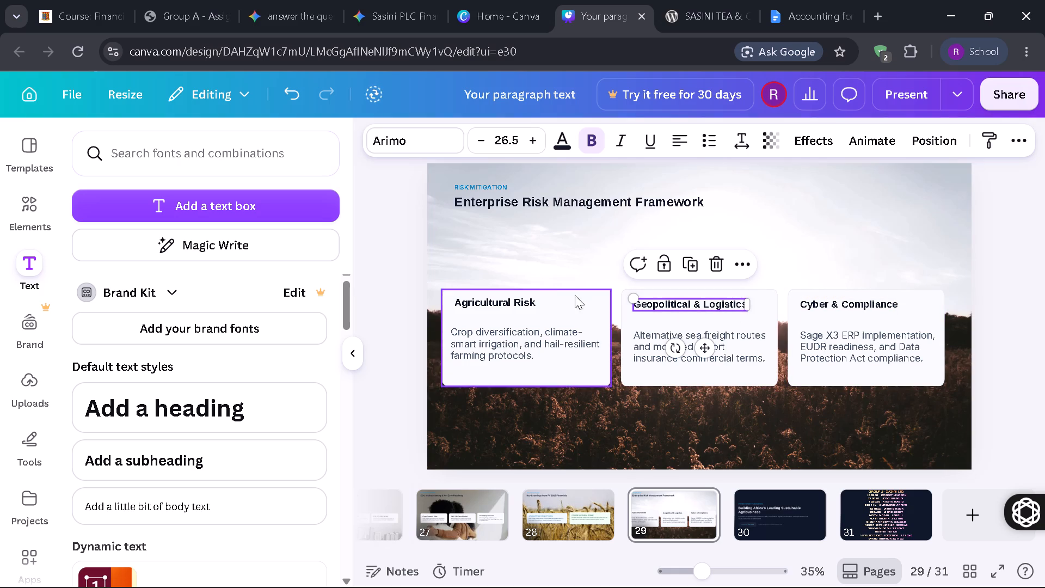
{"action": "left_click", "coordinate": [524, 297]}
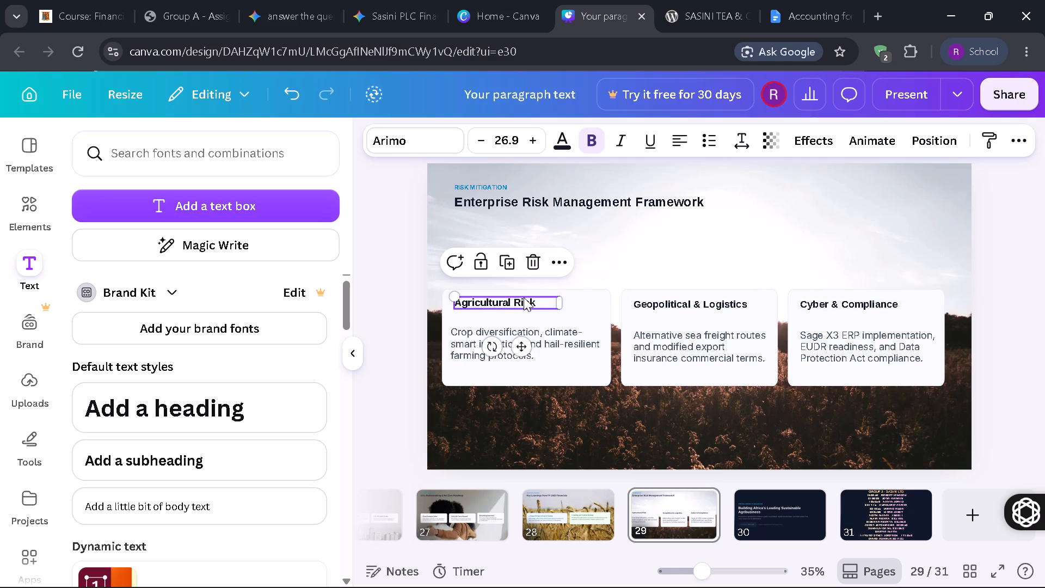
{"action": "left_click", "coordinate": [387, 322]}
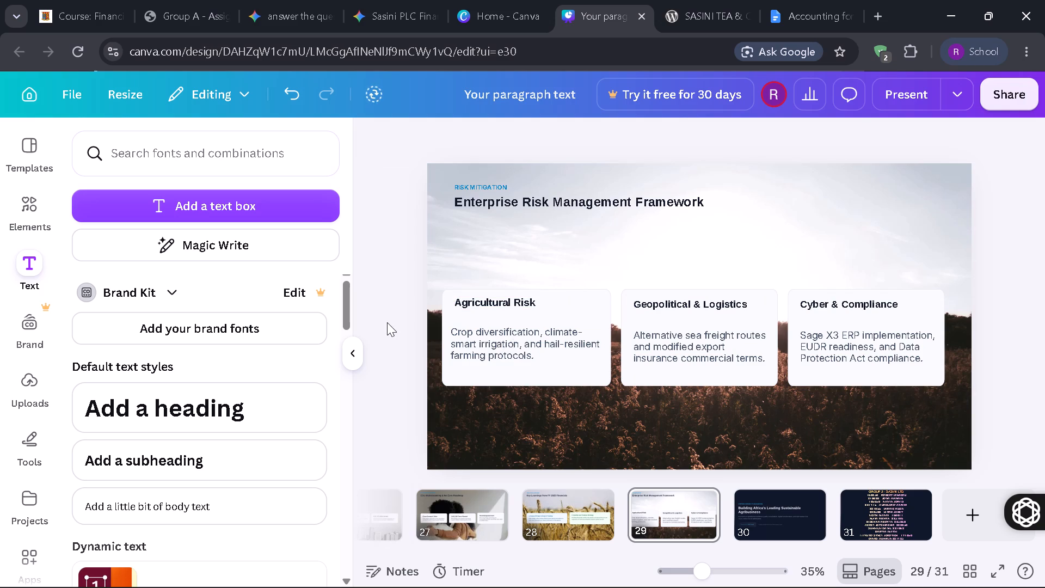
On page 28, extend the Natural Hedge card's background upward and downward to about 842 by 420.
{"action": "key", "text": "Left"}
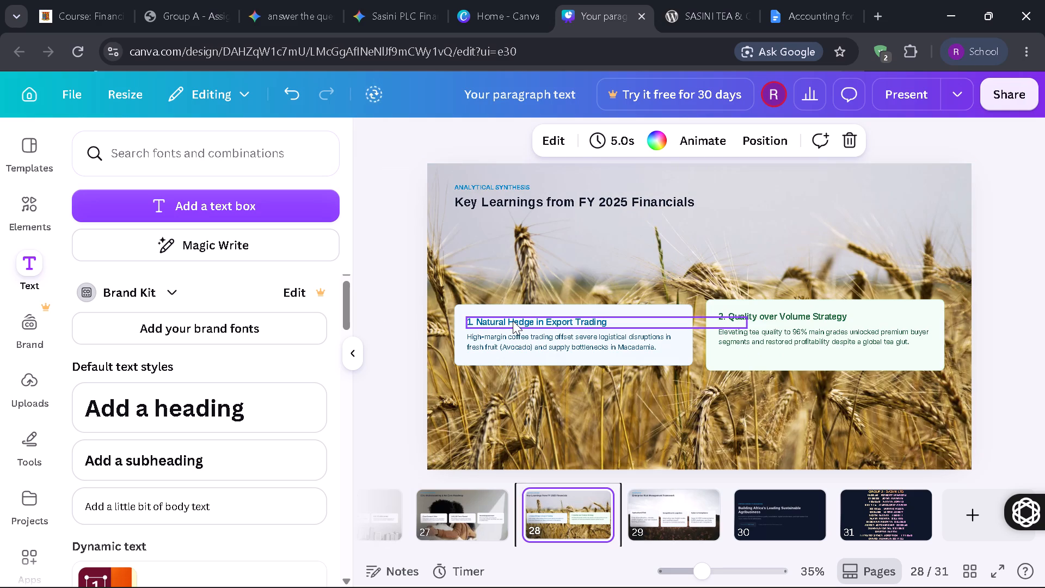
{"action": "left_click", "coordinate": [540, 304]}
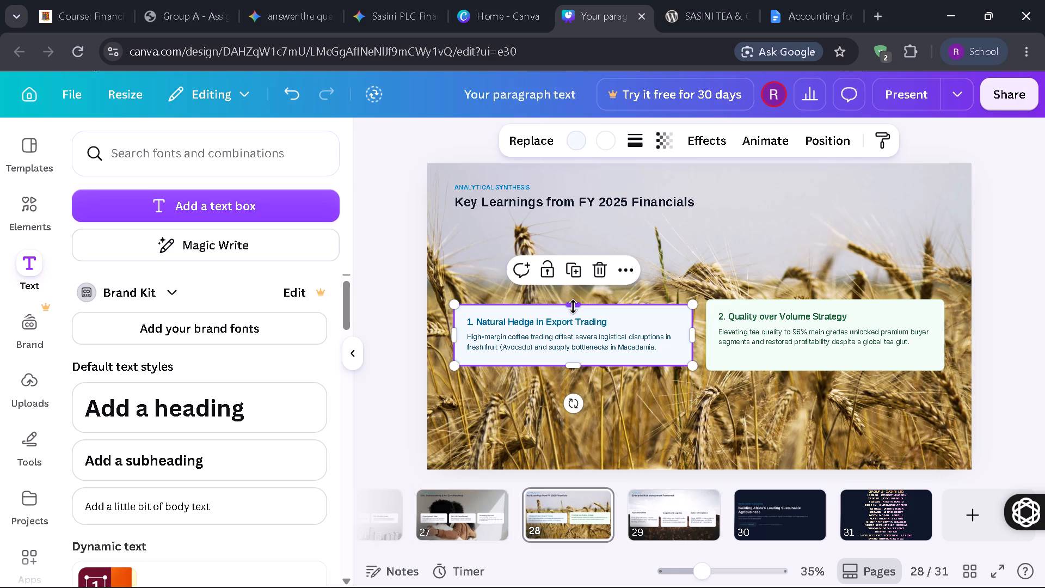
{"action": "left_click_drag", "start_coordinate": [573, 307], "coordinate": [576, 264]}
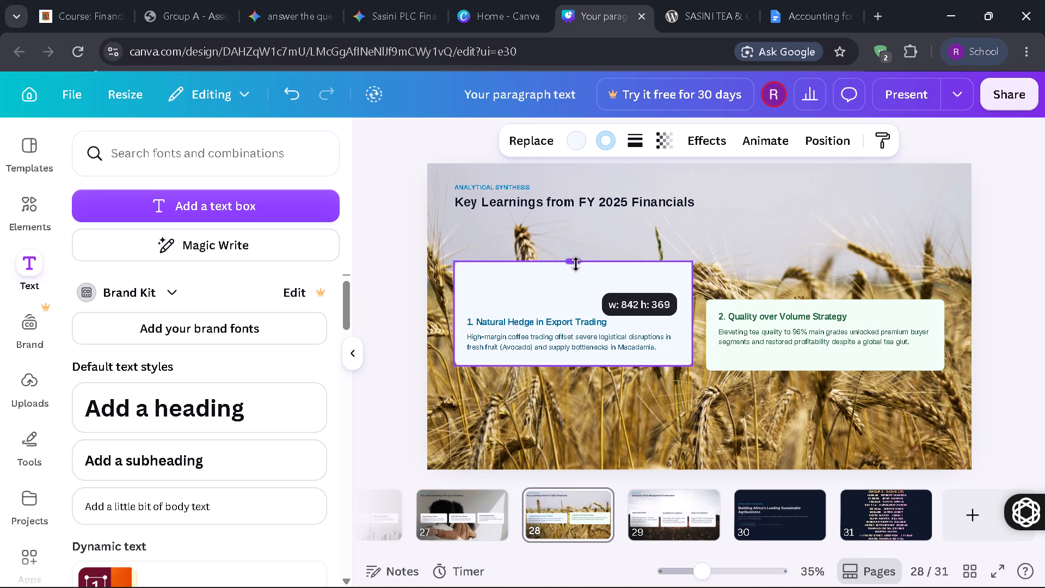
{"action": "left_click_drag", "start_coordinate": [576, 264], "coordinate": [576, 266]}
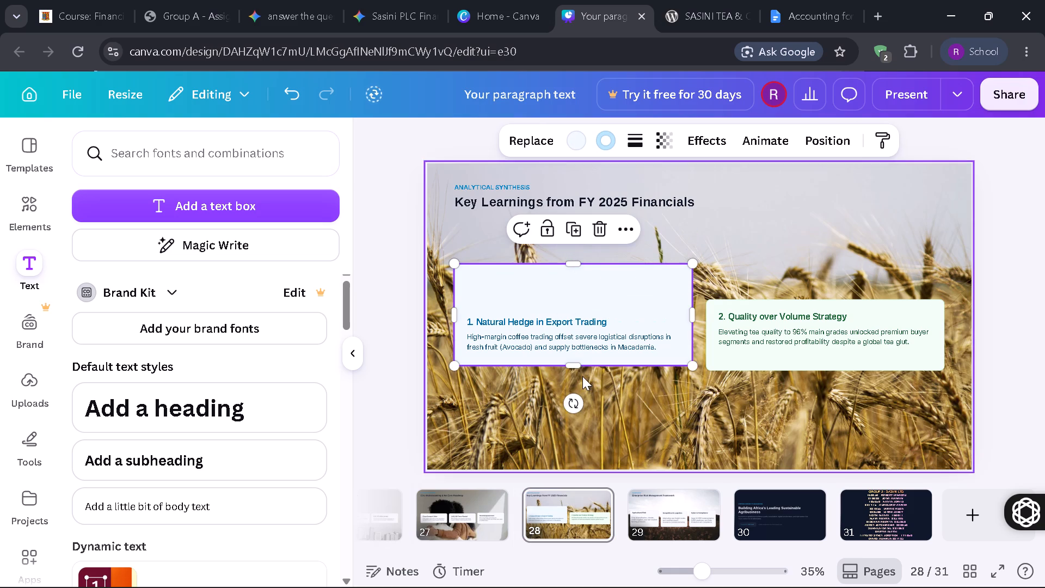
{"action": "left_click_drag", "start_coordinate": [577, 368], "coordinate": [575, 385]}
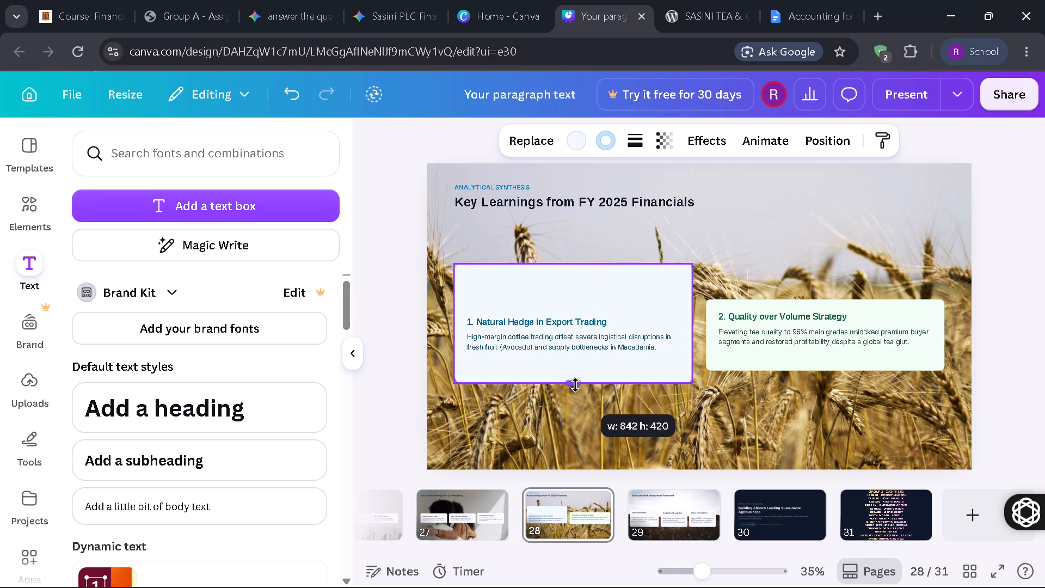
{"action": "left_click_drag", "start_coordinate": [575, 385], "coordinate": [575, 386]}
Extend the Quality over Volume Strategy card's background upward and downward to line up with the Natural Hedge card's top and bottom edges.
{"action": "left_click", "coordinate": [758, 368]}
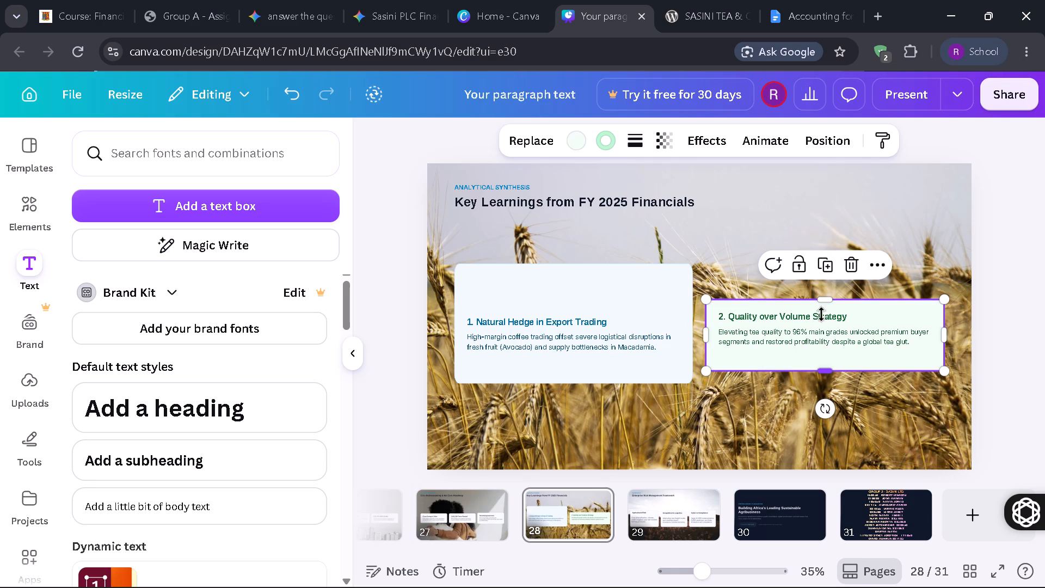
{"action": "left_click_drag", "start_coordinate": [827, 301], "coordinate": [825, 271]}
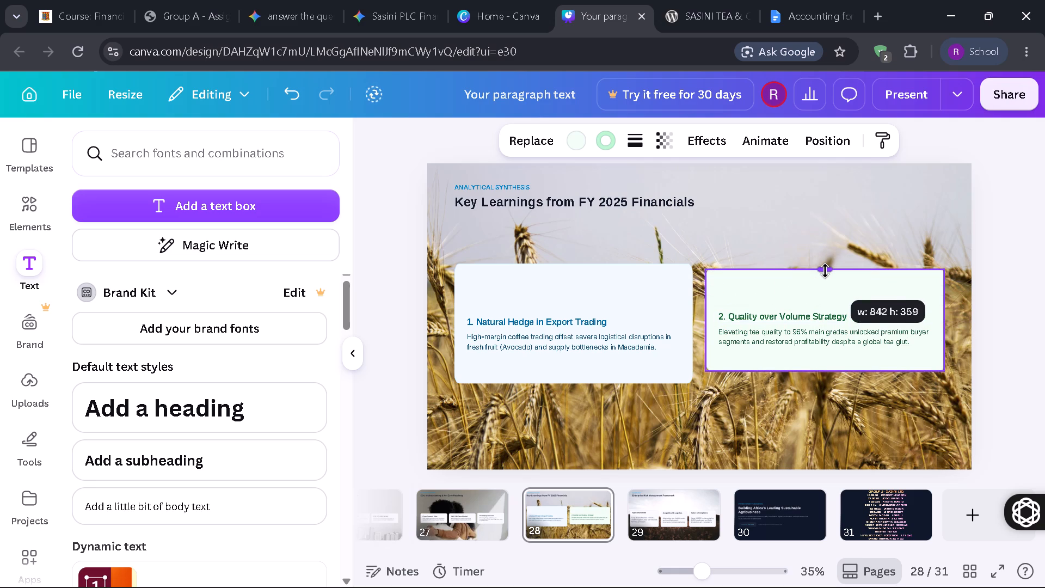
{"action": "left_click_drag", "start_coordinate": [825, 271], "coordinate": [823, 260]}
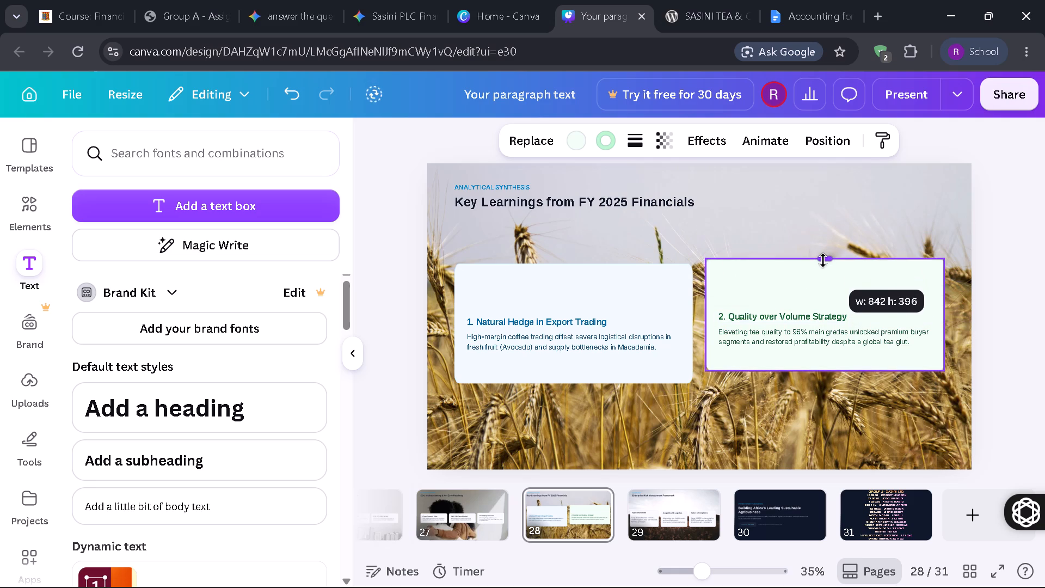
{"action": "left_click_drag", "start_coordinate": [823, 260], "coordinate": [827, 257]}
{"action": "left_click", "coordinate": [827, 257]}
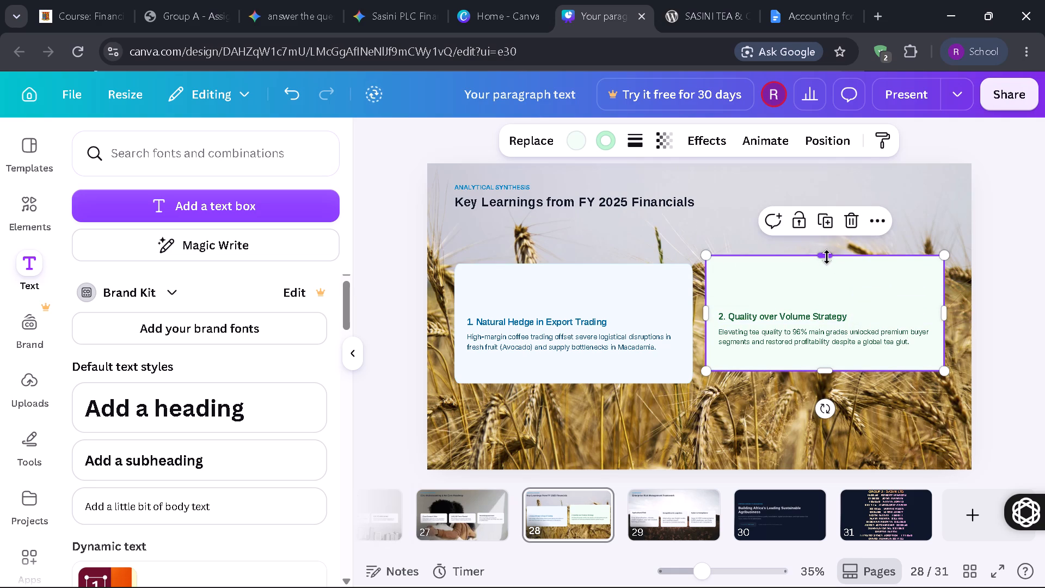
{"action": "left_click_drag", "start_coordinate": [827, 257], "coordinate": [827, 264]}
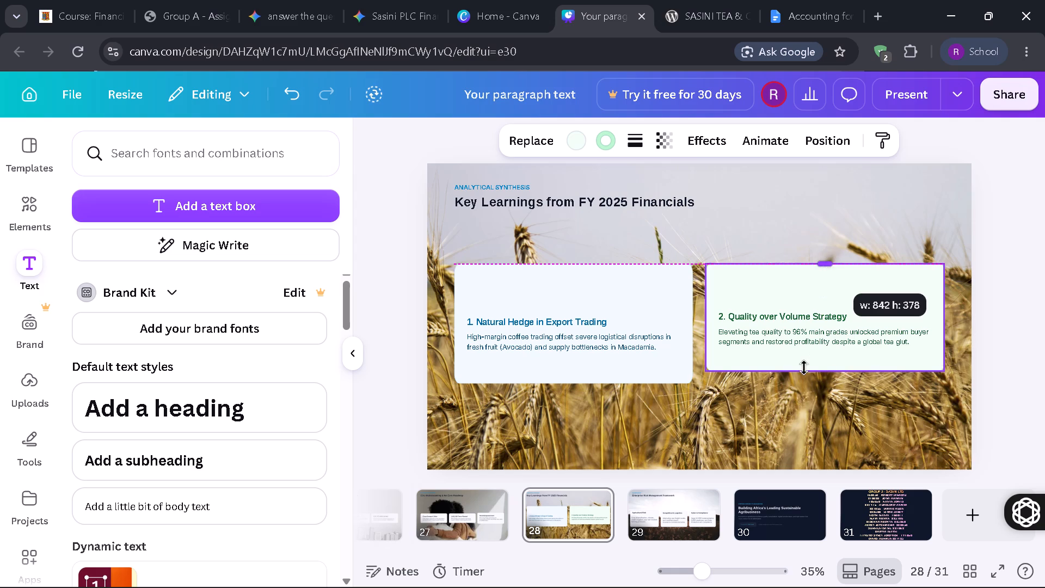
{"action": "left_click_drag", "start_coordinate": [821, 376], "coordinate": [821, 390]}
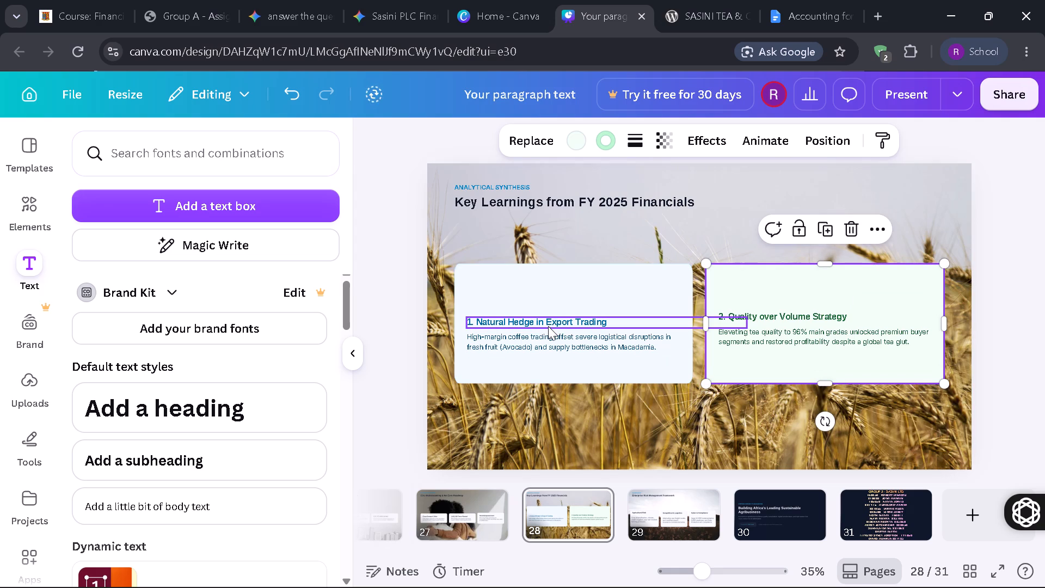
Move the "1. Natural Hedge in Export Trading" heading up near its card's top edge, keeping it left-aligned with the description.
{"action": "left_click", "coordinate": [549, 321]}
{"action": "left_click_drag", "start_coordinate": [549, 321], "coordinate": [548, 313]}
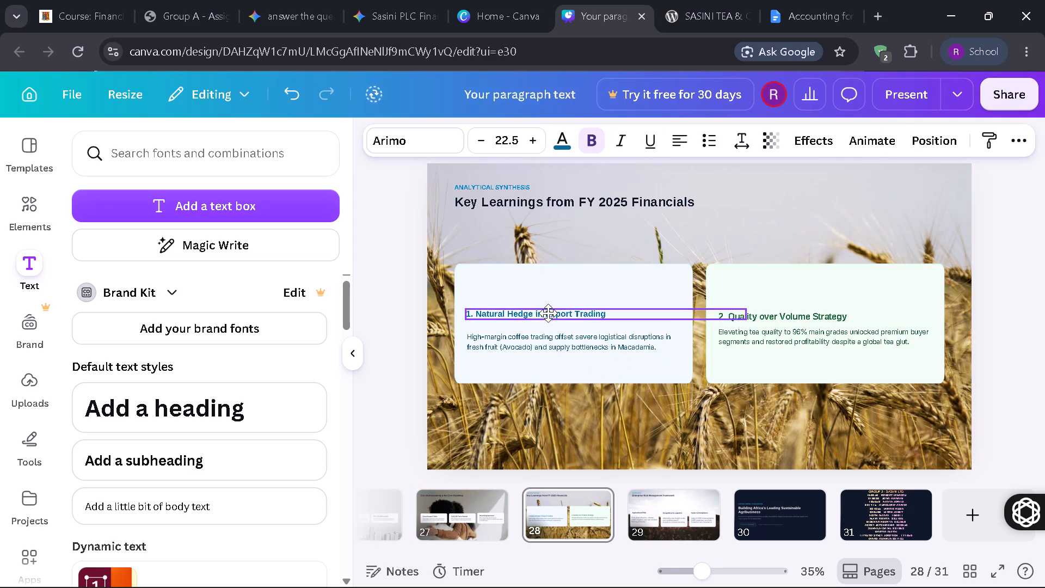
{"action": "left_click_drag", "start_coordinate": [548, 313], "coordinate": [543, 280]}
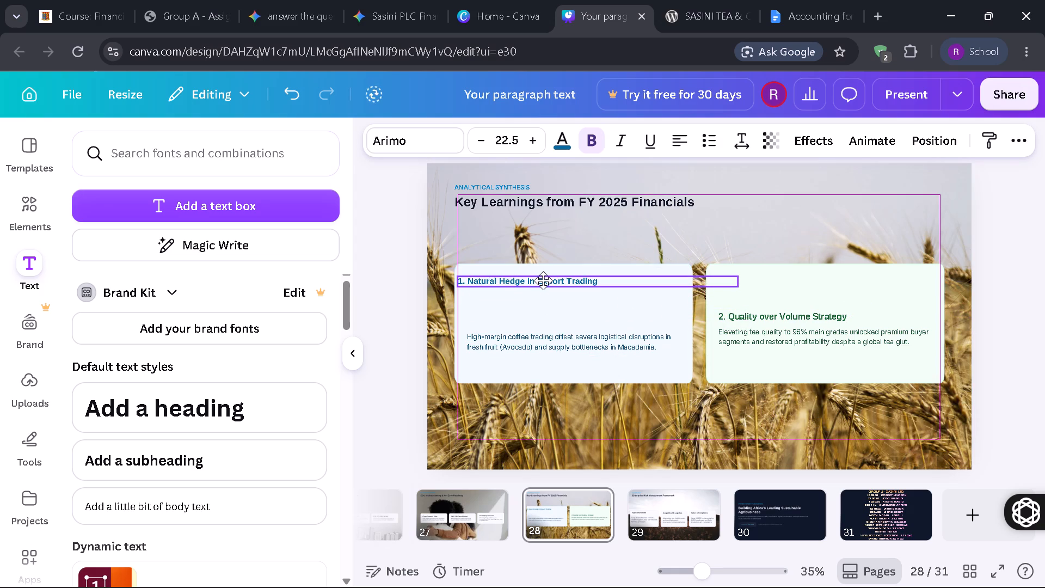
{"action": "left_click_drag", "start_coordinate": [543, 280], "coordinate": [547, 281]}
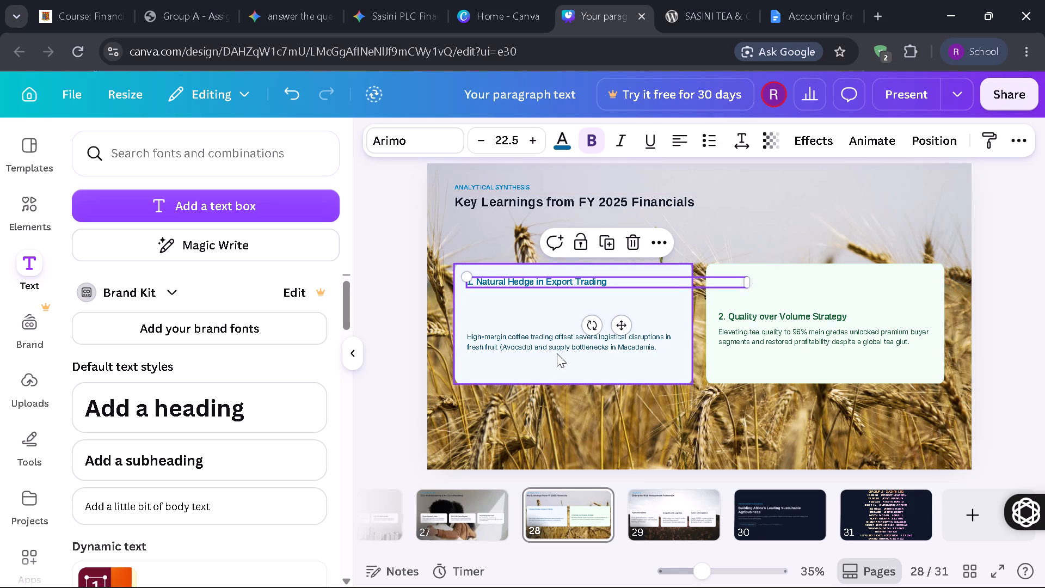
Raise the Natural Hedge description's font size to 26 and move the text up closer to its heading.
{"action": "left_click", "coordinate": [557, 347]}
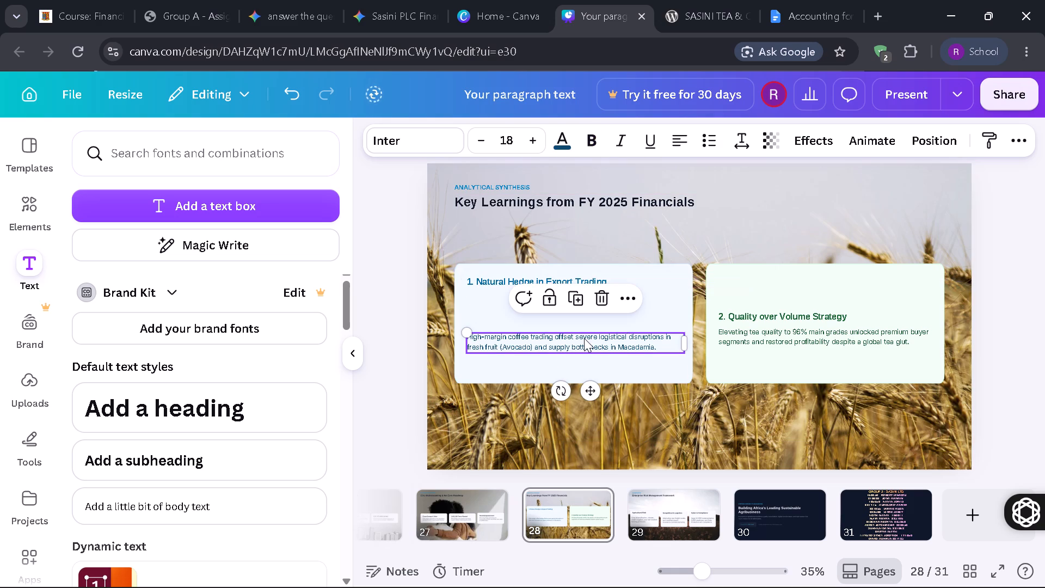
{"action": "left_click", "coordinate": [584, 338]}
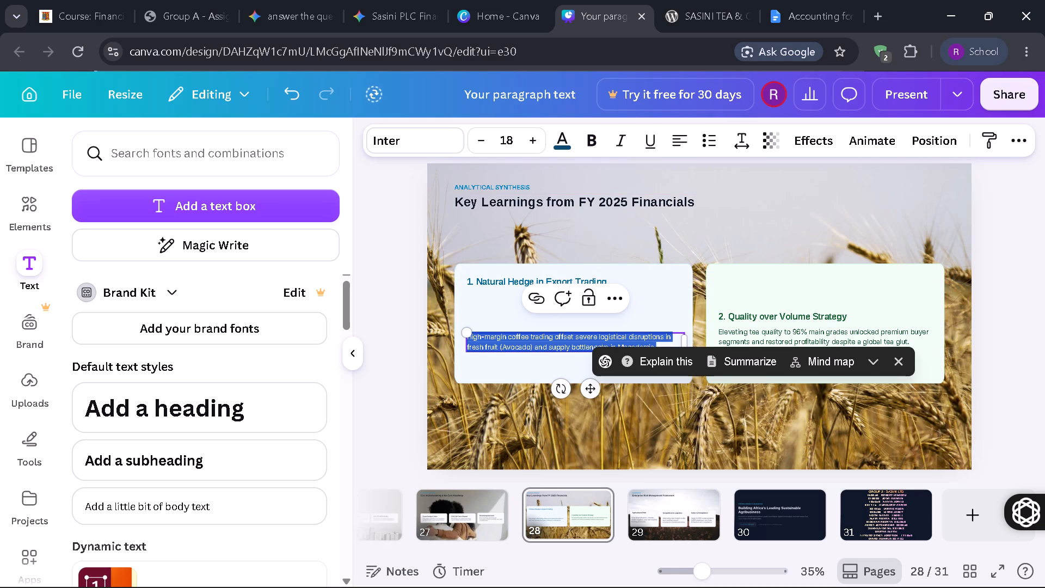
{"action": "left_click", "coordinate": [525, 136]}
{"action": "triple_click", "coordinate": [525, 136]}
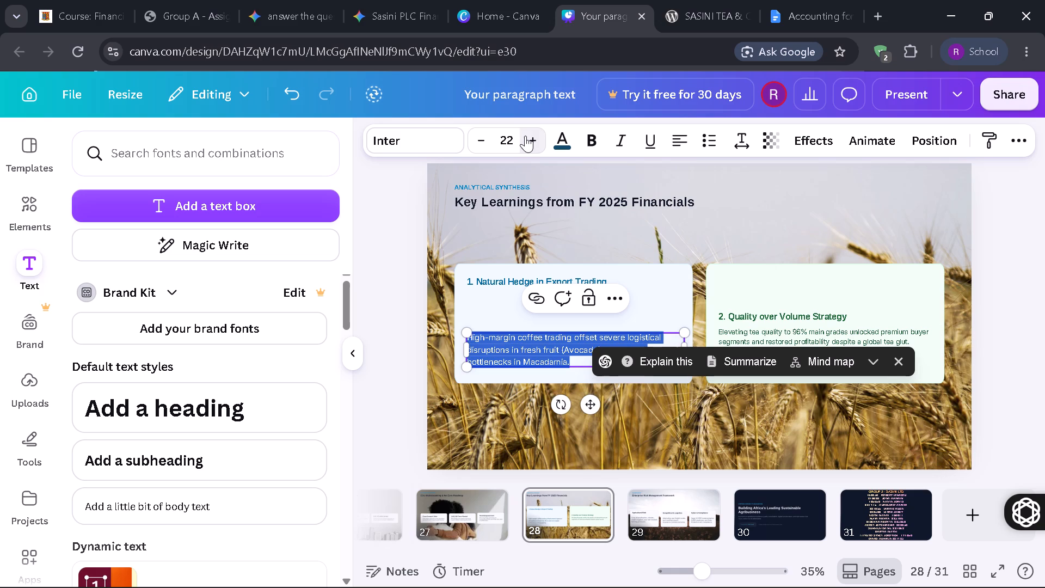
{"action": "double_click", "coordinate": [525, 136]}
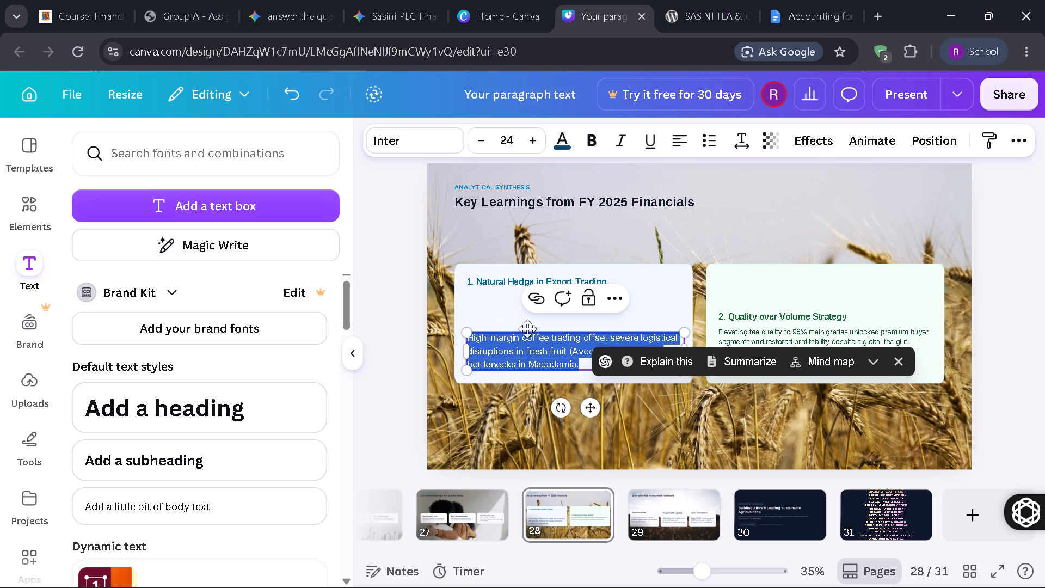
{"action": "left_click", "coordinate": [538, 148]}
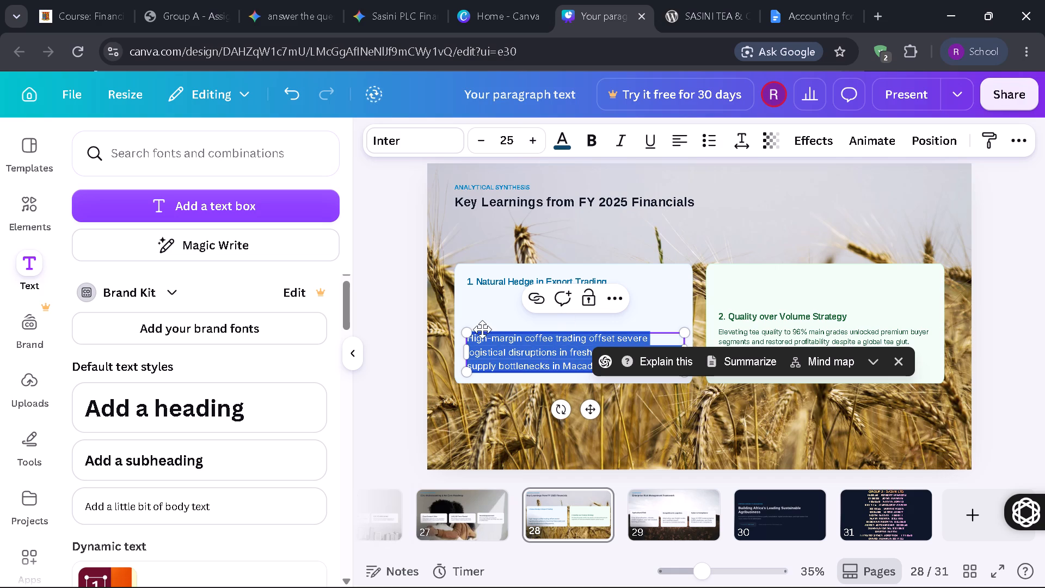
{"action": "left_click_drag", "start_coordinate": [507, 329], "coordinate": [507, 312]}
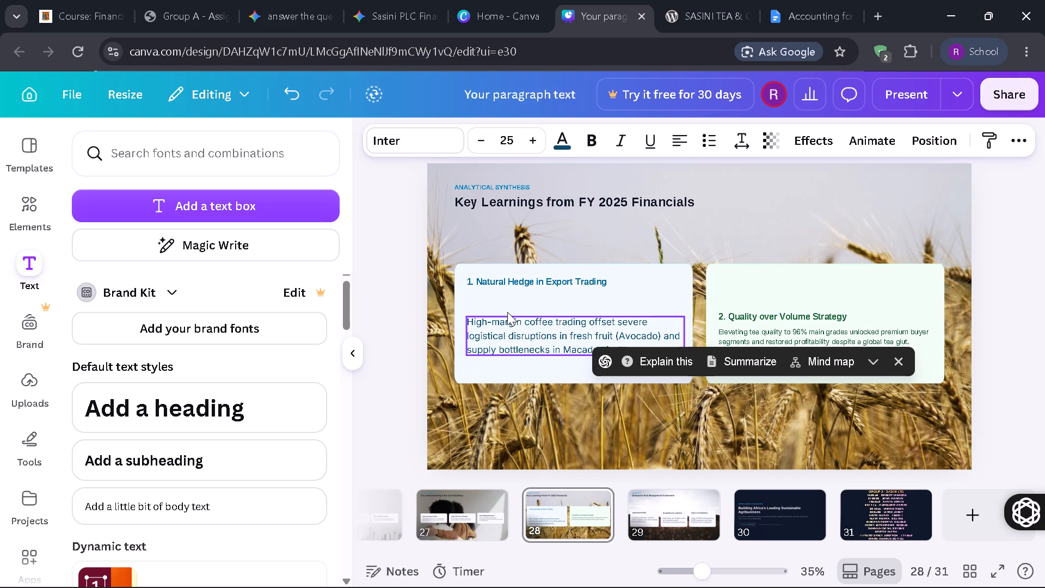
{"action": "left_click_drag", "start_coordinate": [507, 312], "coordinate": [507, 309]}
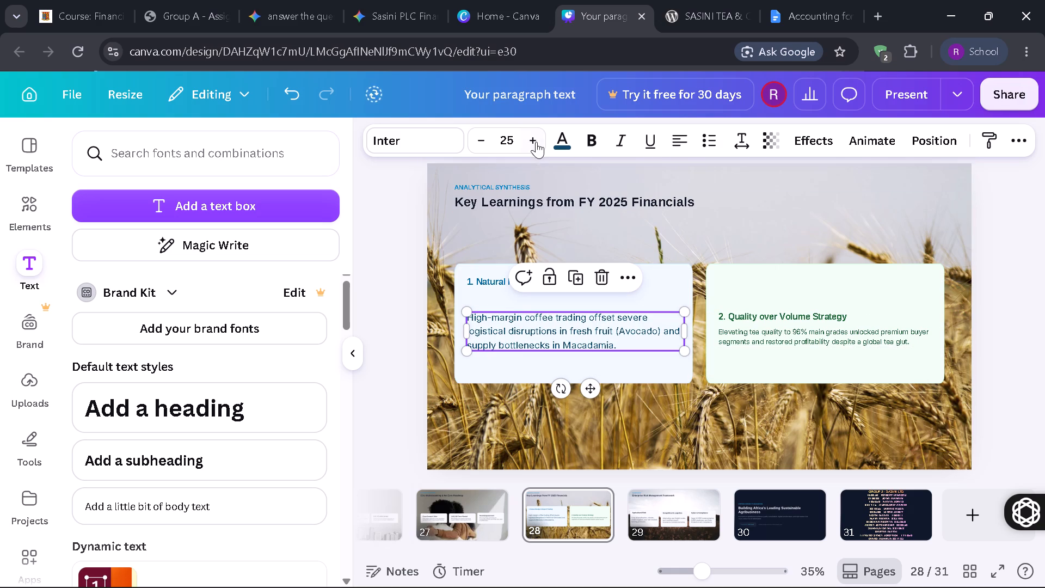
{"action": "left_click", "coordinate": [536, 141]}
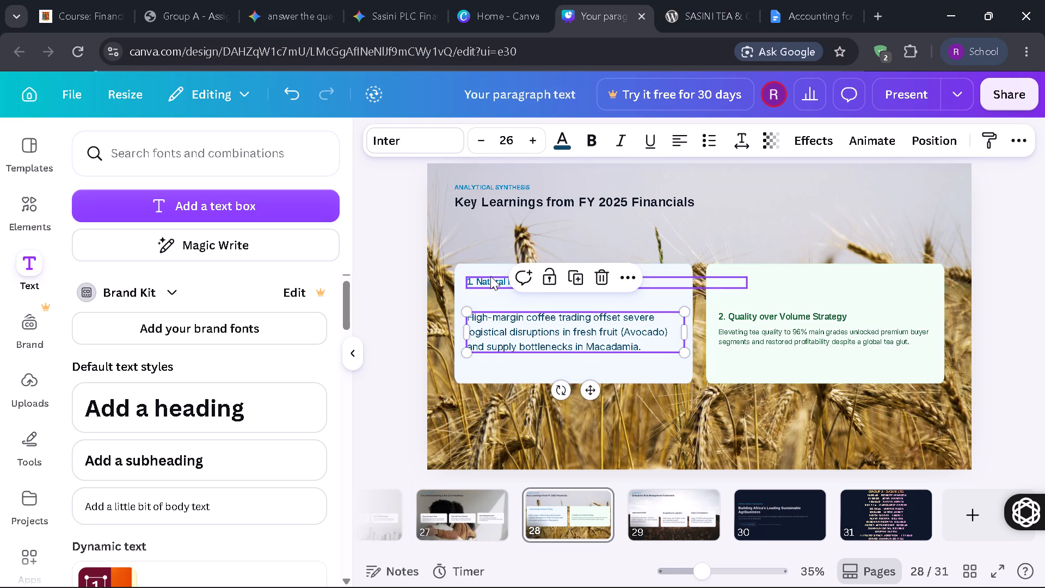
Raise the "1. Natural Hedge in Export Trading" heading's font size to 28.5.
{"action": "left_click", "coordinate": [490, 276]}
{"action": "left_click", "coordinate": [508, 283]}
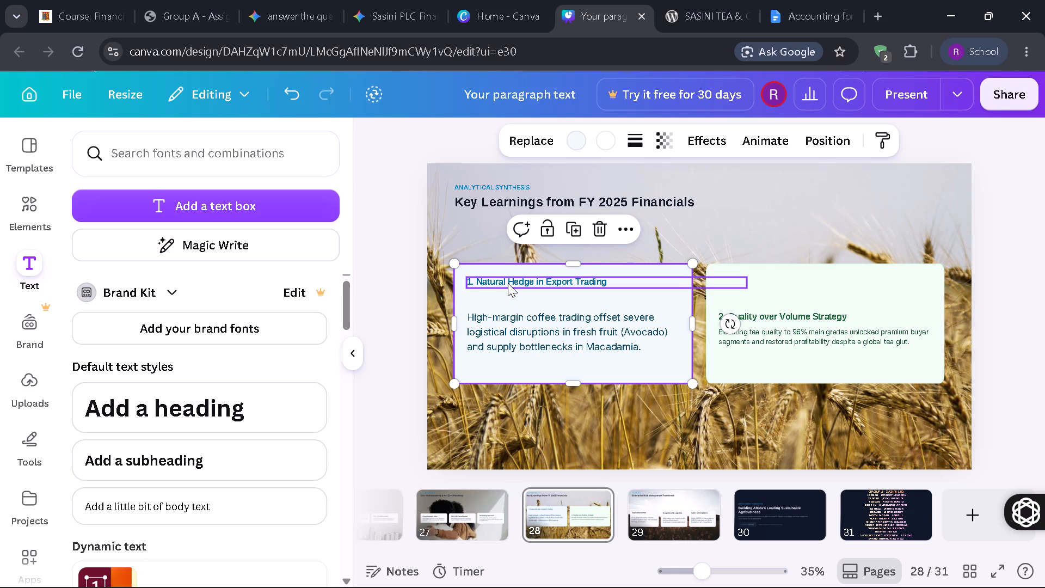
{"action": "left_click", "coordinate": [508, 283]}
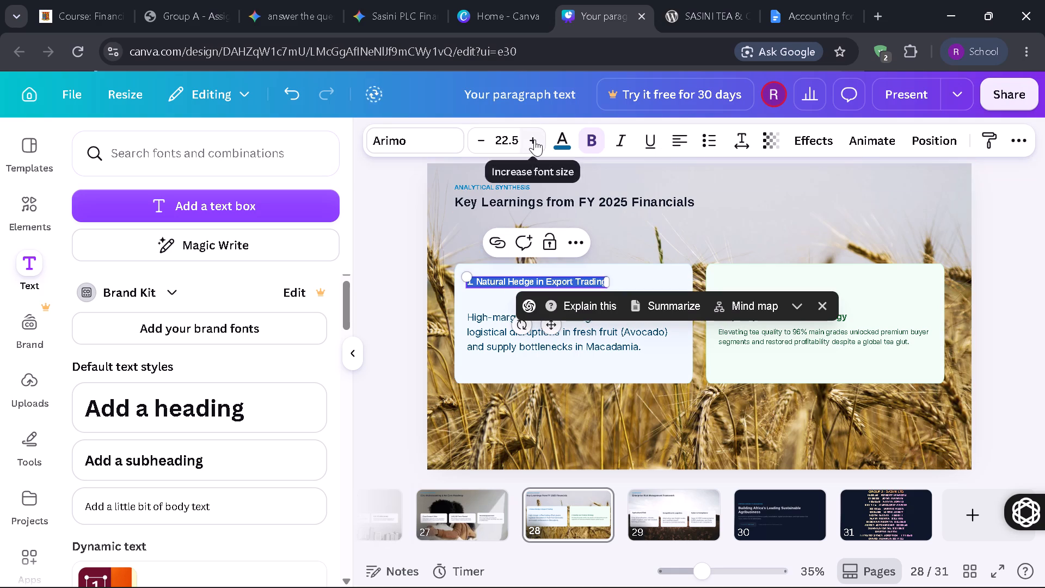
{"action": "triple_click", "coordinate": [534, 139]}
{"action": "left_click", "coordinate": [534, 139]}
{"action": "left_click", "coordinate": [534, 139]}
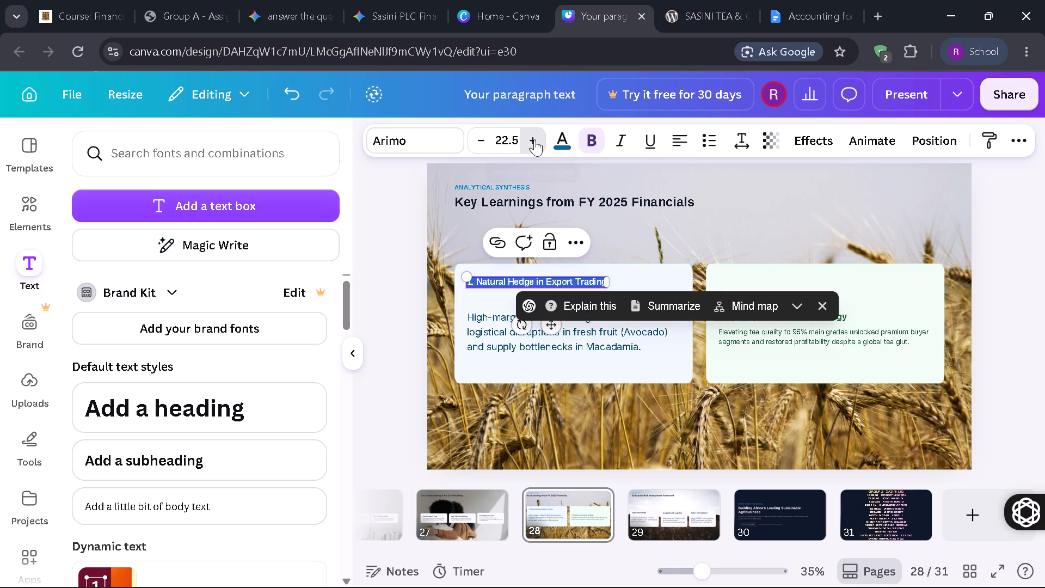
{"action": "left_click", "coordinate": [534, 139]}
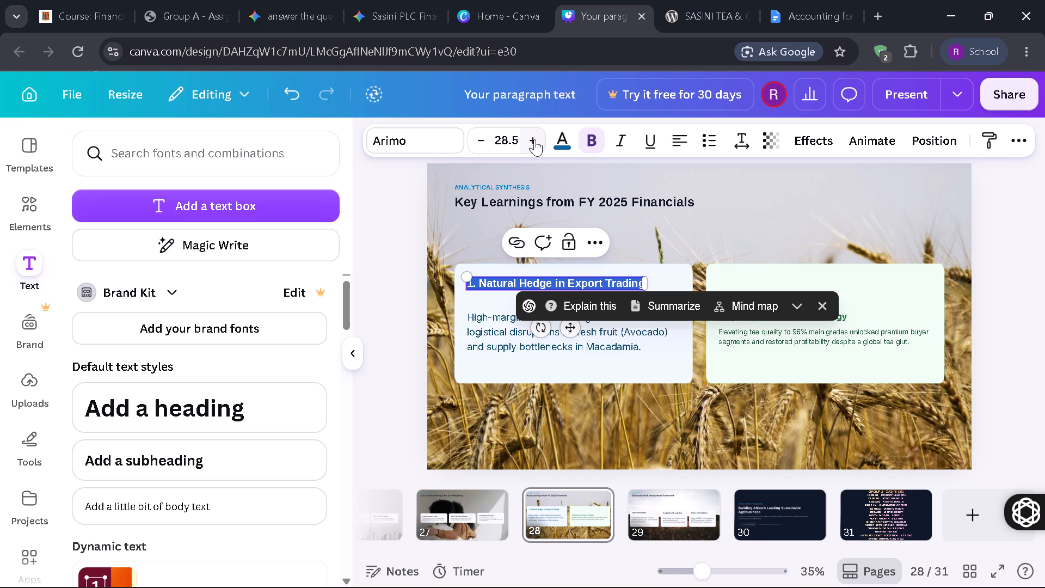
Move the "2. Quality over Volume Strategy" heading up near its card's top edge and raise its font size to 28.5.
{"action": "left_click", "coordinate": [844, 345]}
{"action": "left_click", "coordinate": [850, 315]}
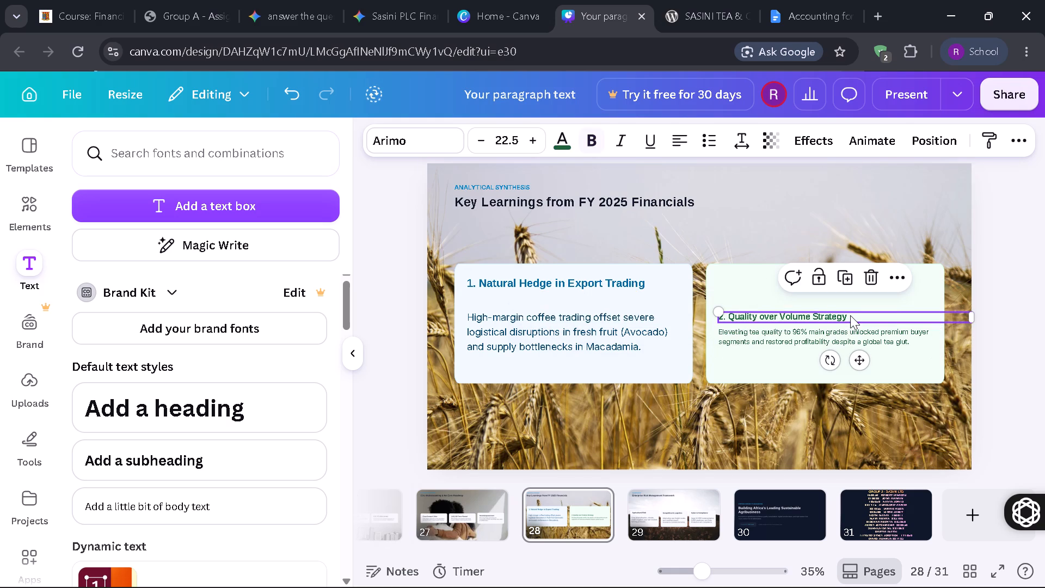
{"action": "left_click_drag", "start_coordinate": [850, 315], "coordinate": [853, 286]}
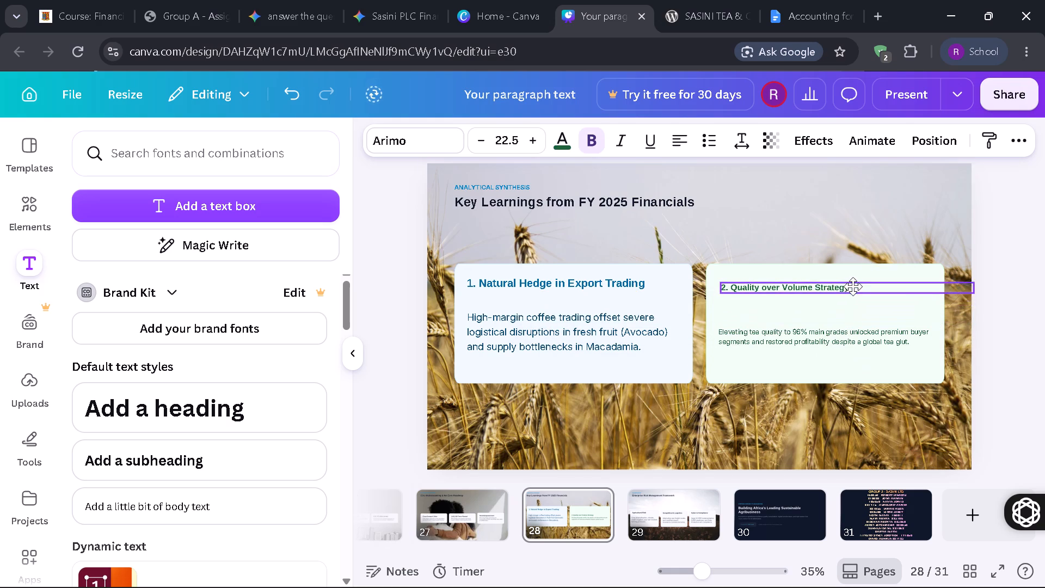
{"action": "left_click_drag", "start_coordinate": [853, 286], "coordinate": [852, 282]}
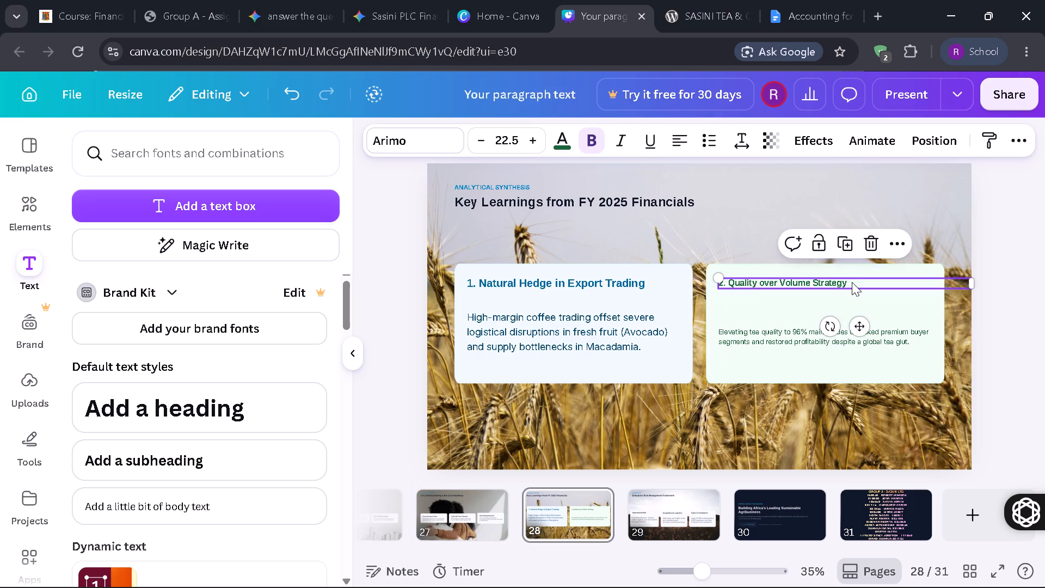
{"action": "left_click", "coordinate": [819, 284]}
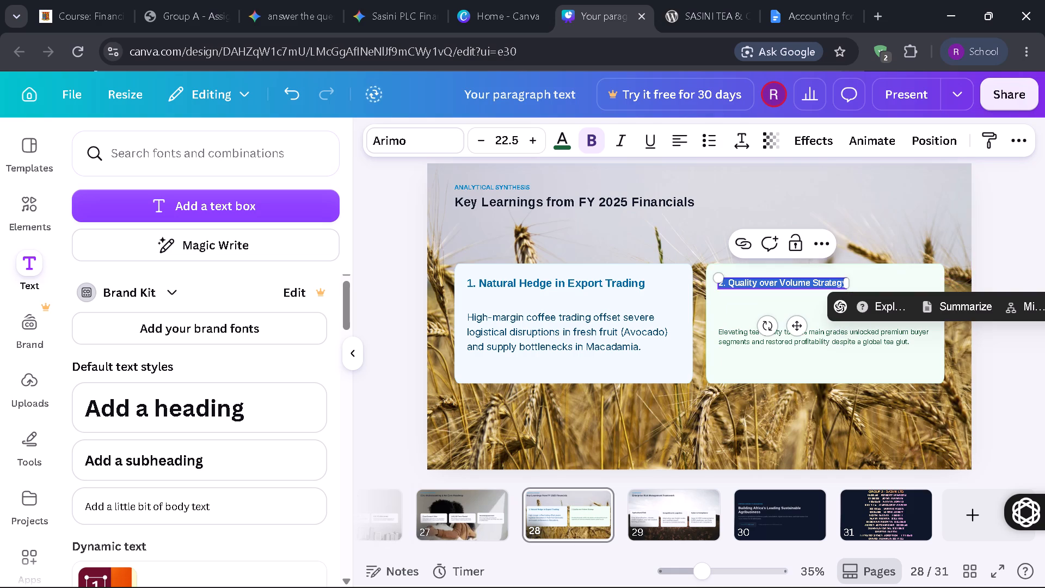
{"action": "triple_click", "coordinate": [532, 134]}
{"action": "triple_click", "coordinate": [532, 134]}
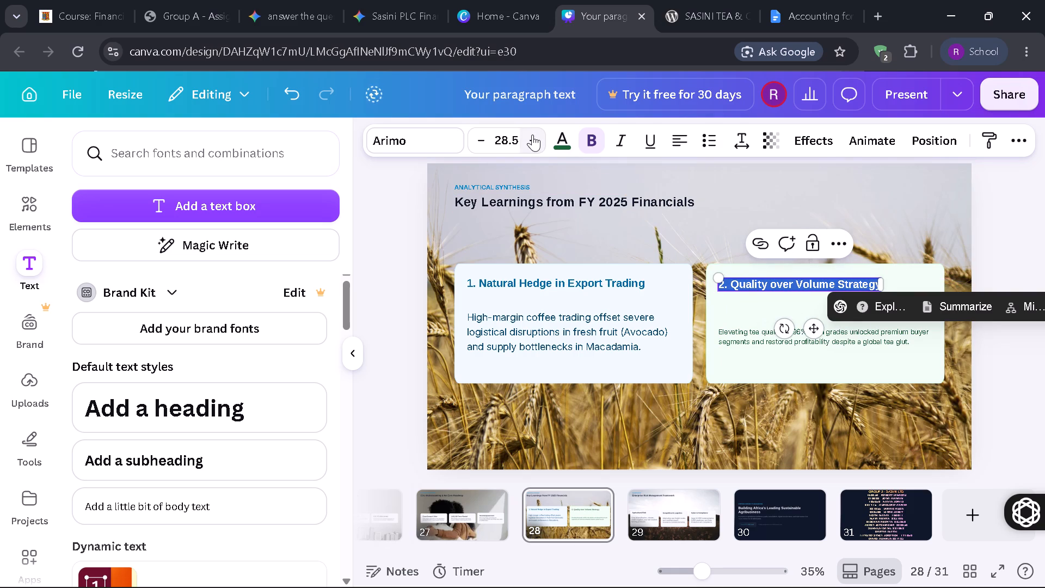
Raise the Quality over Volume description's font size to 26 and move it up level with the Natural Hedge description.
{"action": "left_click", "coordinate": [764, 335]}
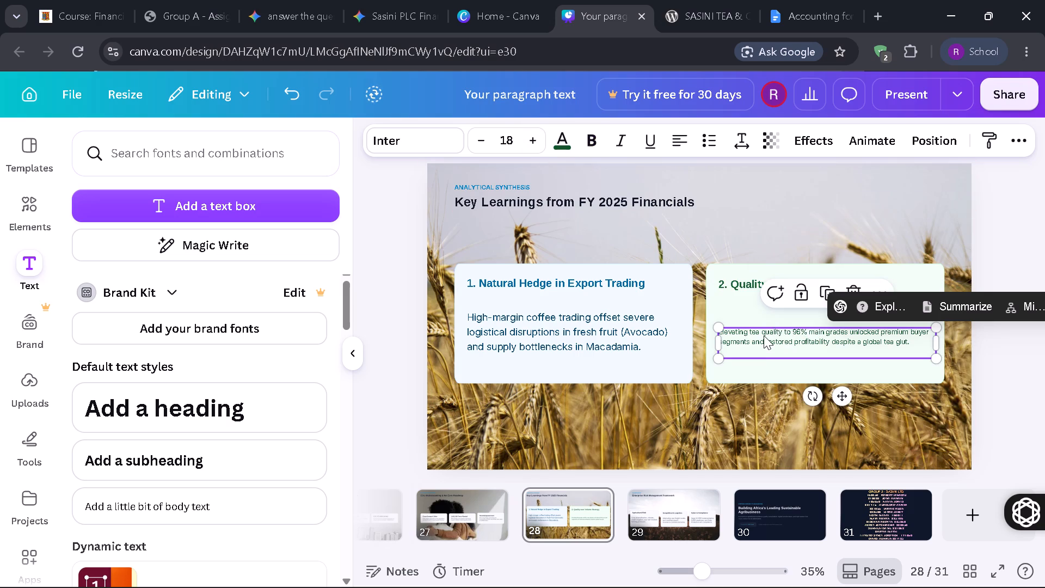
{"action": "double_click", "coordinate": [786, 335]}
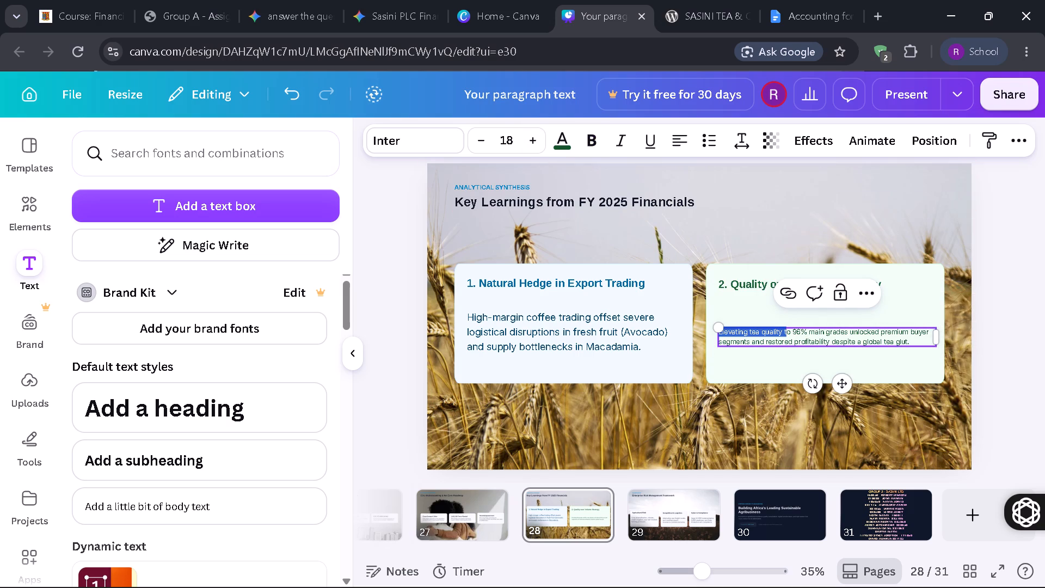
{"action": "left_click", "coordinate": [803, 336]}
{"action": "left_click", "coordinate": [803, 336]}
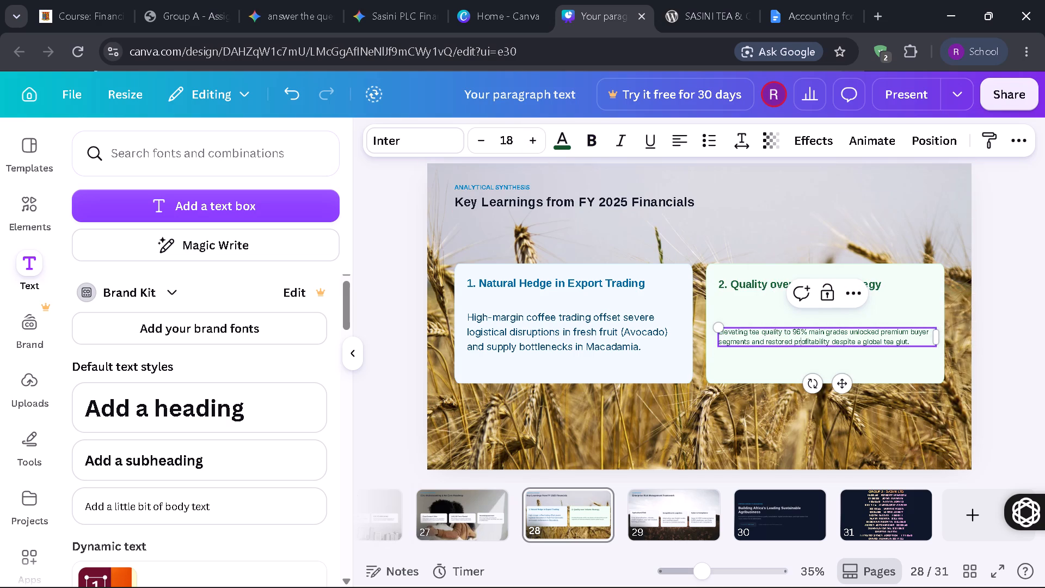
{"action": "left_click", "coordinate": [778, 362]}
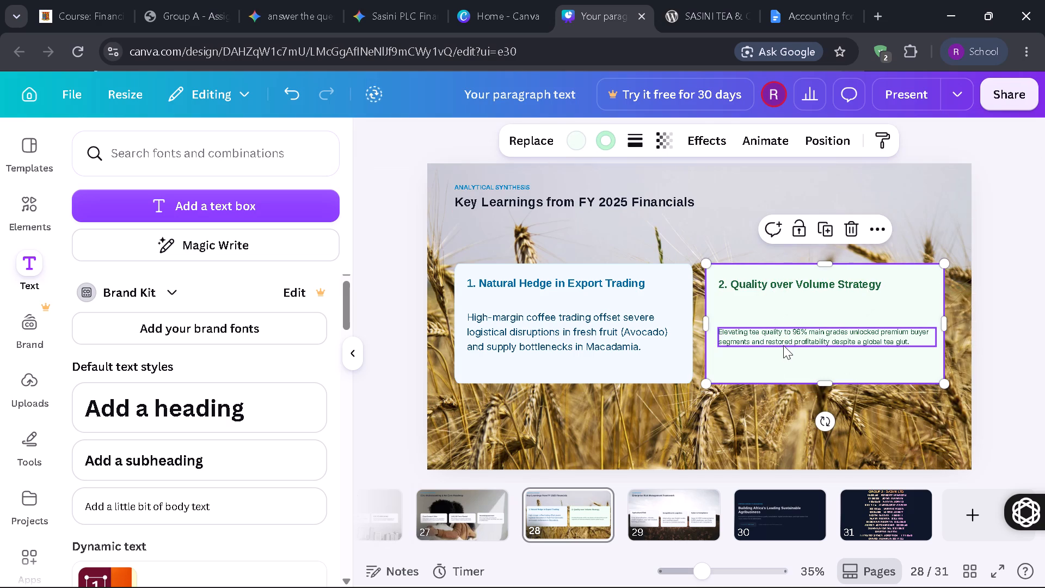
{"action": "left_click", "coordinate": [785, 335]}
{"action": "left_click", "coordinate": [785, 335]}
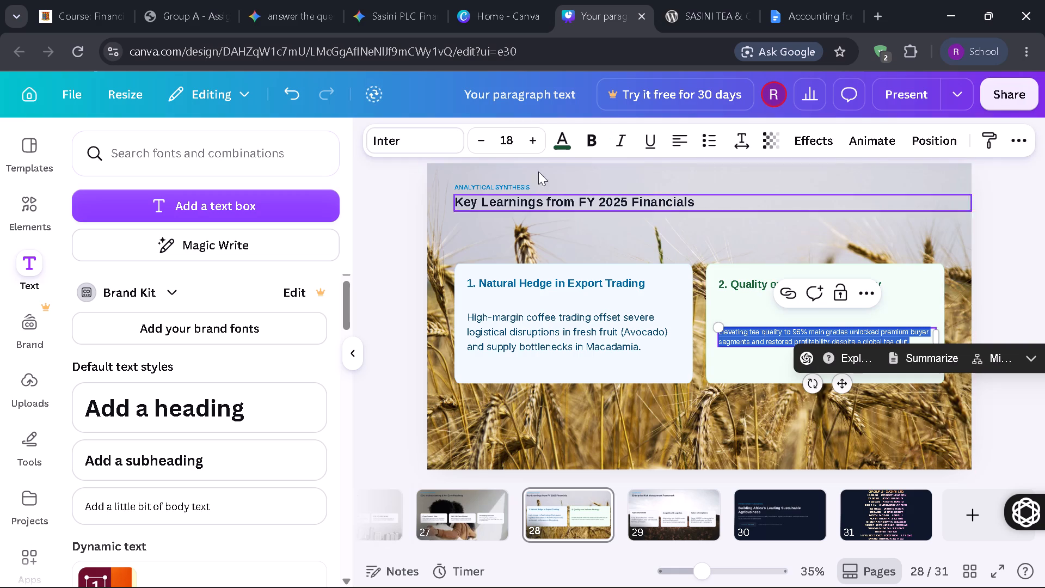
{"action": "triple_click", "coordinate": [532, 133]}
{"action": "triple_click", "coordinate": [532, 133]}
{"action": "left_click", "coordinate": [532, 133]}
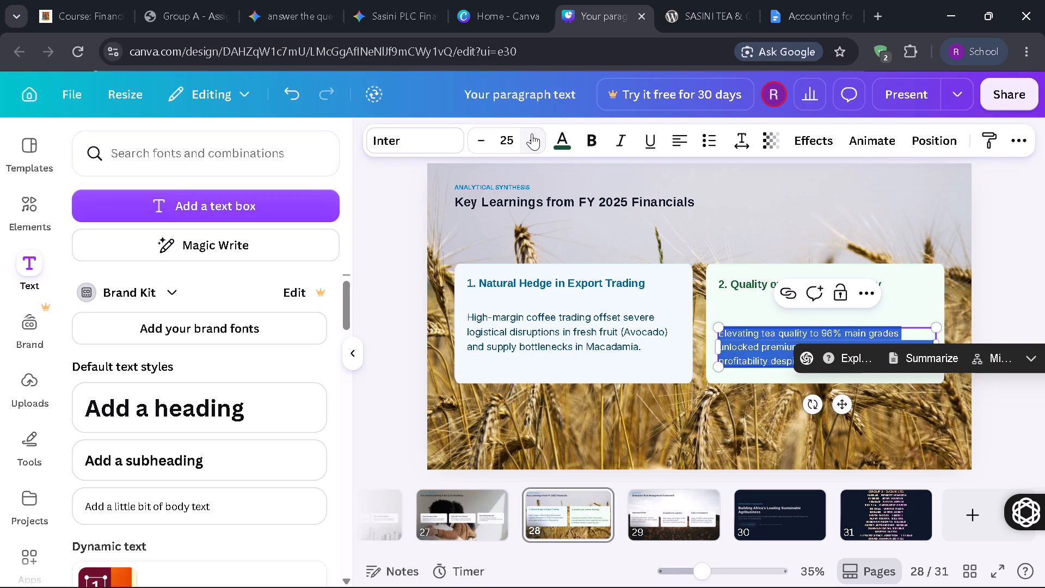
{"action": "left_click", "coordinate": [532, 133]}
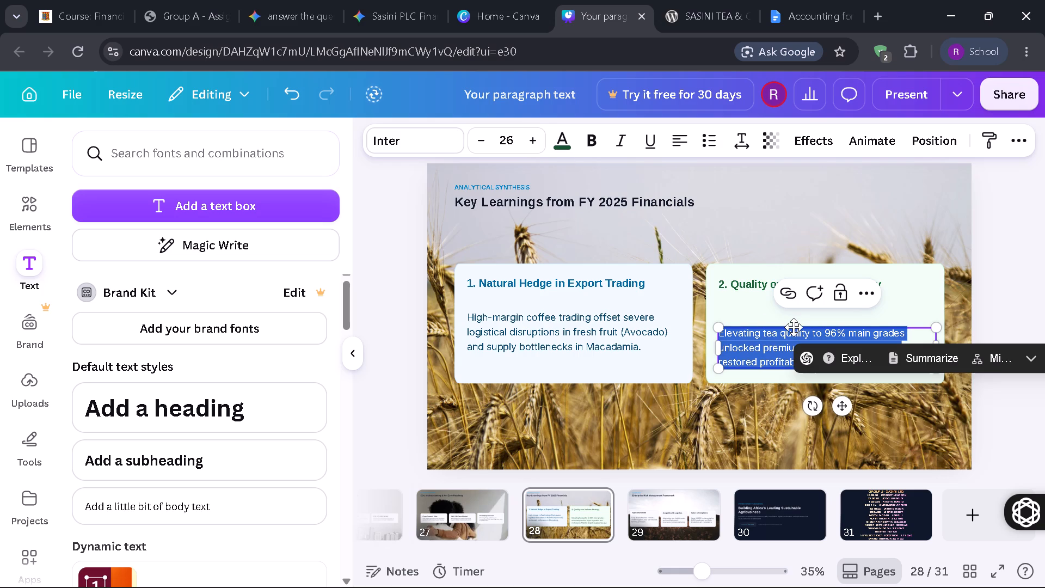
{"action": "left_click_drag", "start_coordinate": [794, 327], "coordinate": [792, 311]}
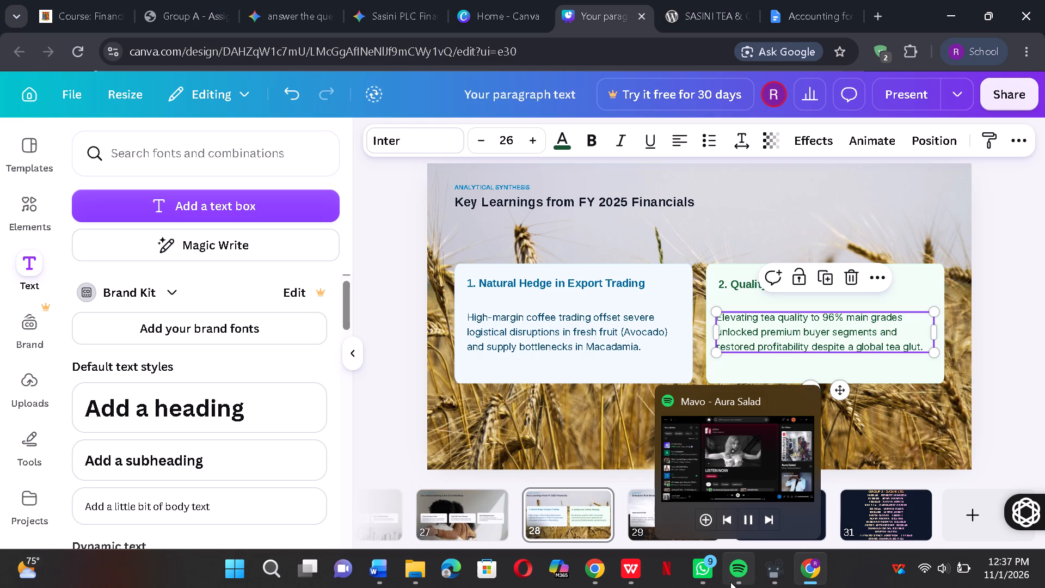
Switch to Spotify, skip to the next track, and return to the Canva presentation.
{"action": "left_click", "coordinate": [730, 582]}
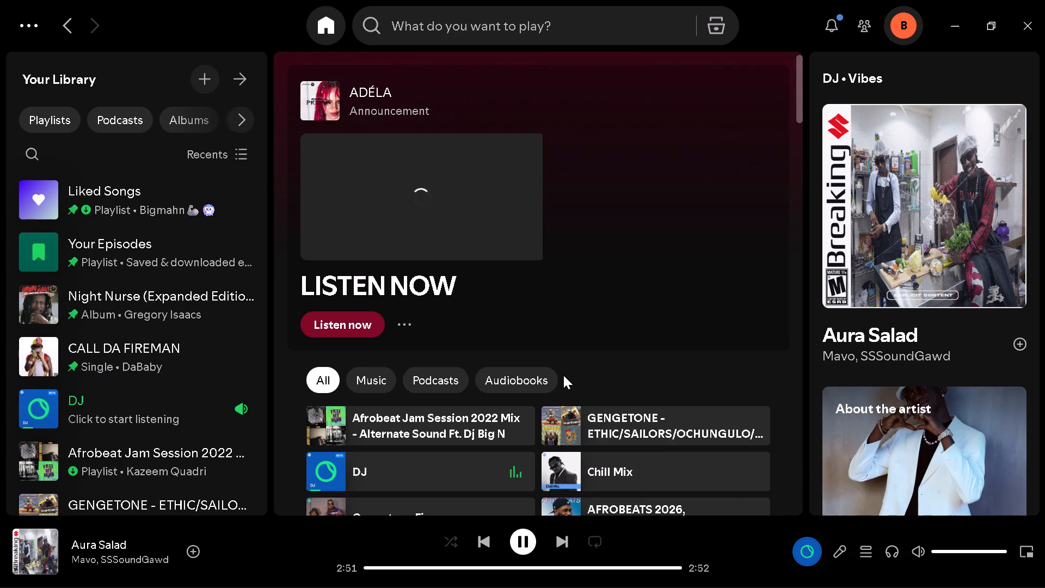
{"action": "left_click", "coordinate": [561, 541]}
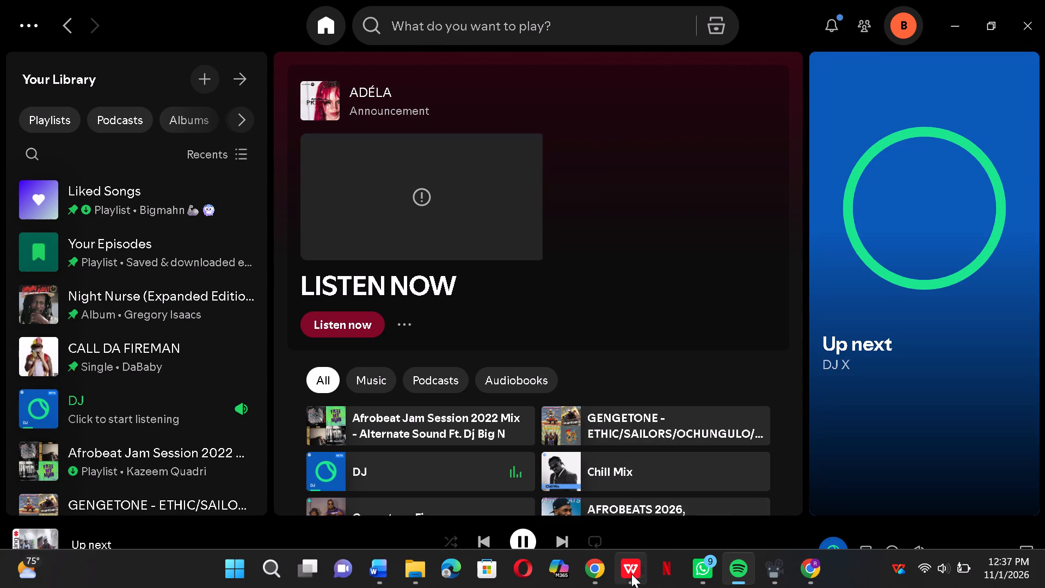
{"action": "left_click", "coordinate": [801, 565]}
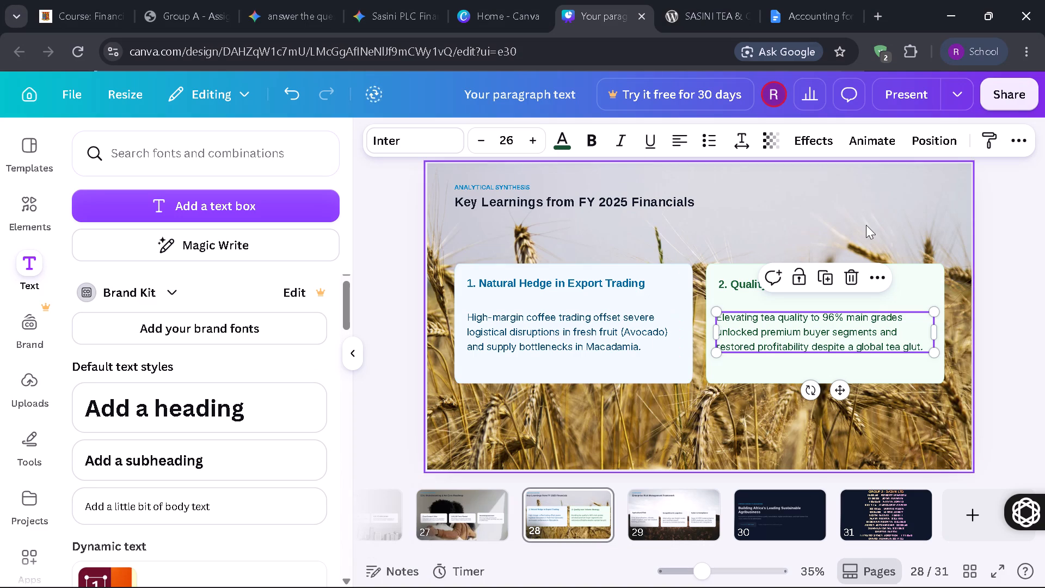
On page 27, extend the Clean Energy & Solar card's background upward and downward to make the card taller.
{"action": "left_click", "coordinate": [993, 255]}
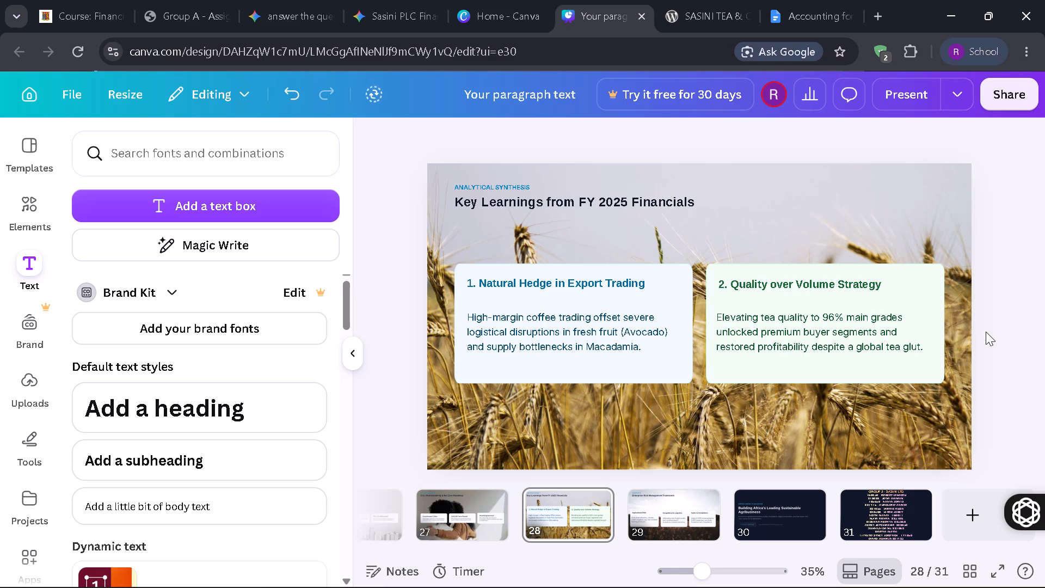
{"action": "left_click", "coordinate": [986, 332]}
{"action": "key", "text": "Left"}
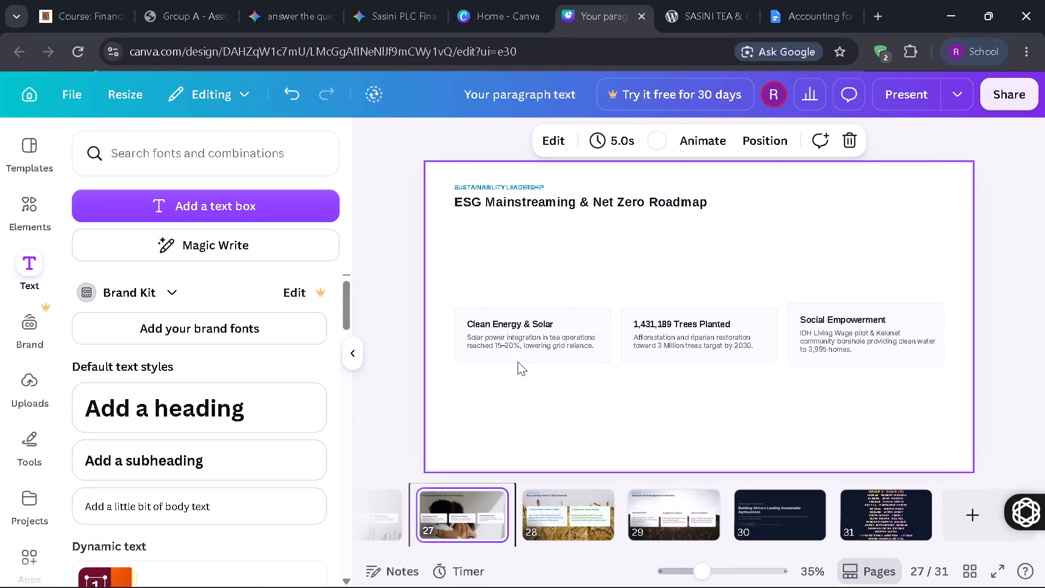
{"action": "left_click", "coordinate": [512, 315]}
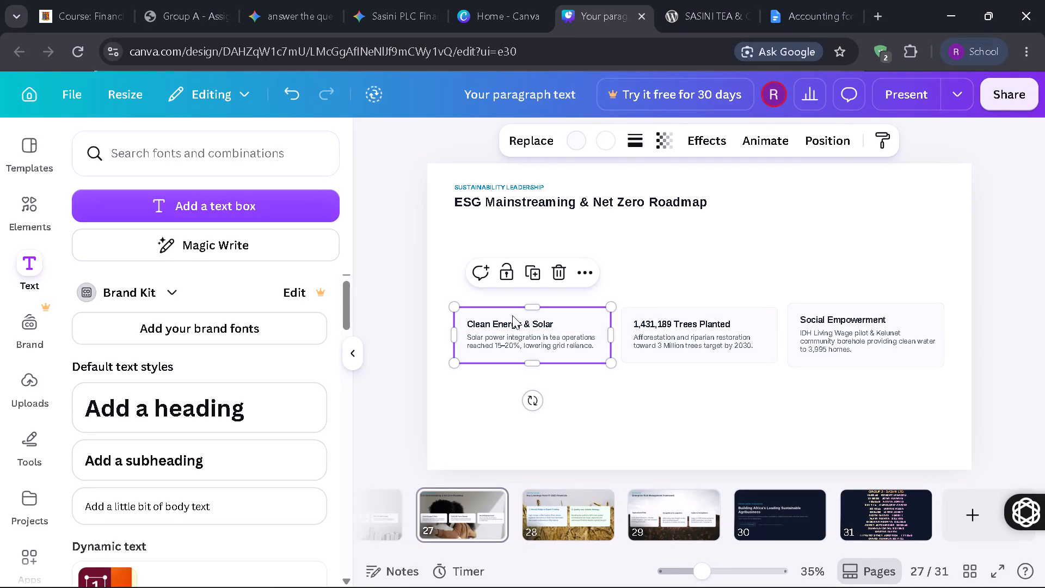
{"action": "left_click_drag", "start_coordinate": [528, 307], "coordinate": [528, 271]}
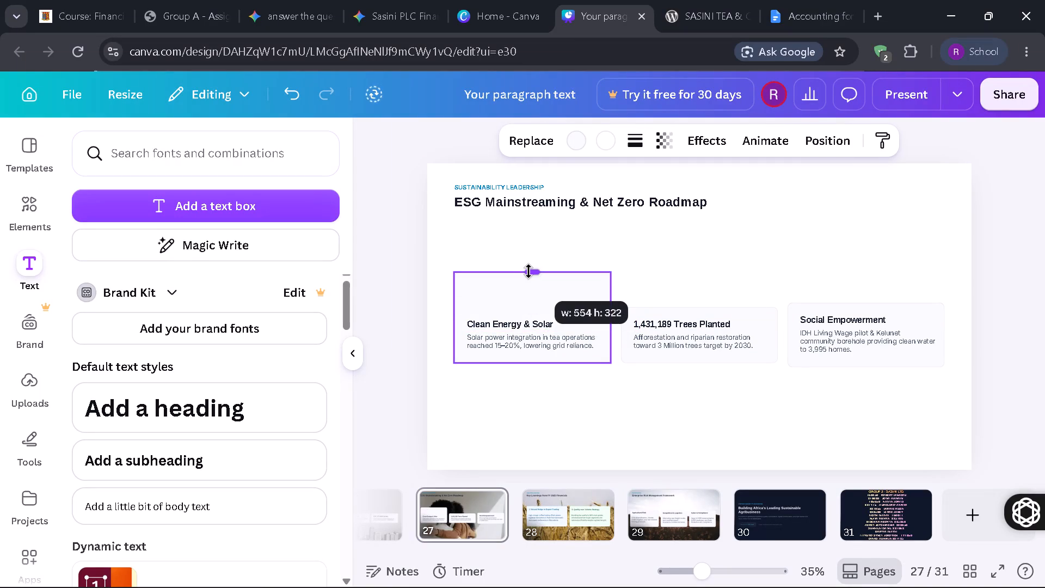
{"action": "left_click_drag", "start_coordinate": [528, 271], "coordinate": [529, 267]}
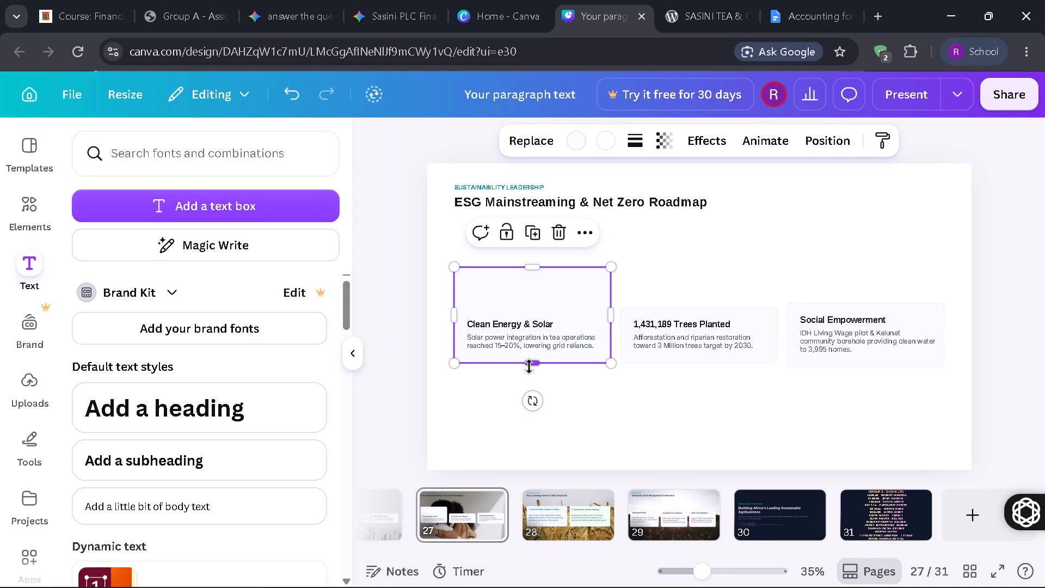
{"action": "left_click_drag", "start_coordinate": [529, 366], "coordinate": [528, 384]}
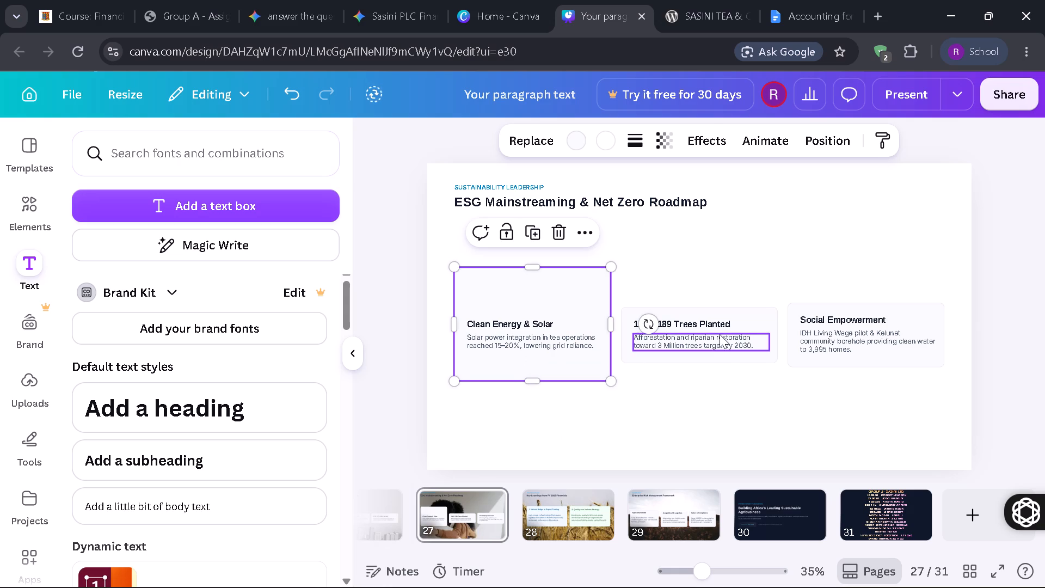
Extend the 1,431,189 Trees Planted and Social Empowerment cards' backgrounds to line up with the Clean Energy & Solar card's top and bottom edges.
{"action": "left_click", "coordinate": [741, 310]}
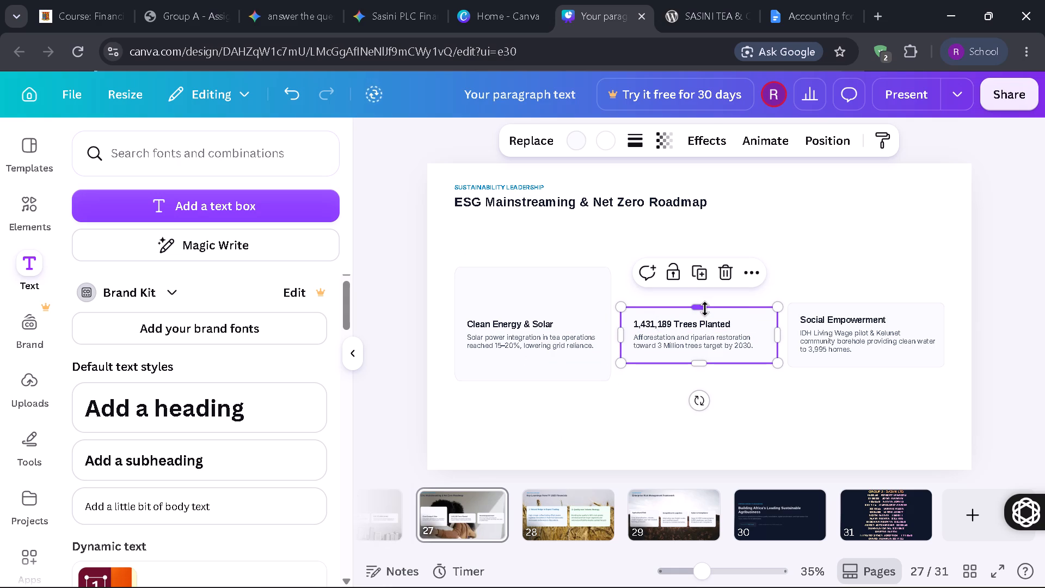
{"action": "left_click_drag", "start_coordinate": [705, 309], "coordinate": [699, 273]}
{"action": "left_click_drag", "start_coordinate": [695, 364], "coordinate": [693, 378]}
{"action": "left_click", "coordinate": [861, 305]}
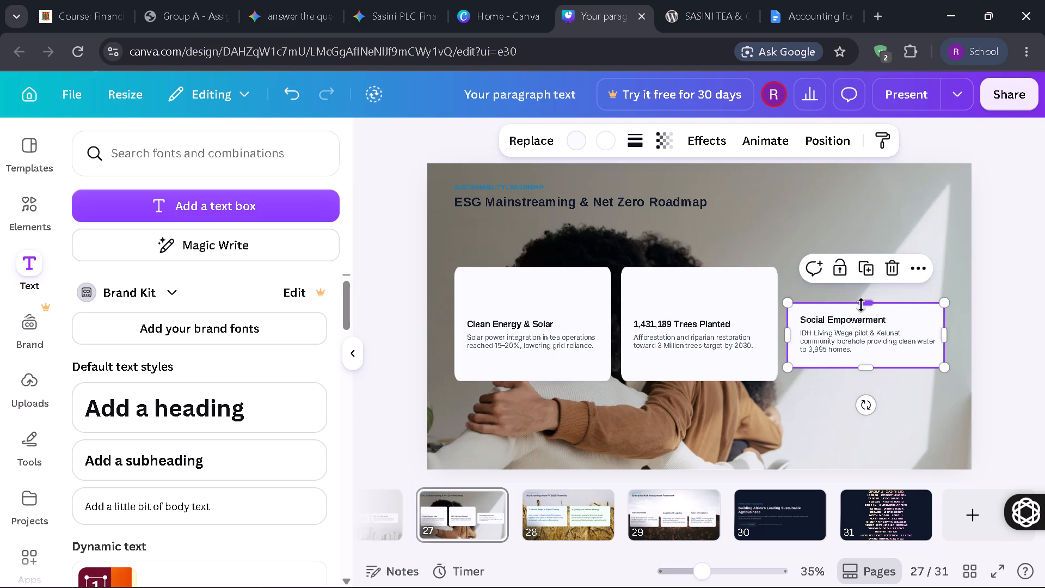
{"action": "left_click_drag", "start_coordinate": [864, 304], "coordinate": [857, 268]}
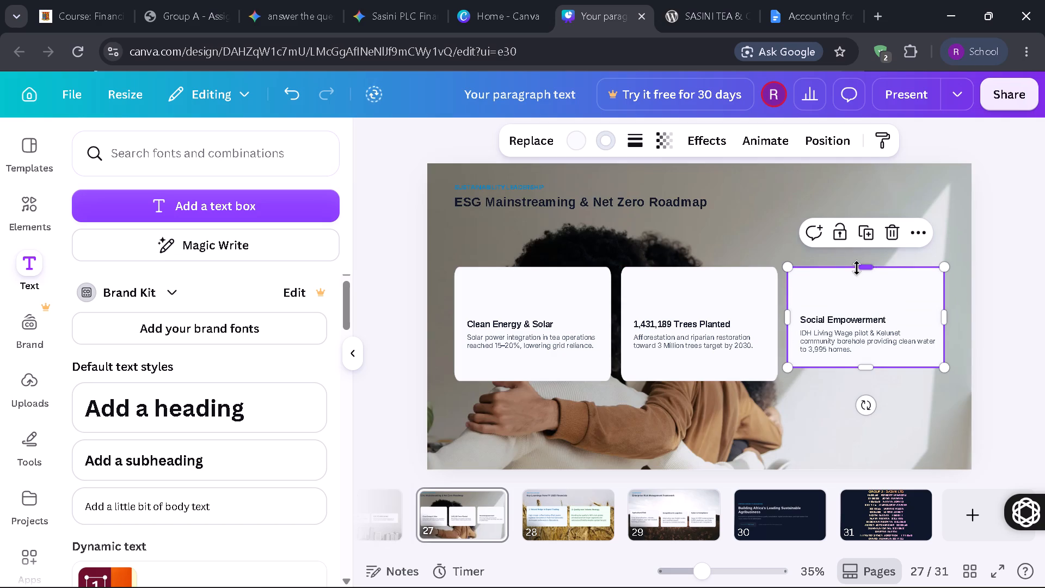
{"action": "left_click_drag", "start_coordinate": [867, 367], "coordinate": [866, 378]}
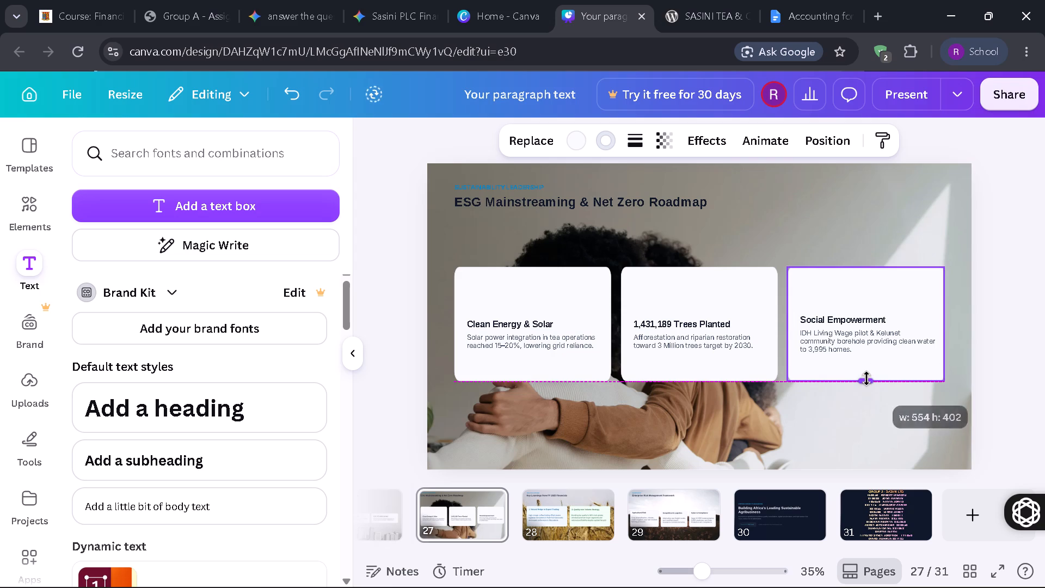
{"action": "left_click_drag", "start_coordinate": [866, 378], "coordinate": [867, 377]}
Move the "Clean Energy & Solar" heading up near its card's top edge and raise its font size to 28.5.
{"action": "left_click", "coordinate": [510, 327]}
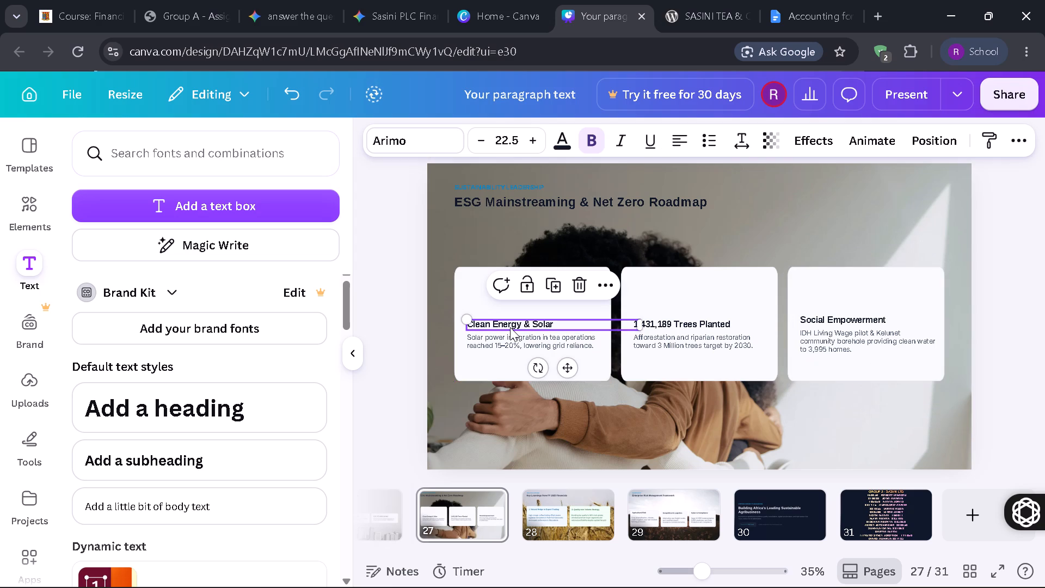
{"action": "left_click_drag", "start_coordinate": [522, 321], "coordinate": [517, 293]}
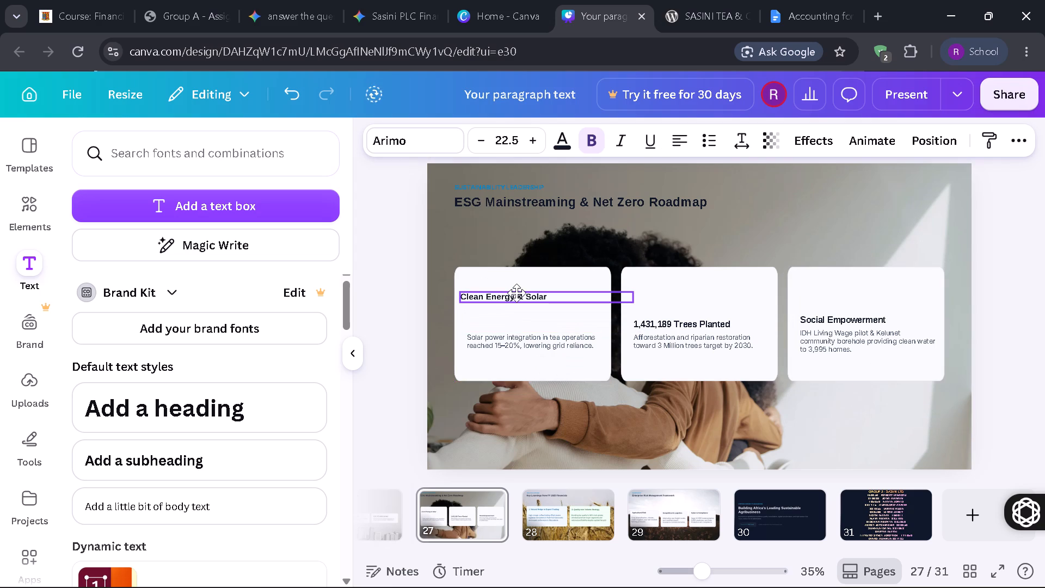
{"action": "left_click_drag", "start_coordinate": [517, 293], "coordinate": [518, 286]}
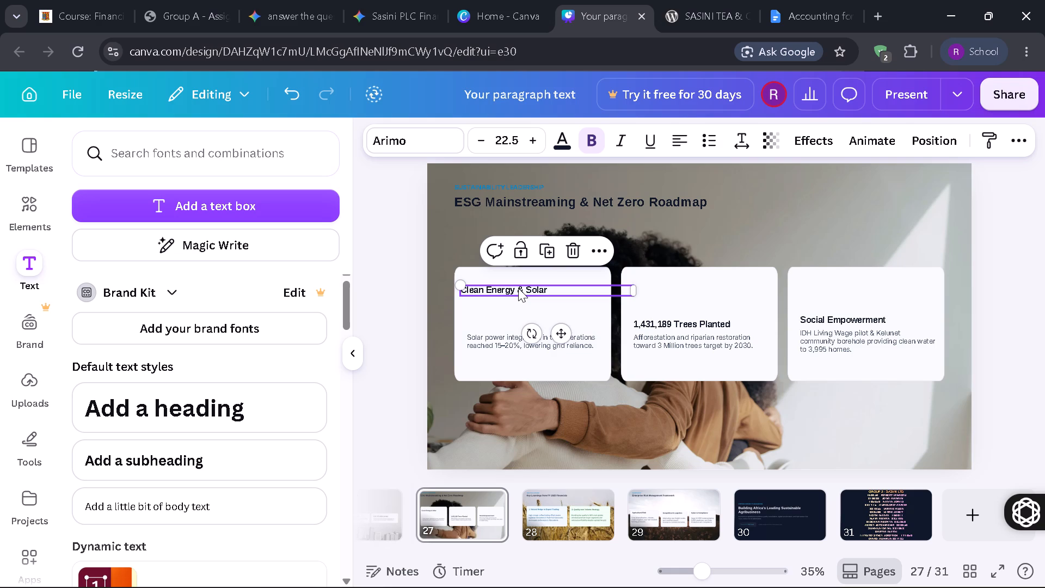
{"action": "left_click", "coordinate": [518, 288]}
{"action": "triple_click", "coordinate": [531, 143]}
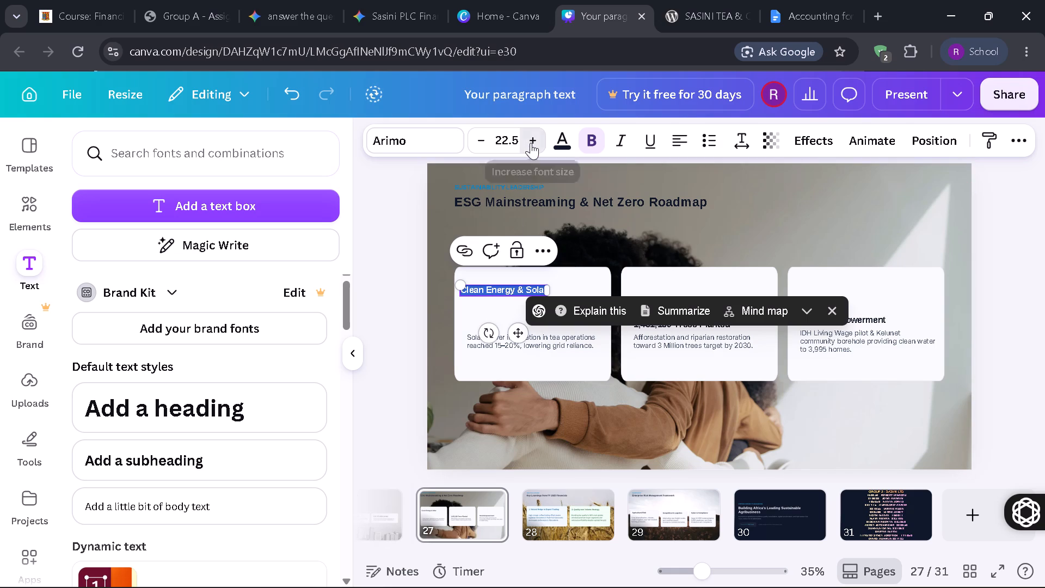
{"action": "triple_click", "coordinate": [531, 143]}
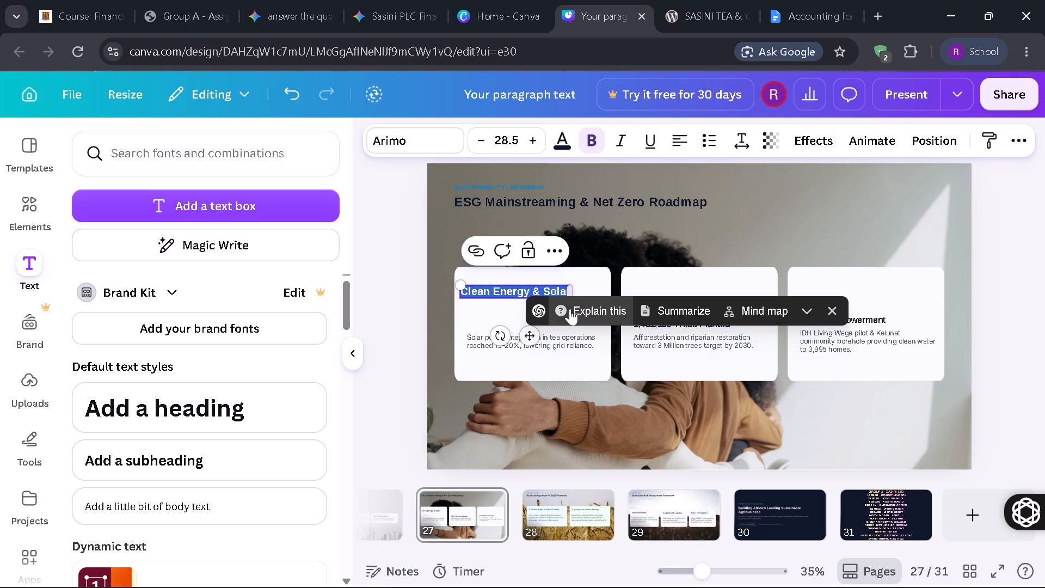
Raise the Clean Energy & Solar description's font size to 25.
{"action": "left_click", "coordinate": [567, 335]}
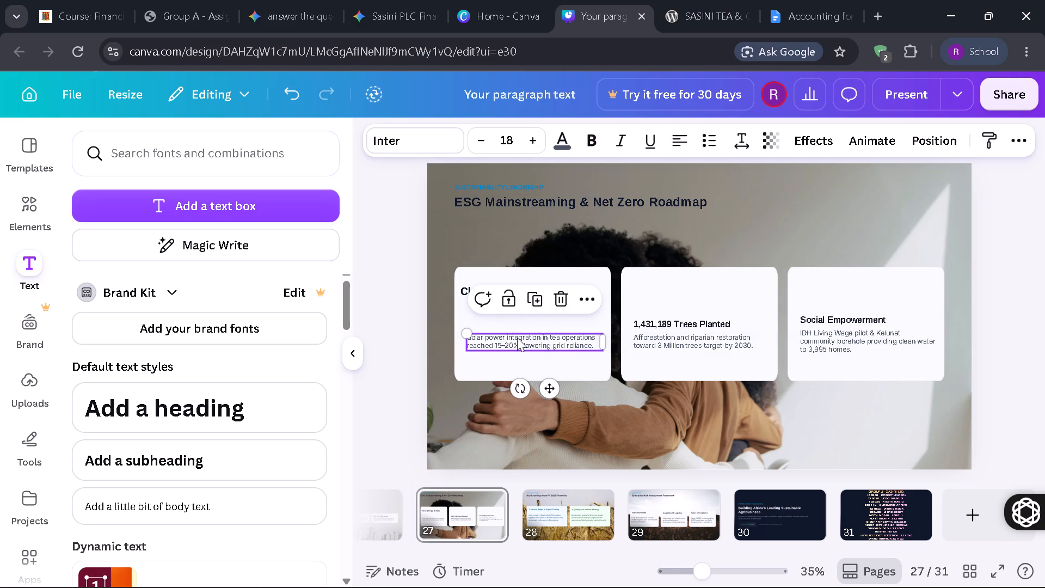
{"action": "left_click", "coordinate": [517, 338]}
{"action": "triple_click", "coordinate": [526, 138]}
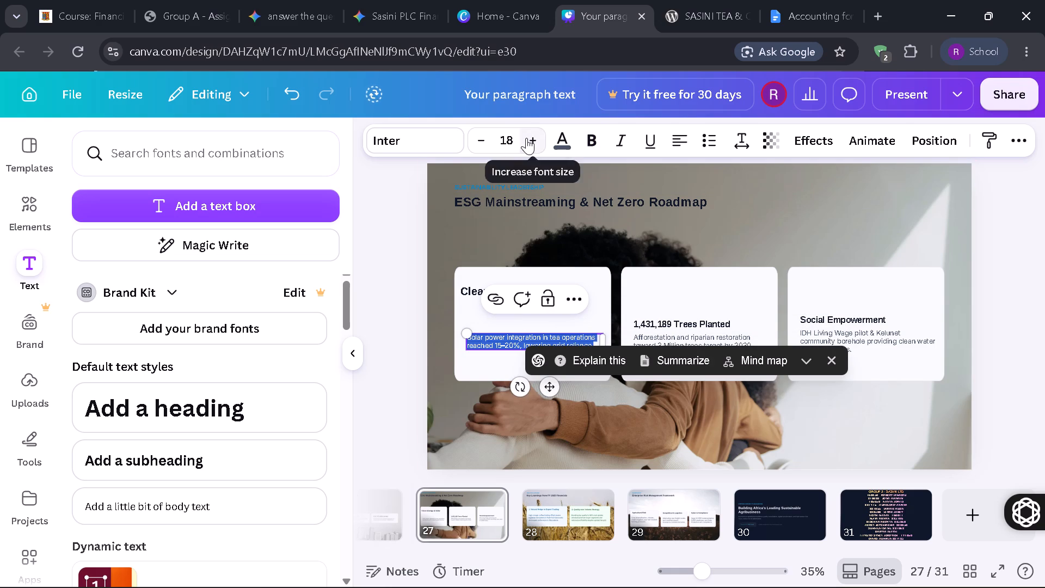
{"action": "triple_click", "coordinate": [526, 138]}
{"action": "left_click", "coordinate": [526, 138]}
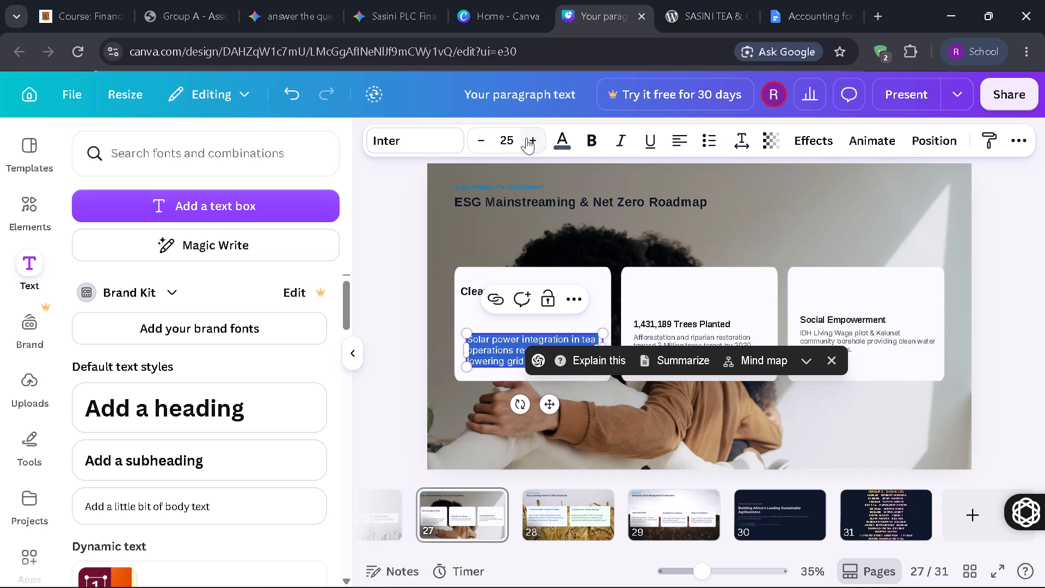
Raise the Clean Energy & Solar description's font size to 26 and move it up closer beneath its heading.
{"action": "left_click", "coordinate": [526, 138]}
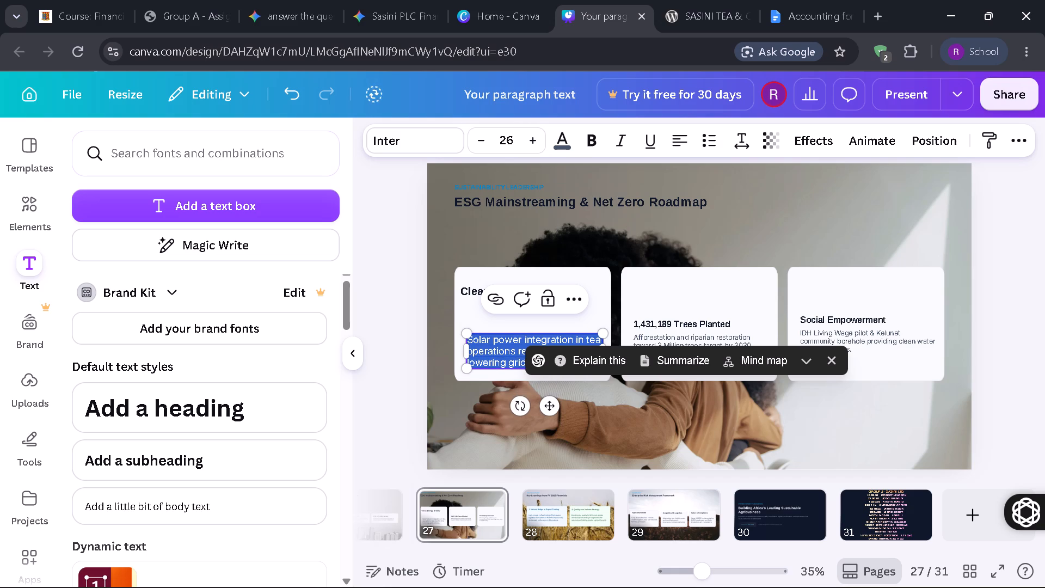
{"action": "left_click", "coordinate": [498, 339]}
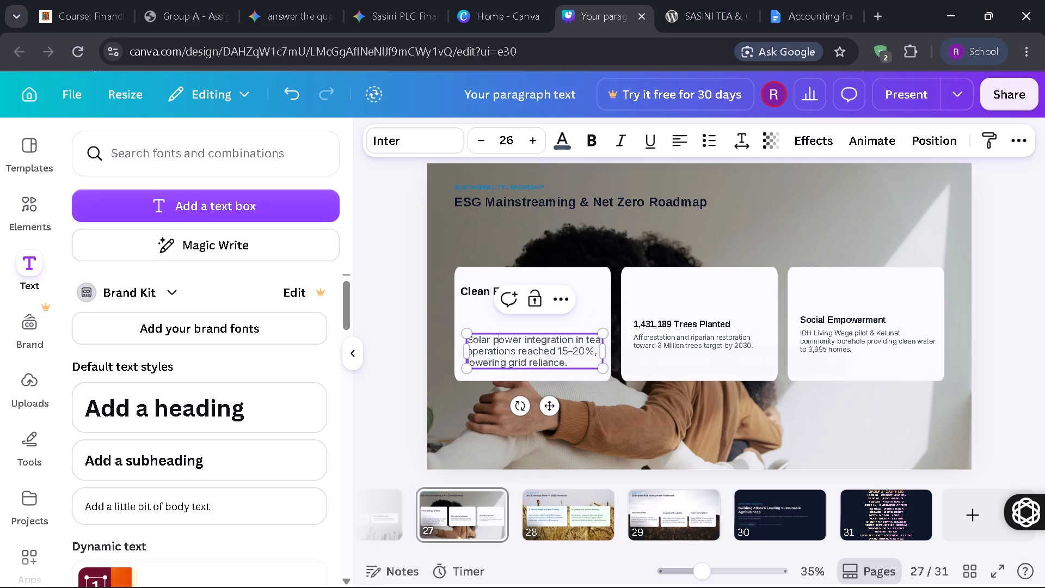
{"action": "left_click_drag", "start_coordinate": [522, 332], "coordinate": [520, 313]}
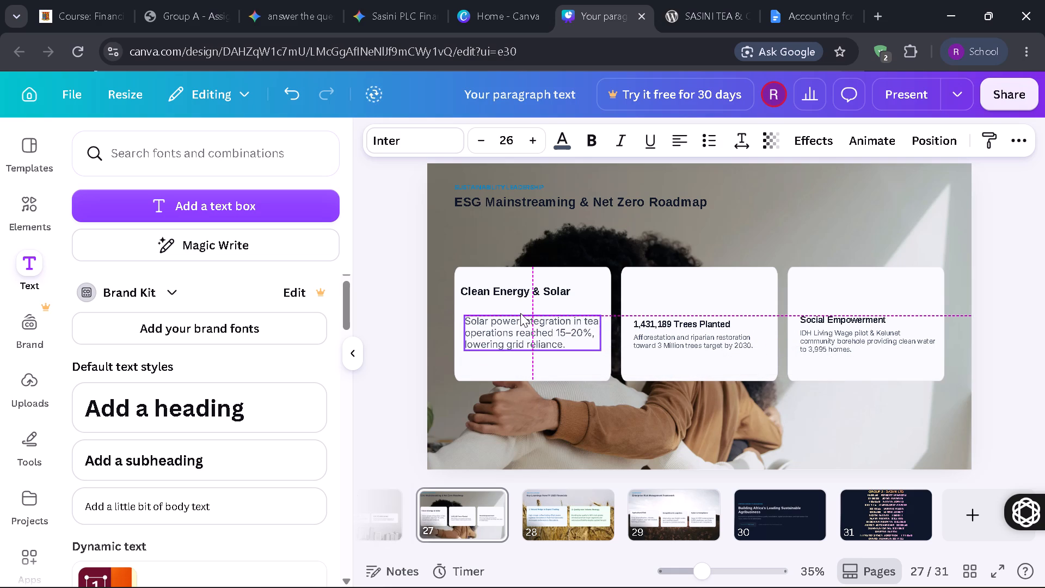
{"action": "left_click_drag", "start_coordinate": [520, 313], "coordinate": [519, 313]}
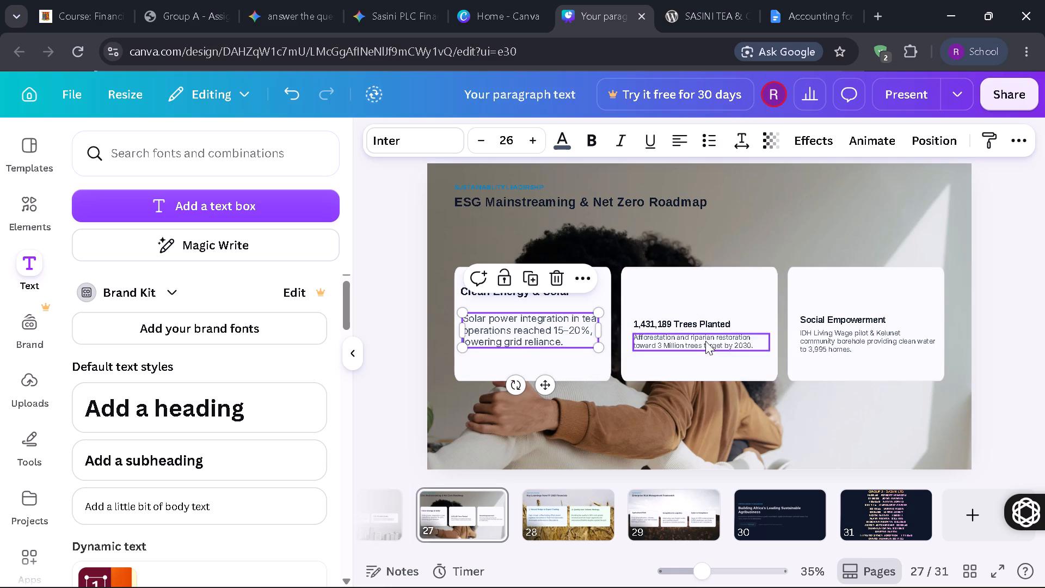
Move the "1,431,189 Trees Planted" heading up level with the Clean Energy & Solar heading and raise its font size to 28.5.
{"action": "left_click", "coordinate": [699, 322]}
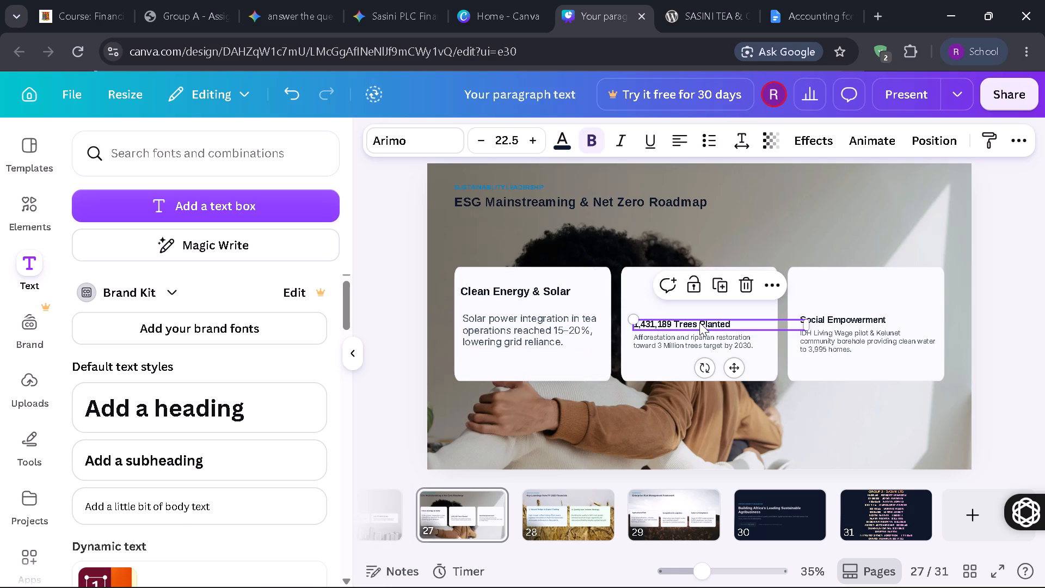
{"action": "left_click_drag", "start_coordinate": [699, 322], "coordinate": [696, 292]}
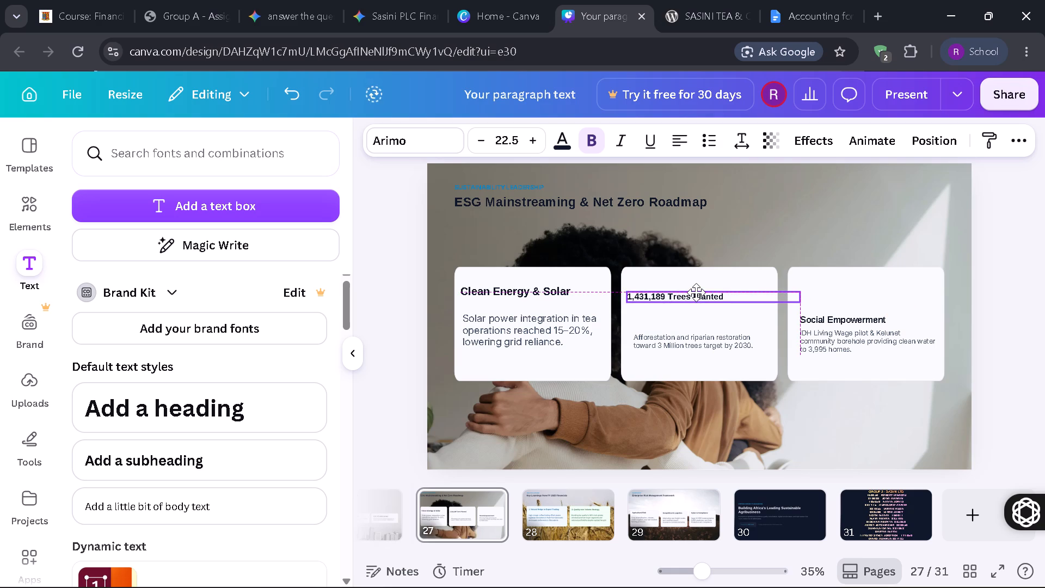
{"action": "left_click_drag", "start_coordinate": [696, 292], "coordinate": [697, 289]}
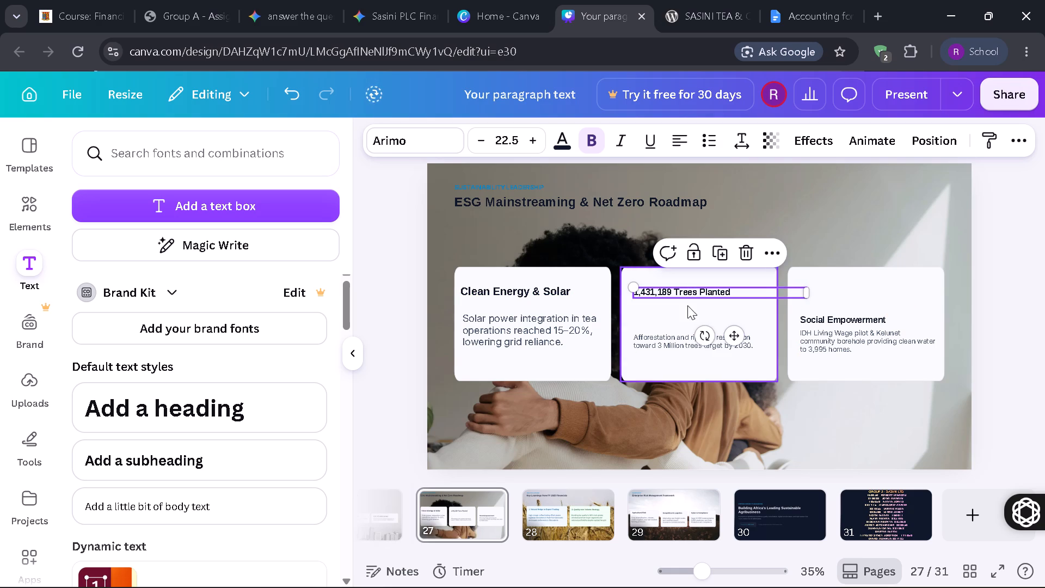
{"action": "left_click", "coordinate": [686, 287]}
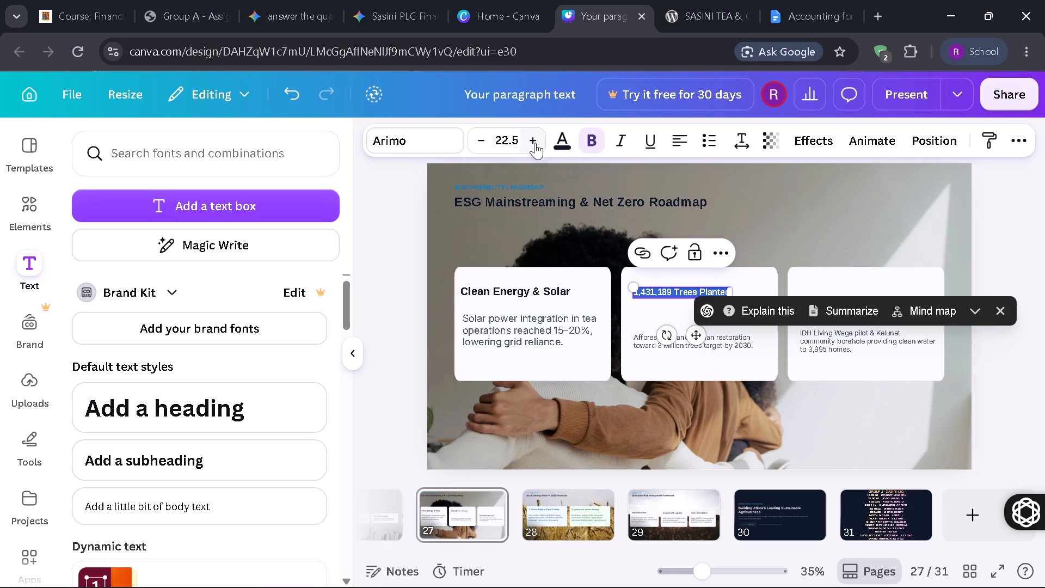
{"action": "left_click", "coordinate": [535, 143]}
{"action": "triple_click", "coordinate": [535, 143]}
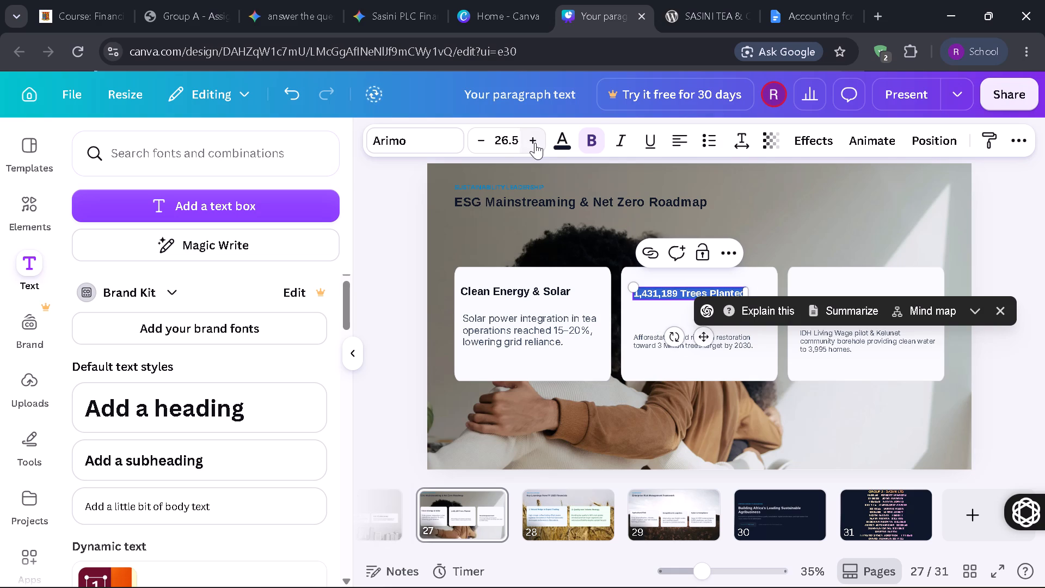
{"action": "left_click", "coordinate": [535, 143]}
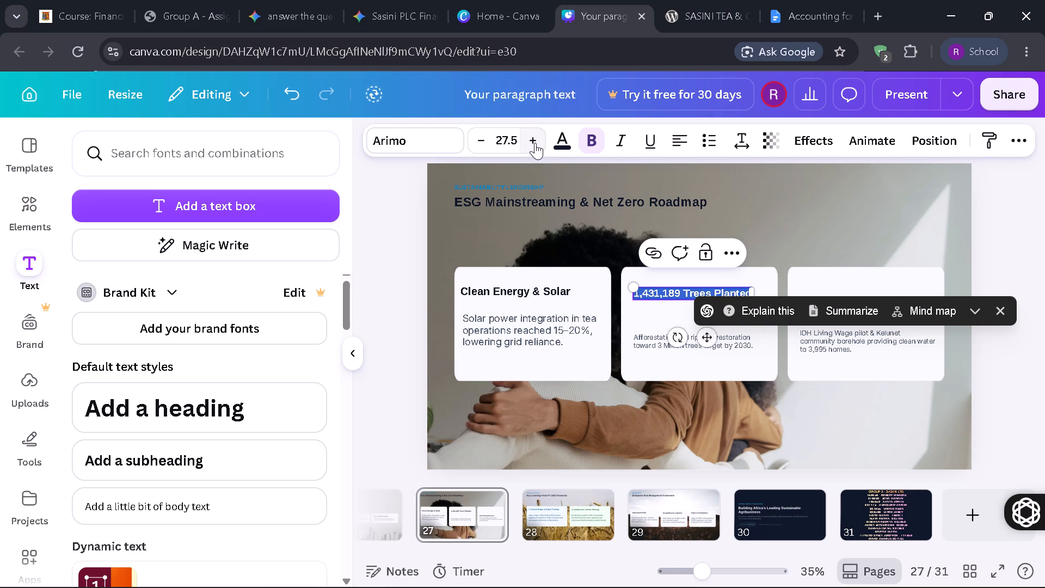
{"action": "left_click", "coordinate": [535, 143]}
Raise the 1,431,189 Trees Planted description's font size to 24 and move it up closer to its heading.
{"action": "left_click", "coordinate": [650, 338]}
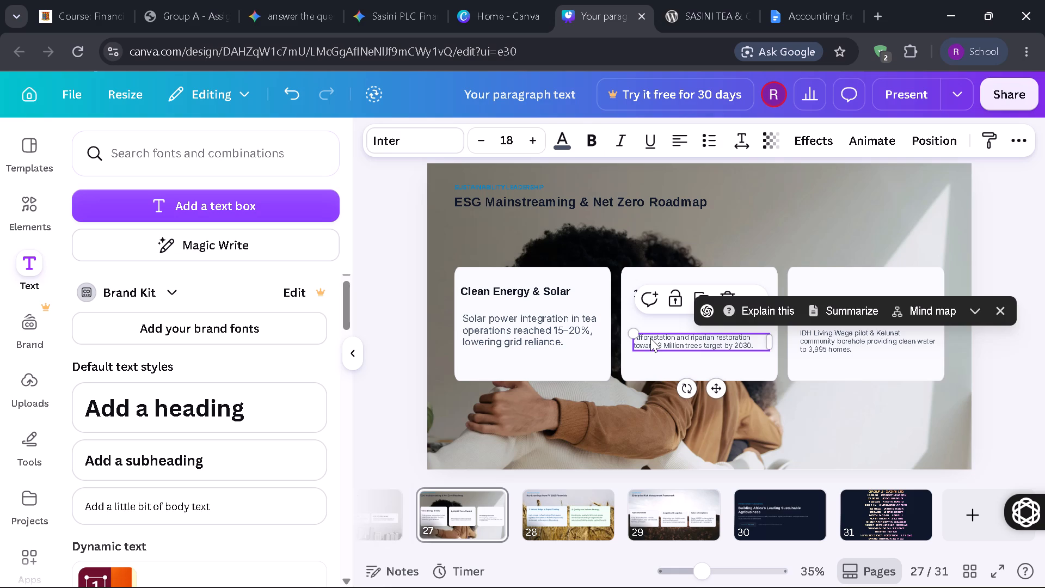
{"action": "left_click", "coordinate": [692, 334]}
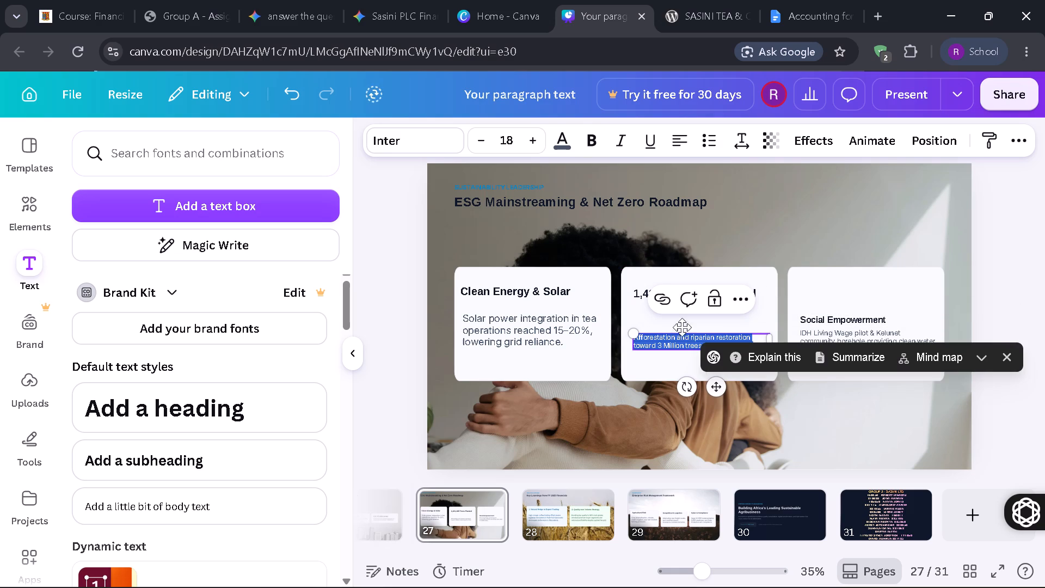
{"action": "triple_click", "coordinate": [541, 146]}
{"action": "triple_click", "coordinate": [541, 146]}
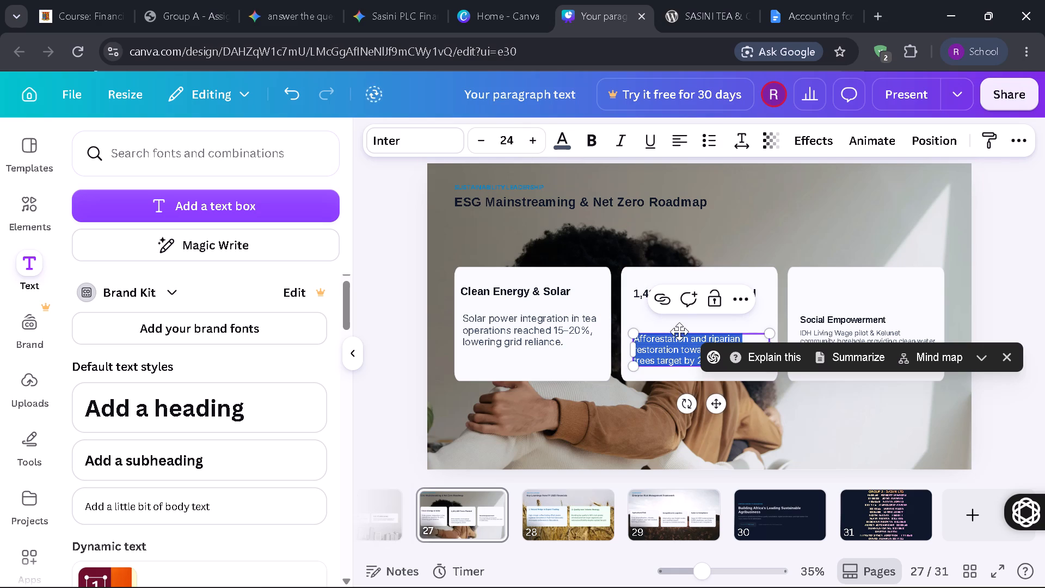
{"action": "left_click_drag", "start_coordinate": [683, 334], "coordinate": [681, 311]}
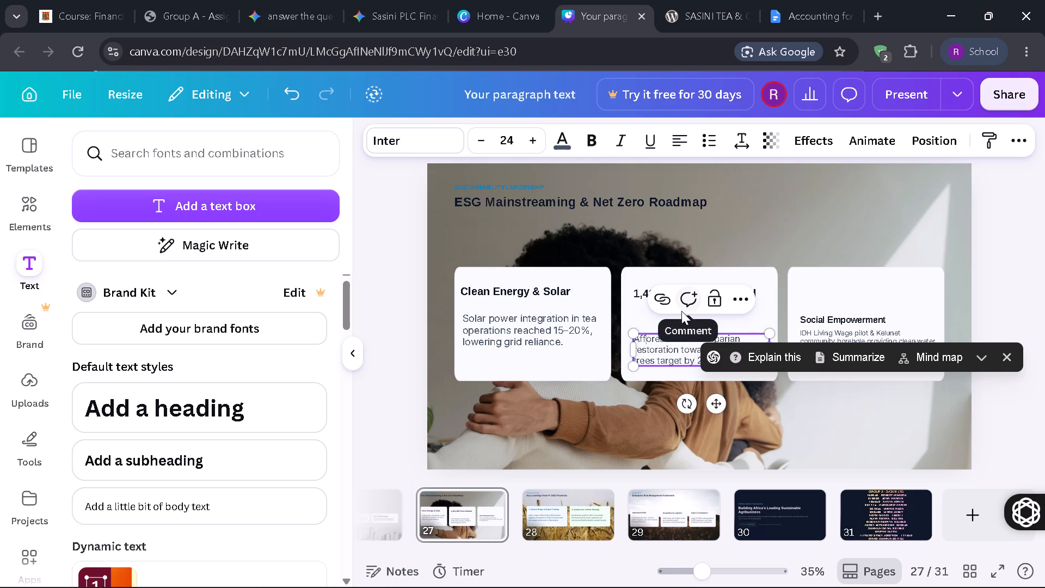
{"action": "left_click", "coordinate": [680, 351]}
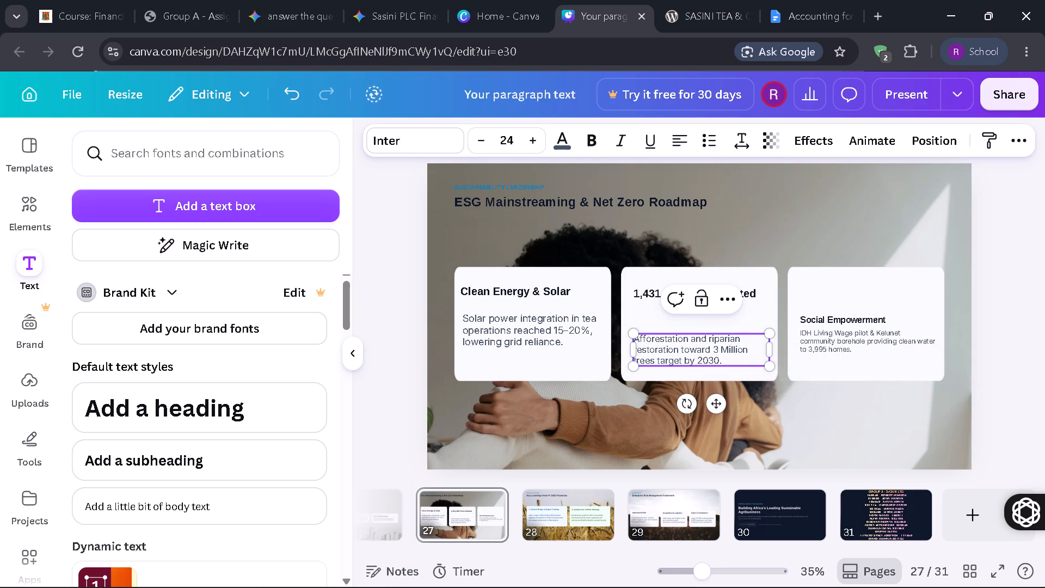
{"action": "left_click_drag", "start_coordinate": [689, 332], "coordinate": [689, 315]}
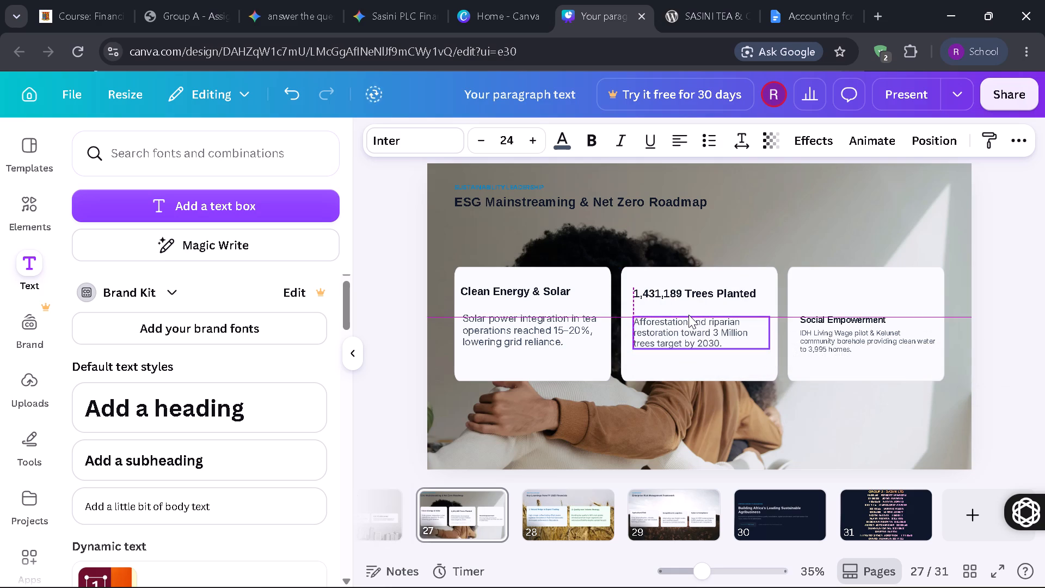
{"action": "left_click_drag", "start_coordinate": [689, 315], "coordinate": [688, 317]}
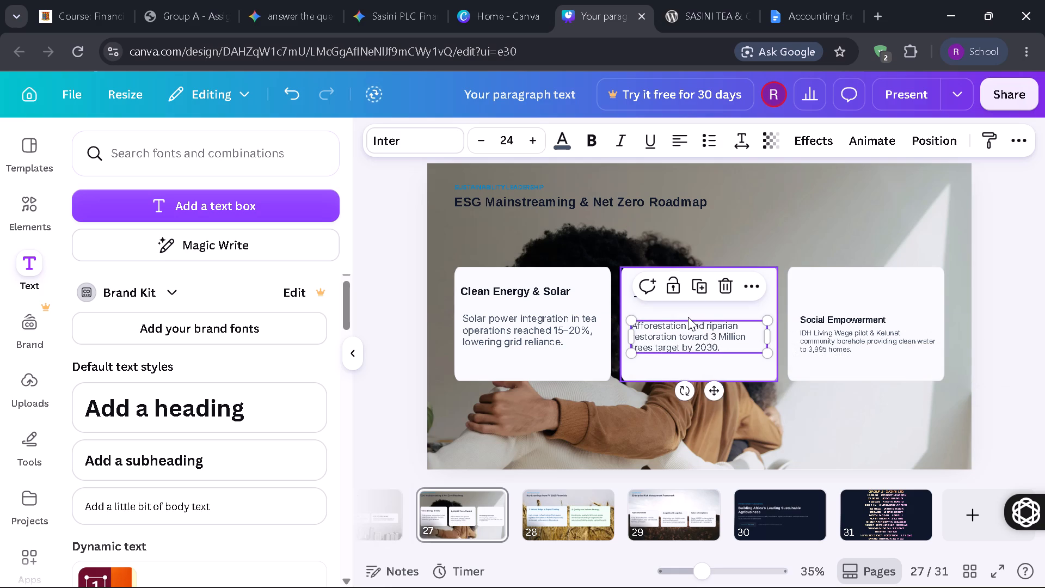
Move the "Social Empowerment" heading up near its card's top edge and raise its font size to 28.5.
{"action": "left_click_drag", "start_coordinate": [843, 315], "coordinate": [841, 291]}
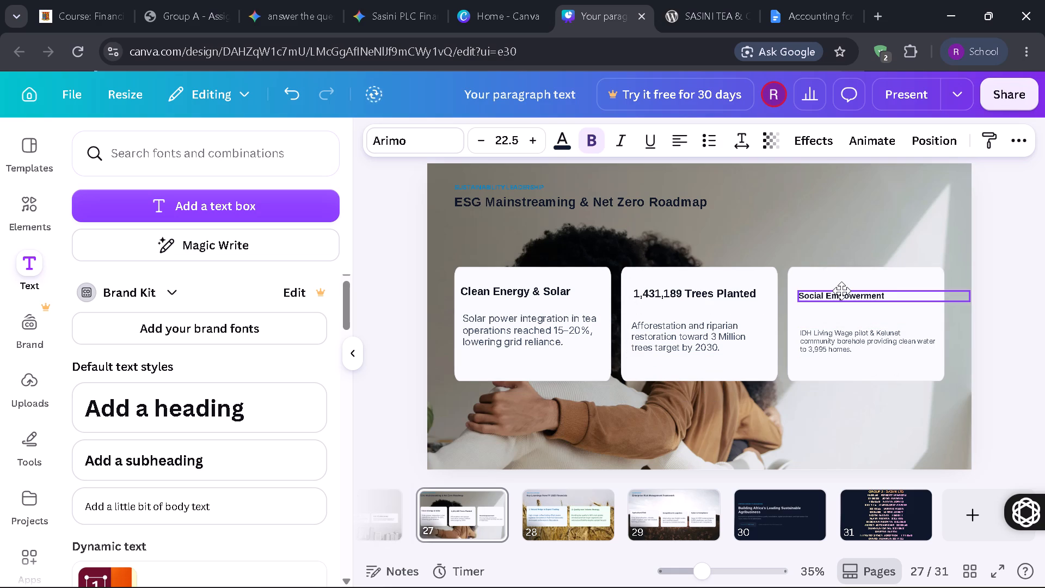
{"action": "left_click_drag", "start_coordinate": [841, 291], "coordinate": [838, 280]}
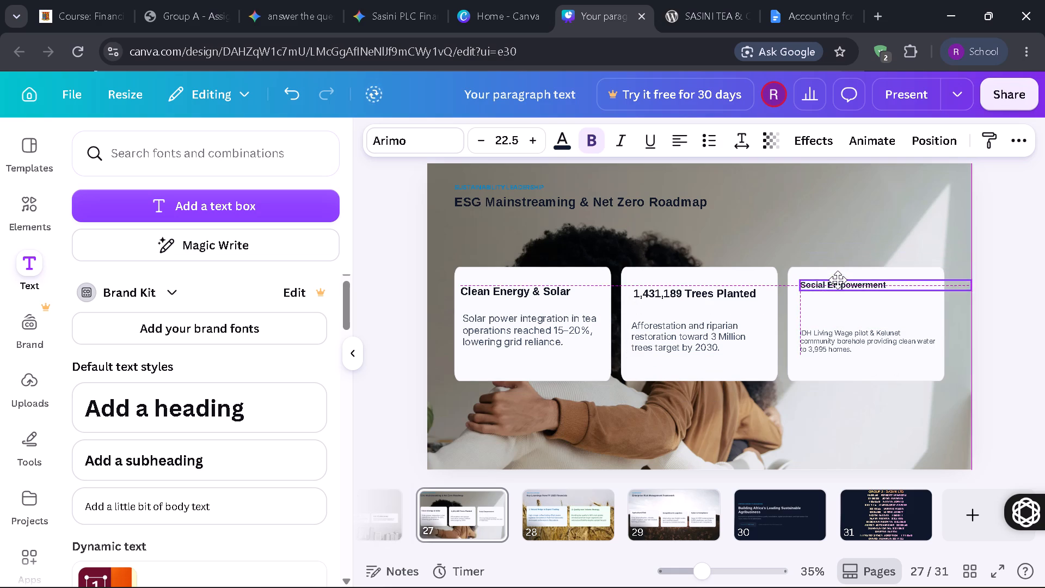
{"action": "left_click_drag", "start_coordinate": [838, 280], "coordinate": [837, 281]}
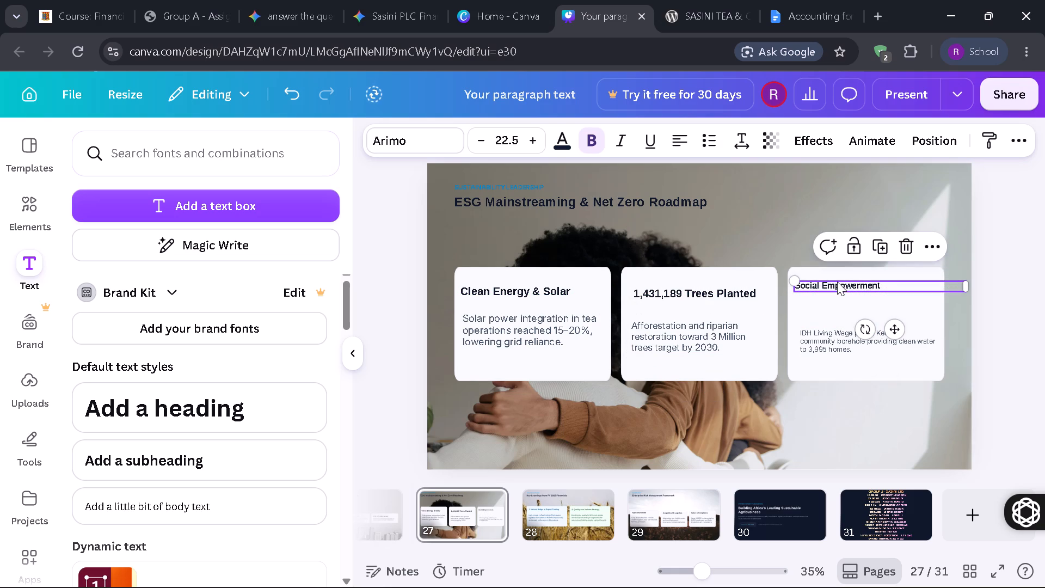
{"action": "triple_click", "coordinate": [531, 136]}
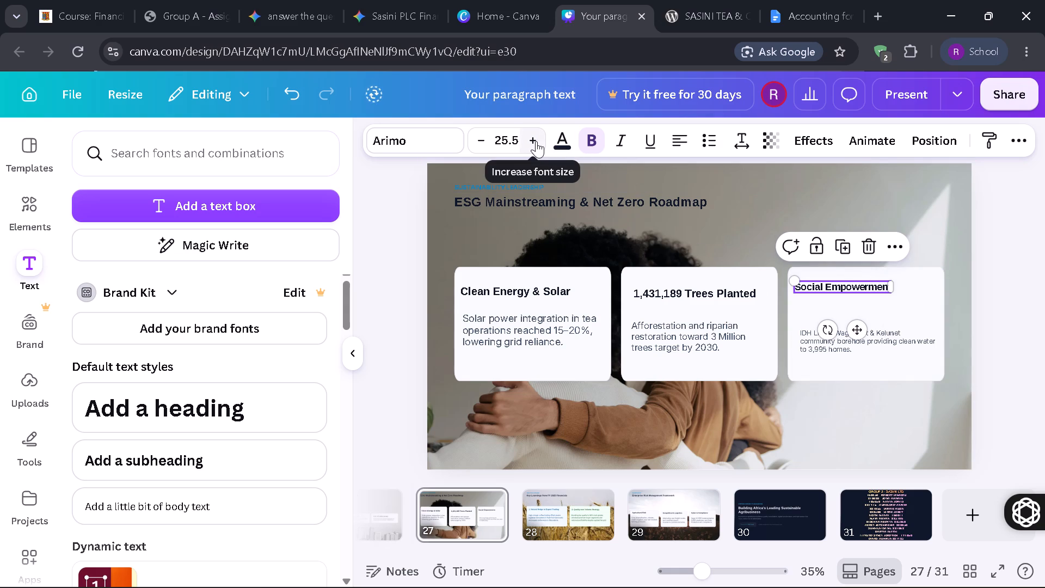
{"action": "left_click", "coordinate": [536, 141]}
{"action": "left_click", "coordinate": [536, 141]}
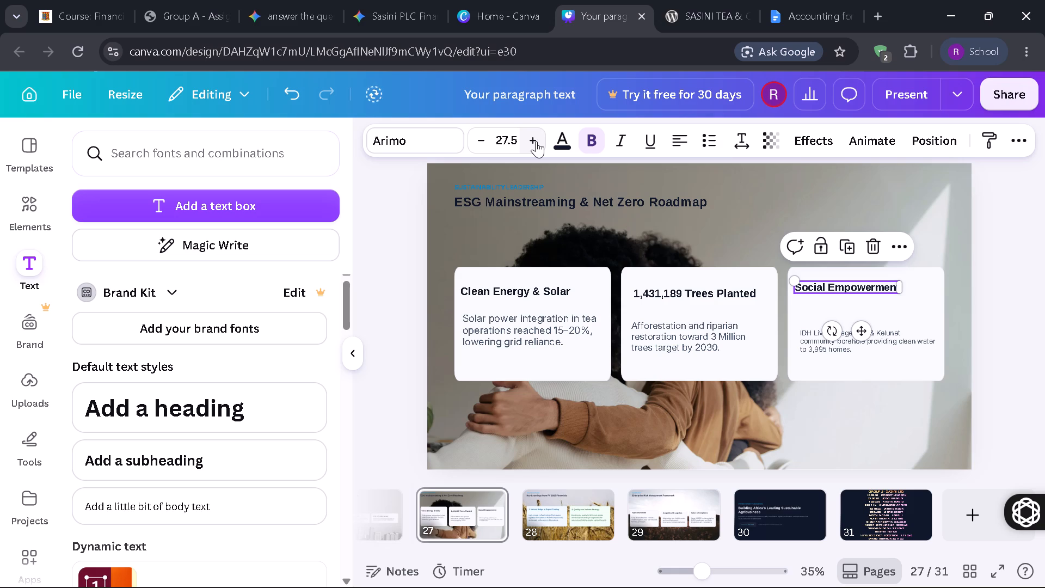
{"action": "left_click", "coordinate": [536, 141]}
Enlarge the Social Empowerment description's text to font size 25.
{"action": "left_click", "coordinate": [894, 337]}
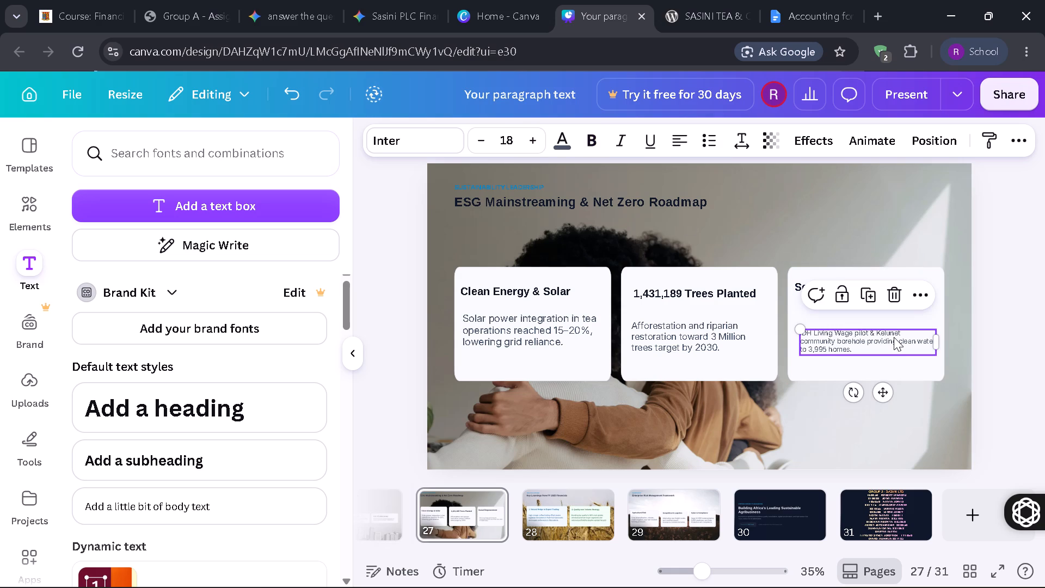
{"action": "triple_click", "coordinate": [539, 139]}
{"action": "triple_click", "coordinate": [539, 139]}
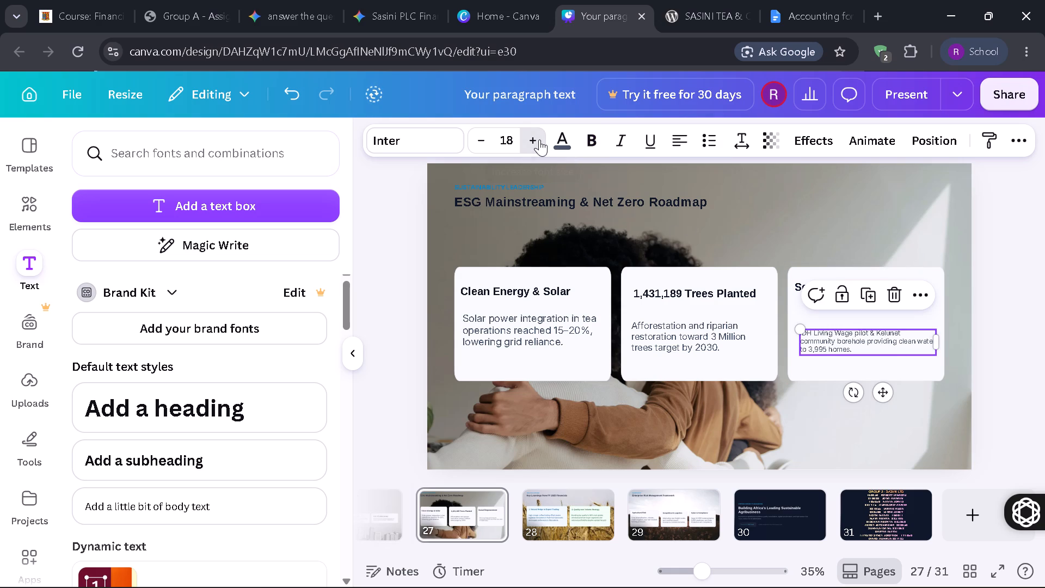
{"action": "double_click", "coordinate": [539, 139]}
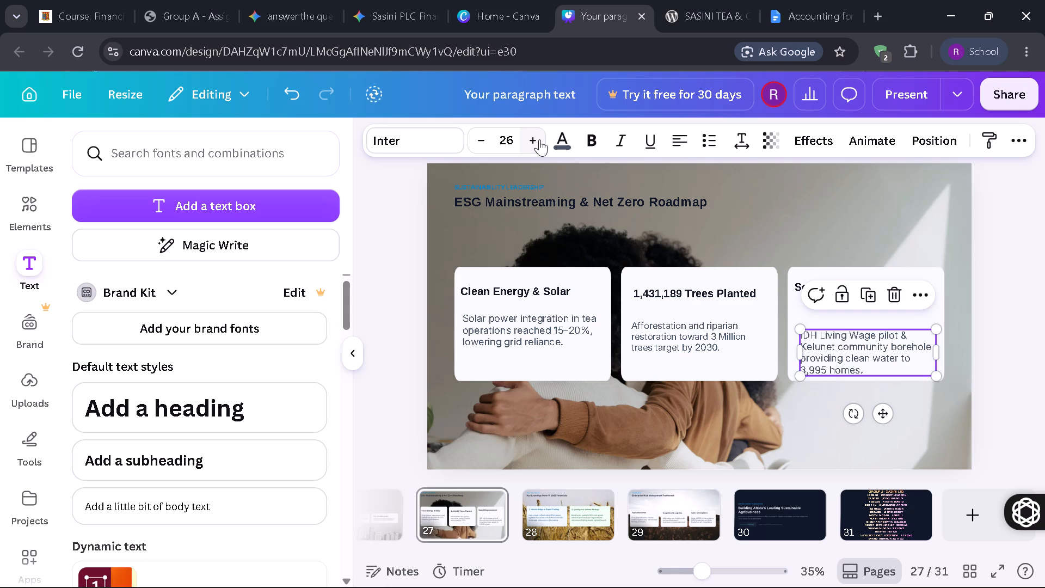
{"action": "left_click", "coordinate": [482, 143]}
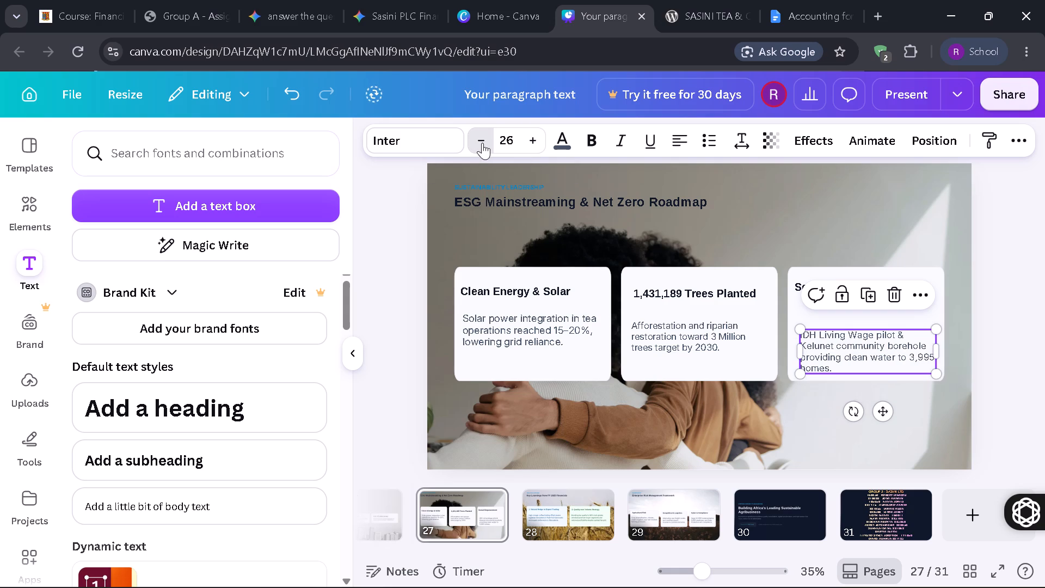
Check the Clean Energy & Solar description's font size and raise the 1,431,189 Trees Planted description to the same 26.
{"action": "left_click", "coordinate": [666, 329]}
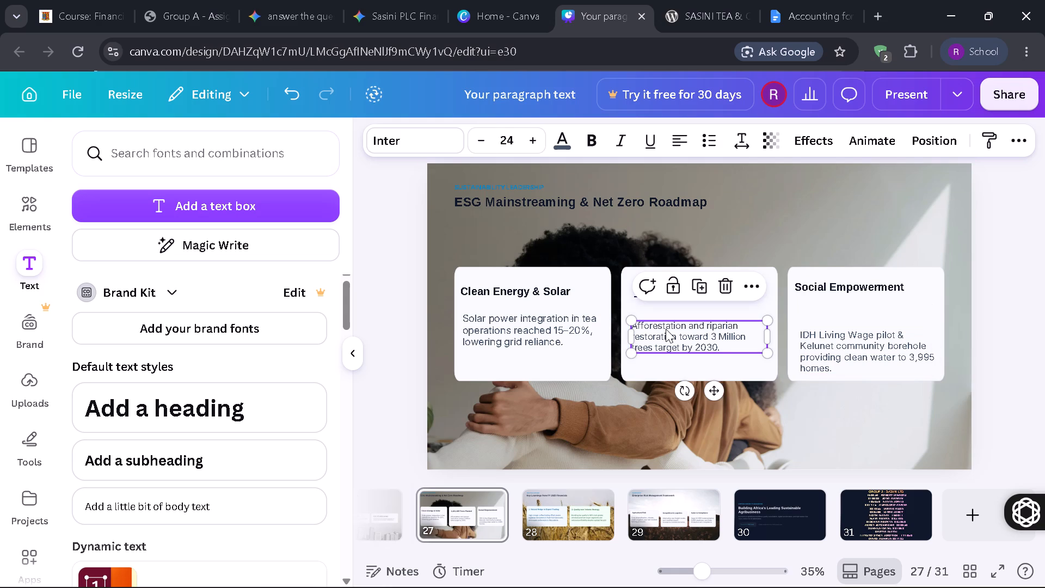
{"action": "left_click", "coordinate": [532, 322]}
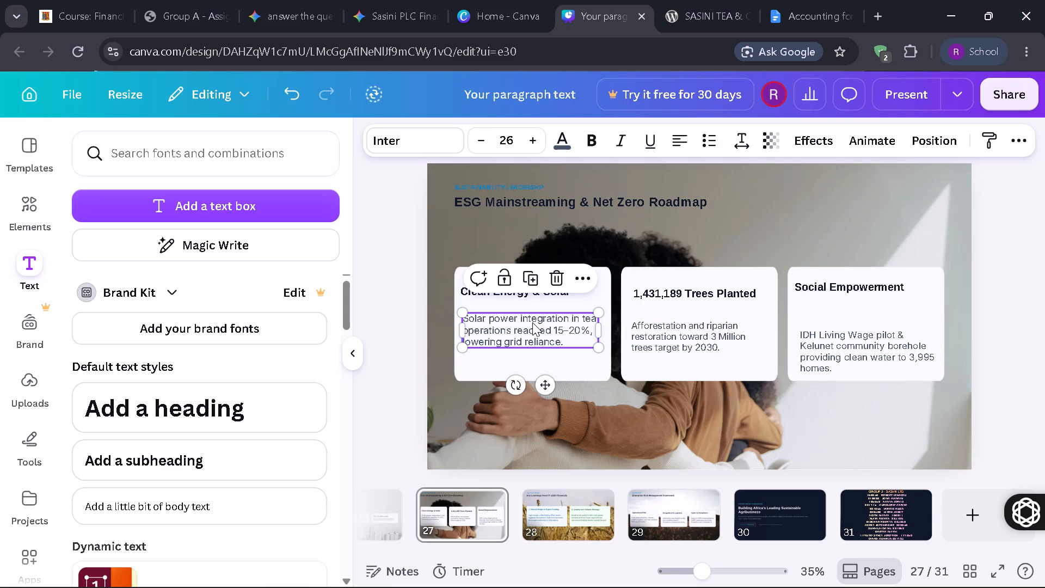
{"action": "left_click", "coordinate": [651, 338]}
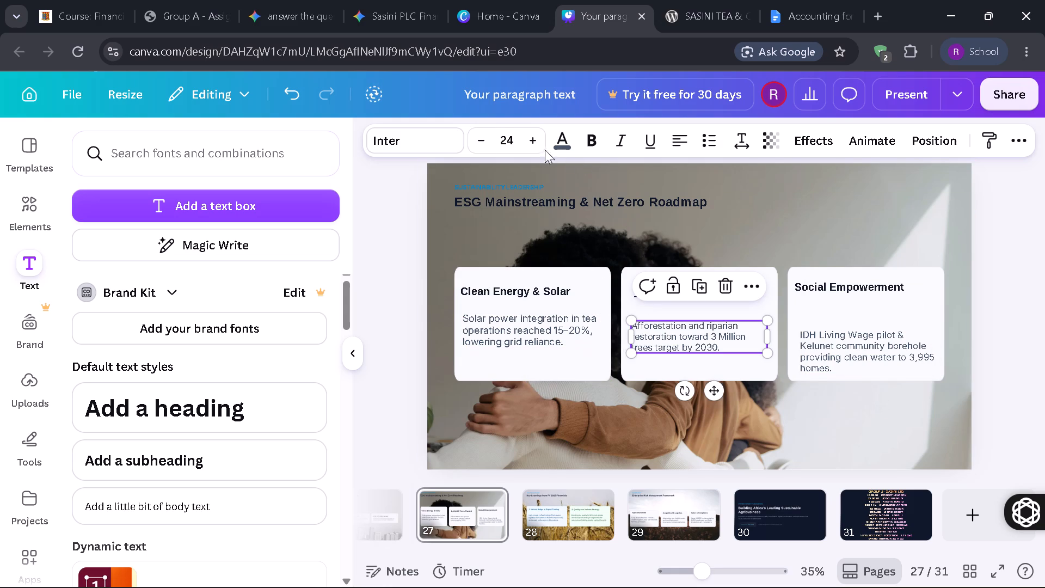
{"action": "left_click", "coordinate": [527, 136]}
{"action": "left_click", "coordinate": [536, 140]}
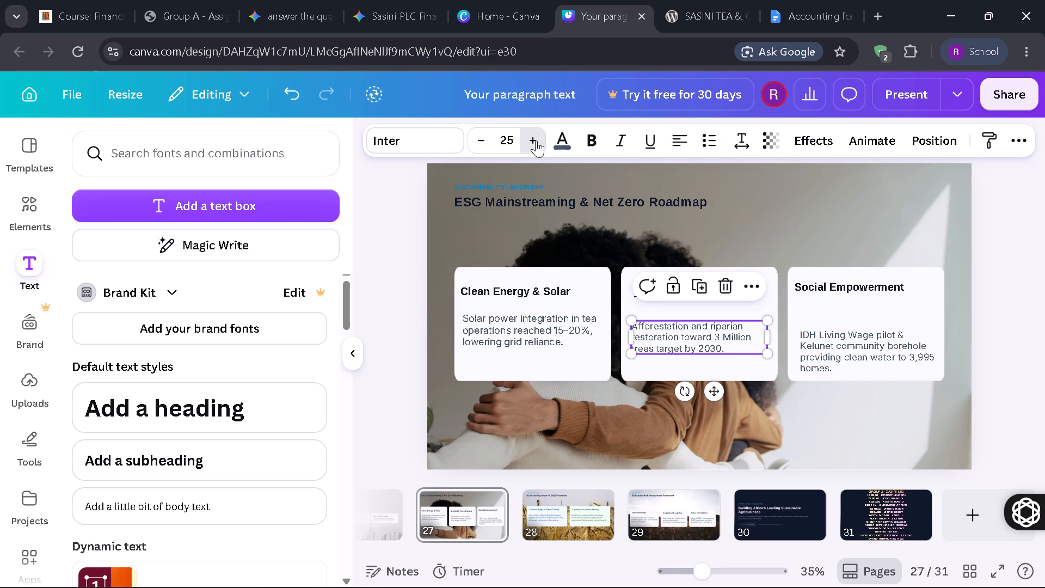
Raise the Social Empowerment description's font size to 26 and move it up level with the Clean Energy & Solar description.
{"action": "left_click", "coordinate": [874, 340]}
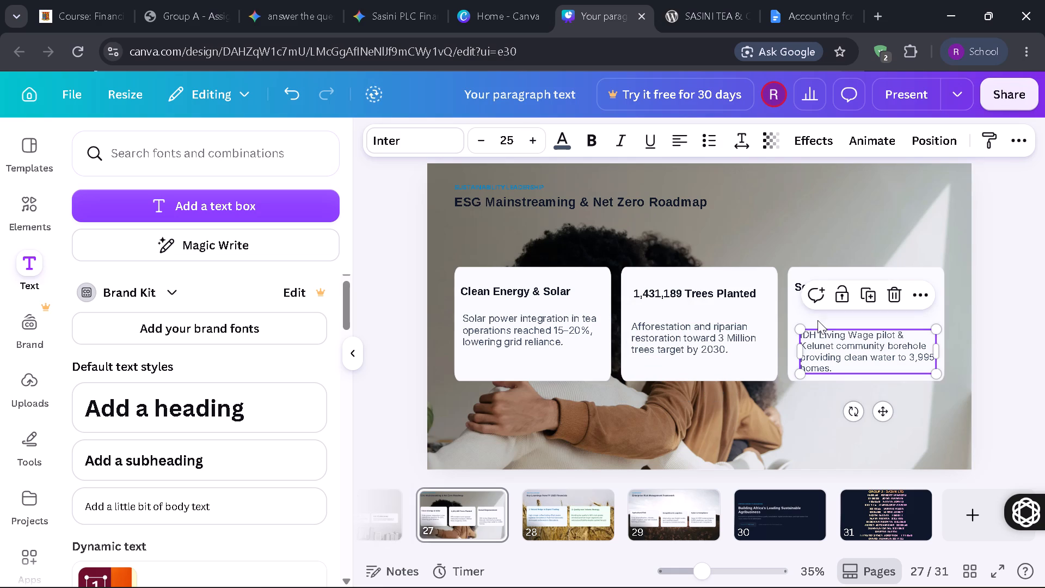
{"action": "left_click", "coordinate": [539, 139]}
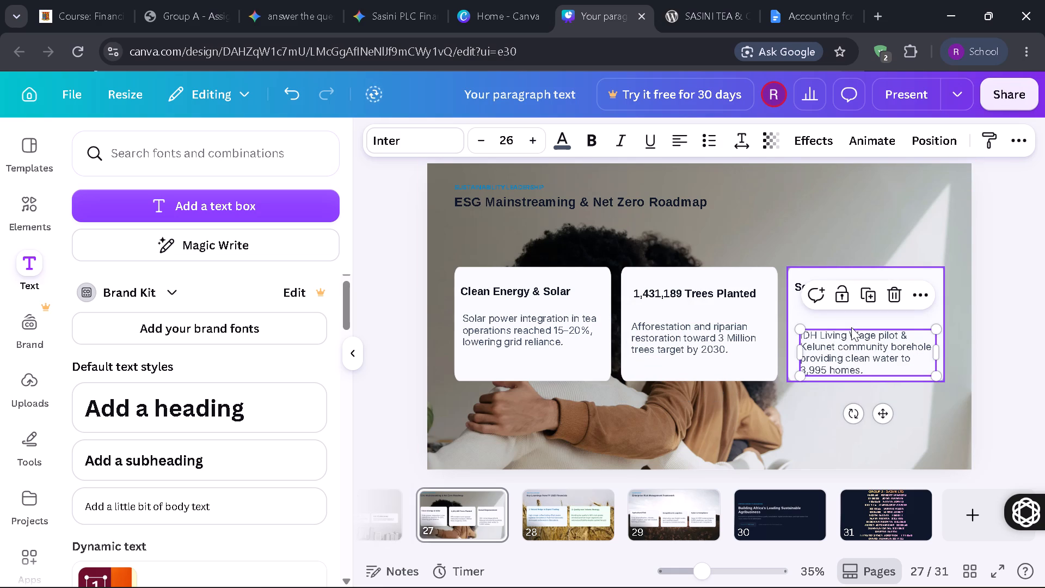
{"action": "left_click", "coordinate": [851, 327]}
{"action": "left_click", "coordinate": [854, 334]}
{"action": "left_click_drag", "start_coordinate": [858, 330], "coordinate": [857, 313]}
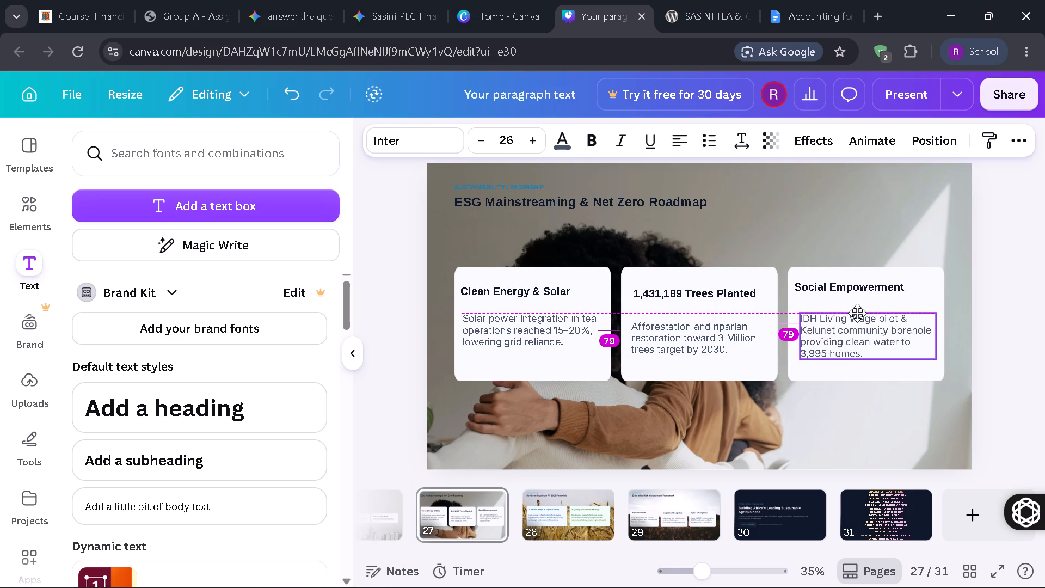
On page 27, move the 1,431,189 Trees Planted description up level with the descriptions in the neighbouring cards.
{"action": "left_click_drag", "start_coordinate": [716, 332], "coordinate": [714, 317]}
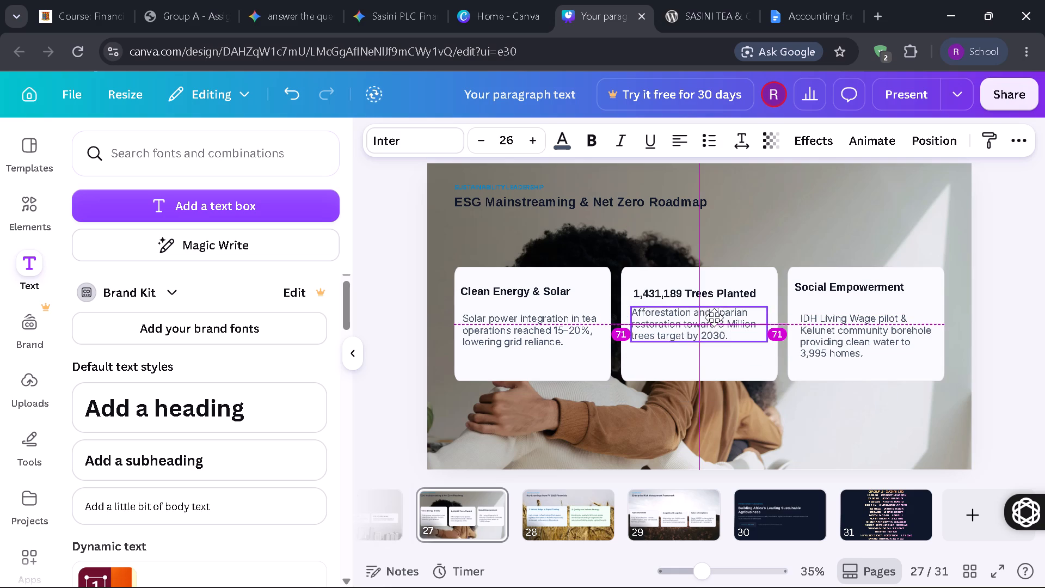
{"action": "left_click_drag", "start_coordinate": [714, 317], "coordinate": [714, 323]}
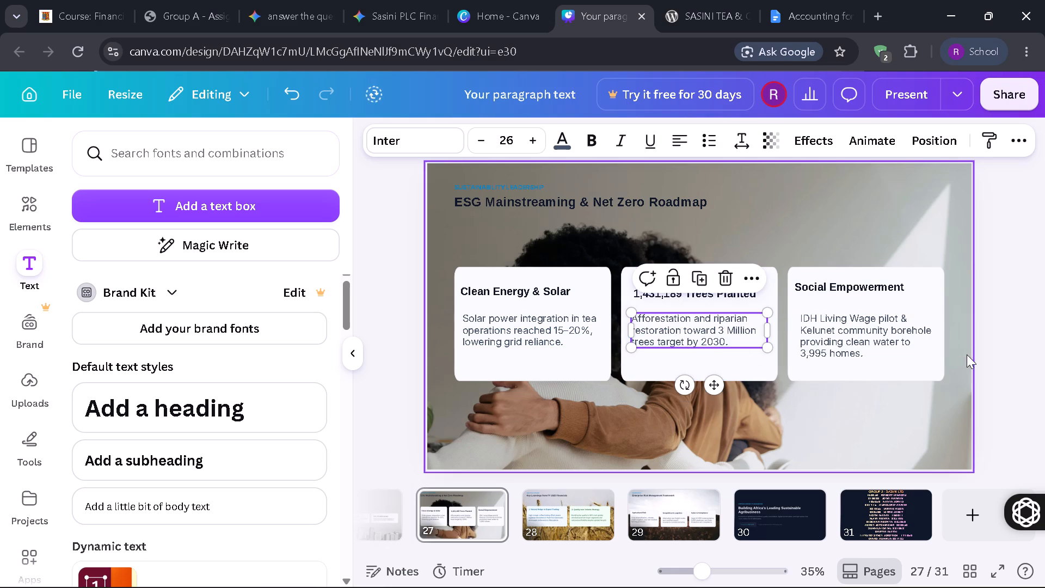
{"action": "left_click", "coordinate": [998, 341]}
{"action": "left_click", "coordinate": [998, 341]}
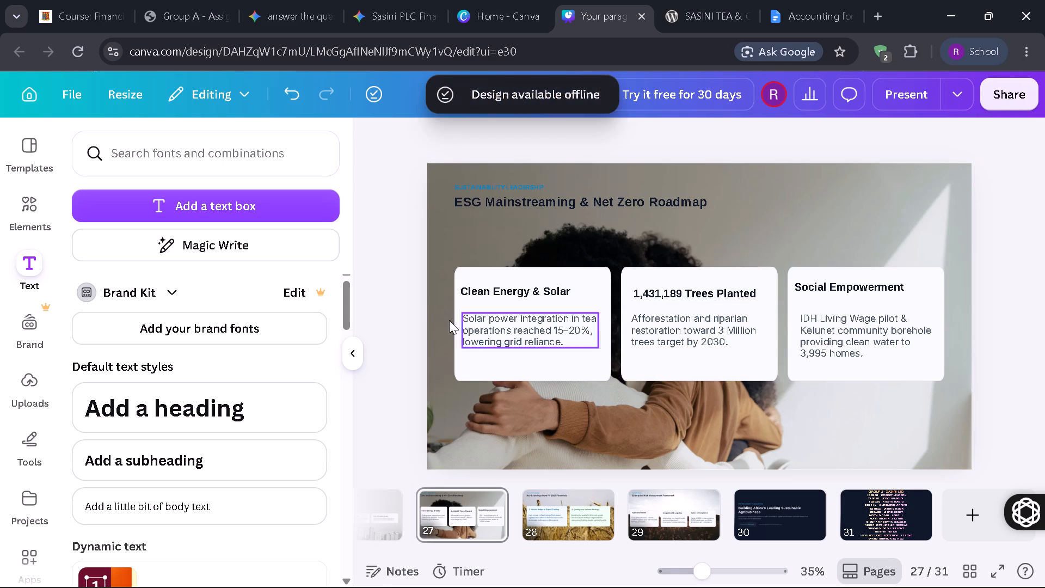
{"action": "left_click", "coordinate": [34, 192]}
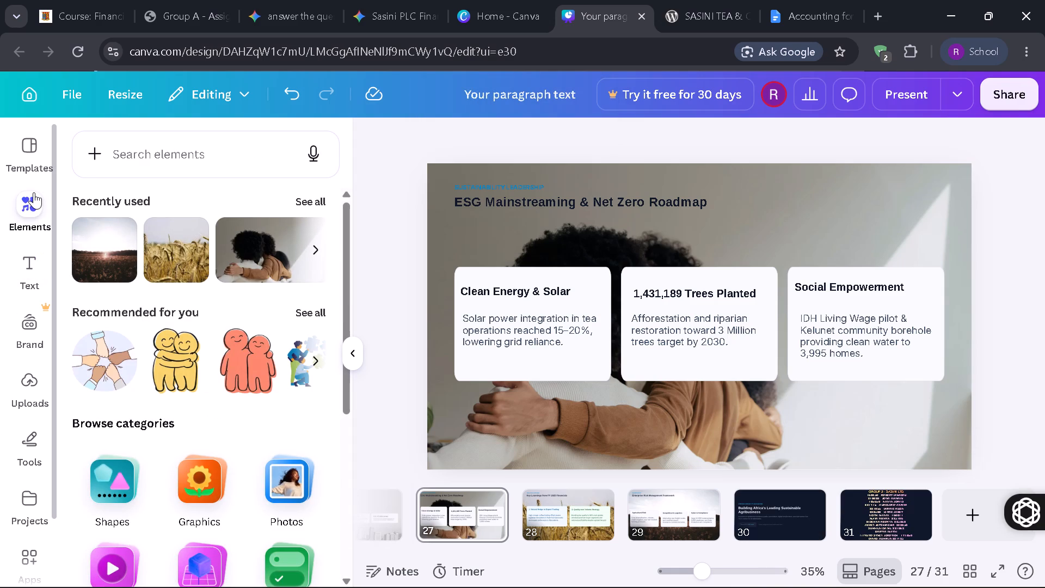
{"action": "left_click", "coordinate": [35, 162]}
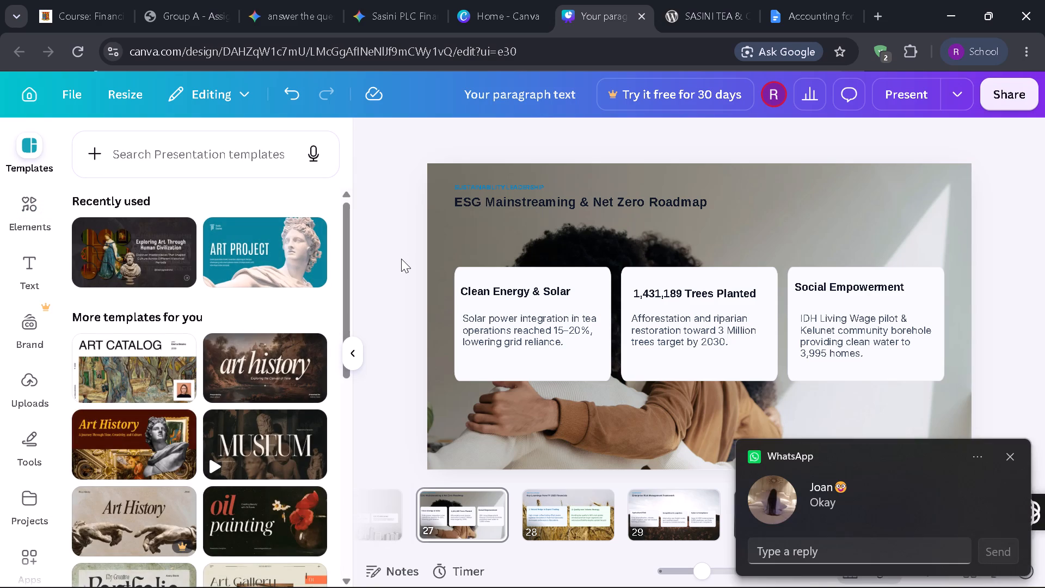
On page 26, increase the height of the white card behind KSh 163.88M Fixed to about 371, keeping its width.
{"action": "left_click", "coordinate": [401, 259]}
{"action": "key", "text": "Left"}
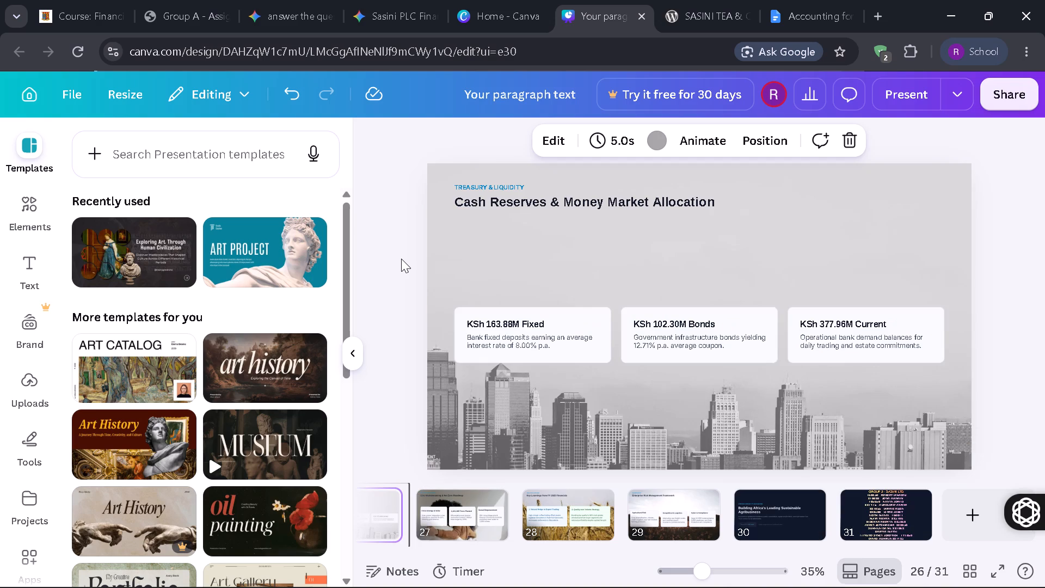
{"action": "left_click", "coordinate": [526, 320]}
{"action": "left_click", "coordinate": [539, 307]}
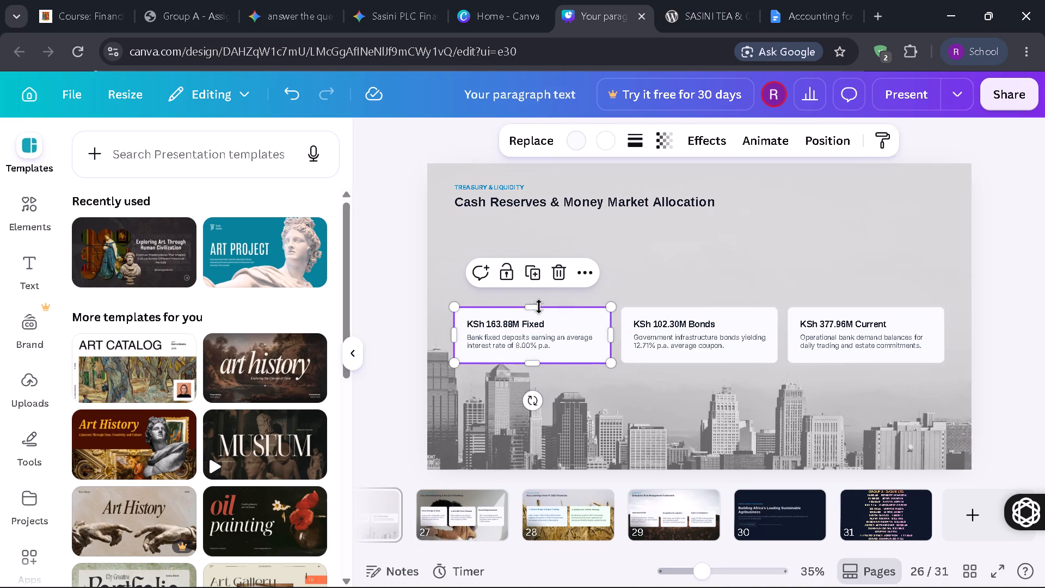
{"action": "left_click_drag", "start_coordinate": [534, 307], "coordinate": [531, 267]}
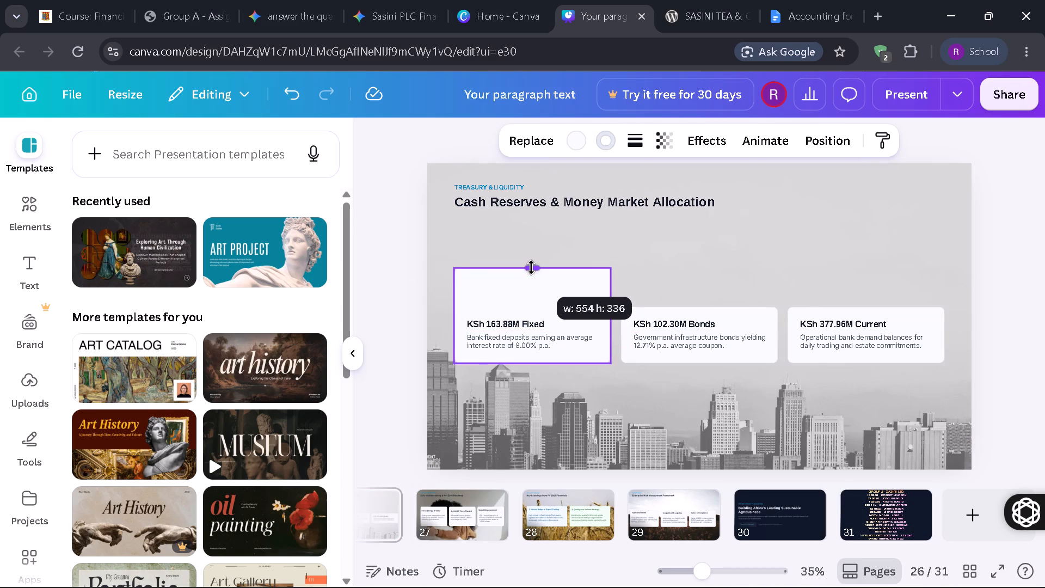
{"action": "left_click_drag", "start_coordinate": [531, 267], "coordinate": [531, 270]}
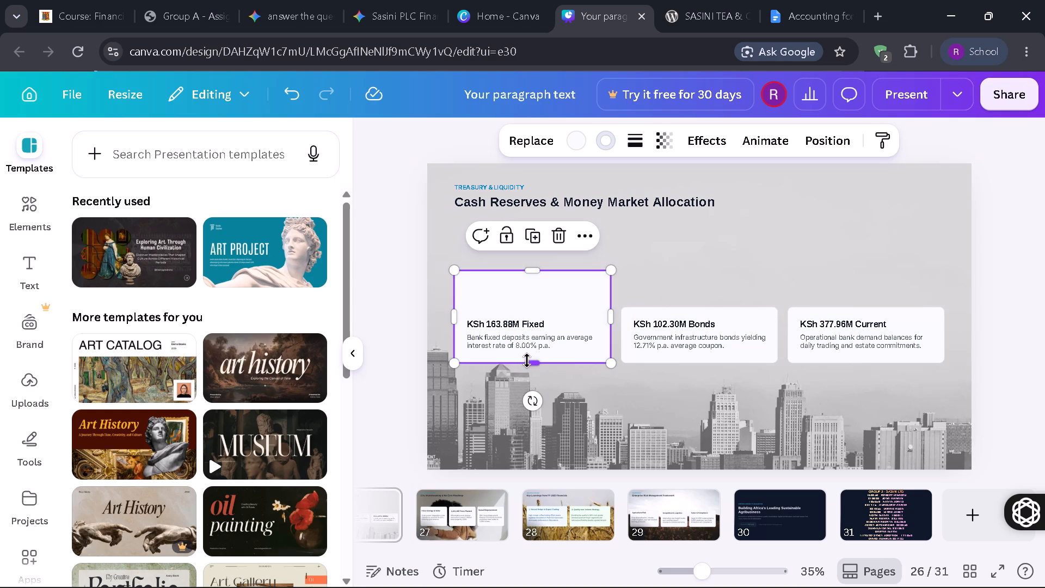
{"action": "left_click_drag", "start_coordinate": [530, 363], "coordinate": [530, 375]}
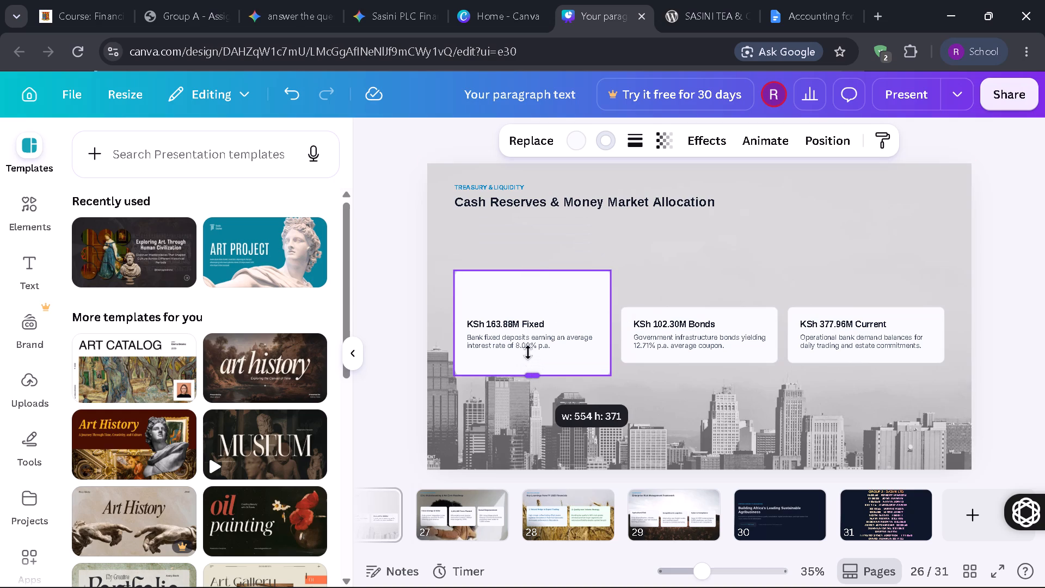
Reposition the enlarged KSh 163.88M Fixed card vertically so it sits slightly lower behind its text, roughly centred on the neighbouring cards.
{"action": "left_click_drag", "start_coordinate": [524, 323], "coordinate": [522, 304]}
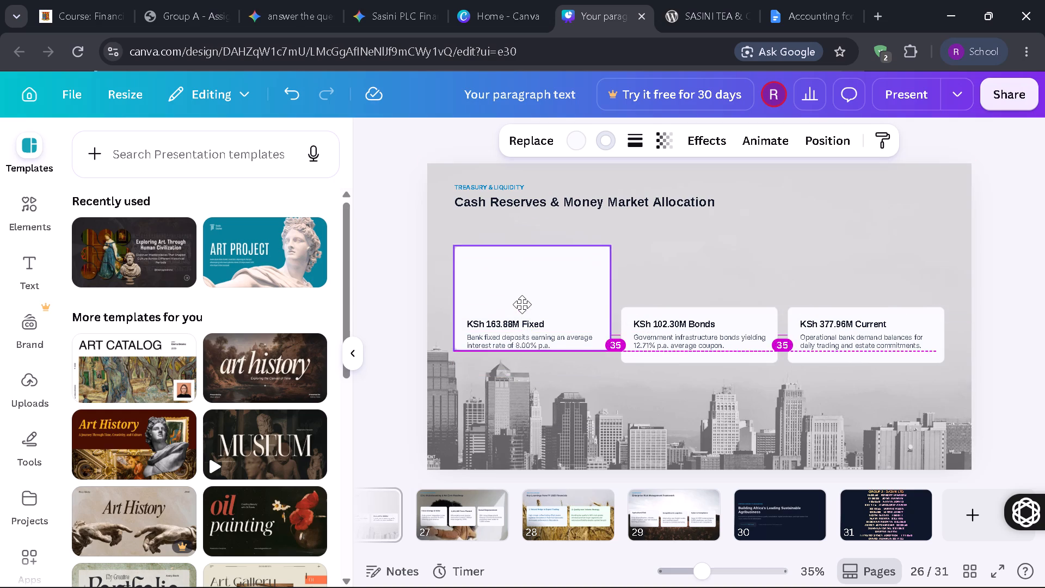
{"action": "left_click_drag", "start_coordinate": [522, 304], "coordinate": [522, 329]}
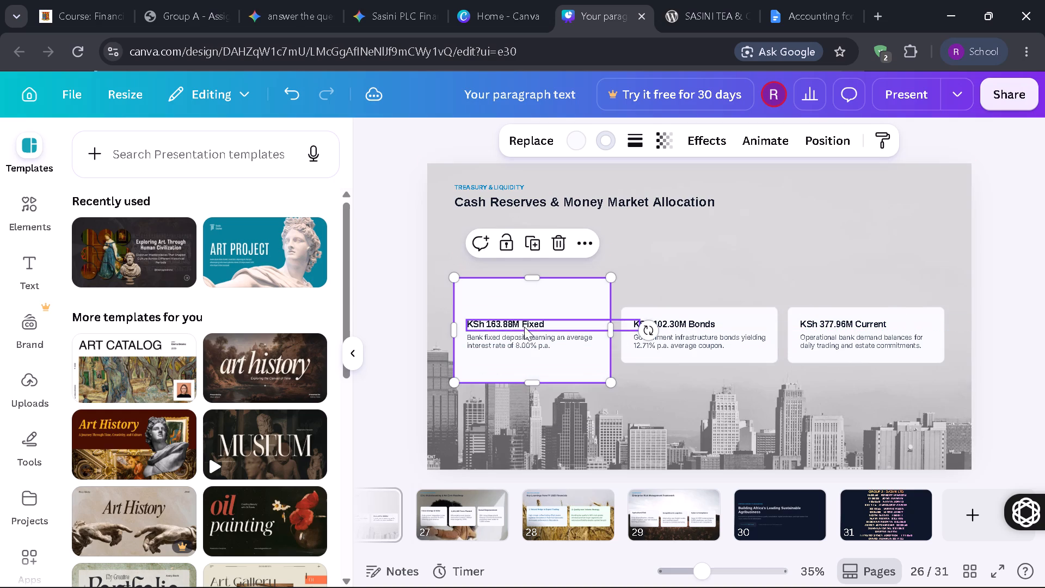
{"action": "left_click", "coordinate": [525, 322]}
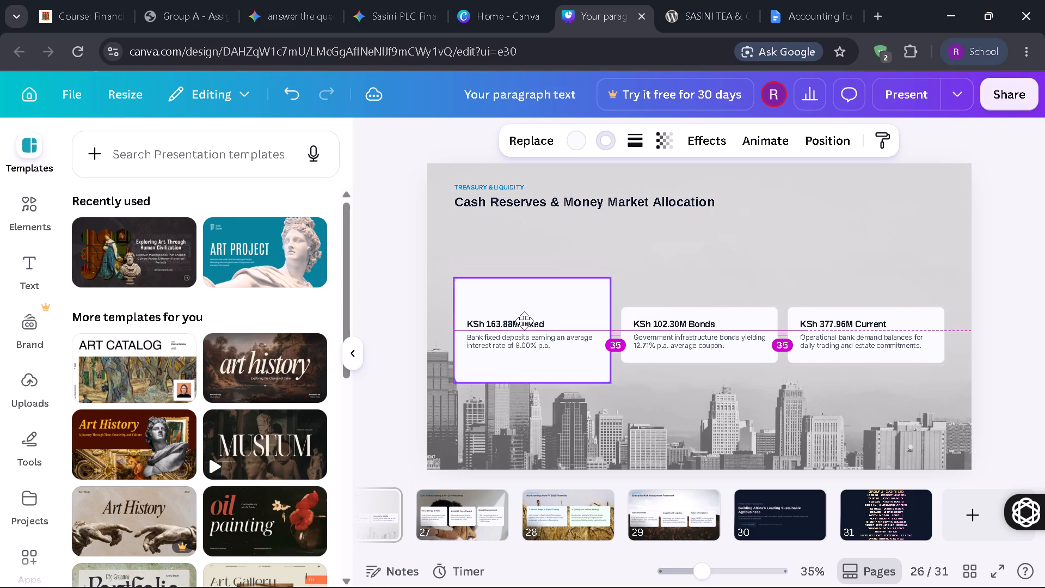
On page 26, move the "KSh 163.88M Fixed" heading near its card's top edge, set its font size to 28.5 and widen its text box slightly.
{"action": "left_click", "coordinate": [522, 325]}
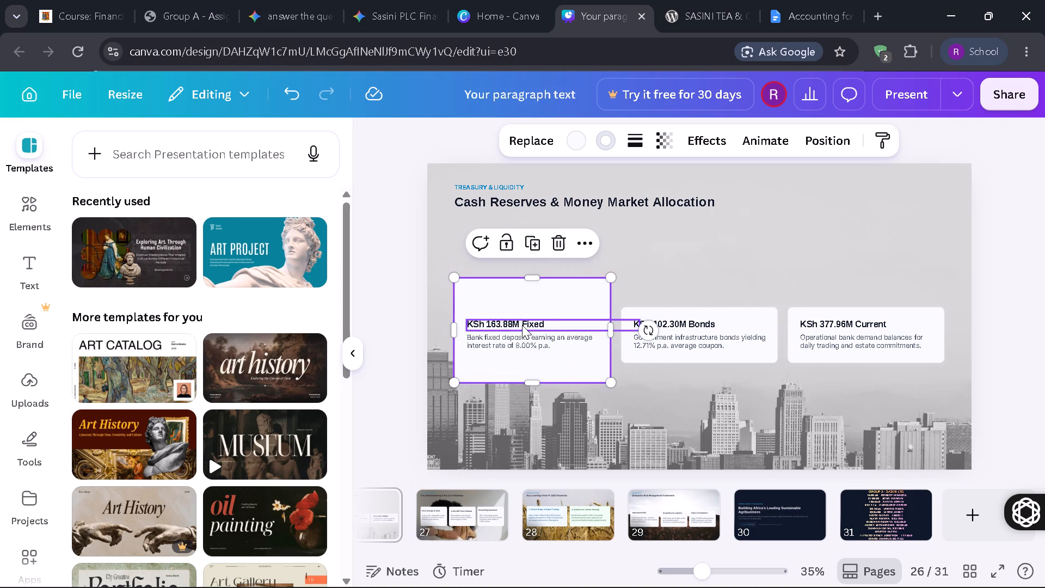
{"action": "left_click_drag", "start_coordinate": [528, 320], "coordinate": [524, 294]}
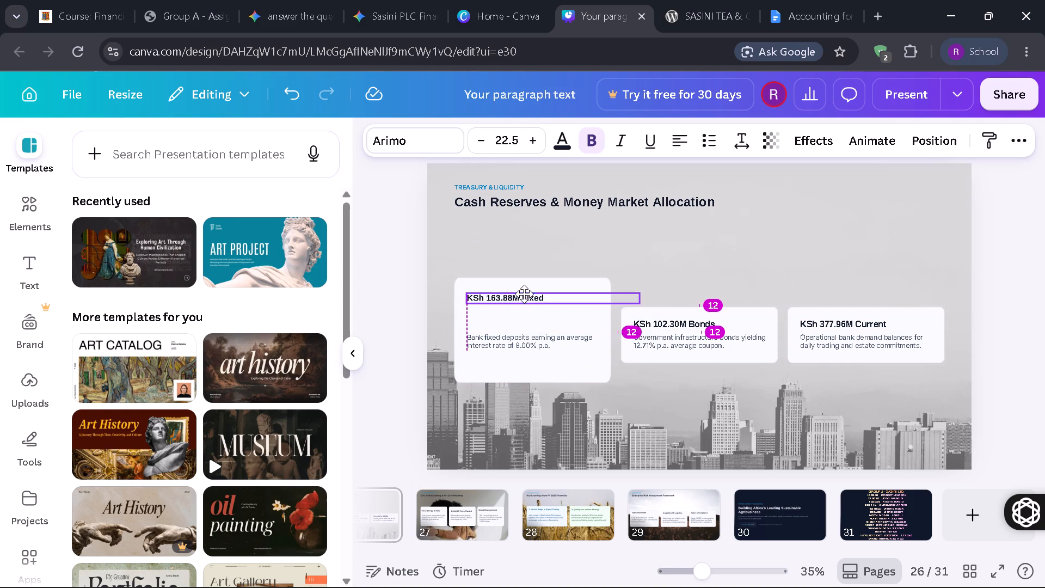
{"action": "left_click_drag", "start_coordinate": [524, 294], "coordinate": [524, 293]}
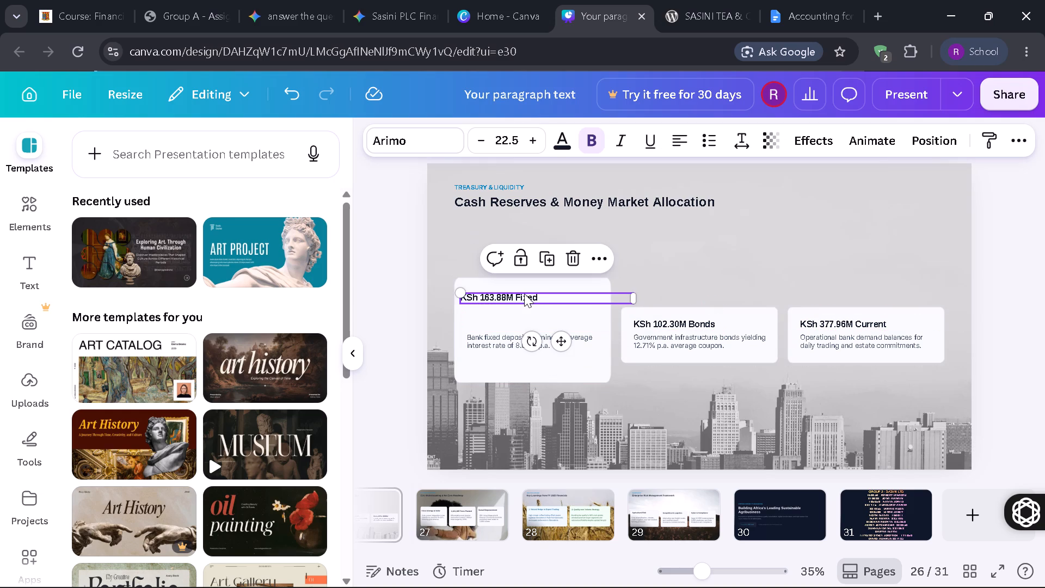
{"action": "triple_click", "coordinate": [536, 138]}
{"action": "left_click", "coordinate": [536, 138]}
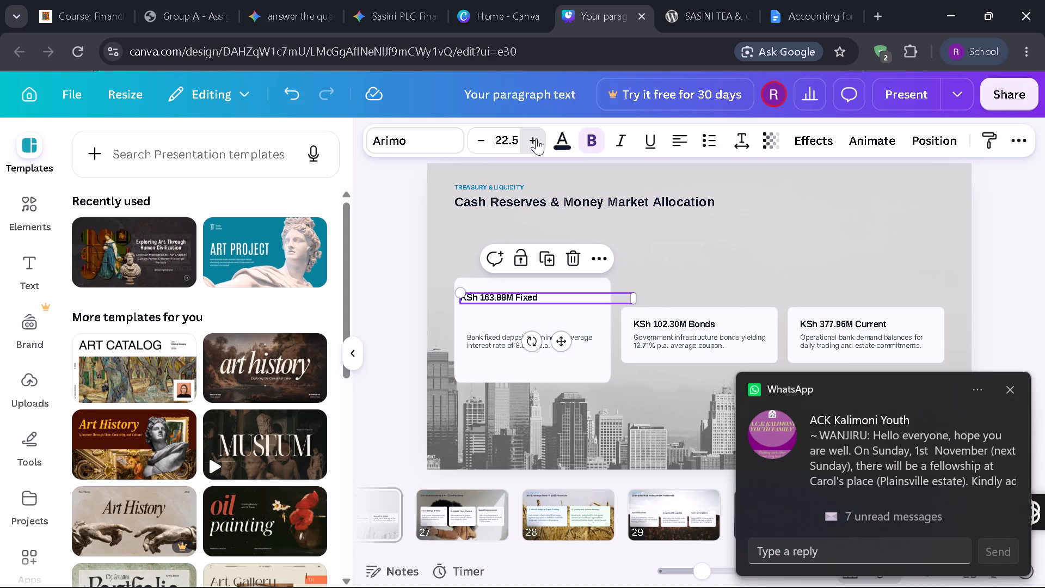
{"action": "left_click", "coordinate": [536, 138]}
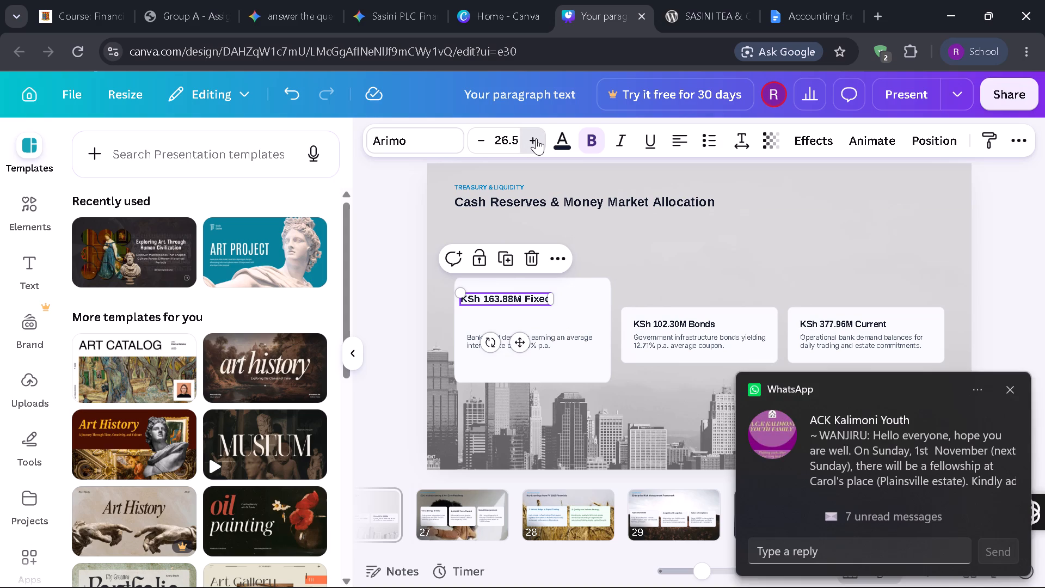
{"action": "left_click", "coordinate": [536, 138]}
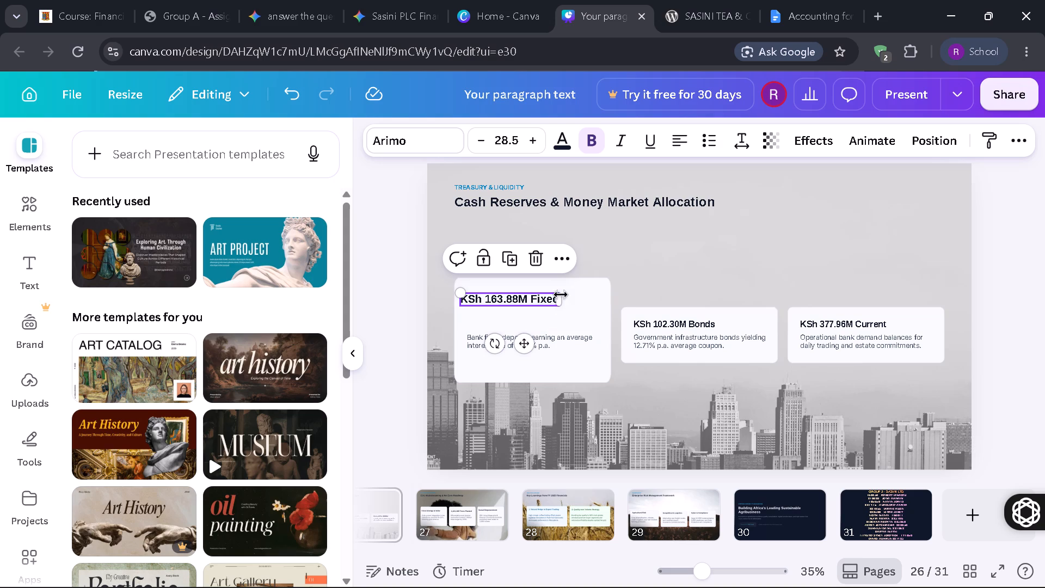
{"action": "left_click_drag", "start_coordinate": [562, 303], "coordinate": [586, 300]}
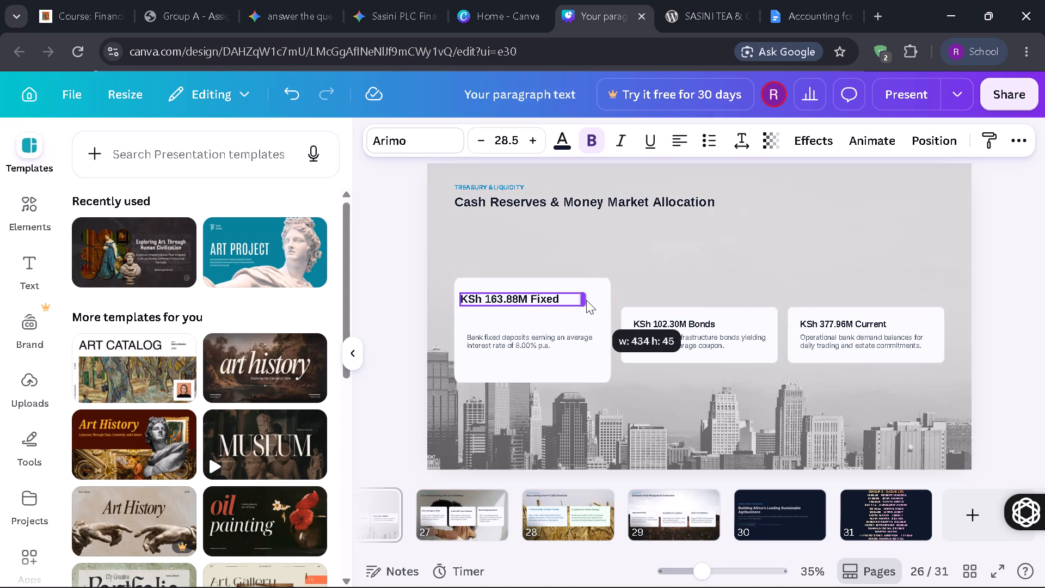
{"action": "left_click_drag", "start_coordinate": [586, 300], "coordinate": [577, 300]}
Raise the KSh 163.88M Fixed description's font size to 26 and move it up beneath its heading.
{"action": "left_click", "coordinate": [536, 340]}
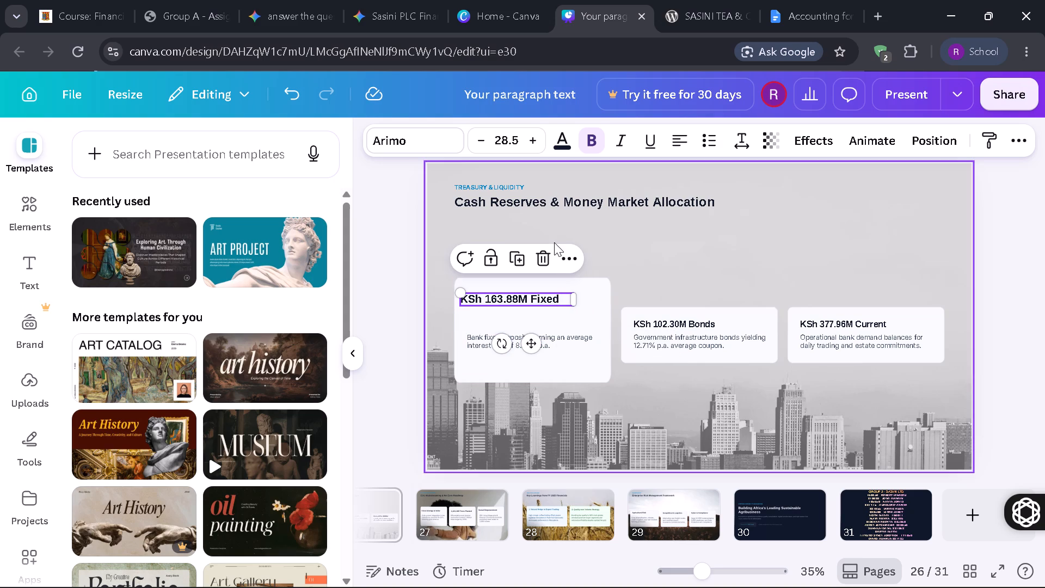
{"action": "left_click", "coordinate": [560, 340]}
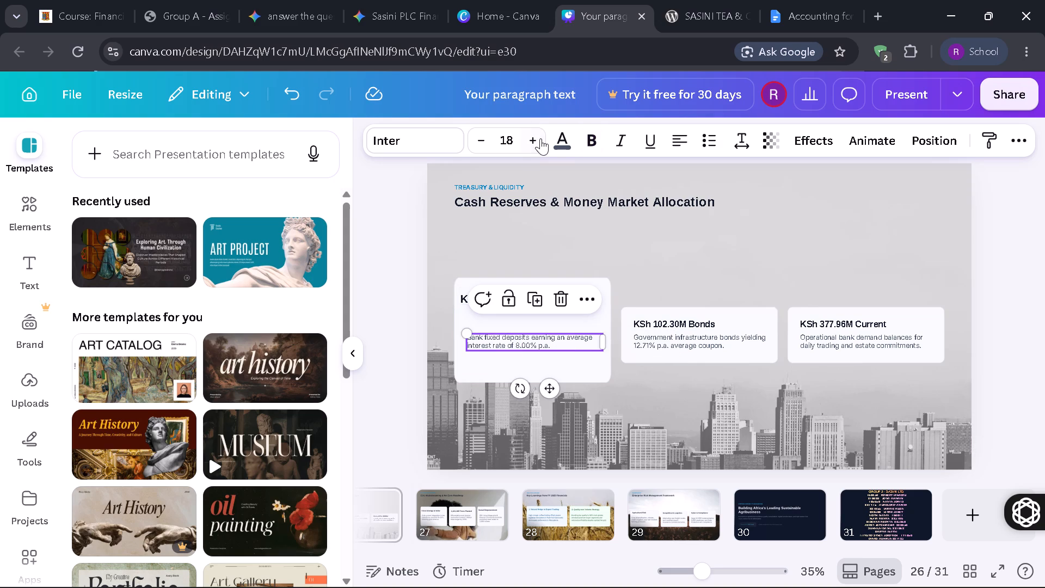
{"action": "left_click", "coordinate": [540, 139]}
{"action": "triple_click", "coordinate": [540, 139]}
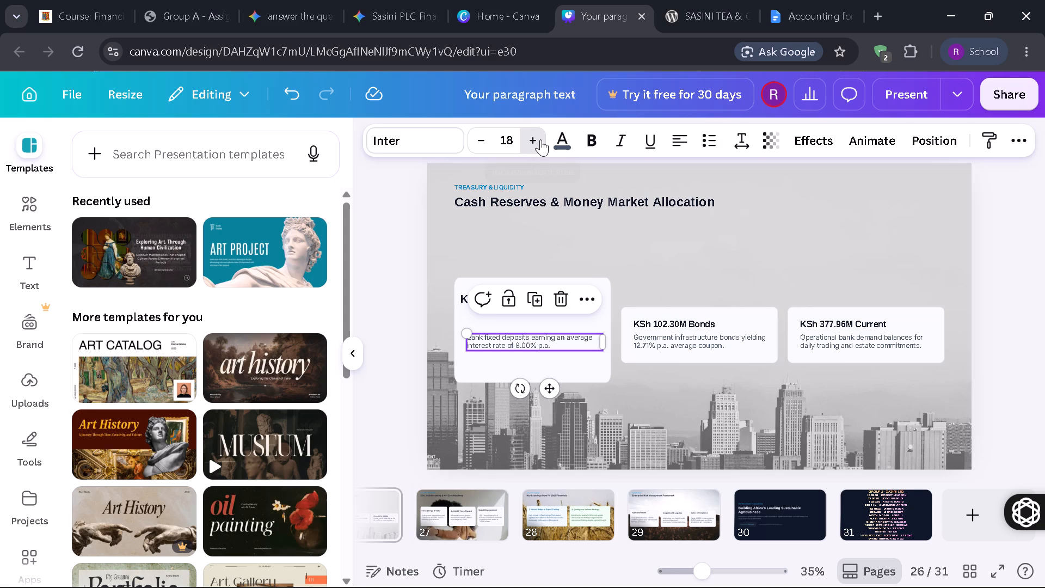
{"action": "double_click", "coordinate": [540, 139]}
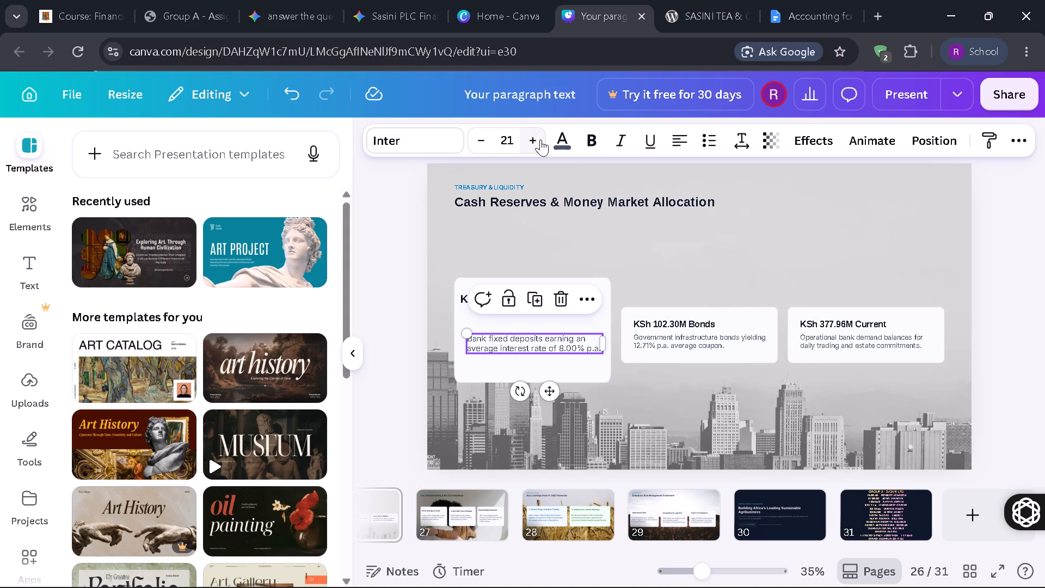
{"action": "left_click", "coordinate": [540, 139]}
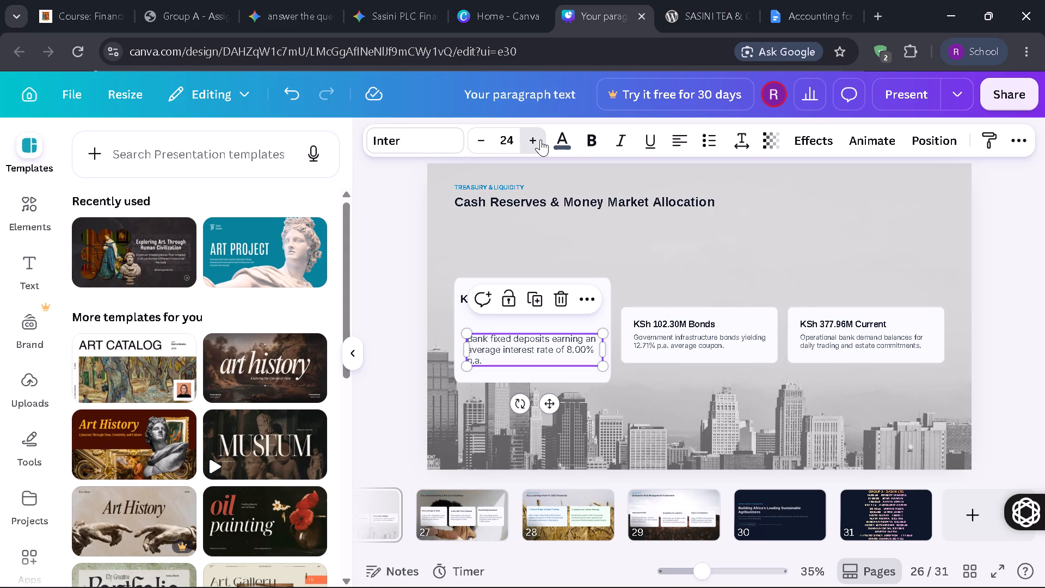
{"action": "left_click", "coordinate": [540, 139]}
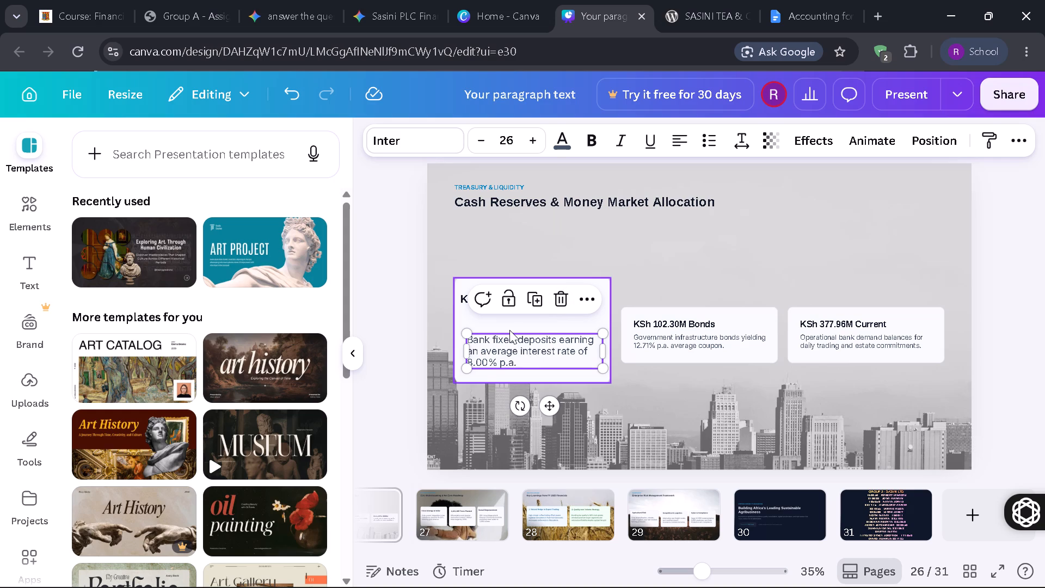
{"action": "left_click_drag", "start_coordinate": [505, 333], "coordinate": [503, 314]}
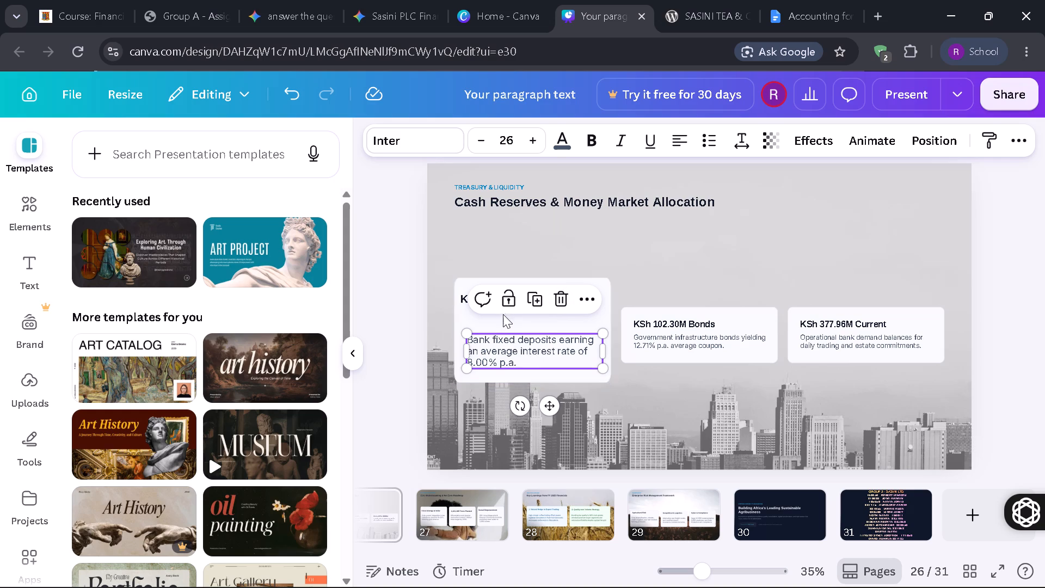
{"action": "left_click_drag", "start_coordinate": [503, 314], "coordinate": [503, 340]}
{"action": "left_click_drag", "start_coordinate": [517, 338], "coordinate": [517, 324]}
{"action": "left_click_drag", "start_coordinate": [517, 324], "coordinate": [512, 322]}
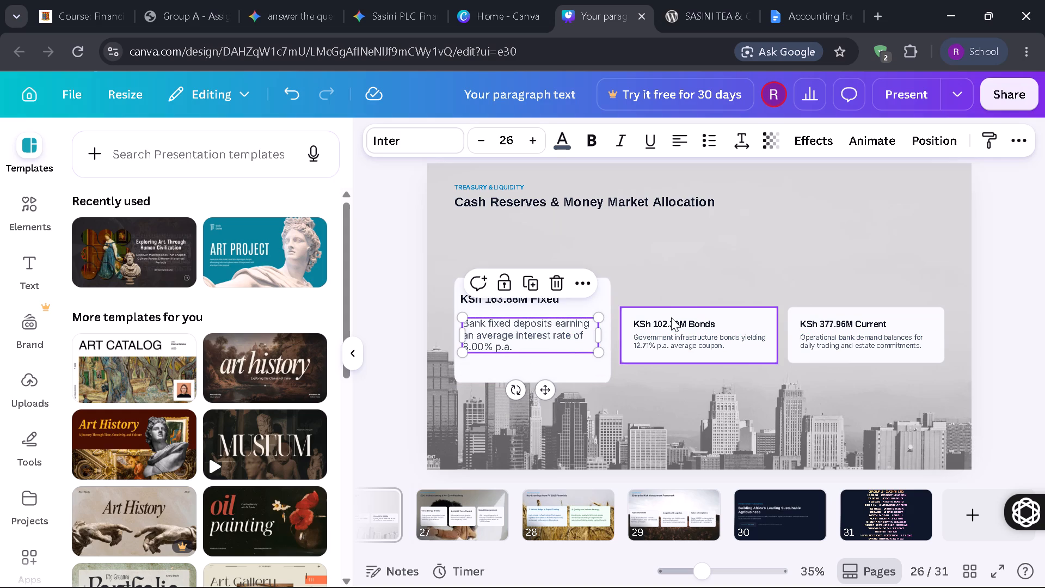
Extend the KSh 102.30M Bonds card upward and downward to a height of about 371, matching the KSh 163.88M Fixed card.
{"action": "left_click", "coordinate": [707, 307]}
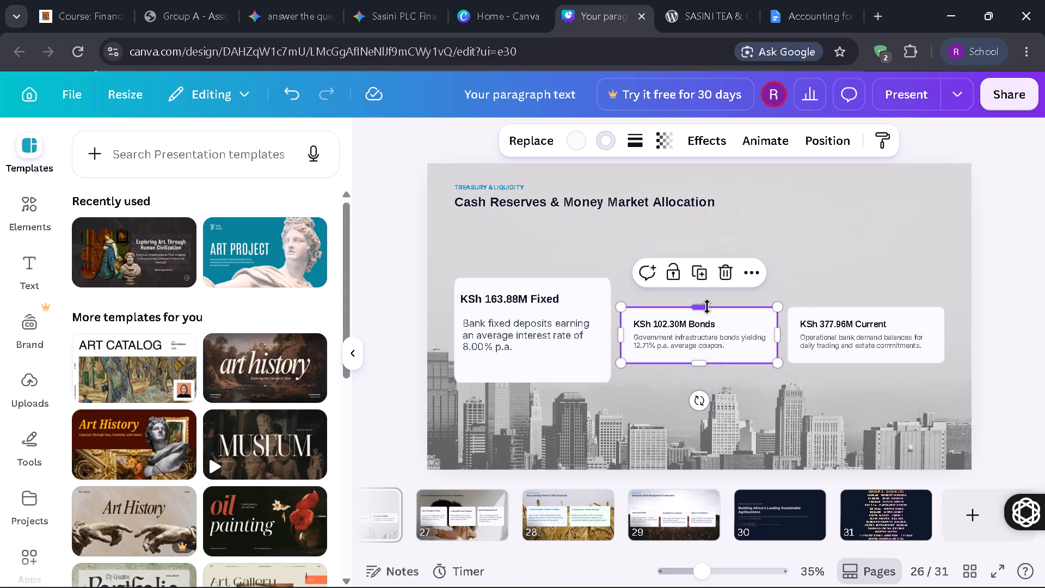
{"action": "left_click_drag", "start_coordinate": [703, 305], "coordinate": [702, 280]}
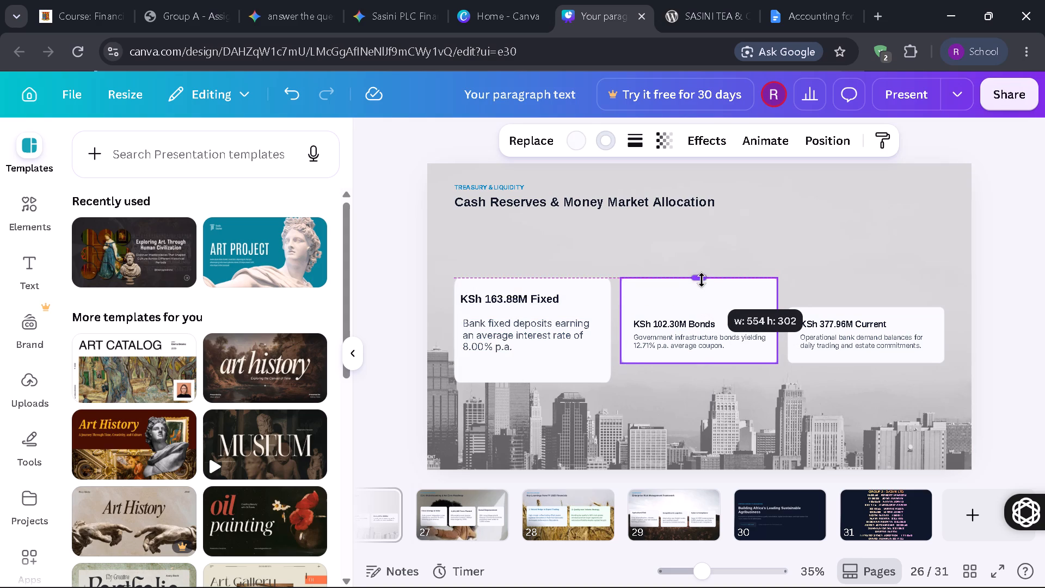
{"action": "left_click_drag", "start_coordinate": [697, 362], "coordinate": [696, 372]}
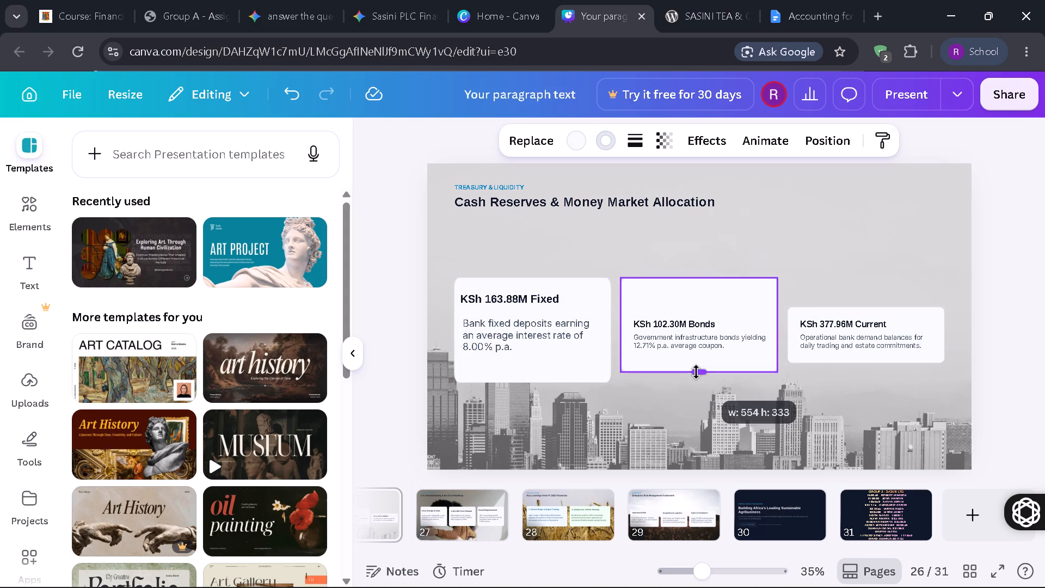
{"action": "left_click_drag", "start_coordinate": [696, 372], "coordinate": [696, 379]}
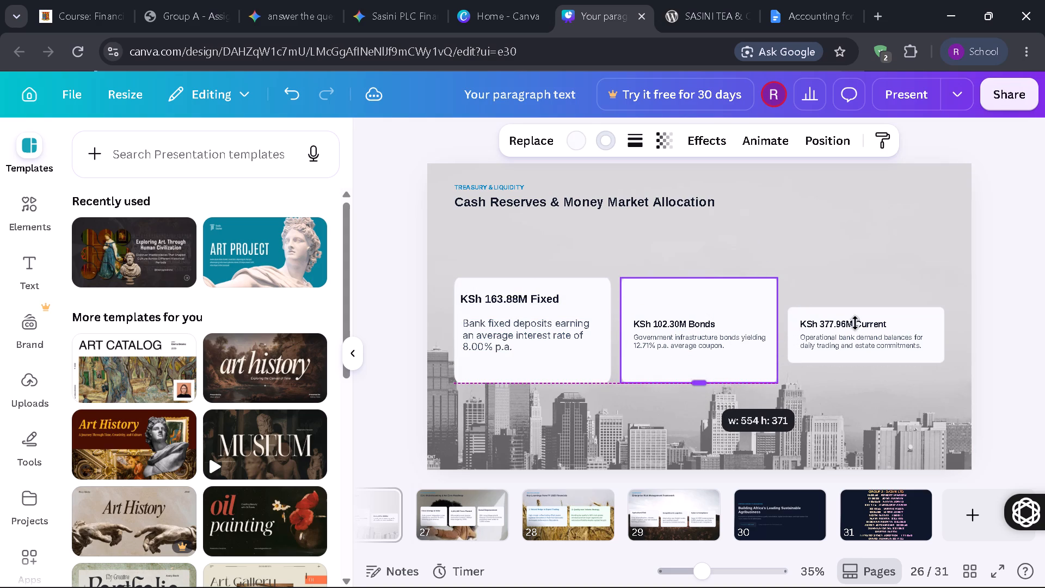
Extend the KSh 377.96M Current card upward and downward so its top and bottom edges align with the other two cards.
{"action": "left_click", "coordinate": [887, 305]}
{"action": "left_click", "coordinate": [890, 308]}
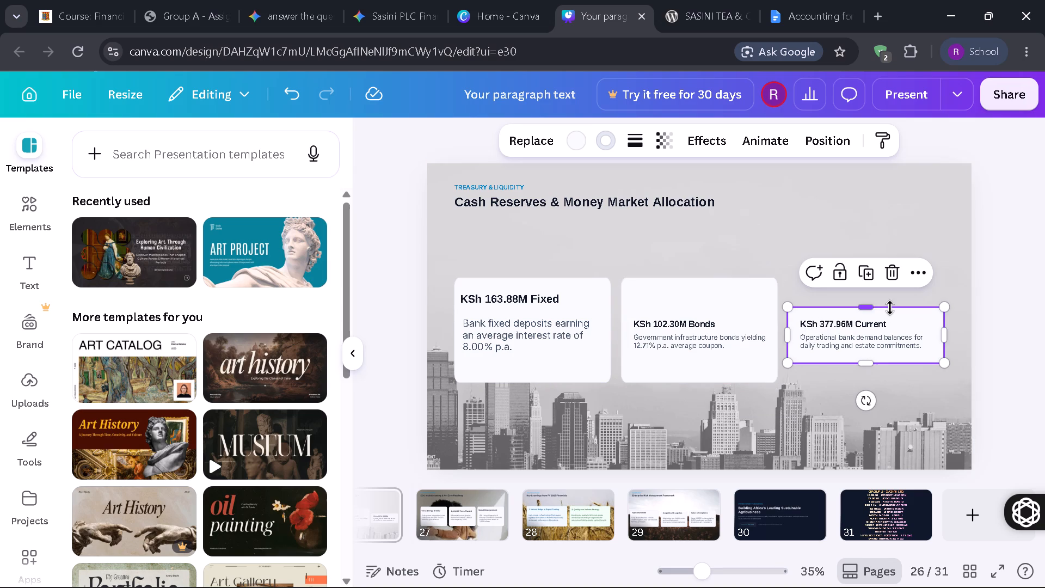
{"action": "left_click_drag", "start_coordinate": [868, 308], "coordinate": [862, 282]}
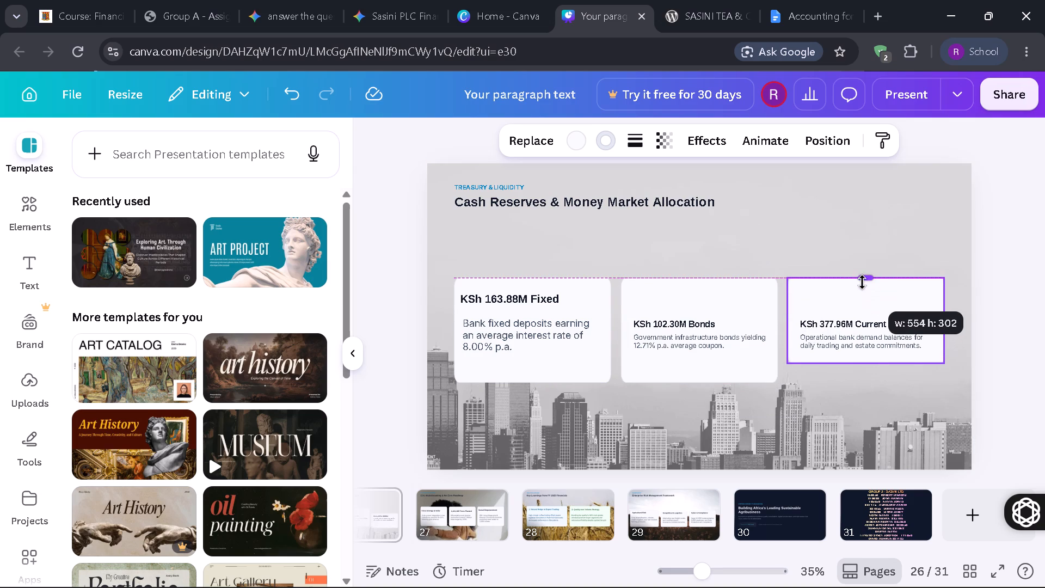
{"action": "left_click_drag", "start_coordinate": [862, 282], "coordinate": [862, 283]}
{"action": "left_click", "coordinate": [873, 364]}
{"action": "left_click_drag", "start_coordinate": [873, 364], "coordinate": [872, 384]}
Move the "KSh 102.30M Bonds" heading up near its card's top edge and raise its font size to 28.5.
{"action": "left_click", "coordinate": [698, 323]}
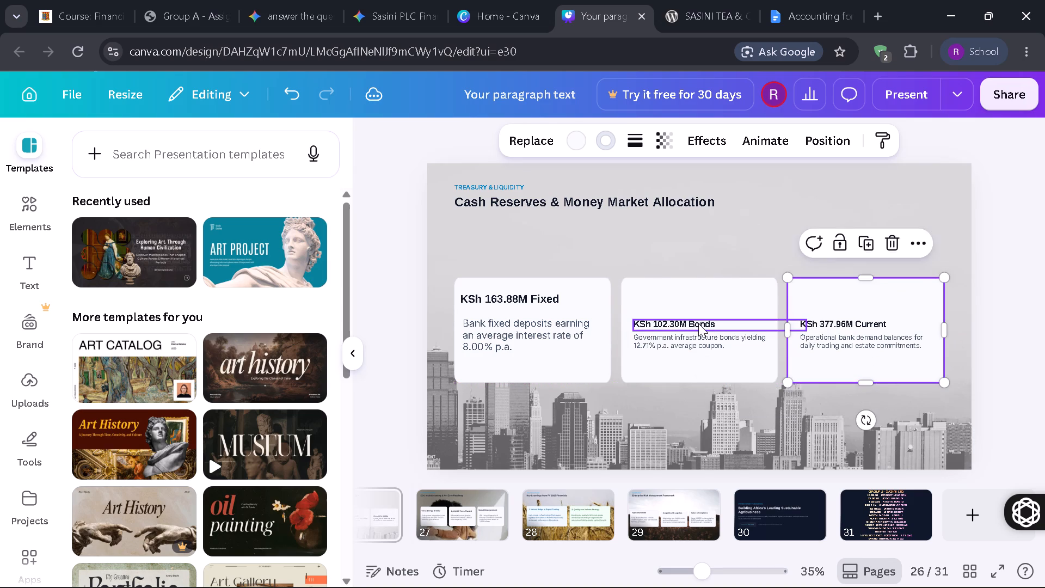
{"action": "left_click_drag", "start_coordinate": [698, 323], "coordinate": [695, 296]}
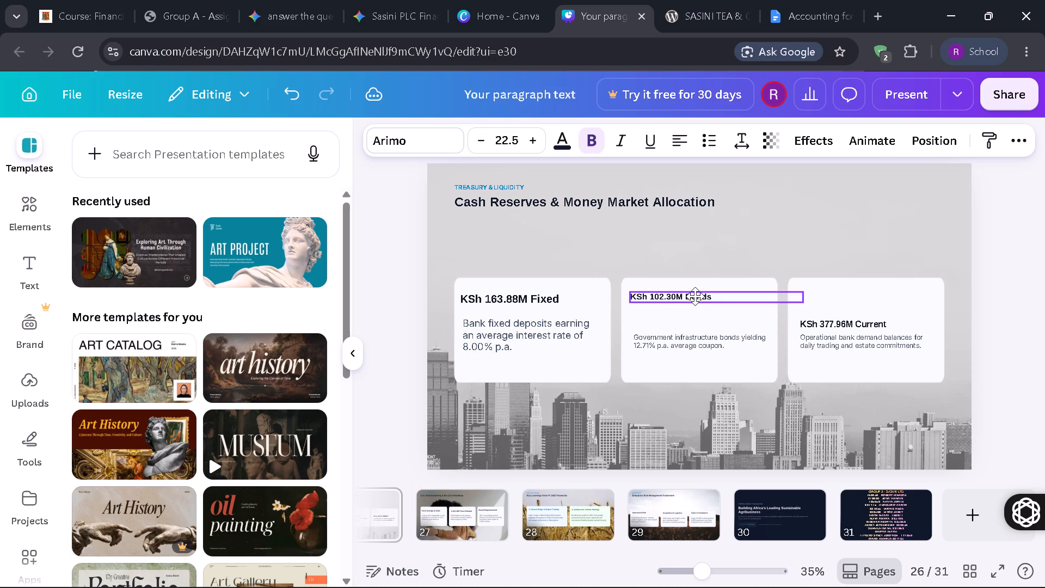
{"action": "triple_click", "coordinate": [527, 136]}
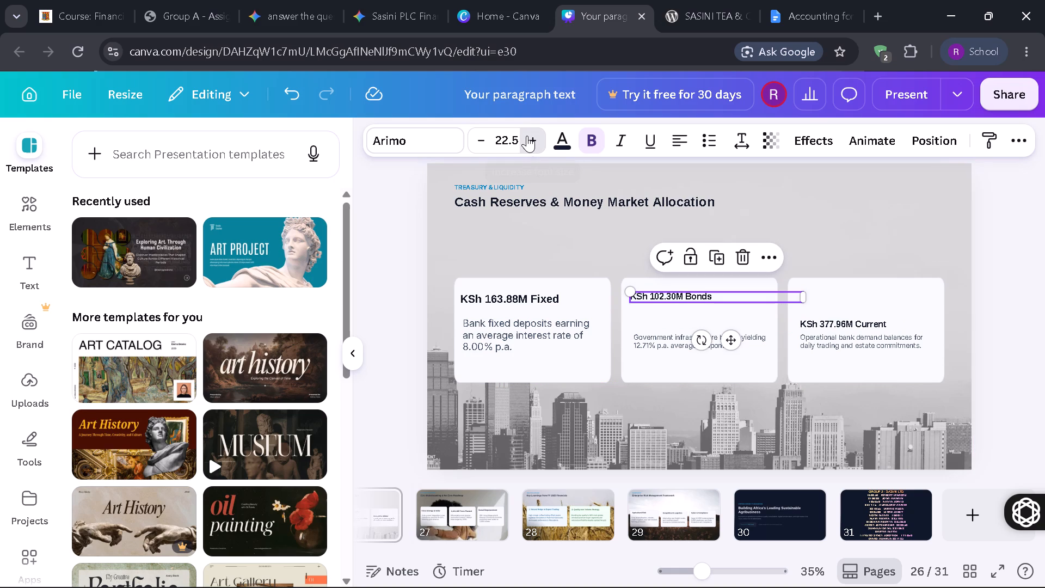
{"action": "triple_click", "coordinate": [527, 136]}
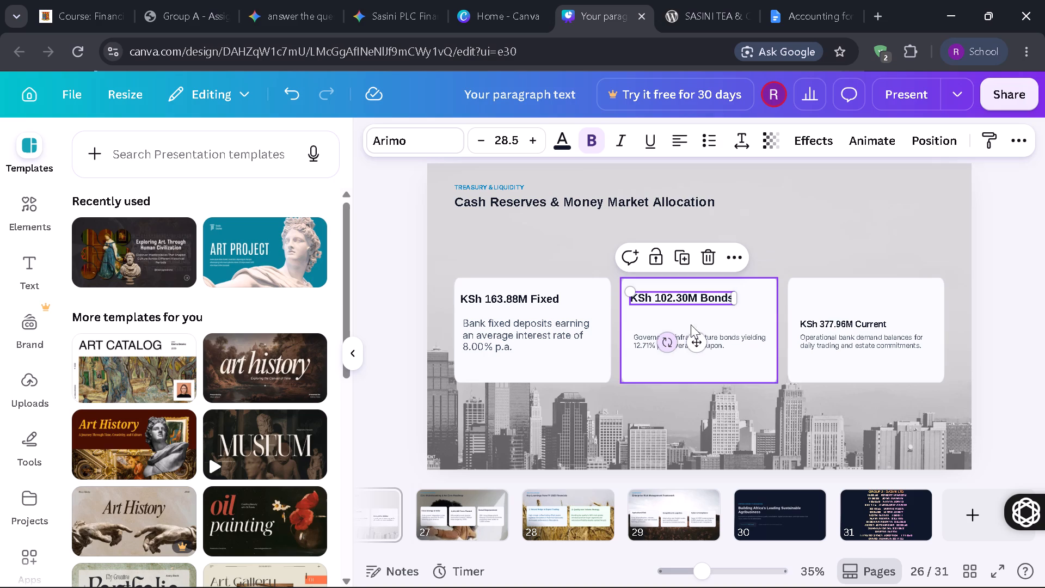
Move the KSh 102.30M Bonds description up beneath its heading and raise its font size to 26.
{"action": "left_click", "coordinate": [729, 339]}
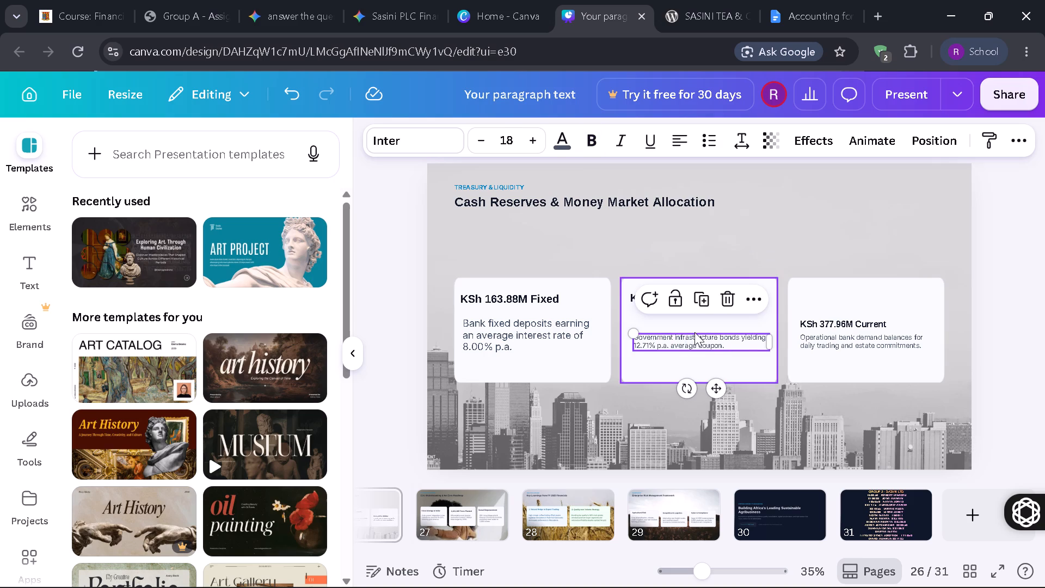
{"action": "left_click", "coordinate": [694, 332]}
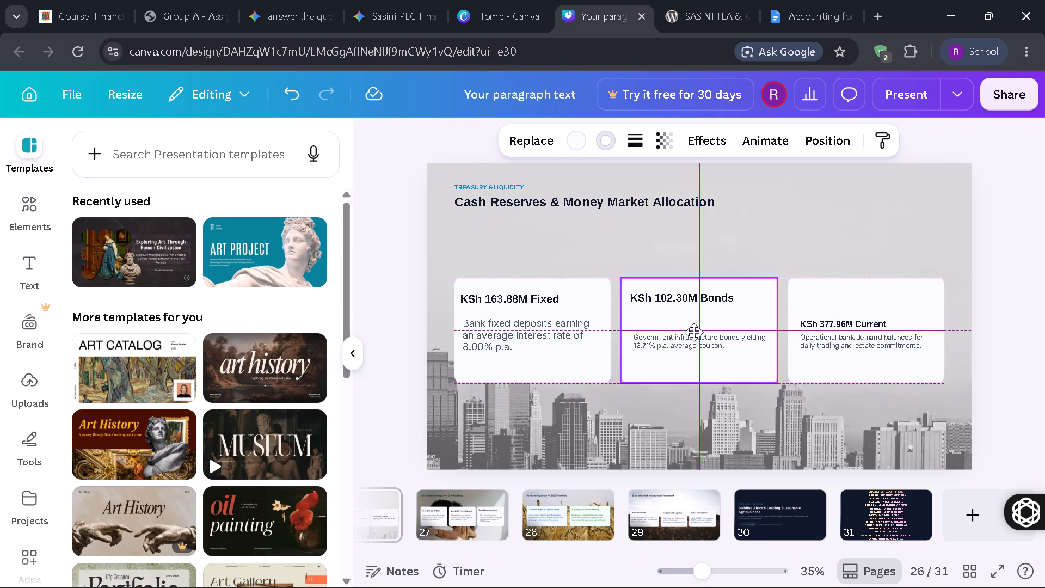
{"action": "left_click", "coordinate": [722, 347]}
{"action": "left_click_drag", "start_coordinate": [722, 347], "coordinate": [722, 331]}
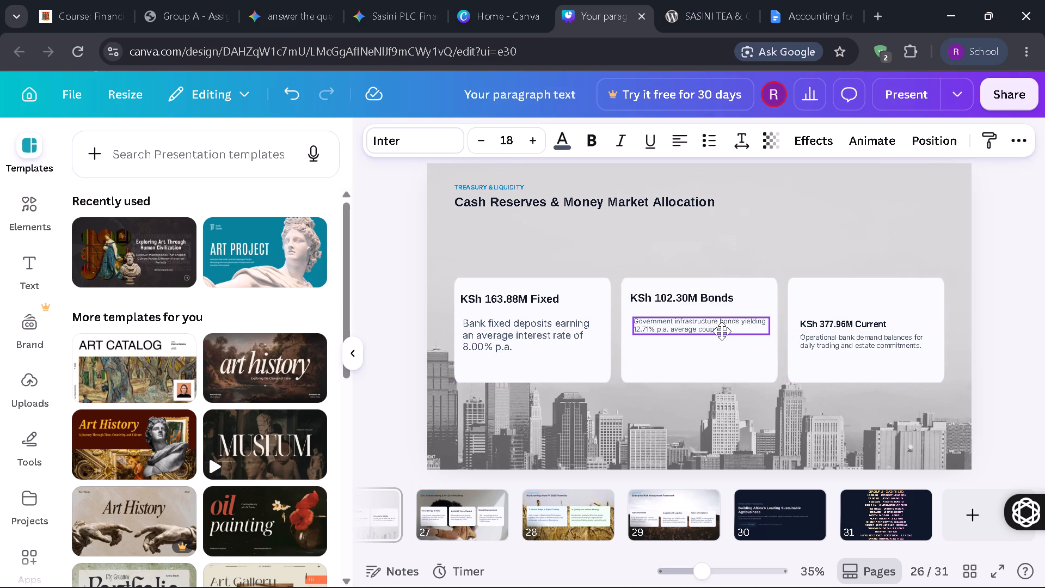
{"action": "left_click_drag", "start_coordinate": [722, 331], "coordinate": [722, 328]}
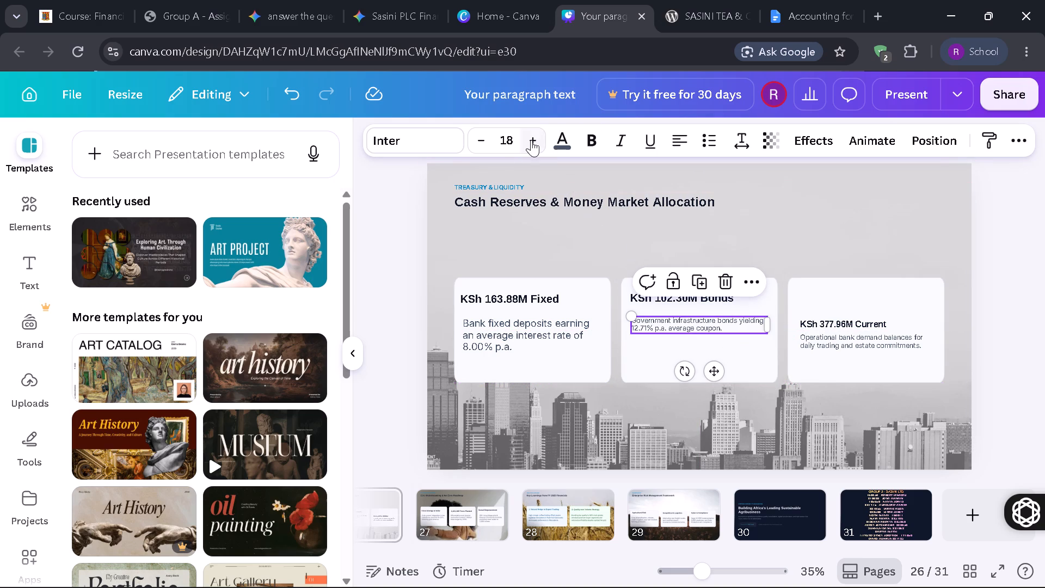
{"action": "left_click", "coordinate": [531, 140]}
{"action": "left_click", "coordinate": [531, 140]}
{"action": "left_click", "coordinate": [531, 140]}
{"action": "left_click", "coordinate": [531, 140]}
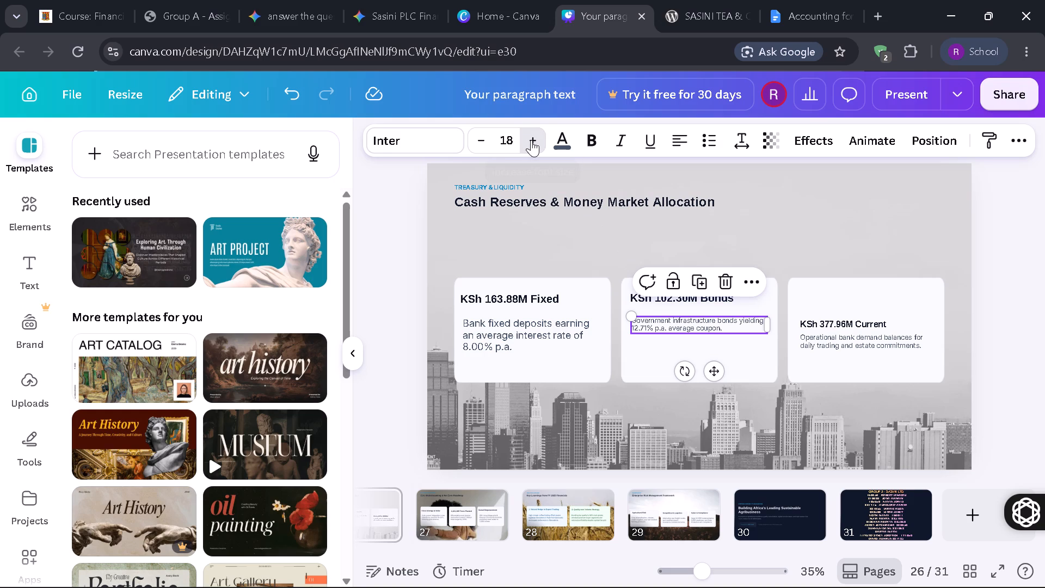
{"action": "left_click", "coordinate": [531, 140]}
{"action": "left_click", "coordinate": [531, 140]}
{"action": "left_click", "coordinate": [531, 140]}
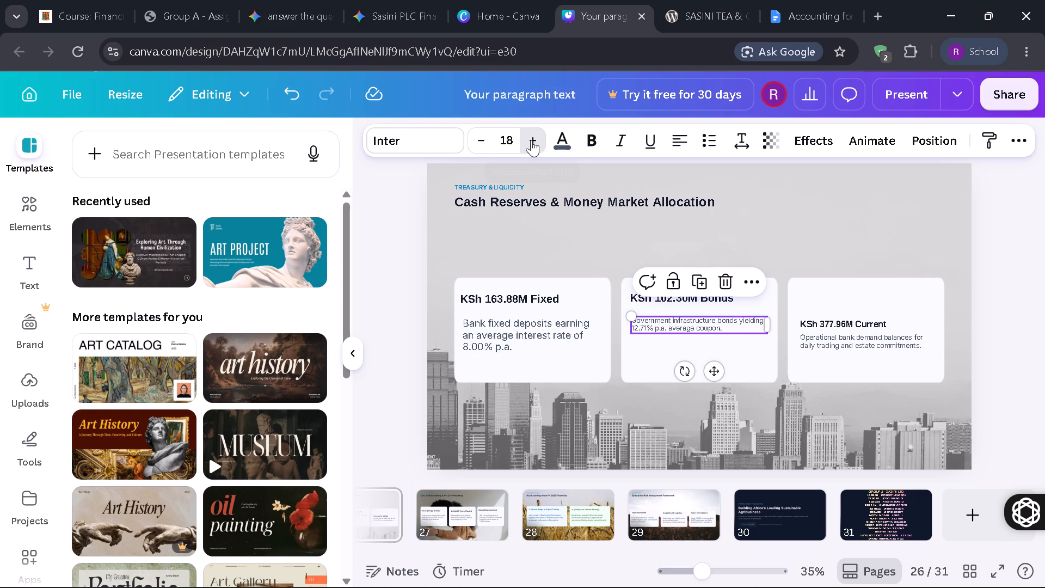
{"action": "left_click", "coordinate": [531, 140]}
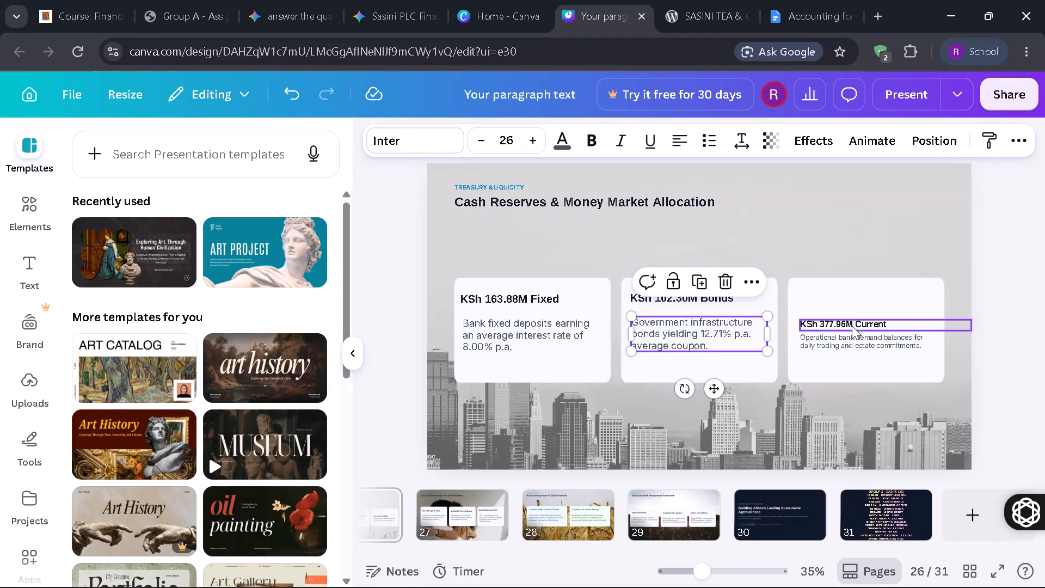
Move the "KSh 377.96M Current" heading up level with the Bonds heading and raise its font size to match the other two headings.
{"action": "left_click_drag", "start_coordinate": [852, 326], "coordinate": [851, 298]}
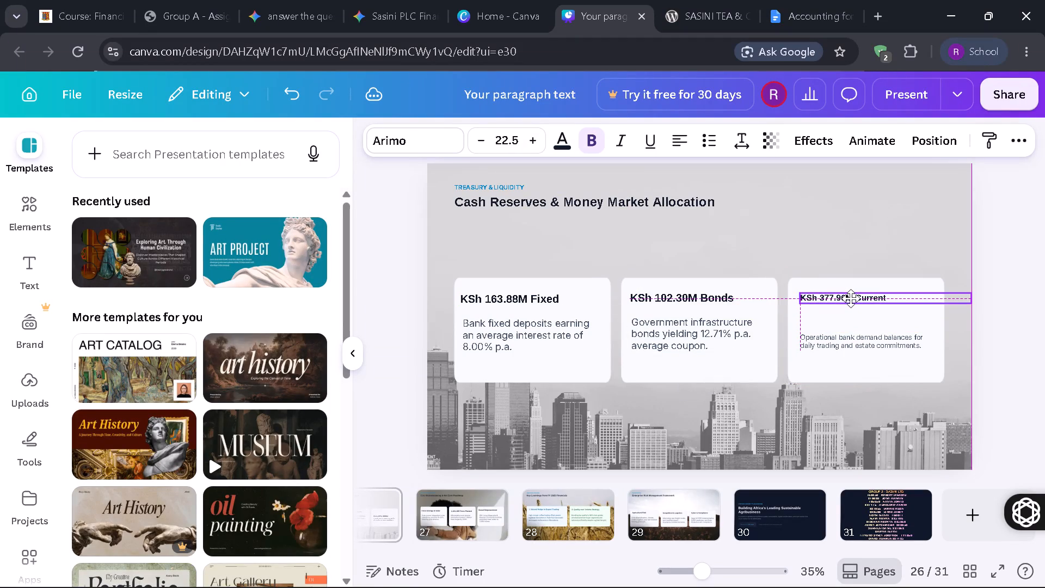
{"action": "left_click", "coordinate": [529, 130]}
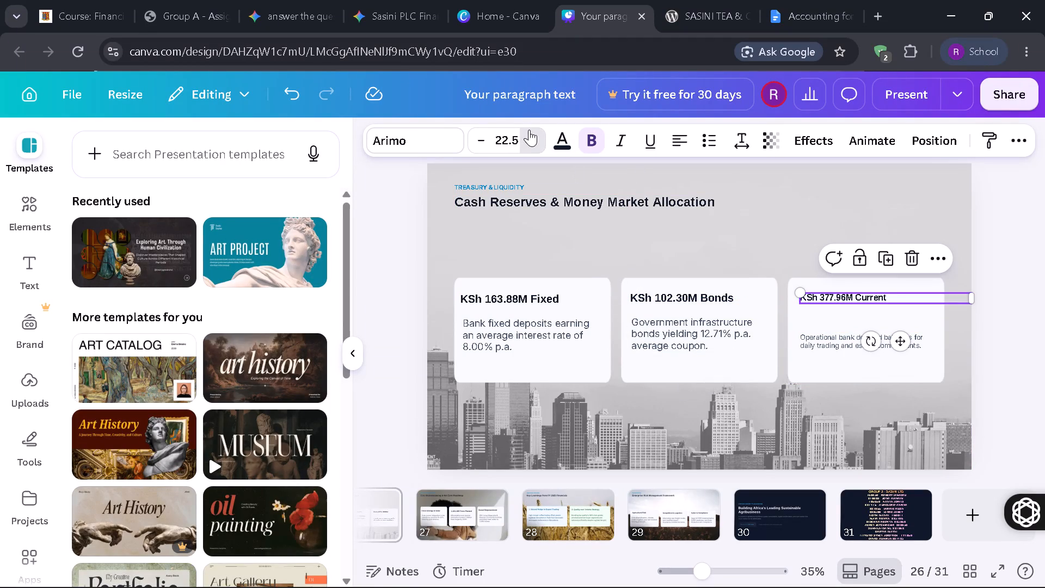
{"action": "left_click", "coordinate": [529, 130]}
{"action": "left_click", "coordinate": [529, 130]}
{"action": "left_click", "coordinate": [529, 130]}
{"action": "left_click", "coordinate": [529, 130]}
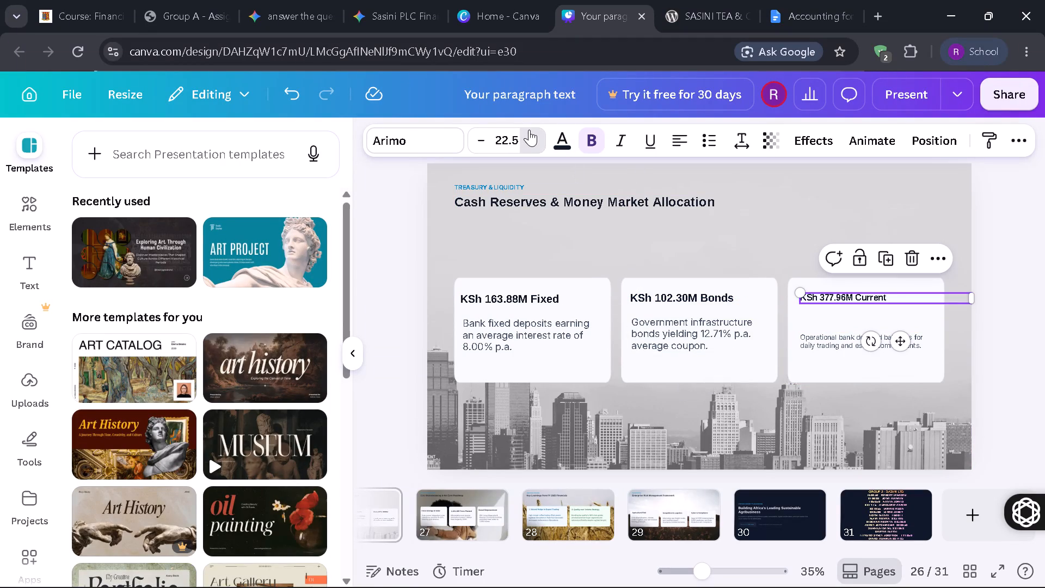
{"action": "left_click", "coordinate": [529, 130]}
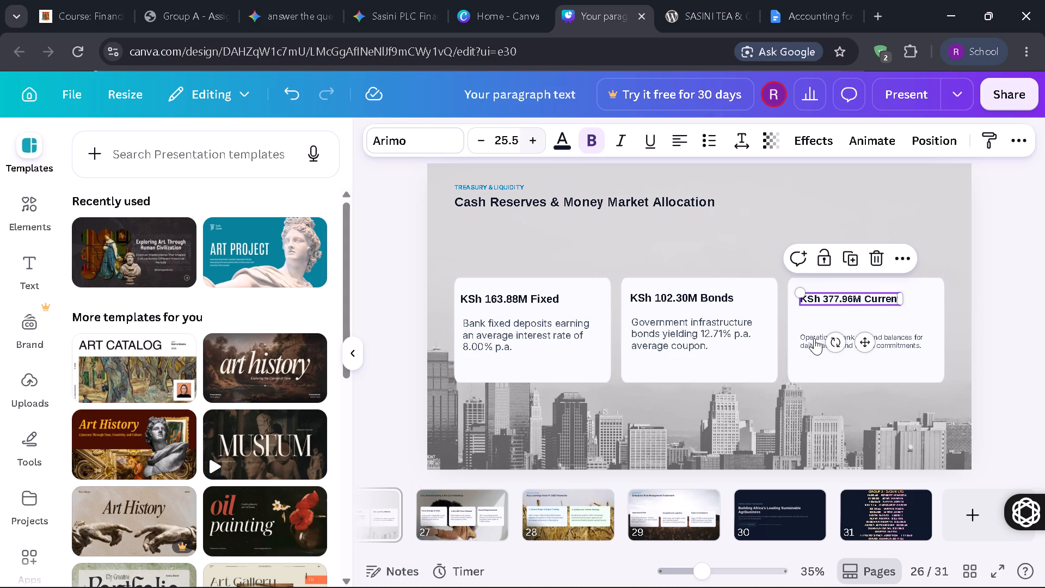
Move the KSh 377.96M Current description up beneath its heading and raise its font size to 26.
{"action": "left_click", "coordinate": [812, 339]}
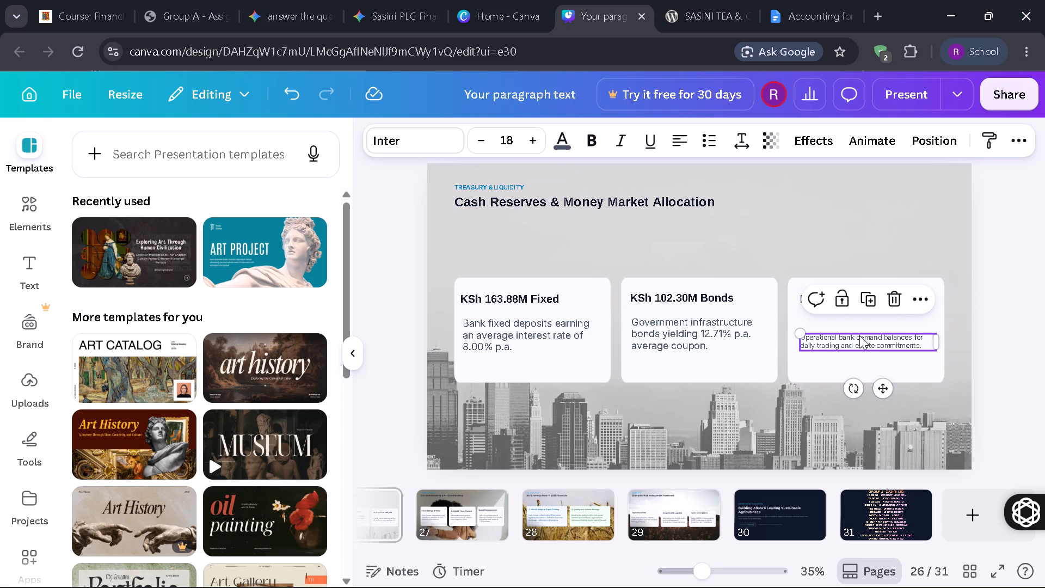
{"action": "left_click_drag", "start_coordinate": [859, 335], "coordinate": [857, 317]}
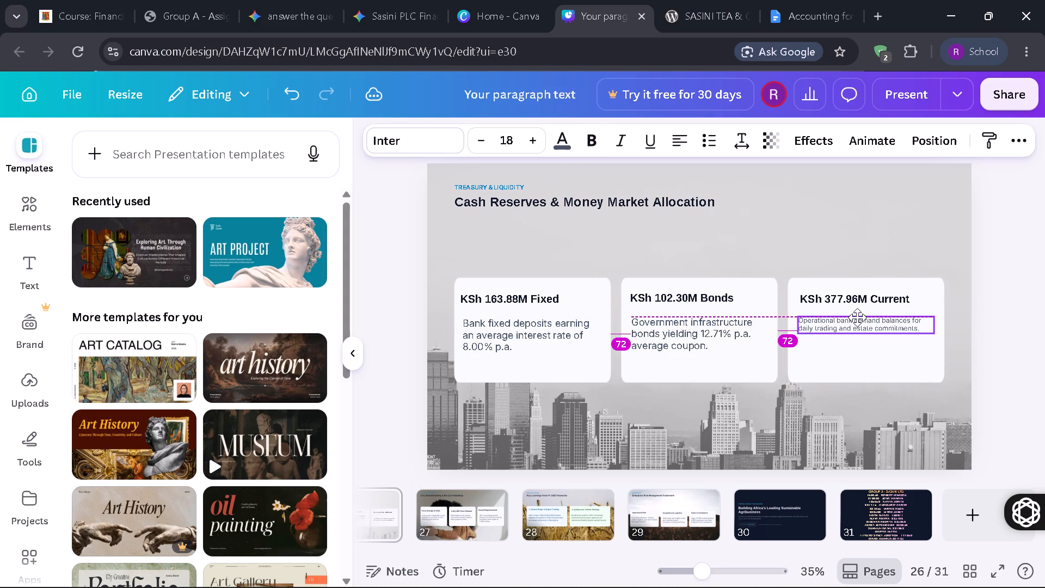
{"action": "left_click", "coordinate": [528, 132]}
{"action": "left_click", "coordinate": [528, 132]}
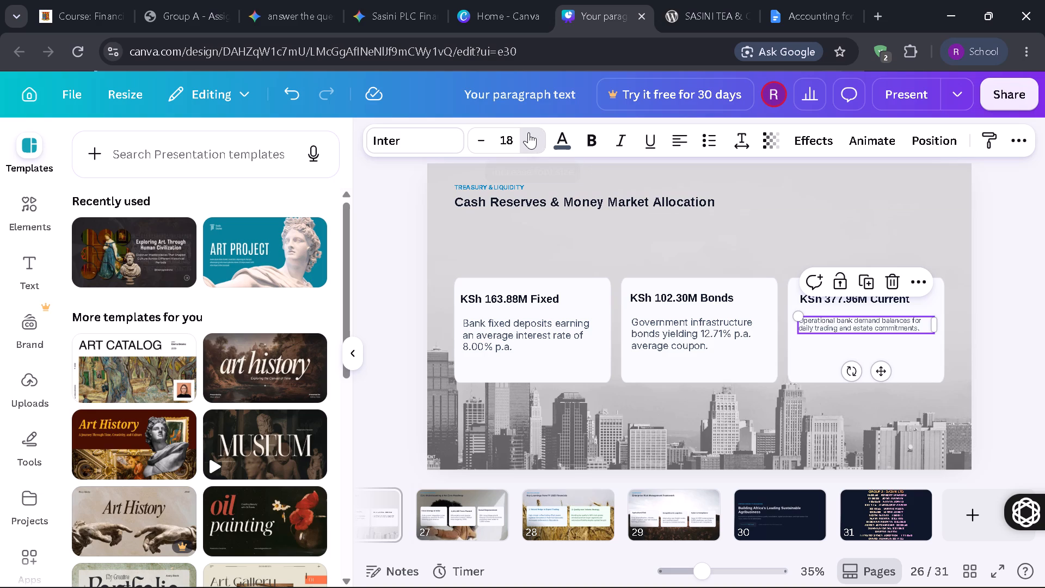
{"action": "left_click", "coordinate": [528, 132]}
{"action": "left_click", "coordinate": [528, 132]}
{"action": "left_click", "coordinate": [528, 132]}
{"action": "left_click", "coordinate": [528, 132]}
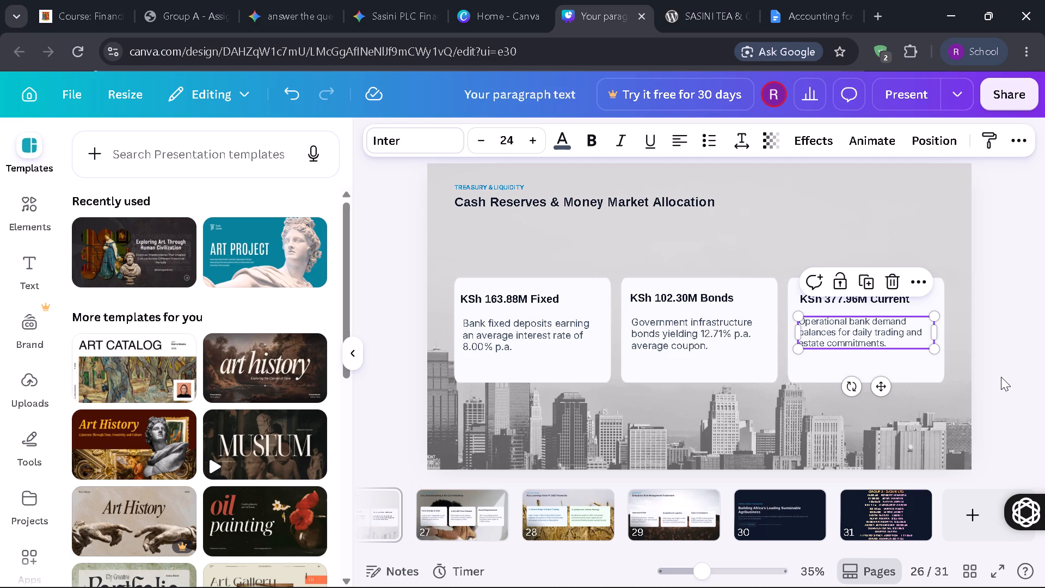
{"action": "left_click", "coordinate": [528, 143]}
{"action": "left_click", "coordinate": [528, 143]}
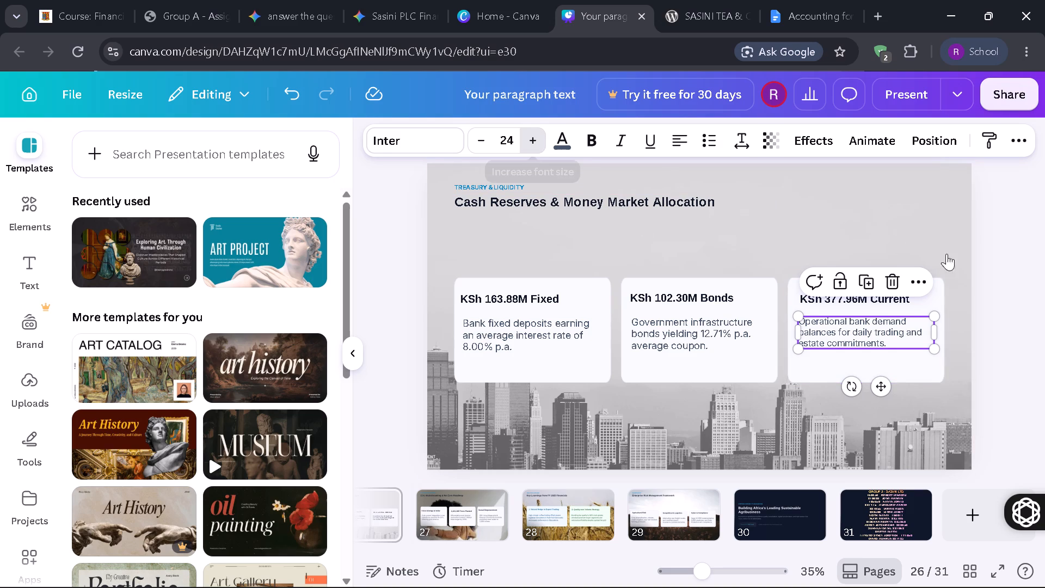
{"action": "left_click", "coordinate": [1009, 281]}
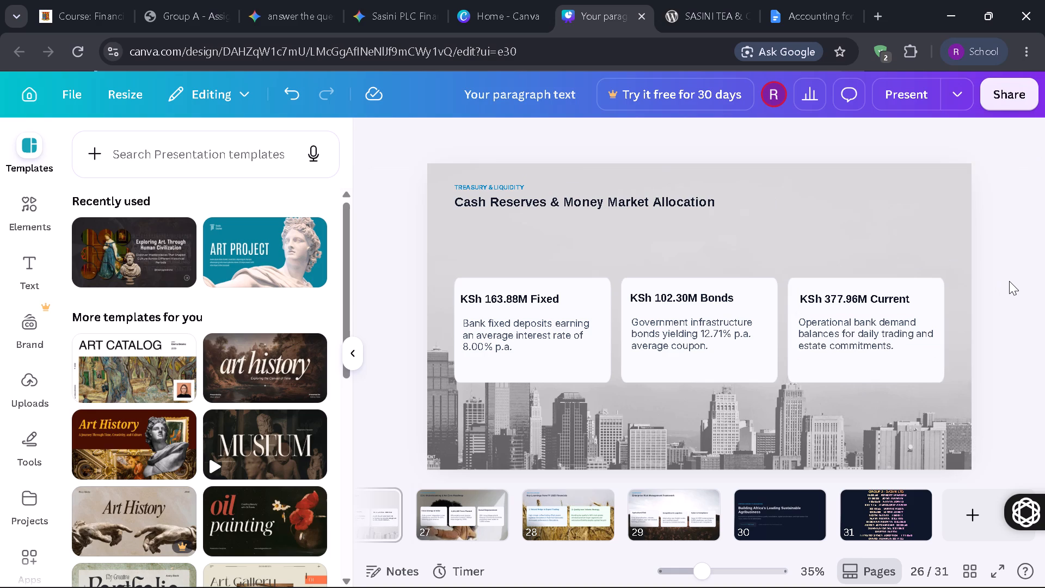
On page 25, raise the cash flow table's font size to 17.9 and stretch the table downward to a height of about 688.
{"action": "key", "text": "Left"}
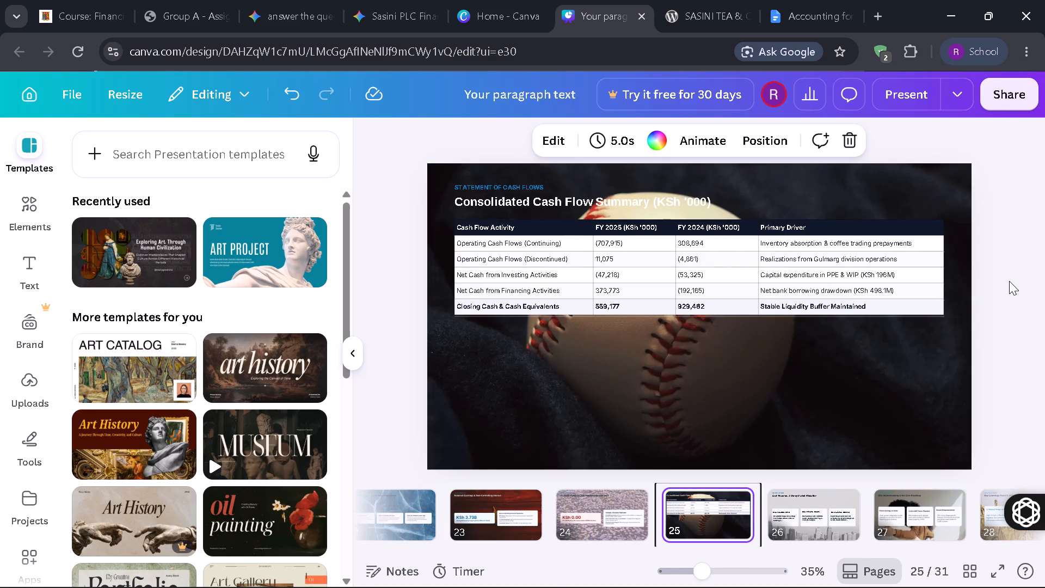
{"action": "left_click", "coordinate": [636, 250]}
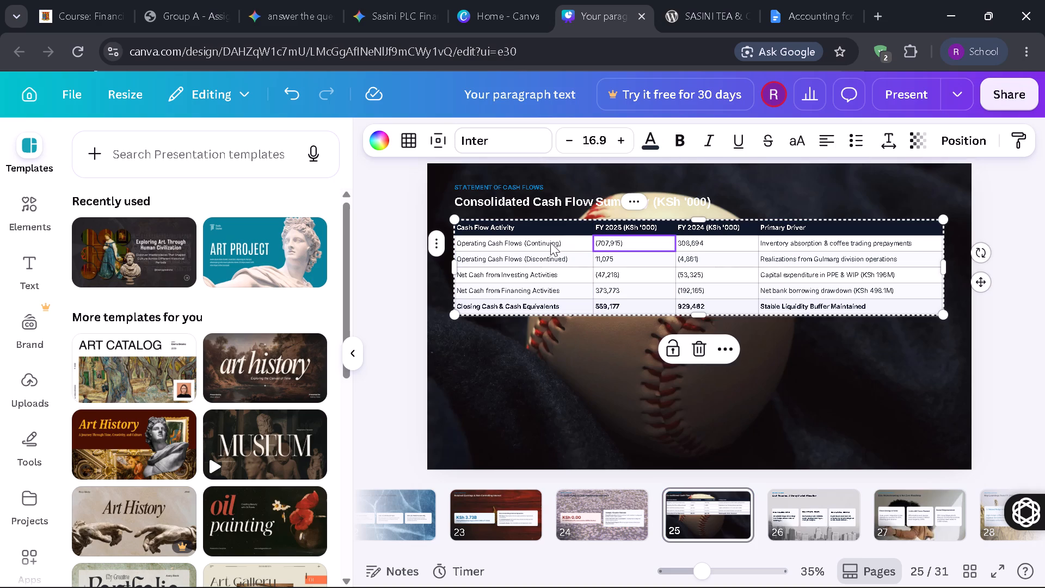
{"action": "left_click", "coordinate": [454, 222]}
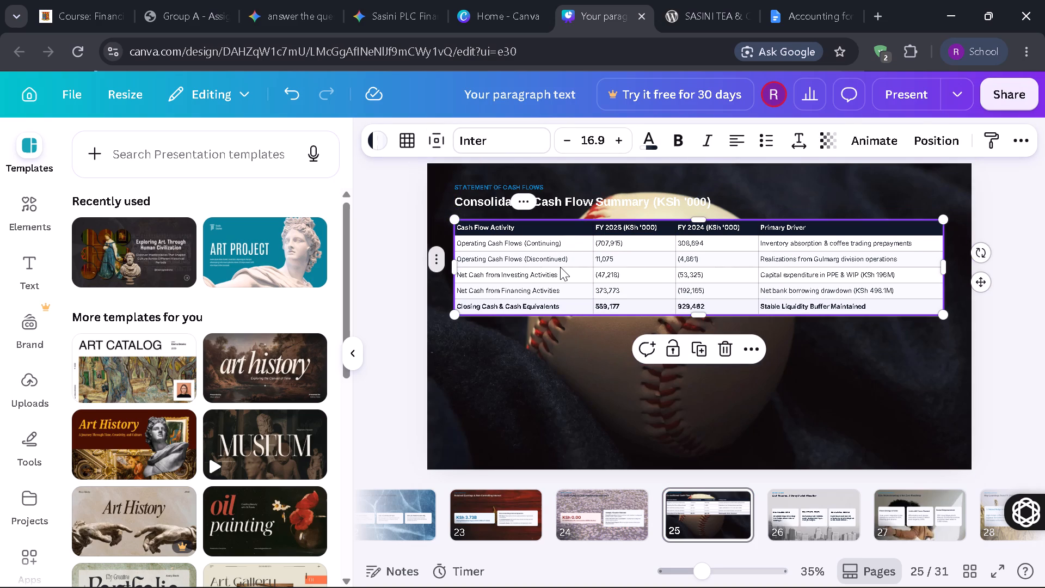
{"action": "left_click", "coordinate": [621, 140]}
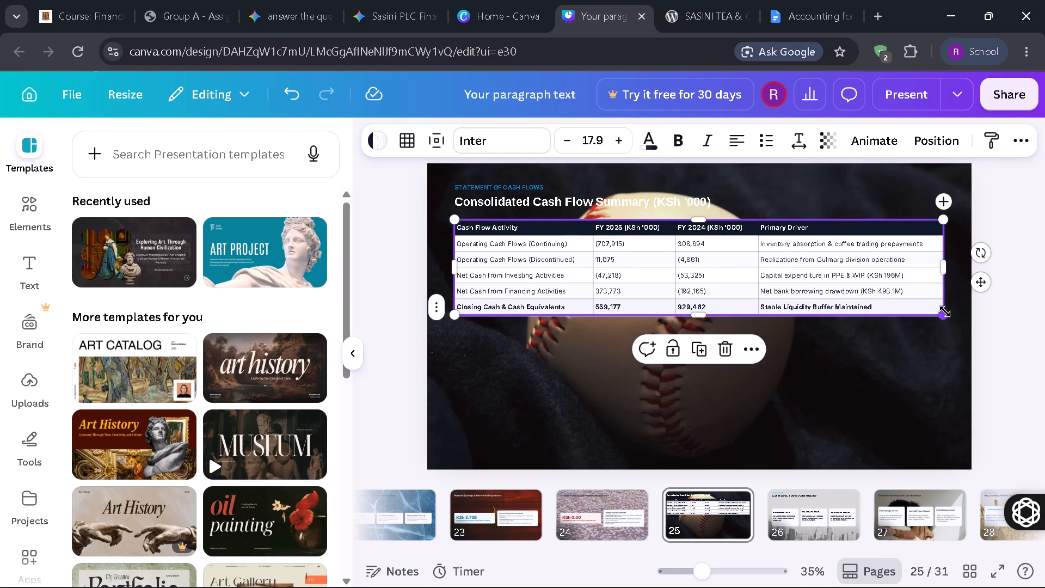
{"action": "left_click_drag", "start_coordinate": [945, 311], "coordinate": [954, 413]}
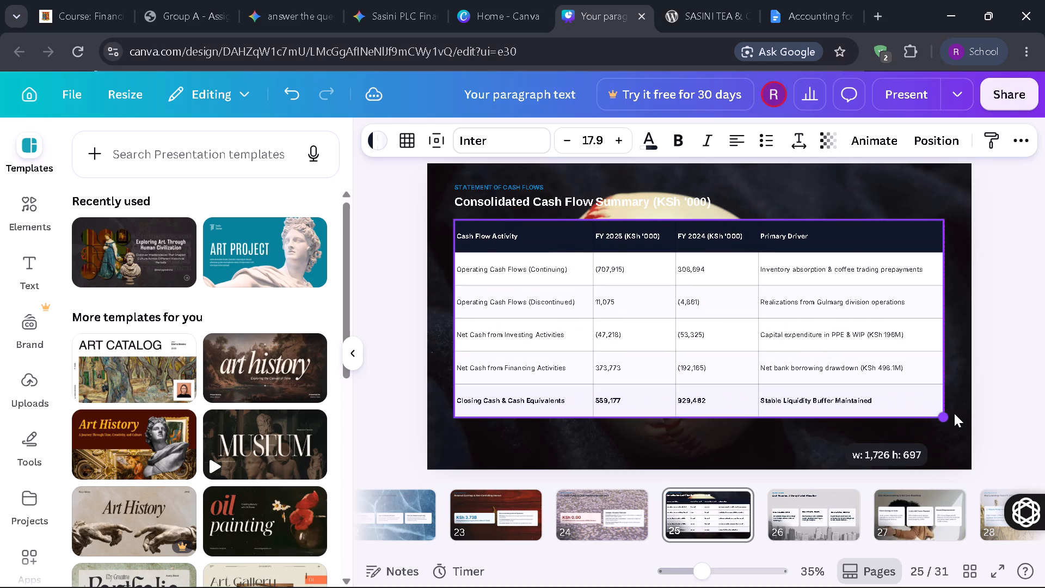
{"action": "left_click_drag", "start_coordinate": [954, 413], "coordinate": [956, 411]}
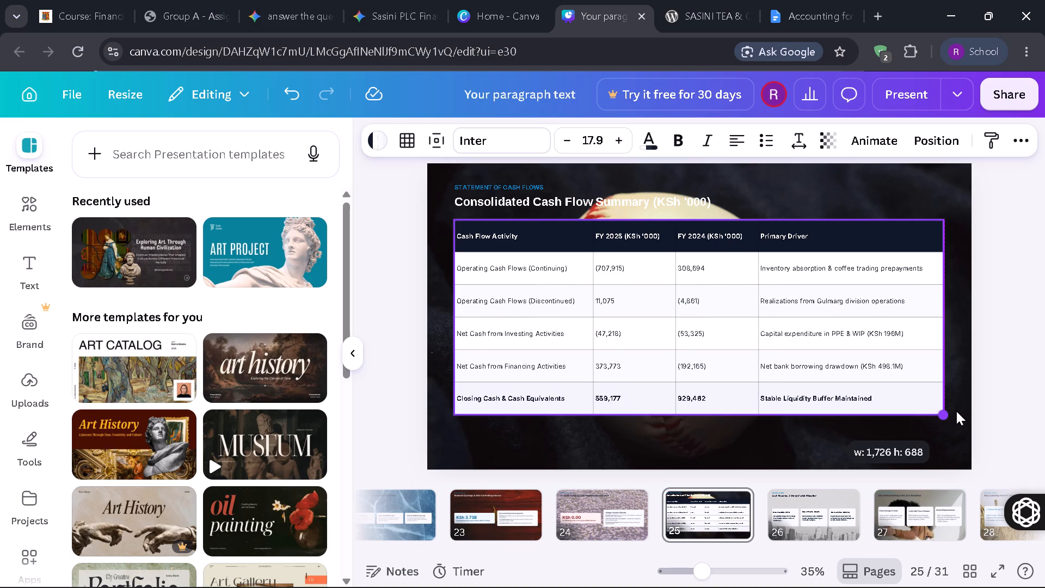
{"action": "left_click_drag", "start_coordinate": [956, 411], "coordinate": [956, 411]}
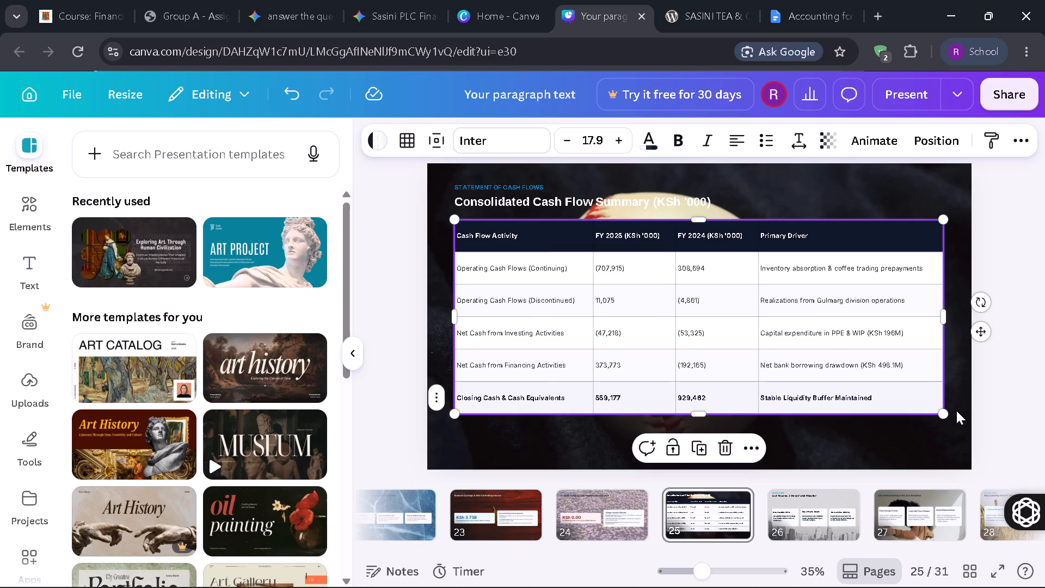
Select all cells of the cash flow table and raise their font size to 20.9.
{"action": "left_click", "coordinate": [537, 266]}
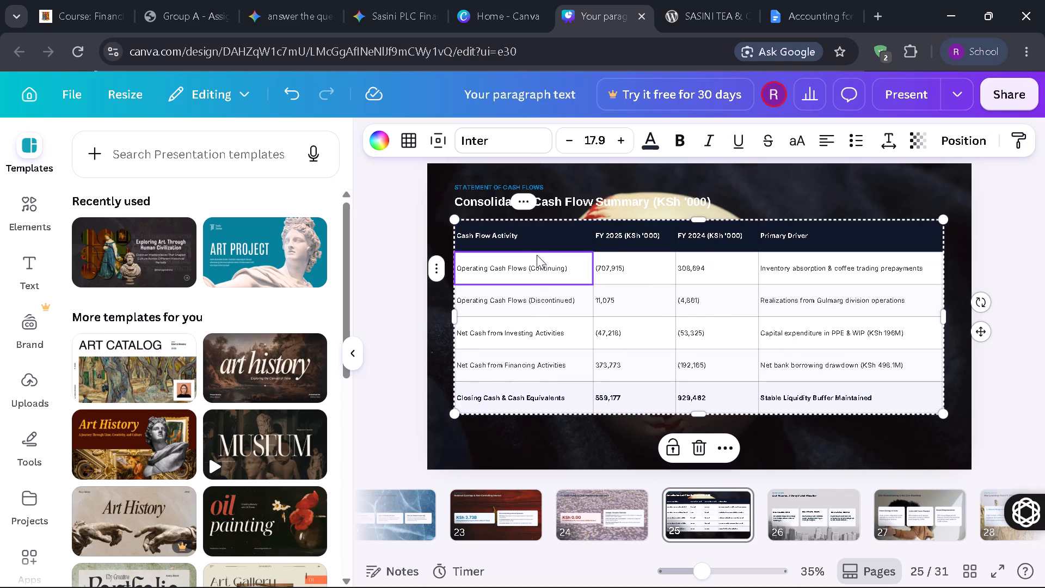
{"action": "left_click", "coordinate": [537, 229]}
{"action": "left_click_drag", "start_coordinate": [537, 229], "coordinate": [797, 376]}
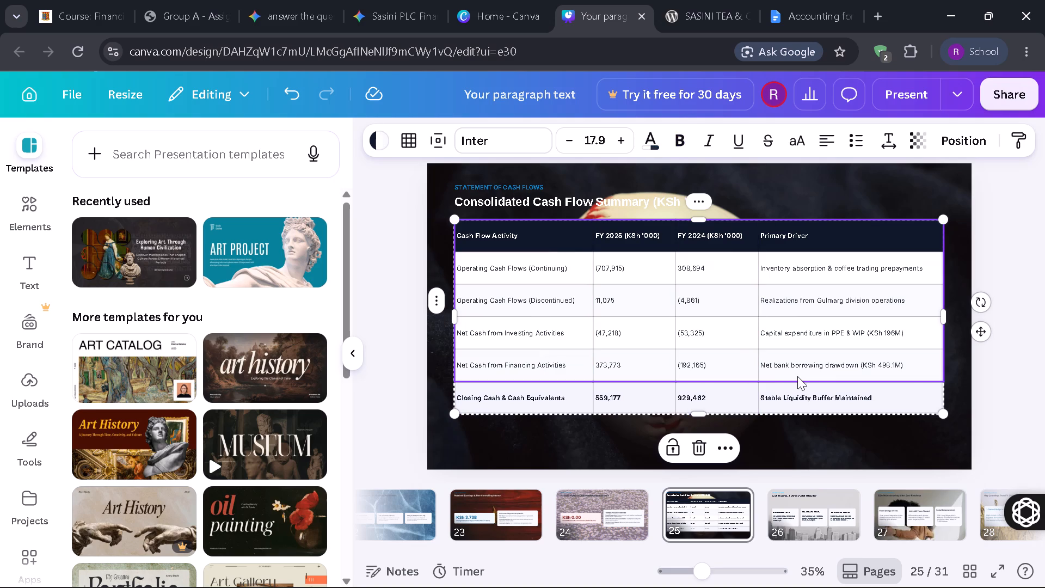
{"action": "left_click_drag", "start_coordinate": [797, 376], "coordinate": [883, 384]}
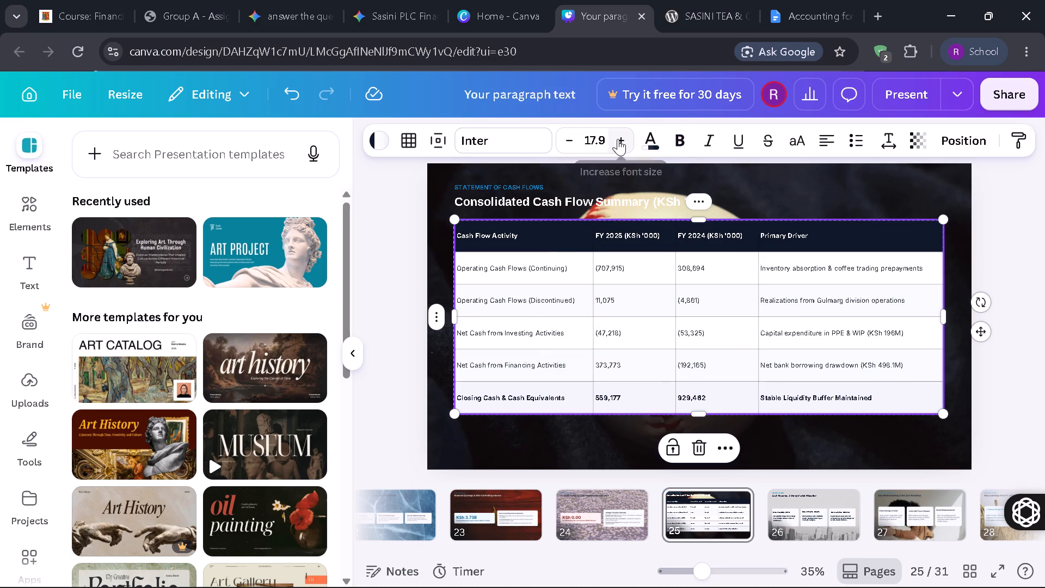
{"action": "left_click", "coordinate": [618, 139]}
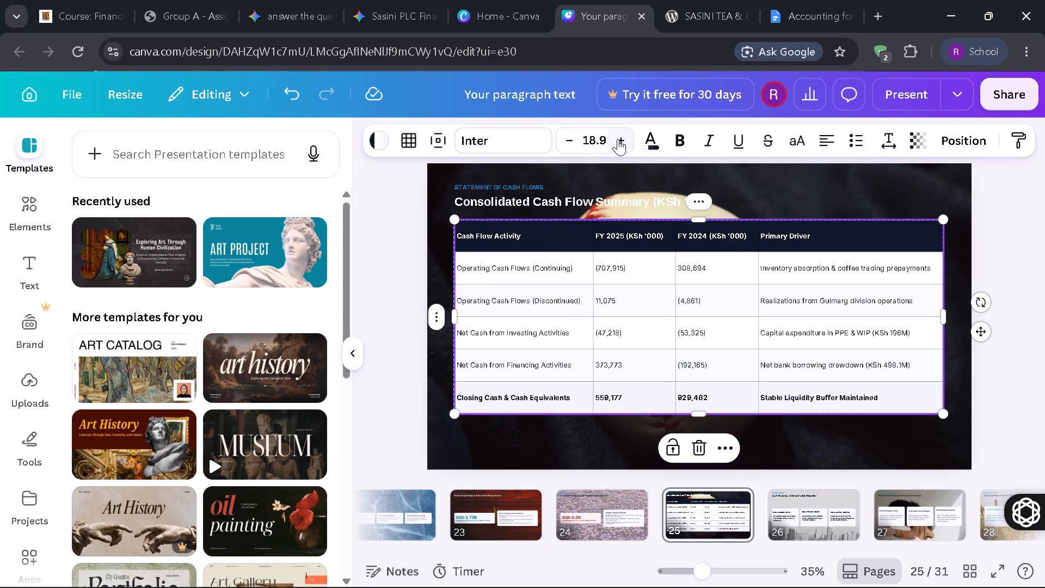
{"action": "left_click", "coordinate": [618, 139]}
{"action": "left_click", "coordinate": [618, 139]}
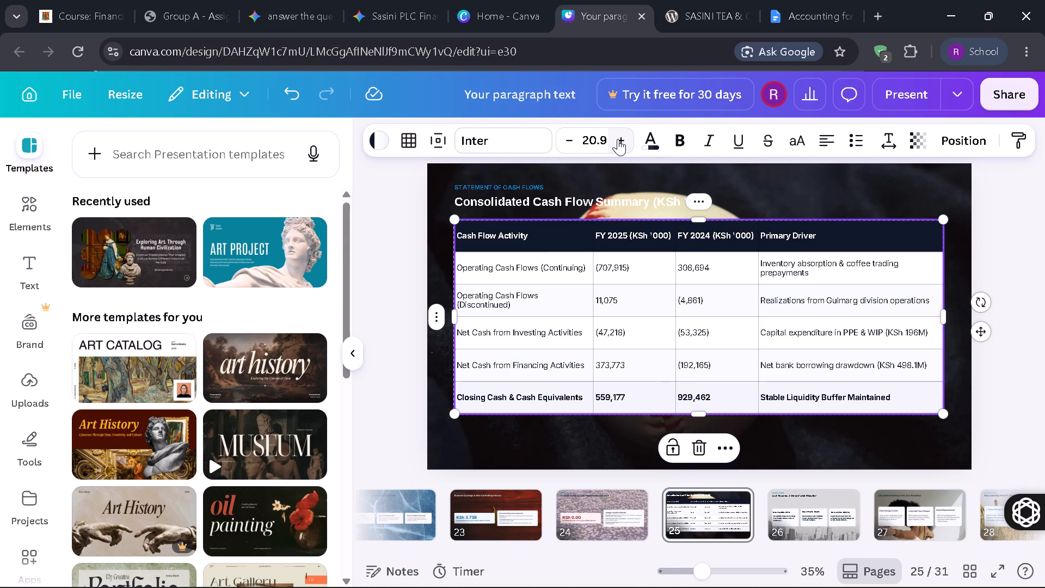
{"action": "left_click", "coordinate": [1009, 274]}
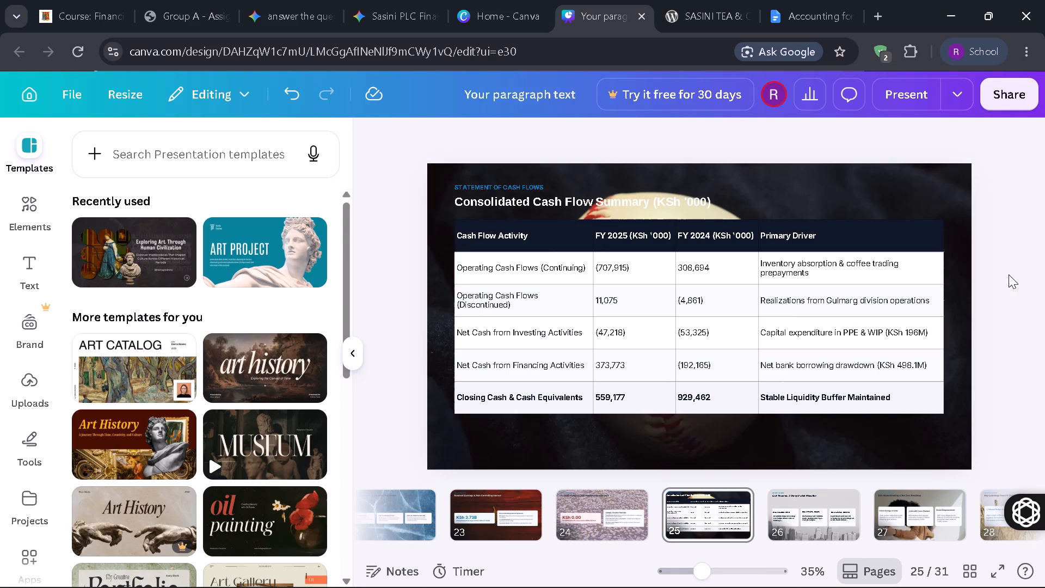
On page 24, extend the Strategic Allocation Rationale card upward to just below the slide title and slightly downward.
{"action": "key", "text": "Left"}
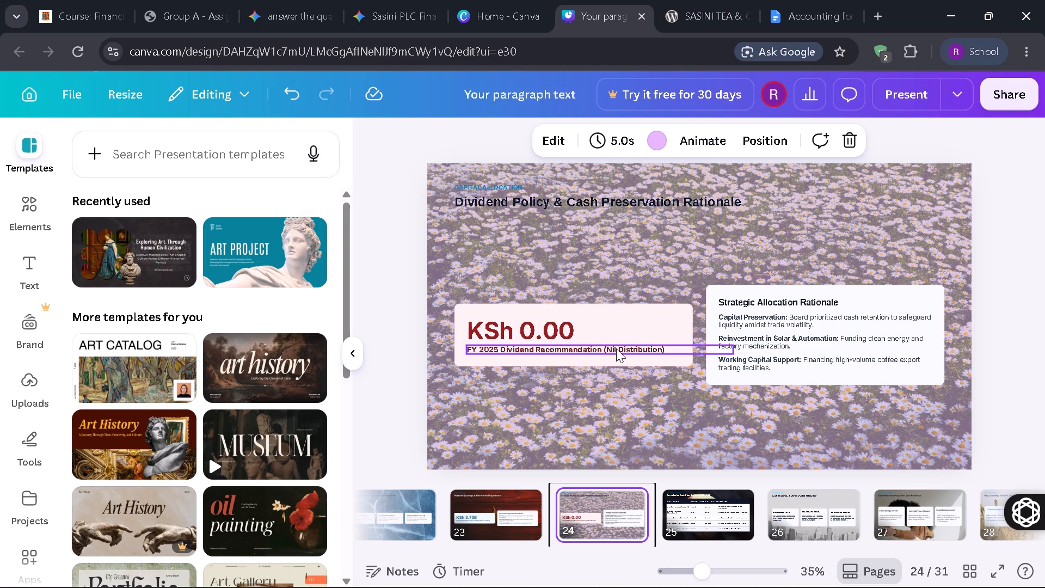
{"action": "left_click", "coordinate": [835, 326]}
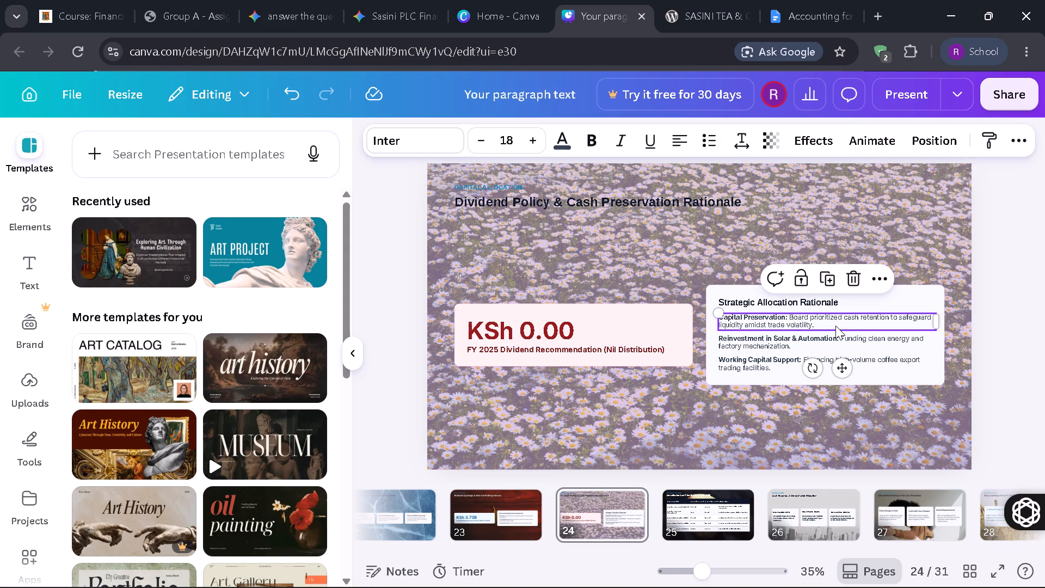
{"action": "left_click", "coordinate": [863, 294]}
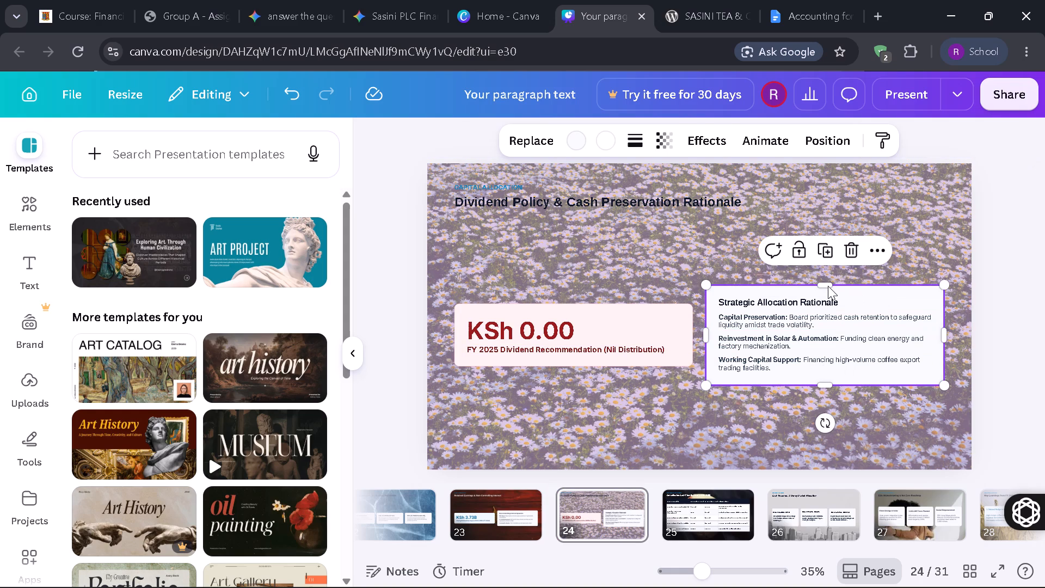
{"action": "left_click_drag", "start_coordinate": [828, 286], "coordinate": [822, 207]}
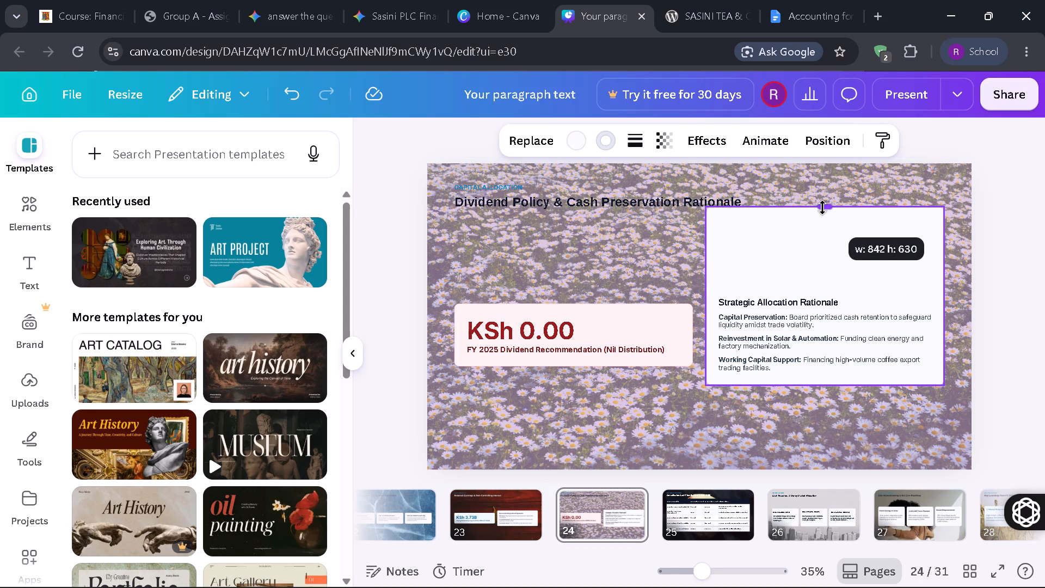
{"action": "left_click_drag", "start_coordinate": [822, 207], "coordinate": [821, 234]}
{"action": "left_click_drag", "start_coordinate": [815, 385], "coordinate": [815, 402]}
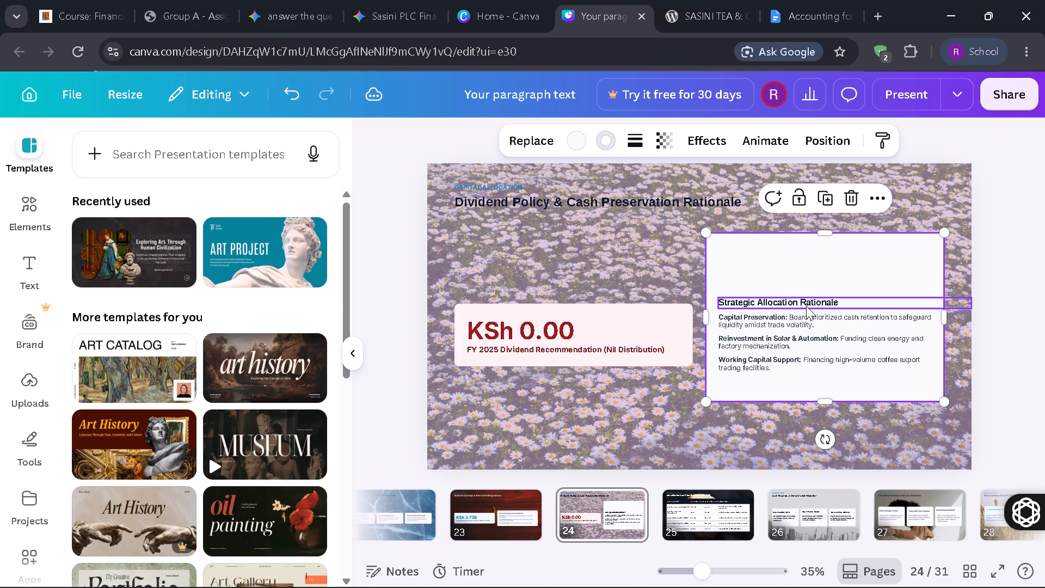
Move the Strategic Allocation Rationale heading up to the top of its card and raise its font size to 28.5.
{"action": "left_click_drag", "start_coordinate": [807, 302], "coordinate": [801, 308]}
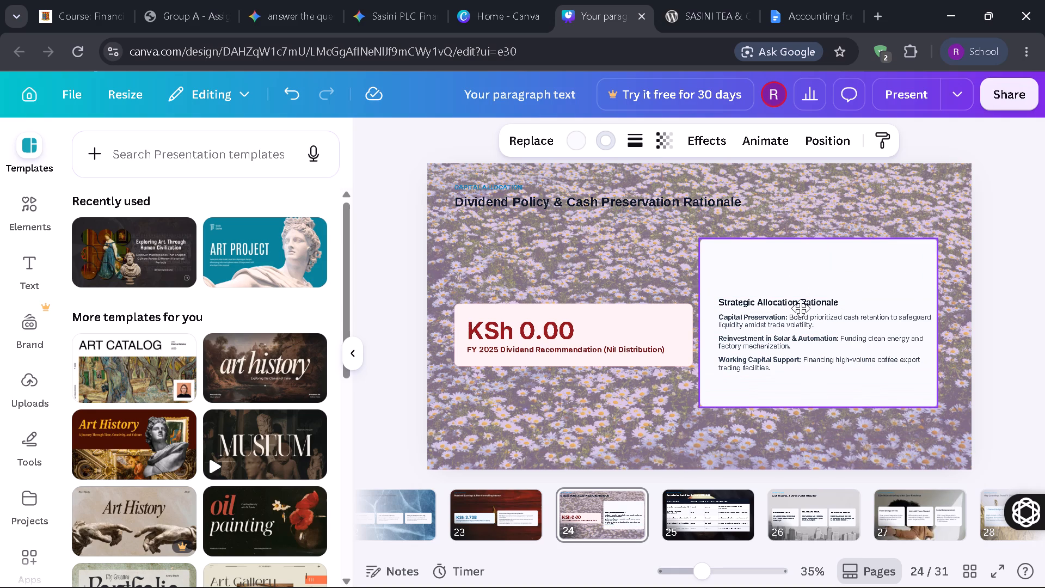
{"action": "key", "text": "ctrl+z"}
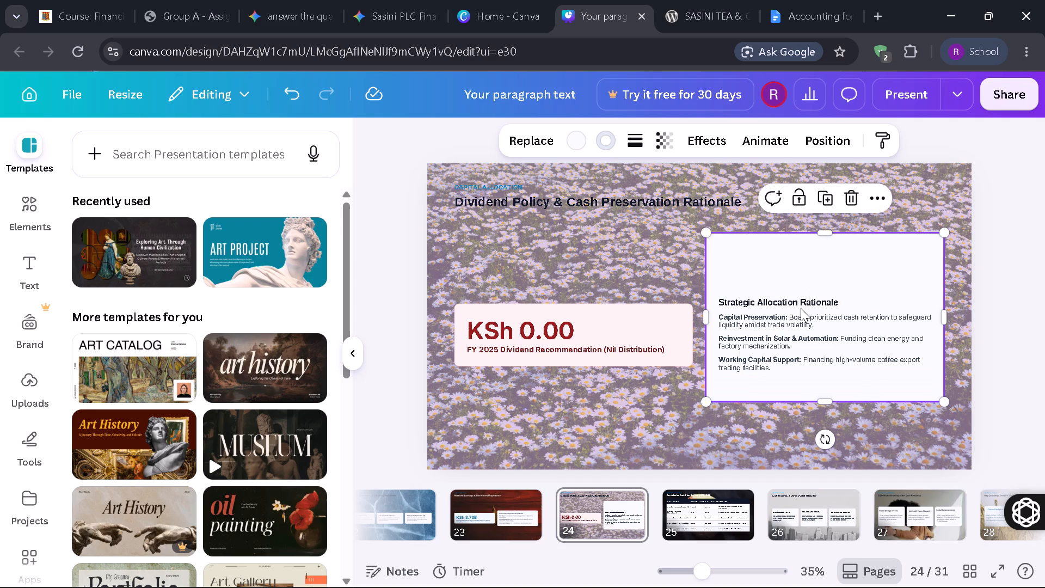
{"action": "left_click", "coordinate": [813, 305]}
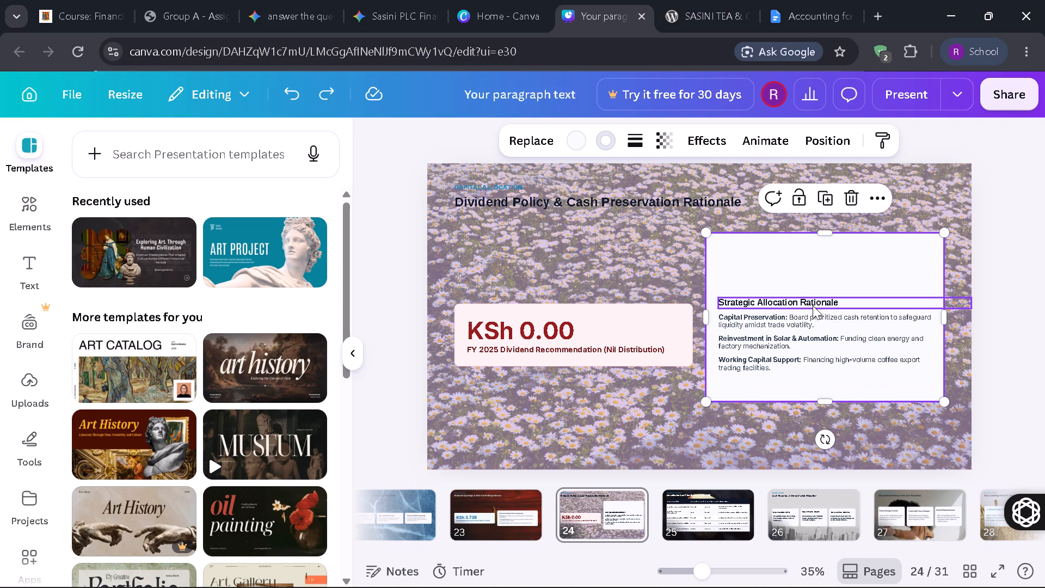
{"action": "left_click_drag", "start_coordinate": [813, 305], "coordinate": [816, 264]}
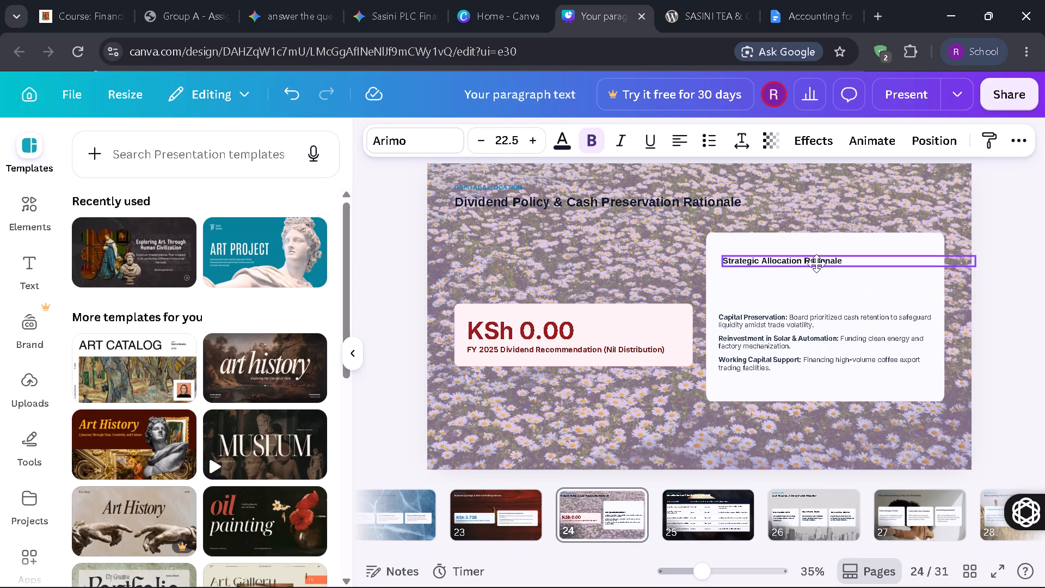
{"action": "left_click_drag", "start_coordinate": [816, 264], "coordinate": [816, 254]}
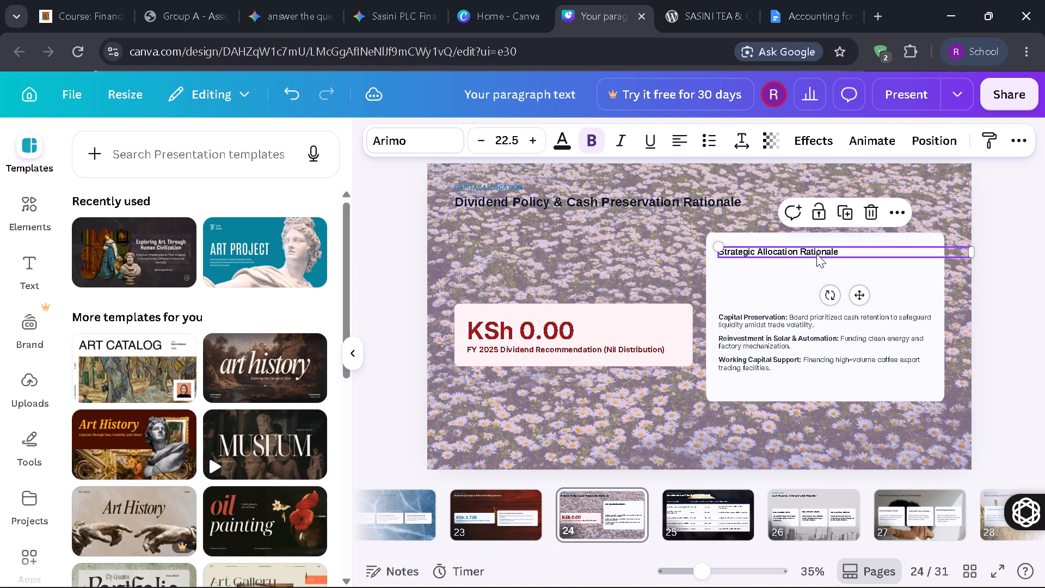
{"action": "triple_click", "coordinate": [538, 133]}
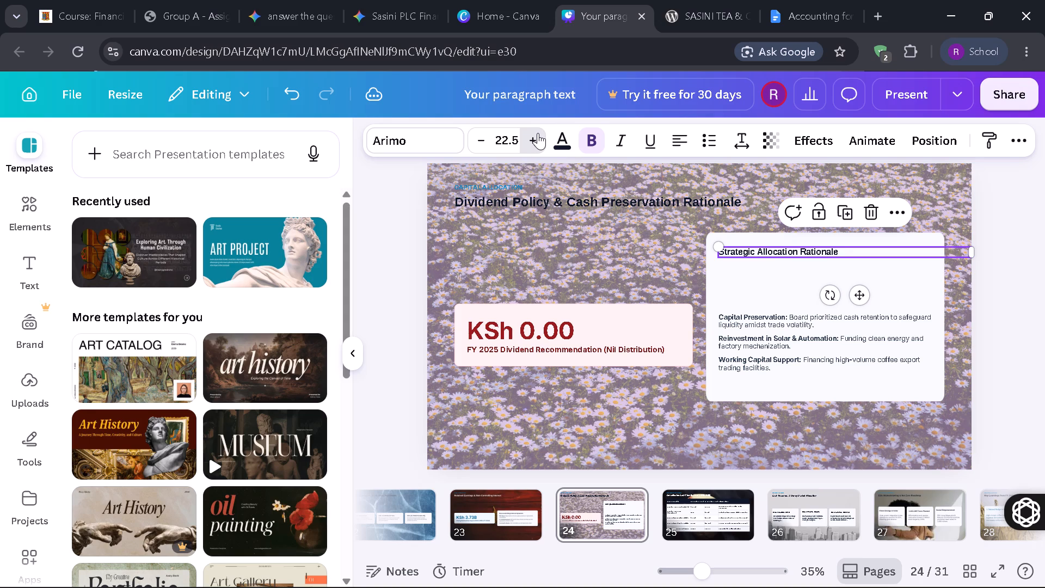
{"action": "double_click", "coordinate": [538, 133]}
{"action": "left_click", "coordinate": [538, 133]}
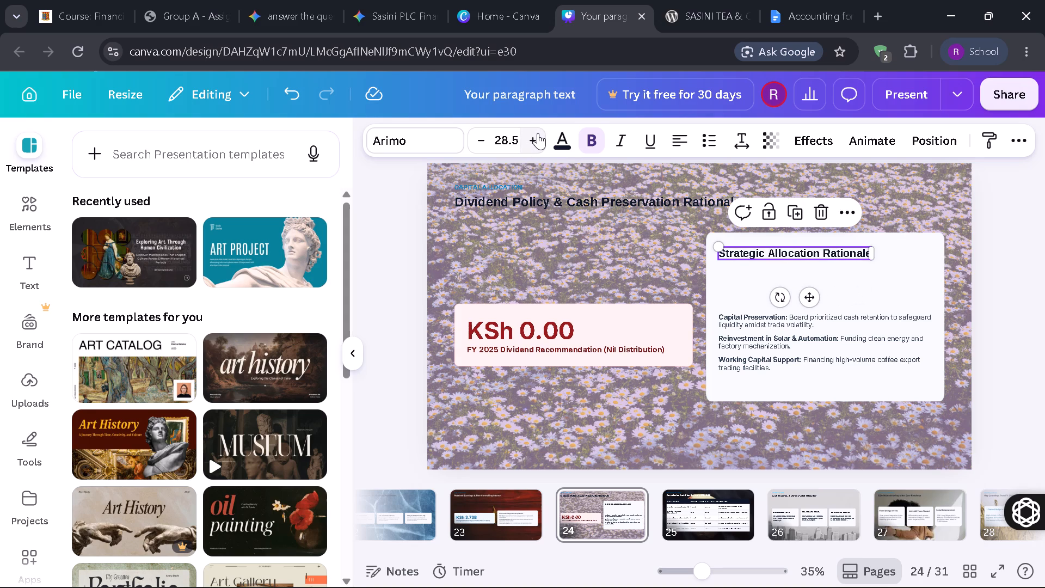
Move the Capital Preservation paragraph up beneath the card heading and raise its font size to 26.
{"action": "left_click", "coordinate": [771, 314]}
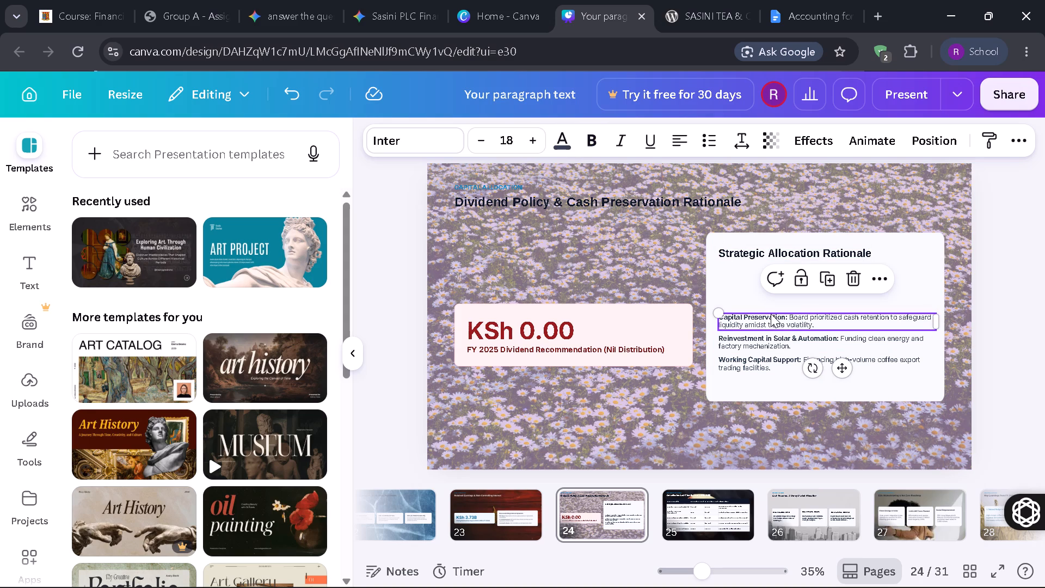
{"action": "left_click_drag", "start_coordinate": [771, 314], "coordinate": [768, 271]}
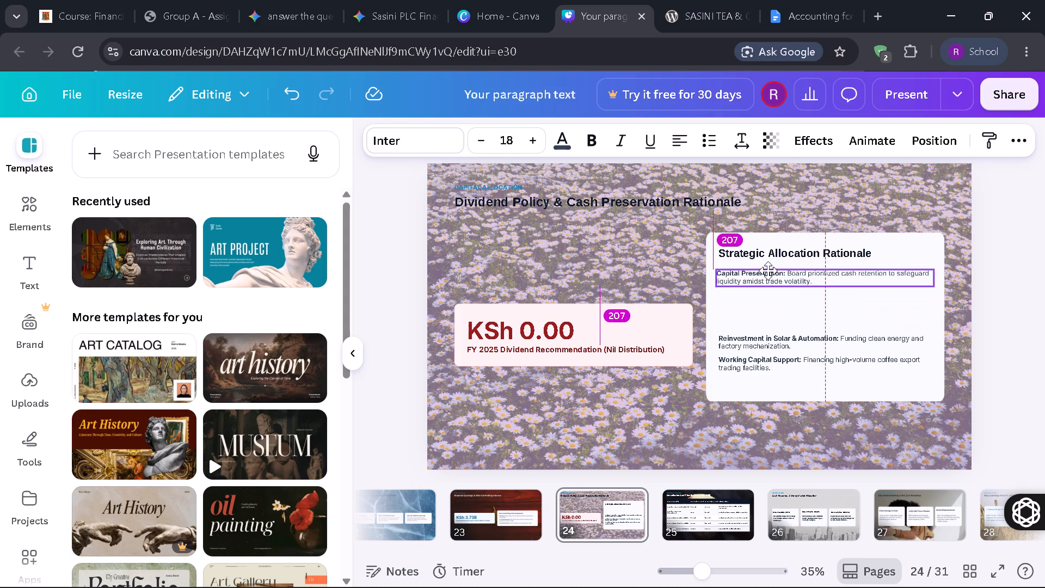
{"action": "left_click_drag", "start_coordinate": [768, 271], "coordinate": [767, 272]}
{"action": "triple_click", "coordinate": [537, 134]}
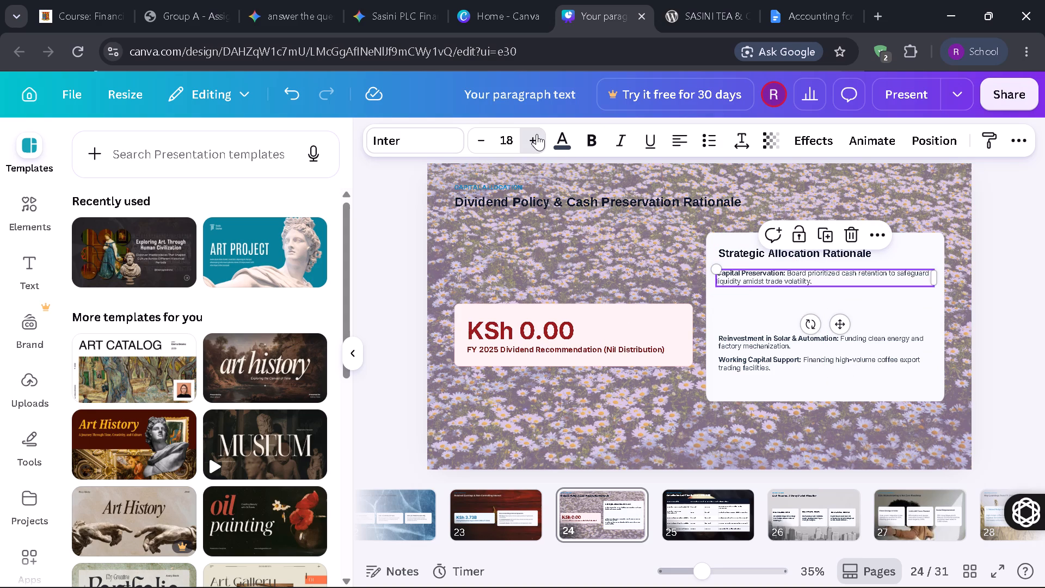
{"action": "left_click", "coordinate": [537, 134]}
{"action": "triple_click", "coordinate": [537, 134]}
{"action": "left_click", "coordinate": [537, 134]}
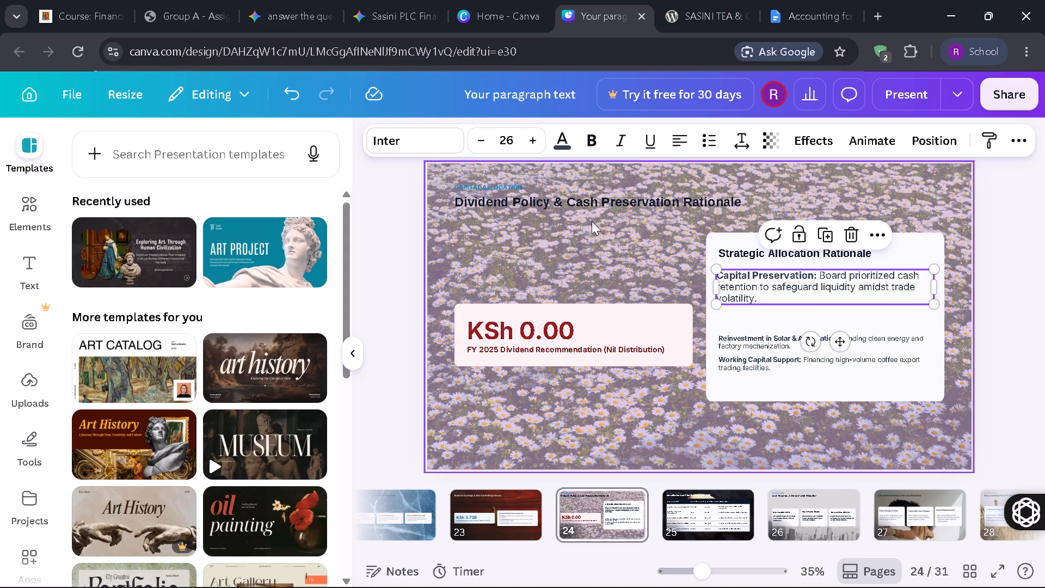
Move the Reinvestment in Solar & Automation paragraph up beneath Capital Preservation and raise its font size to 26.
{"action": "left_click", "coordinate": [742, 338]}
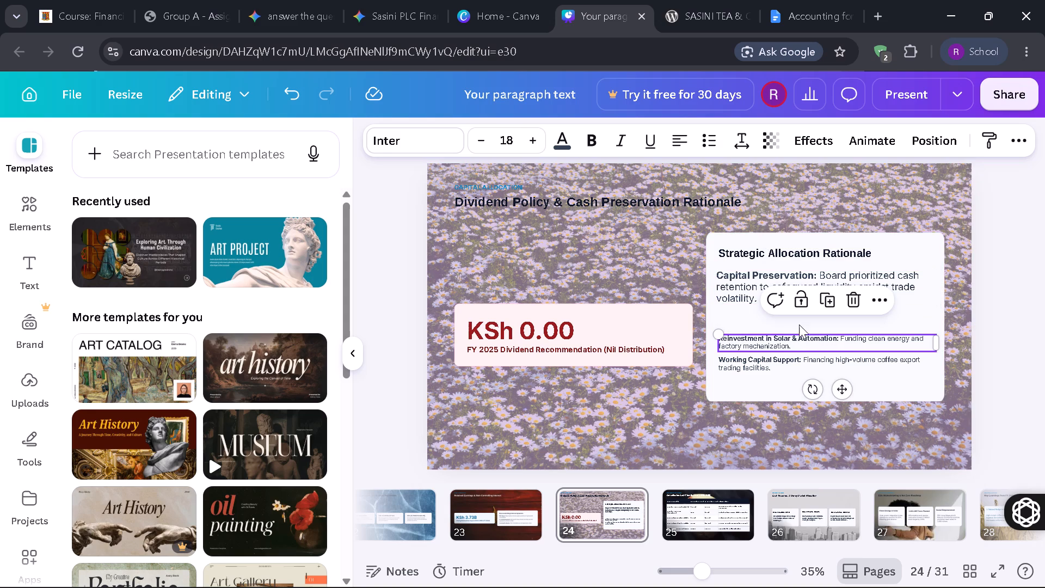
{"action": "left_click_drag", "start_coordinate": [800, 335], "coordinate": [798, 316]}
{"action": "left_click", "coordinate": [527, 140]}
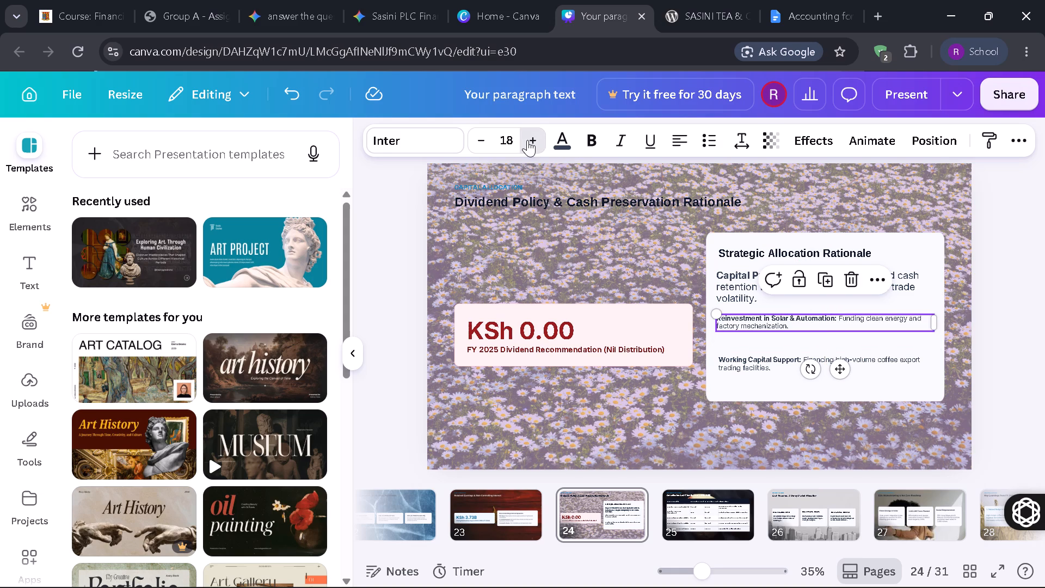
{"action": "left_click", "coordinate": [527, 140]}
{"action": "left_click", "coordinate": [527, 140]}
{"action": "triple_click", "coordinate": [527, 140]}
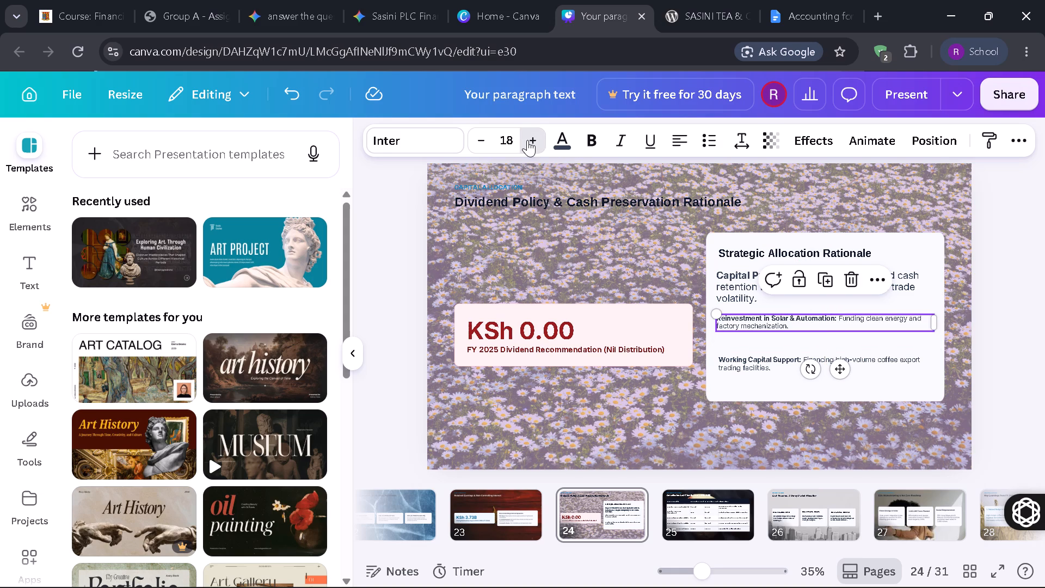
{"action": "double_click", "coordinate": [527, 140]}
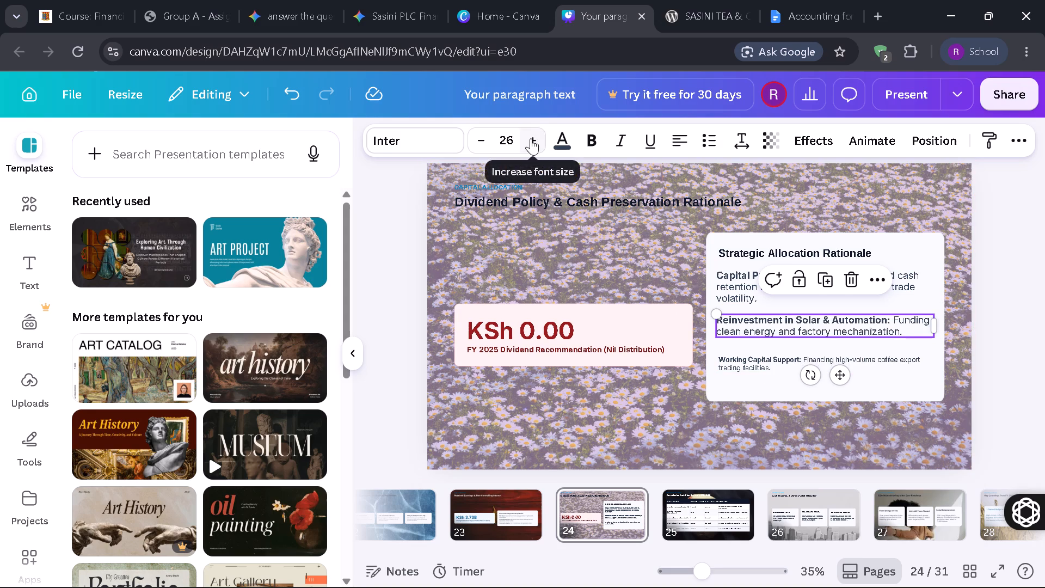
Raise the Working Capital Support paragraph's font size to 26.
{"action": "left_click", "coordinate": [749, 359]}
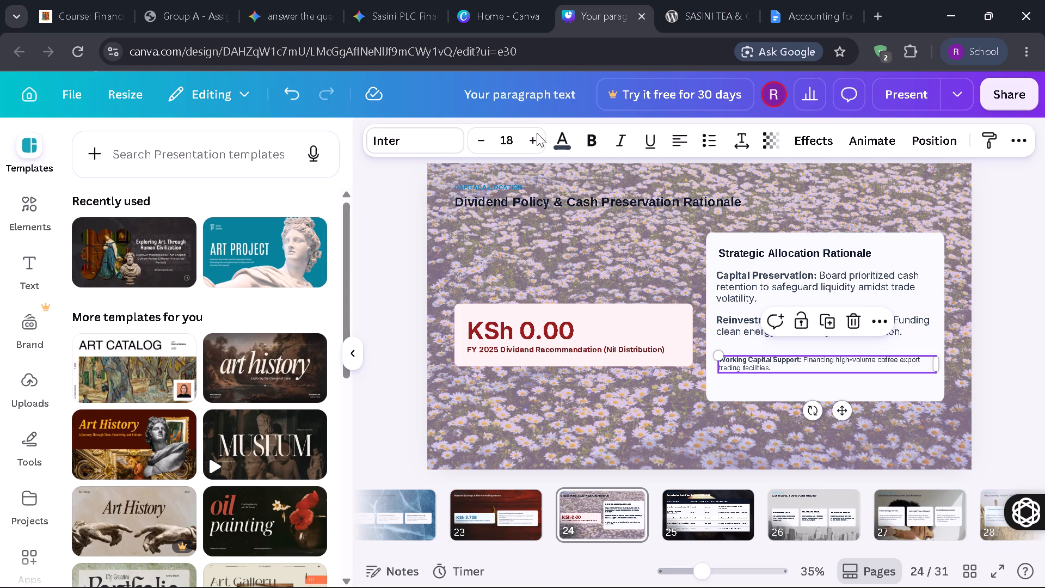
{"action": "double_click", "coordinate": [532, 143]}
{"action": "left_click", "coordinate": [532, 143]}
{"action": "left_click", "coordinate": [532, 143]}
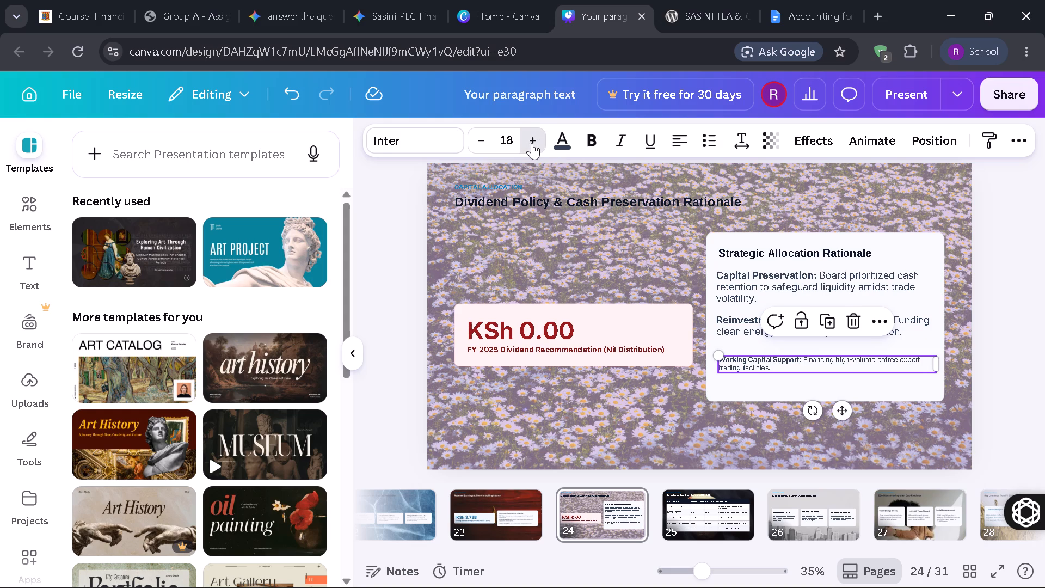
{"action": "left_click", "coordinate": [532, 143]}
{"action": "left_click", "coordinate": [532, 143]}
{"action": "left_click", "coordinate": [532, 143]}
{"action": "left_click", "coordinate": [532, 143]}
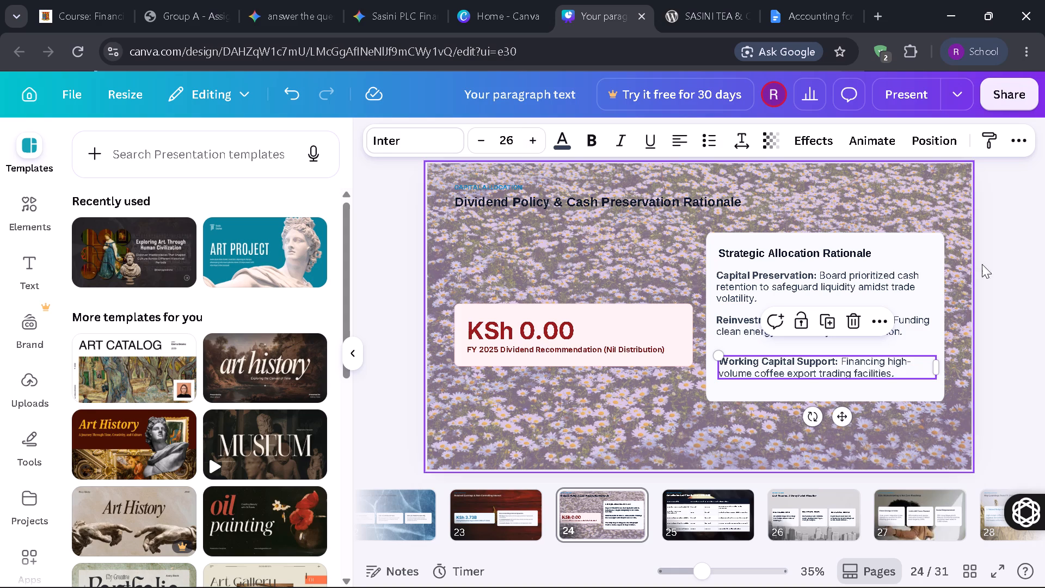
{"action": "left_click", "coordinate": [1007, 271]}
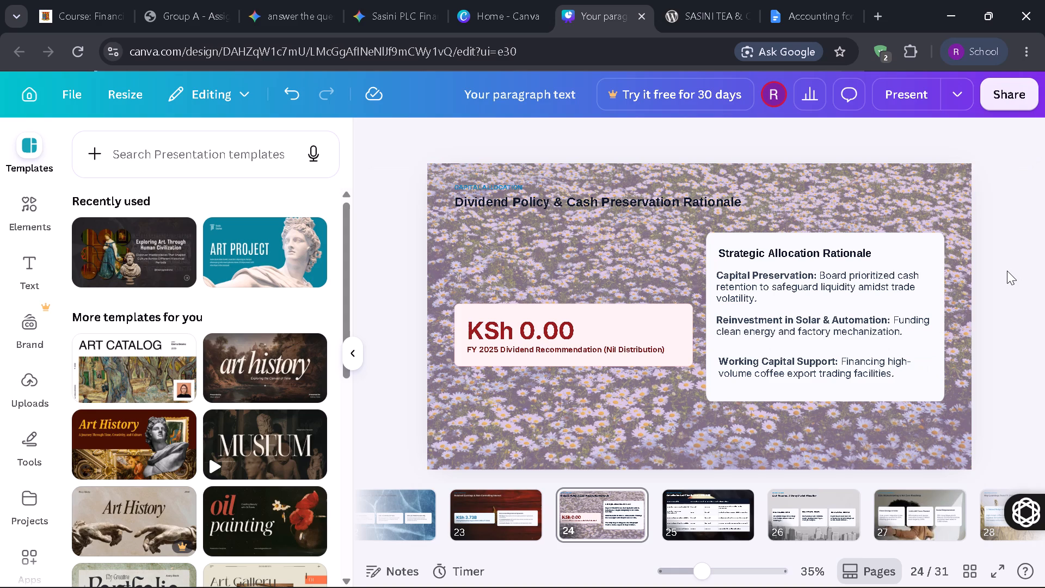
Raise the font size of the slide title Dividend Policy & Cash Preservation Rationale to 37.7.
{"action": "left_click", "coordinate": [567, 195]}
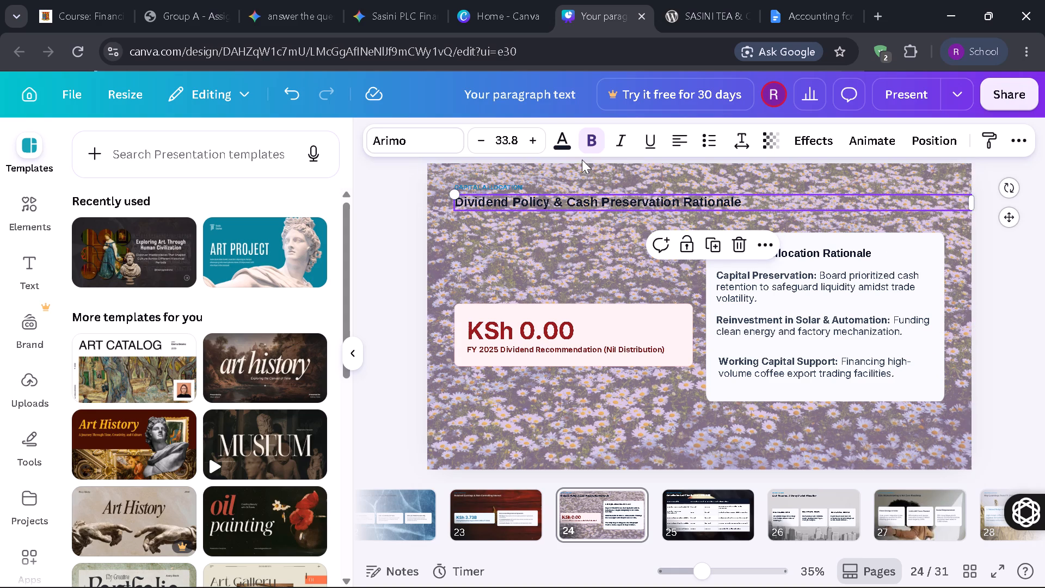
{"action": "double_click", "coordinate": [530, 133]}
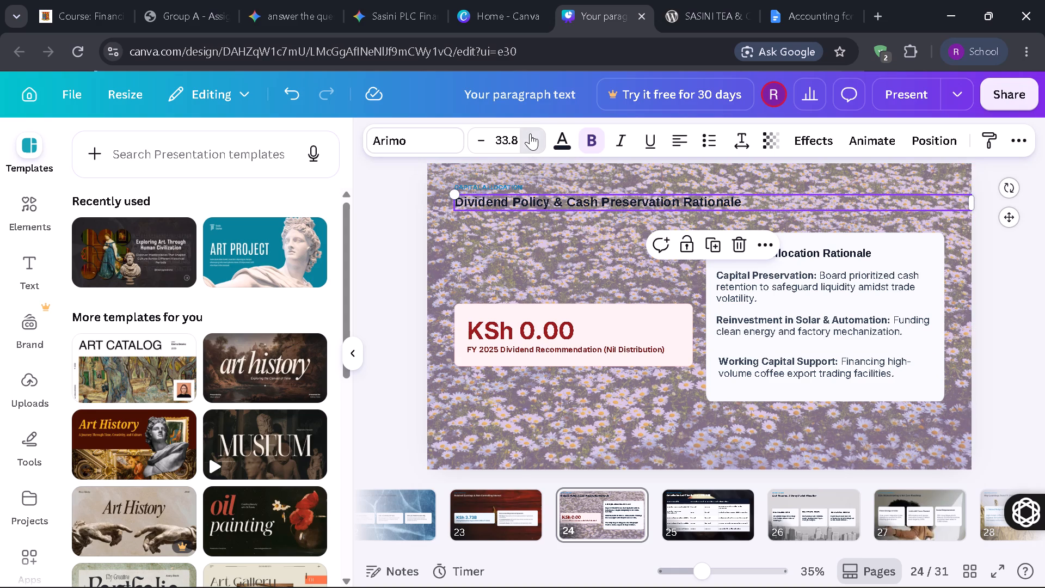
{"action": "double_click", "coordinate": [530, 133]}
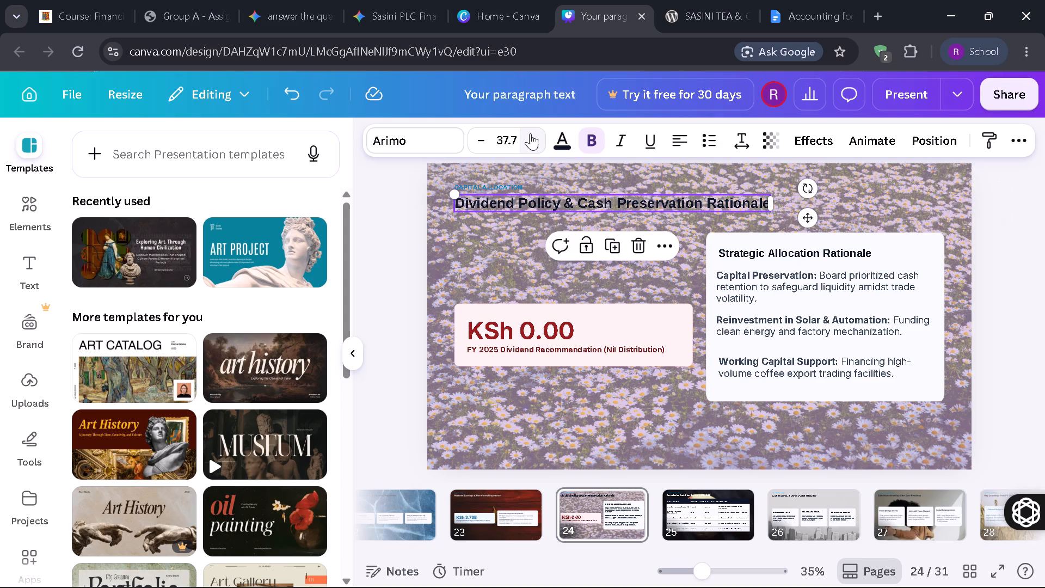
{"action": "left_click", "coordinate": [1000, 328]}
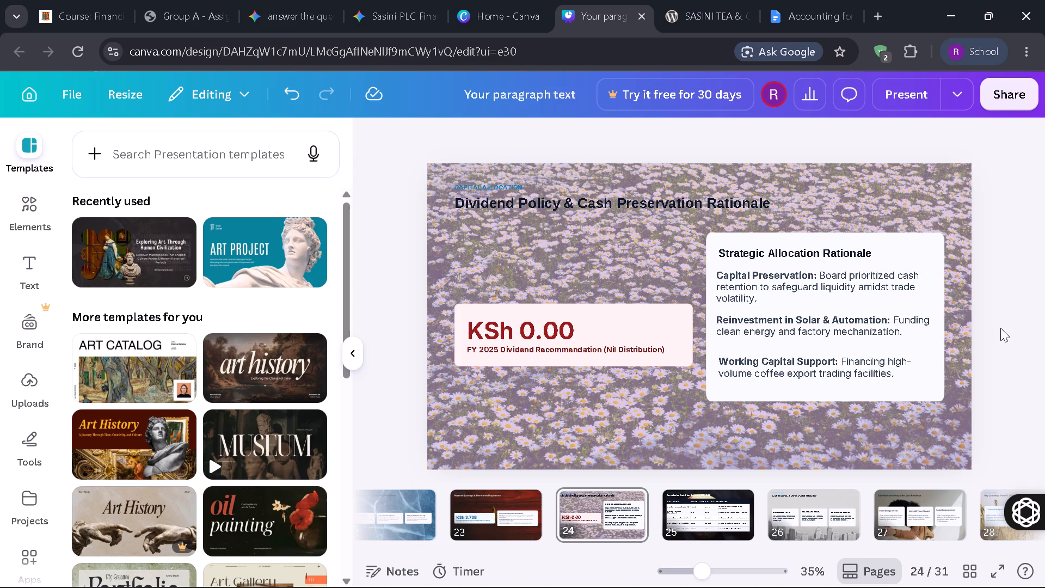
On page 23, stretch the Non-Controlling Interest Dynamics card upward and downward to a height of about 618 and shift it slightly down.
{"action": "key", "text": "Left"}
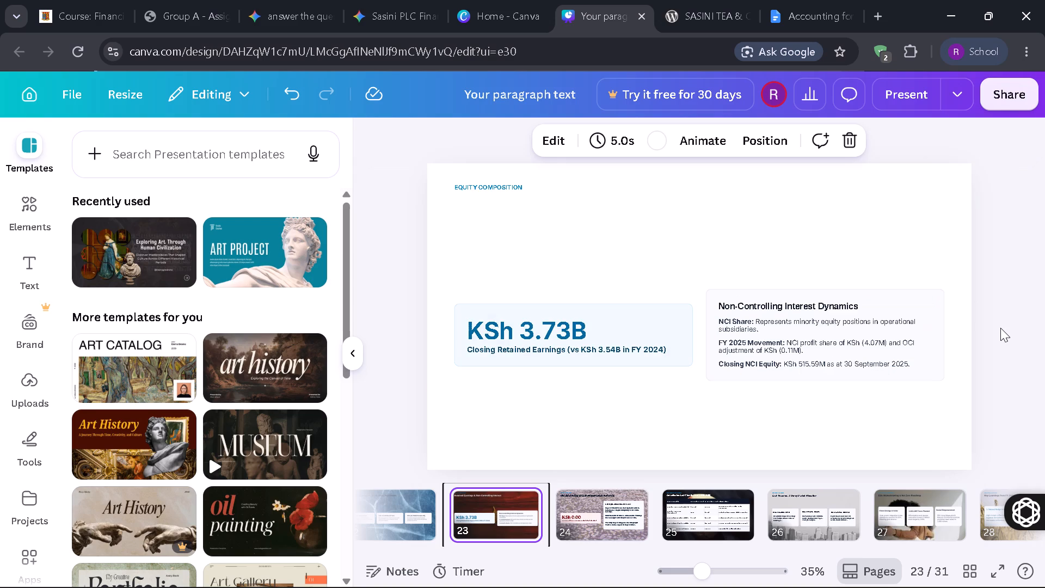
{"action": "left_click", "coordinate": [889, 295]}
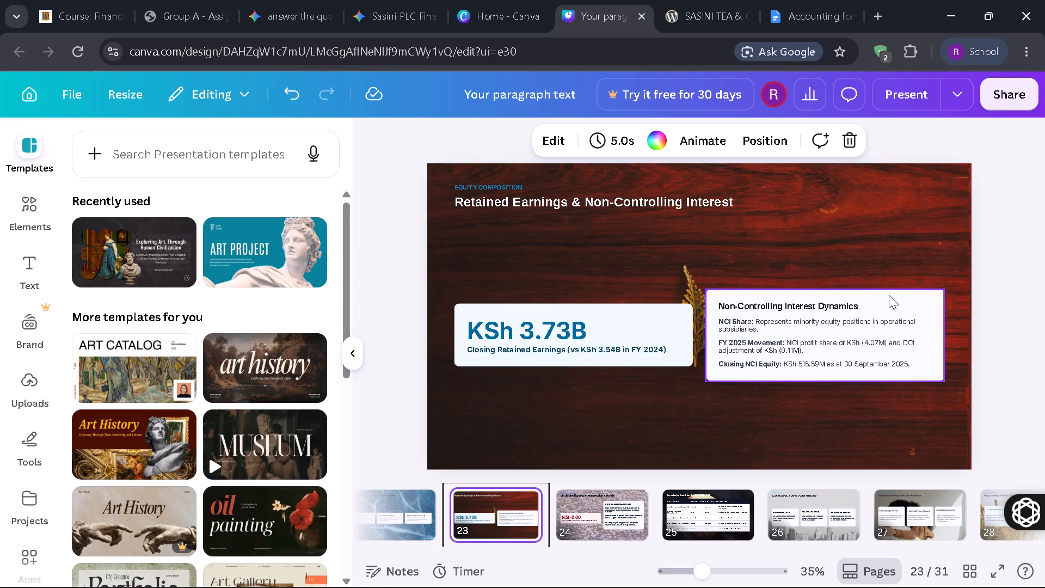
{"action": "left_click_drag", "start_coordinate": [826, 291], "coordinate": [816, 238]}
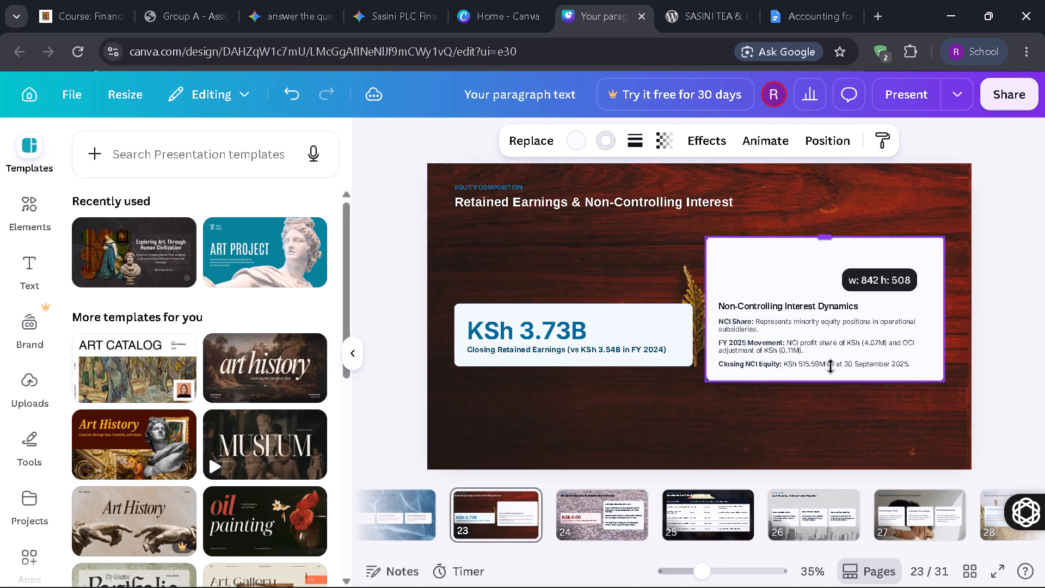
{"action": "left_click_drag", "start_coordinate": [820, 382], "coordinate": [819, 414]}
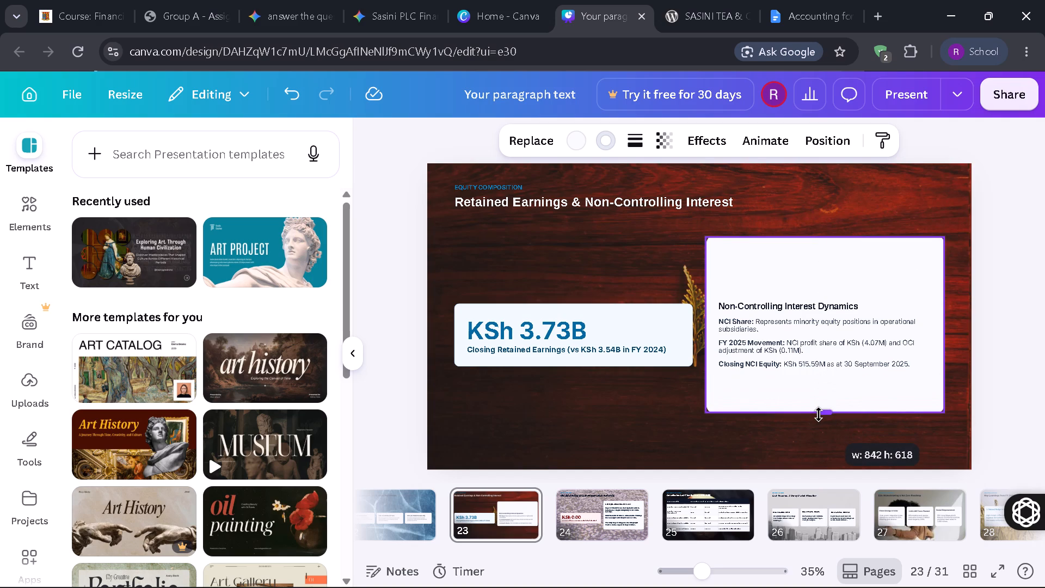
{"action": "left_click_drag", "start_coordinate": [790, 305], "coordinate": [789, 316]}
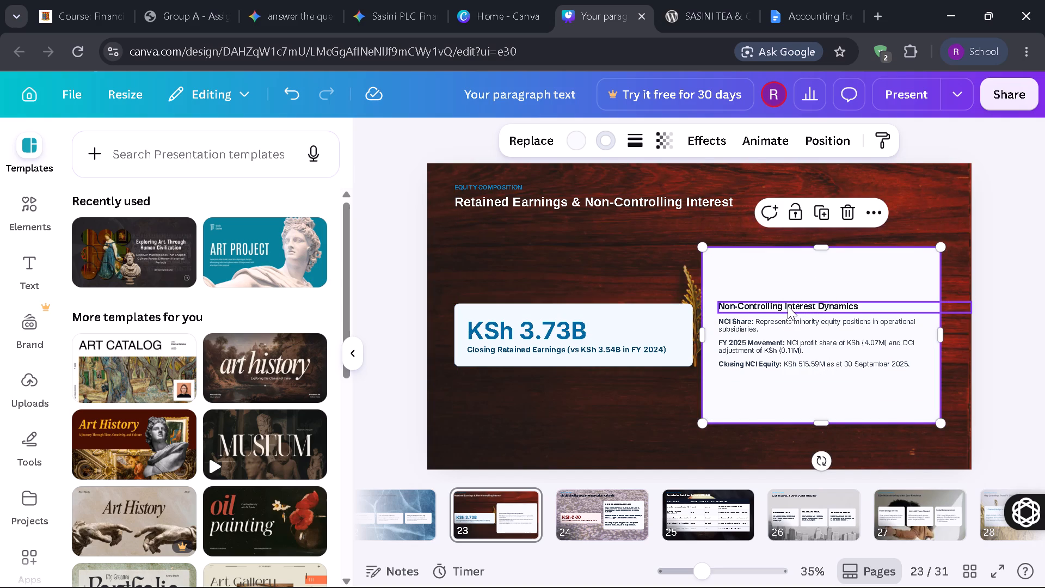
Move the Non-Controlling Interest Dynamics heading up to the top of its card and raise its font size to 28.5.
{"action": "left_click", "coordinate": [788, 306]}
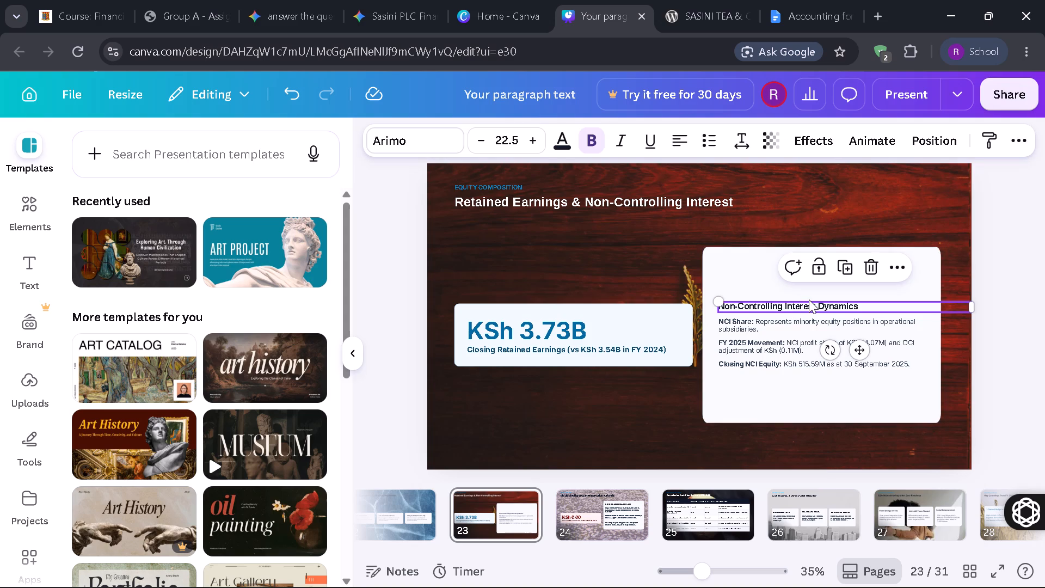
{"action": "left_click_drag", "start_coordinate": [803, 302], "coordinate": [797, 268]}
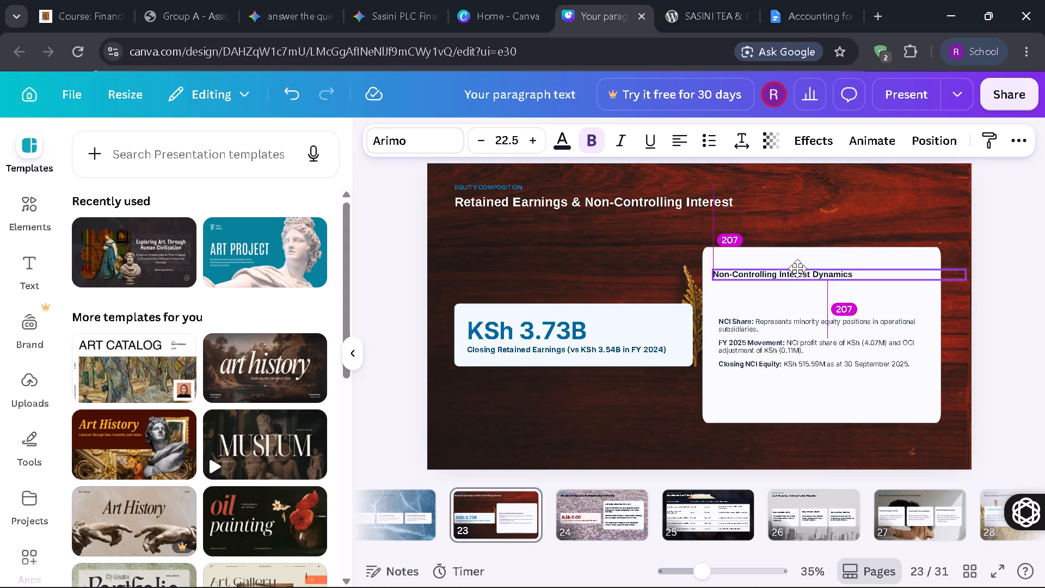
{"action": "left_click_drag", "start_coordinate": [797, 268], "coordinate": [798, 262]}
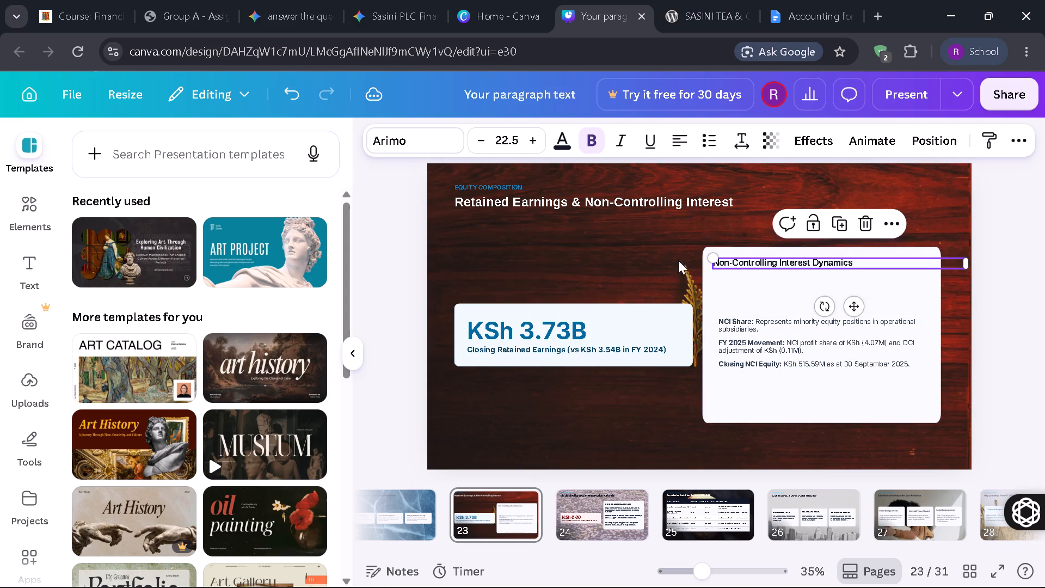
{"action": "triple_click", "coordinate": [533, 139]}
{"action": "triple_click", "coordinate": [533, 139]}
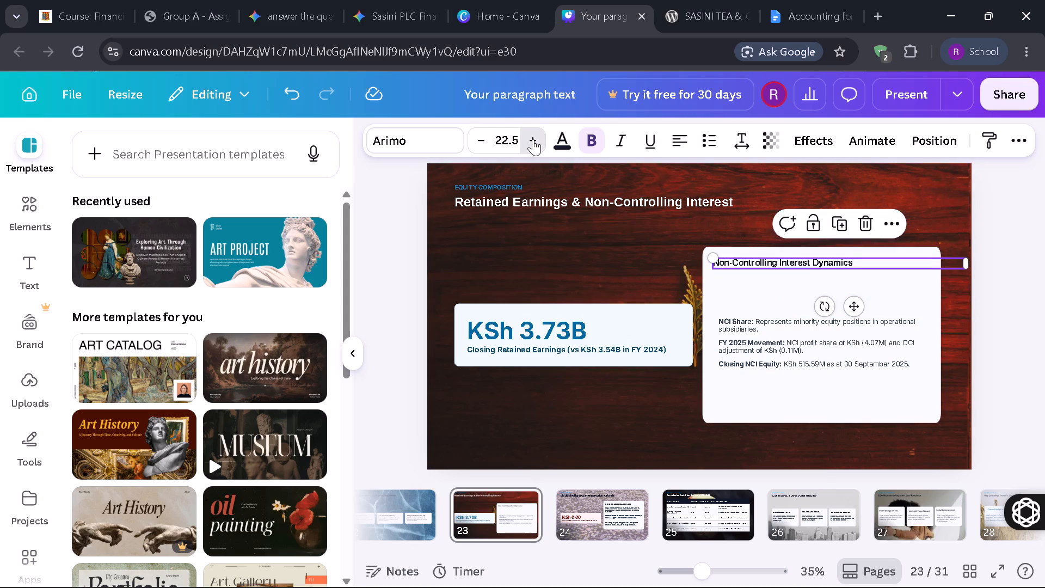
Move the NCI Share paragraph up beneath the Non-Controlling Interest Dynamics heading, aligned with its left edge, and raise its font size to 26.
{"action": "left_click", "coordinate": [754, 318]}
{"action": "left_click_drag", "start_coordinate": [767, 318], "coordinate": [767, 287]}
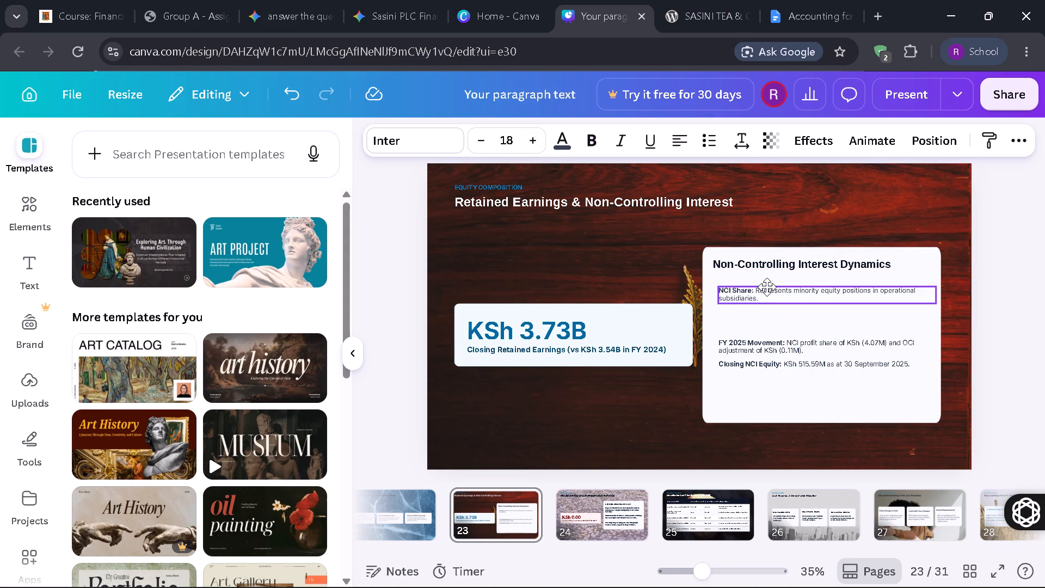
{"action": "left_click_drag", "start_coordinate": [767, 287], "coordinate": [762, 283]}
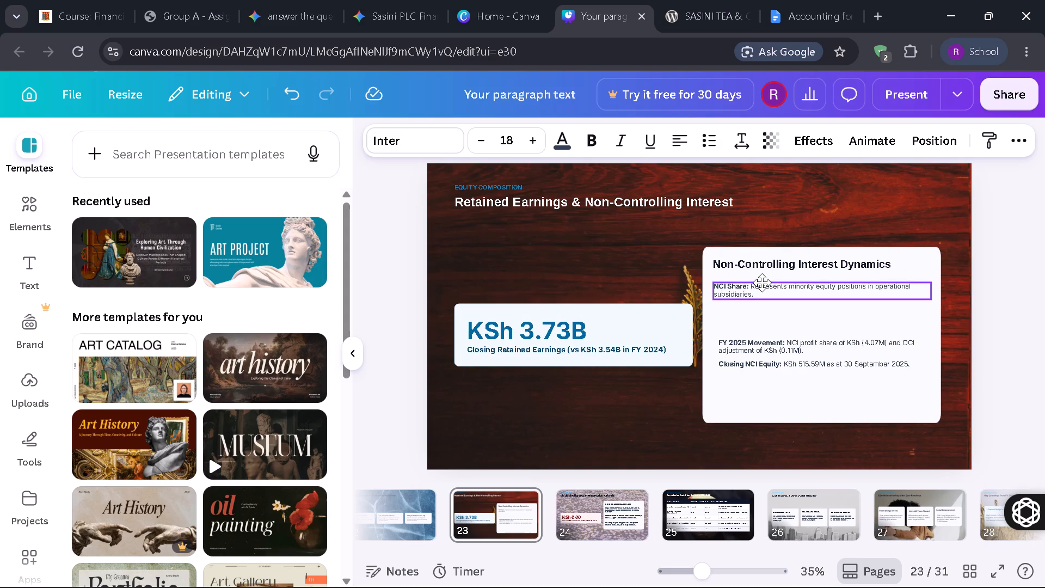
{"action": "double_click", "coordinate": [530, 144]}
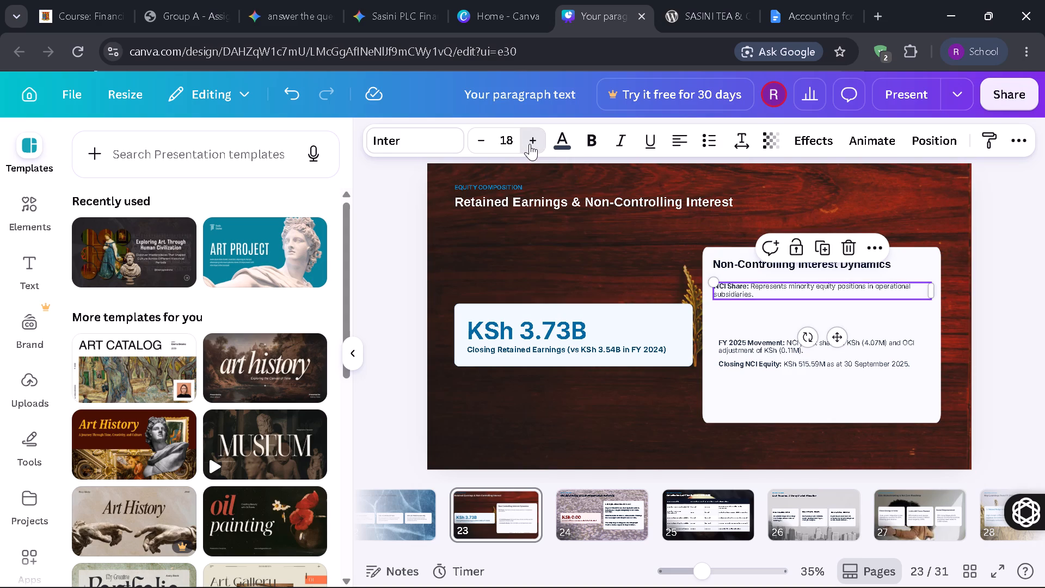
{"action": "triple_click", "coordinate": [530, 144]}
{"action": "triple_click", "coordinate": [530, 144]}
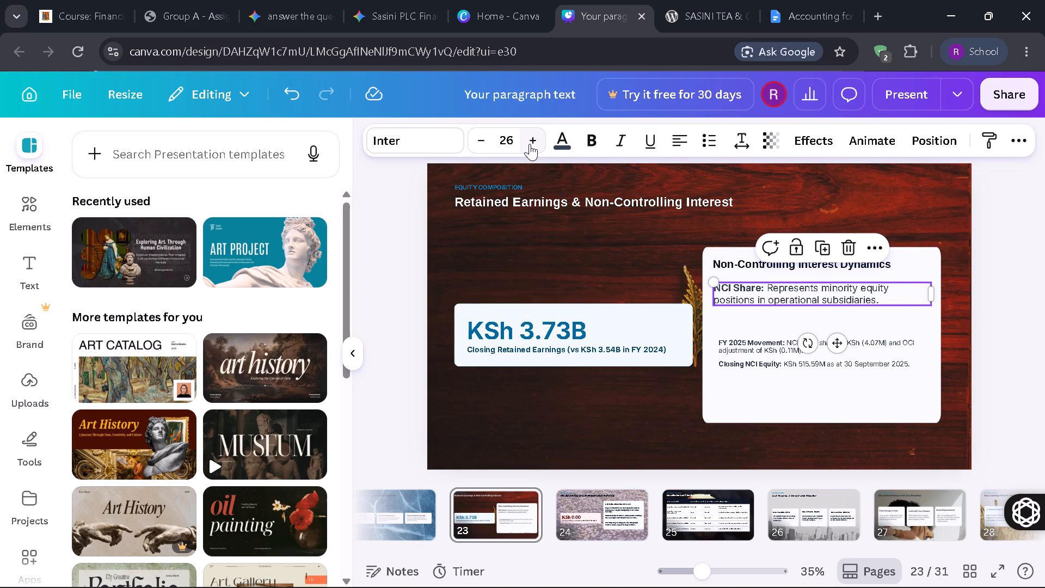
Move the FY 2025 Movement paragraph up below NCI Share, left-aligned with it, and raise its font size to 26.
{"action": "left_click", "coordinate": [761, 348]}
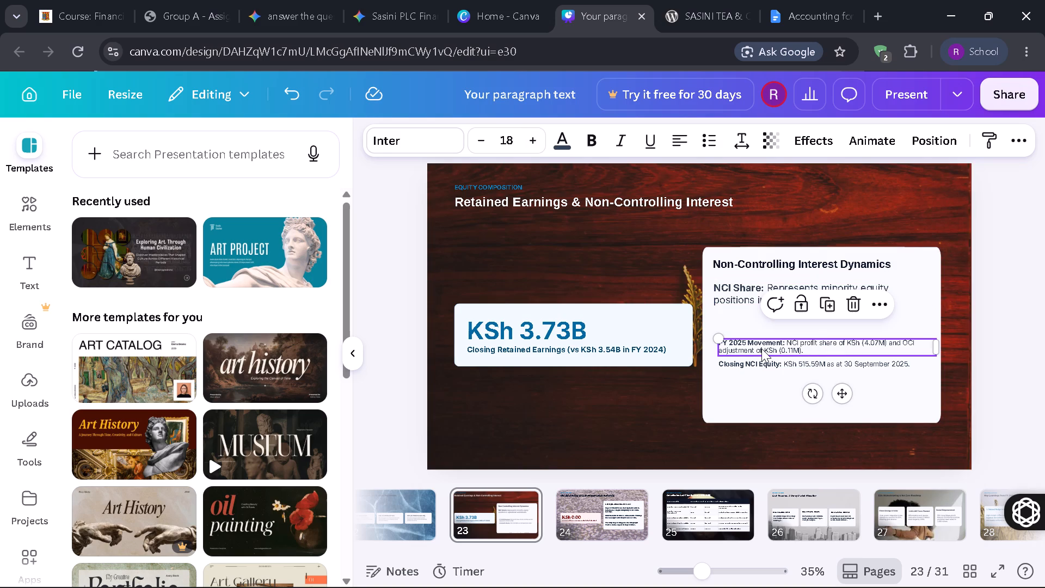
{"action": "left_click_drag", "start_coordinate": [768, 345], "coordinate": [759, 327]}
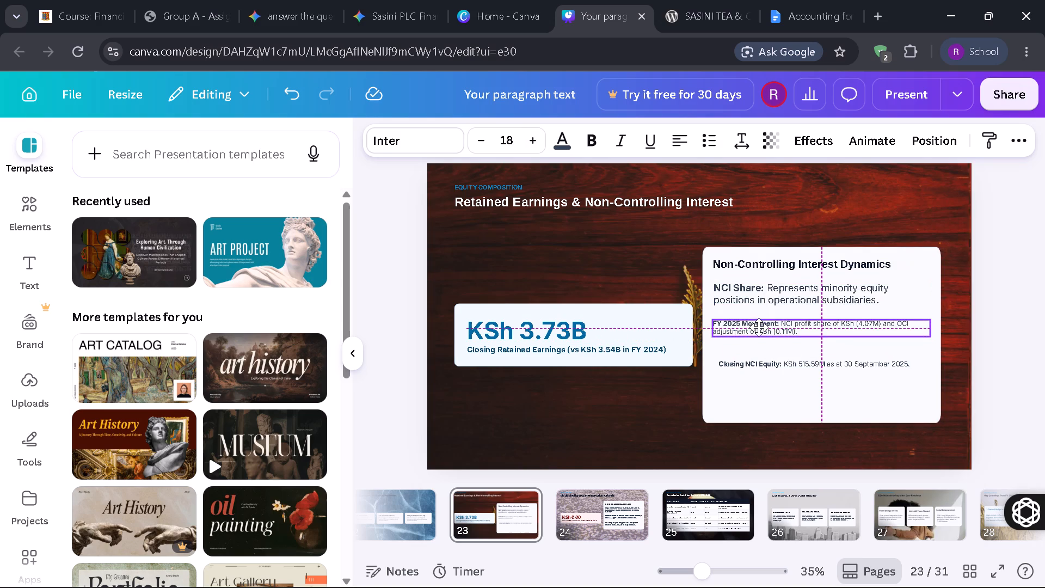
{"action": "left_click_drag", "start_coordinate": [759, 327], "coordinate": [767, 322]}
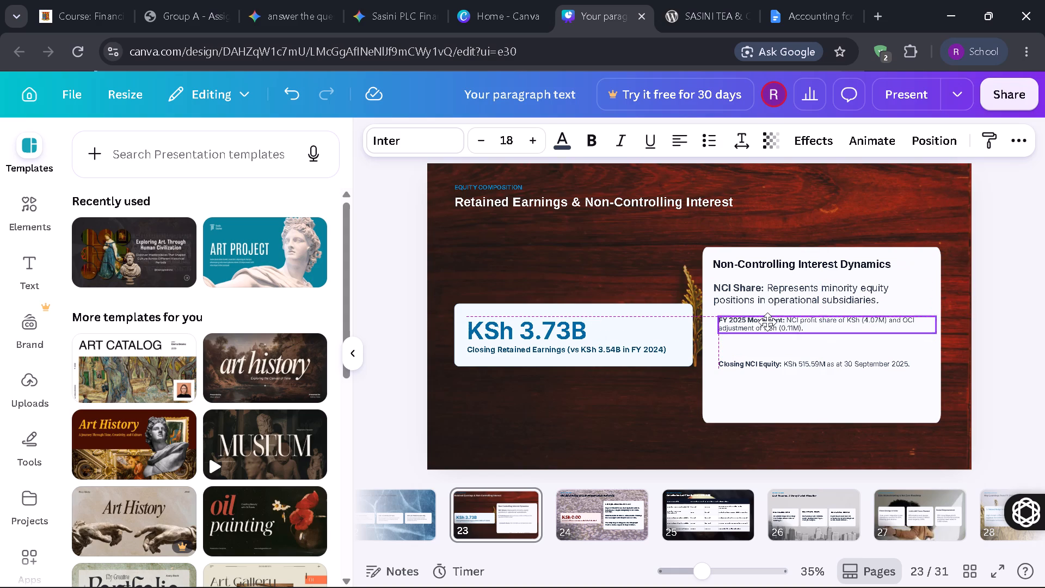
{"action": "left_click_drag", "start_coordinate": [767, 322], "coordinate": [765, 322]}
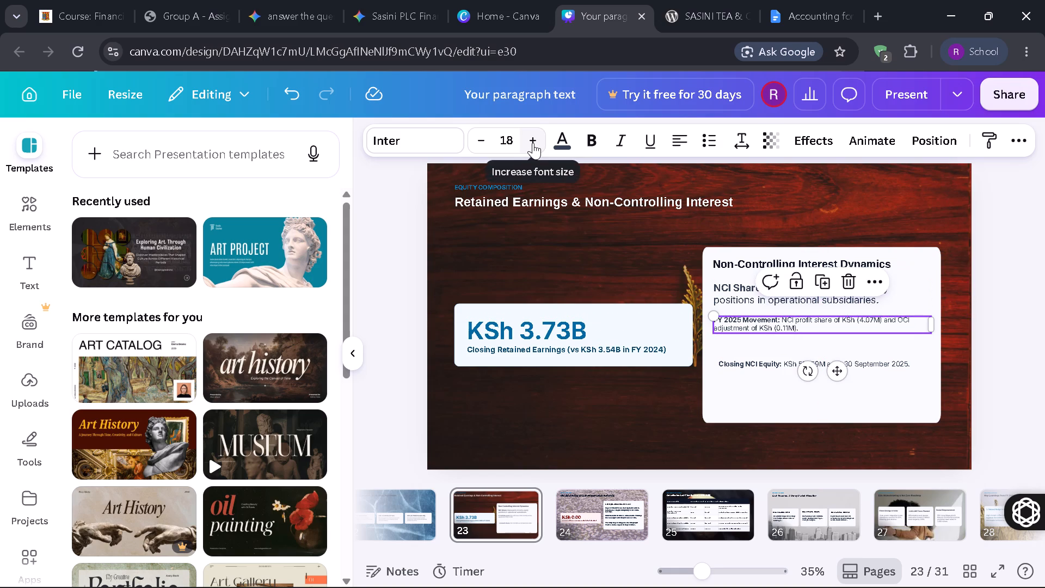
{"action": "left_click", "coordinate": [533, 143]}
{"action": "left_click", "coordinate": [533, 143]}
{"action": "left_click", "coordinate": [533, 143]}
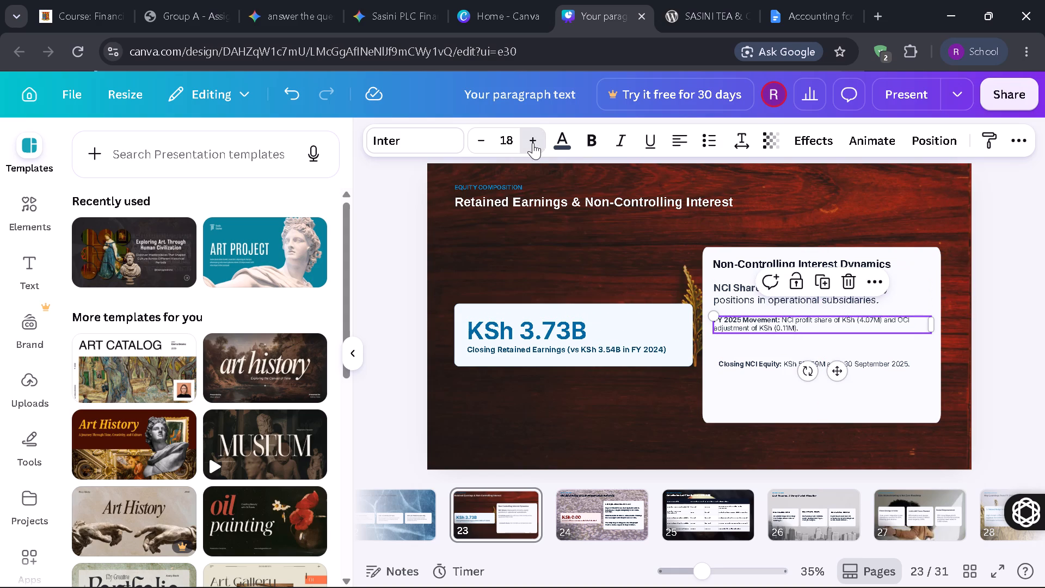
{"action": "left_click", "coordinate": [533, 143]}
{"action": "left_click", "coordinate": [533, 143]}
{"action": "left_click", "coordinate": [533, 143]}
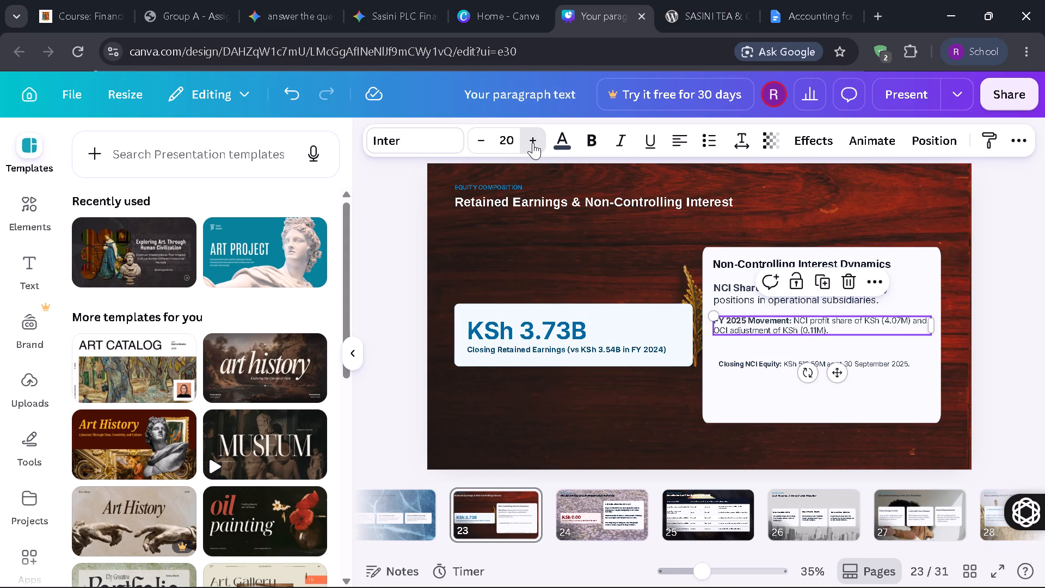
{"action": "left_click", "coordinate": [533, 143]}
{"action": "left_click", "coordinate": [533, 143]}
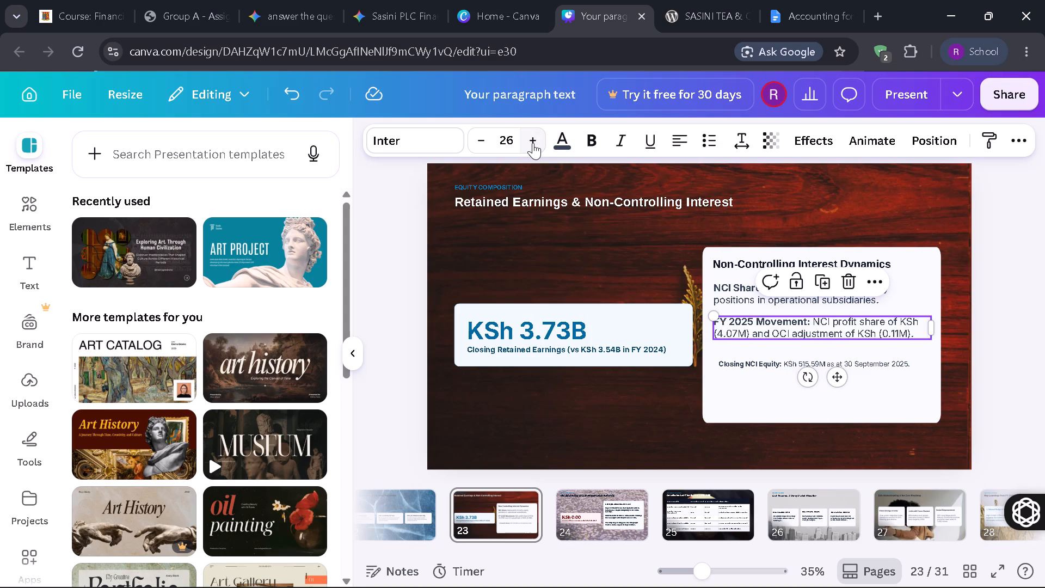
Raise the font size of the Closing NCI Equity line to match the two paragraphs above it.
{"action": "left_click", "coordinate": [752, 365]}
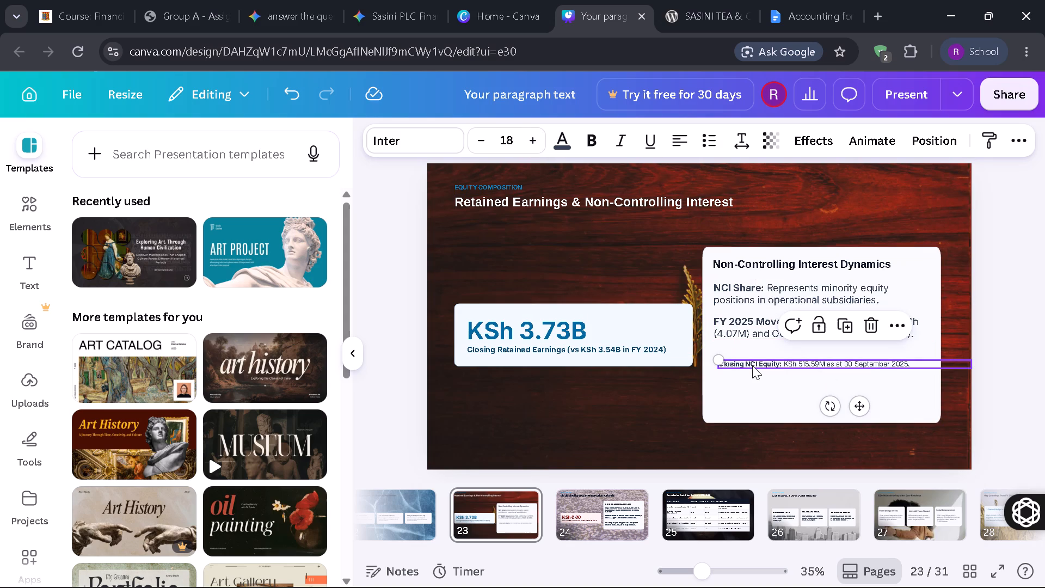
{"action": "left_click", "coordinate": [536, 142]}
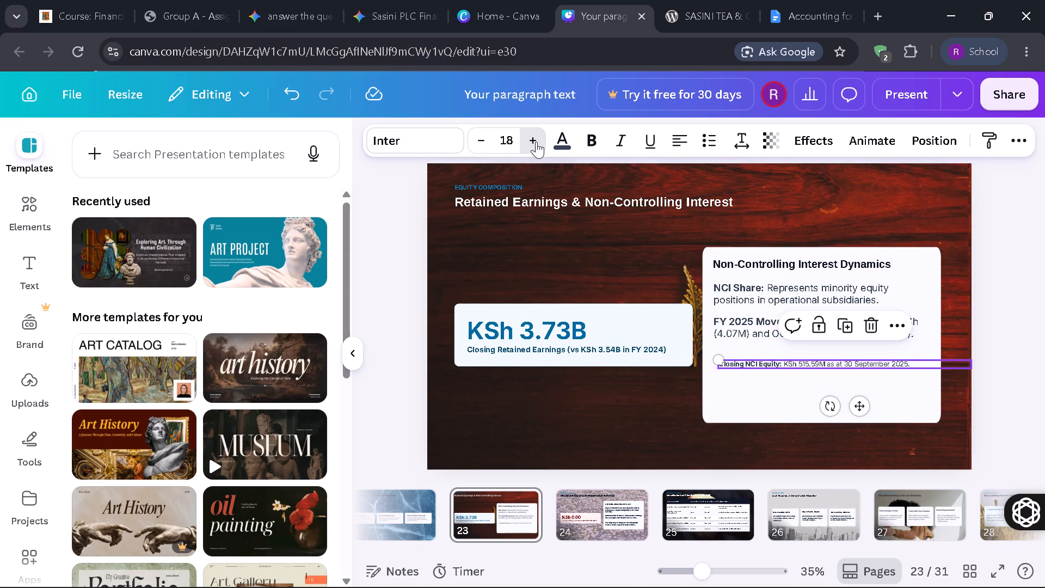
{"action": "left_click", "coordinate": [536, 142]}
{"action": "left_click", "coordinate": [536, 142]}
{"action": "left_click", "coordinate": [536, 142]}
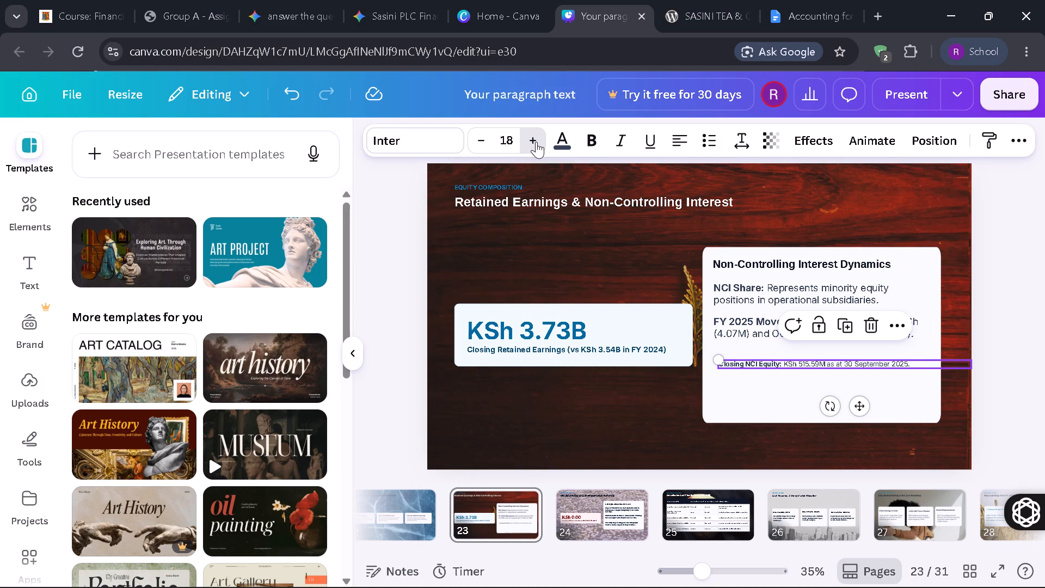
{"action": "left_click", "coordinate": [536, 142]}
{"action": "left_click", "coordinate": [536, 142]}
{"action": "left_click", "coordinate": [536, 142]}
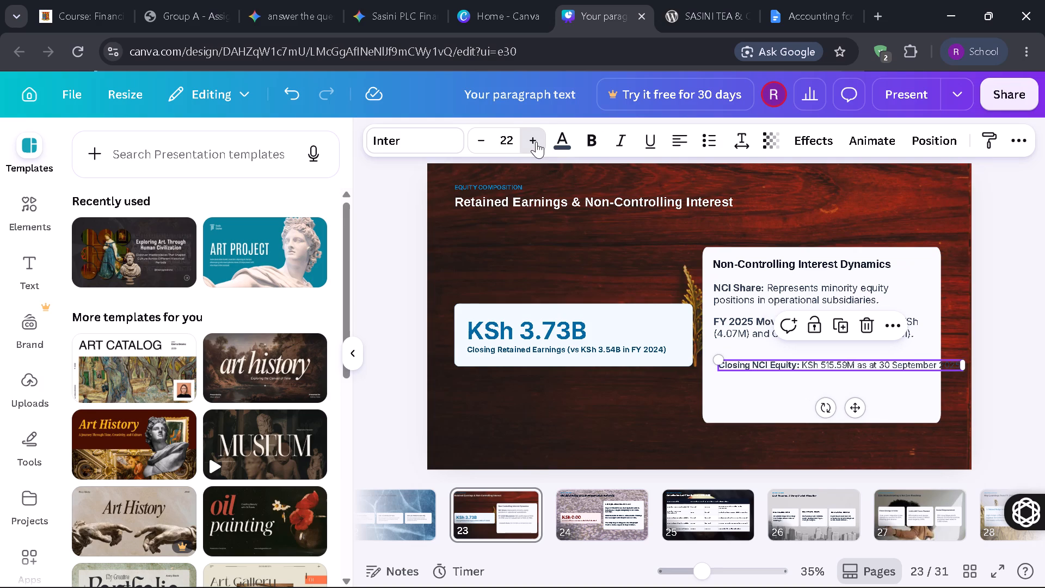
{"action": "left_click", "coordinate": [536, 142]}
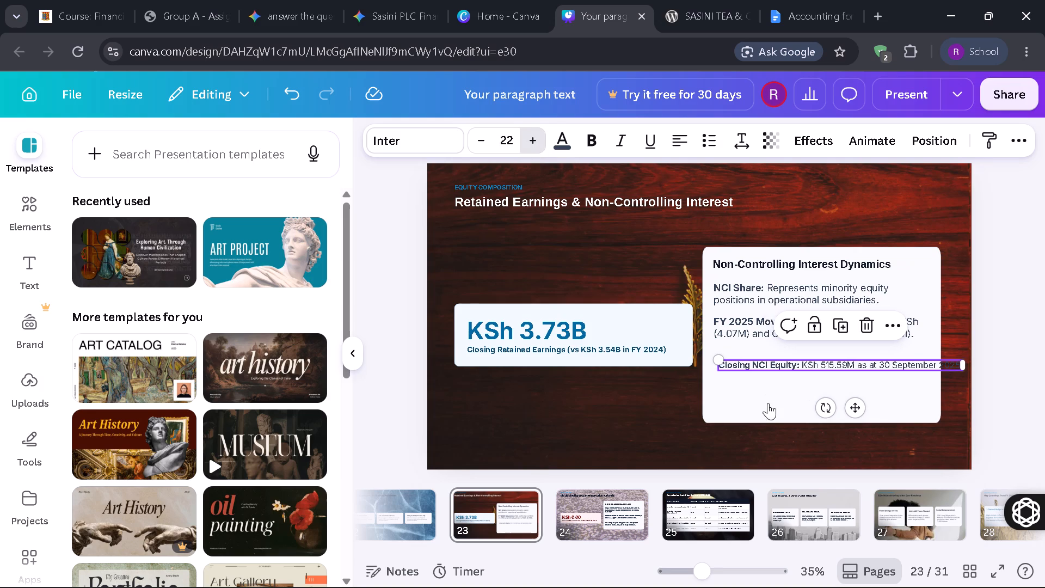
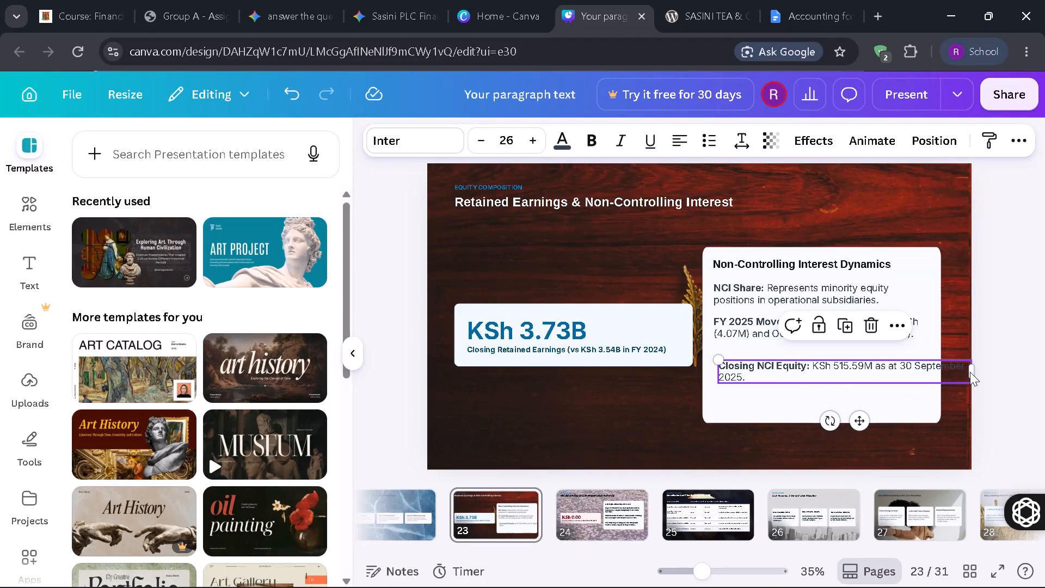
Narrow the Closing NCI Equity text box to about 751 wide and move it up, left-aligned beneath the FY 2025 Movement paragraph.
{"action": "left_click_drag", "start_coordinate": [973, 370], "coordinate": [930, 376]}
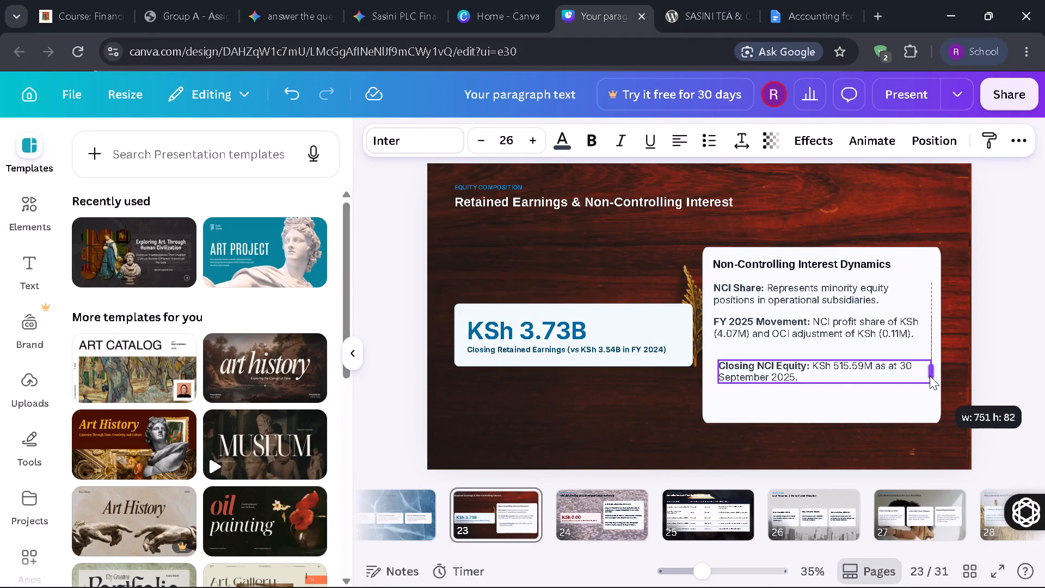
{"action": "left_click_drag", "start_coordinate": [767, 363], "coordinate": [761, 354]}
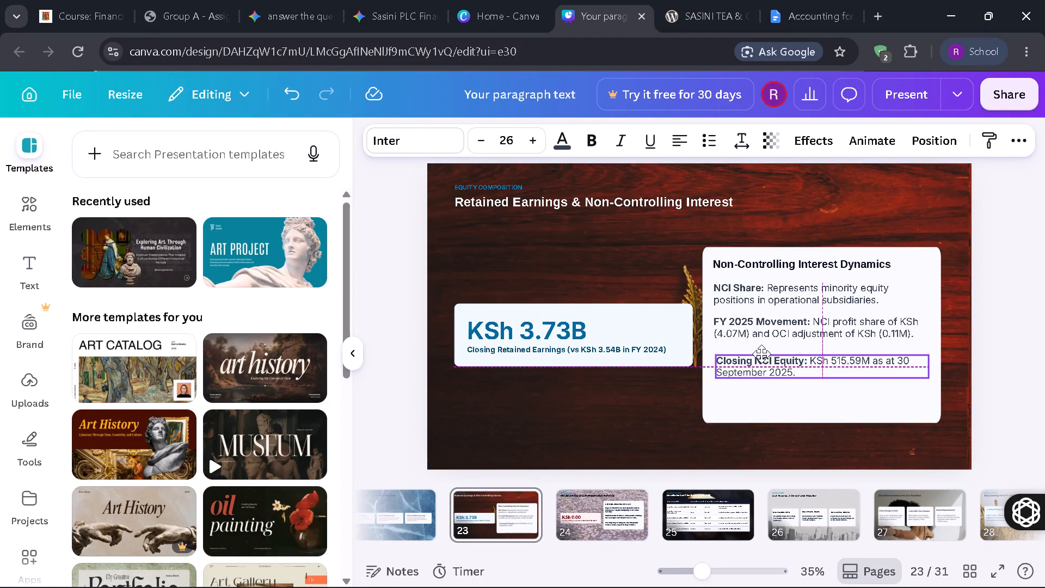
{"action": "left_click_drag", "start_coordinate": [761, 354], "coordinate": [761, 358]}
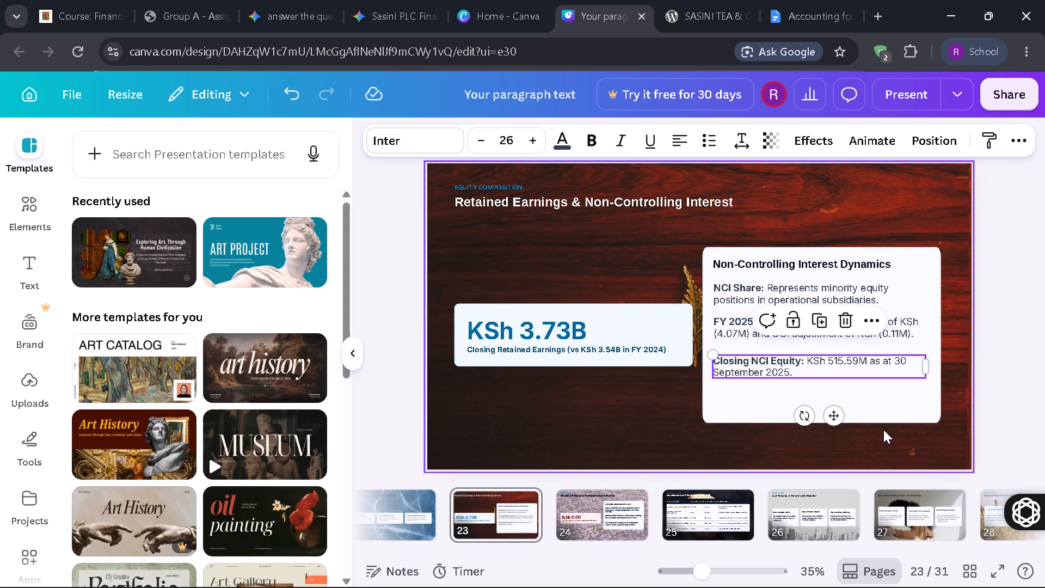
{"action": "left_click", "coordinate": [1021, 380]}
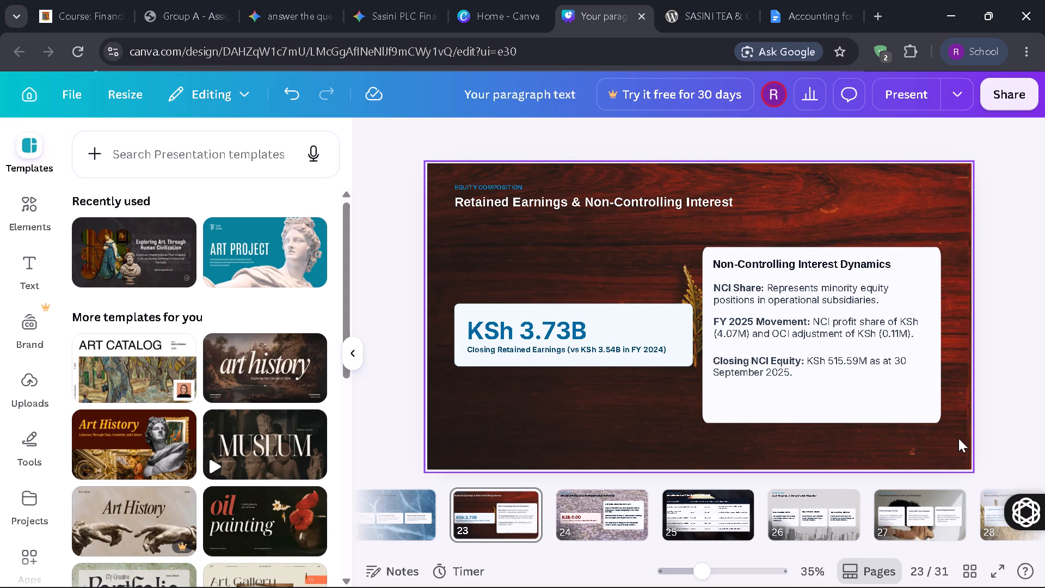
Shorten the white Non-Controlling Interest Dynamics card from its bottom edge so it ends closer to the last paragraph.
{"action": "left_click", "coordinate": [827, 419]}
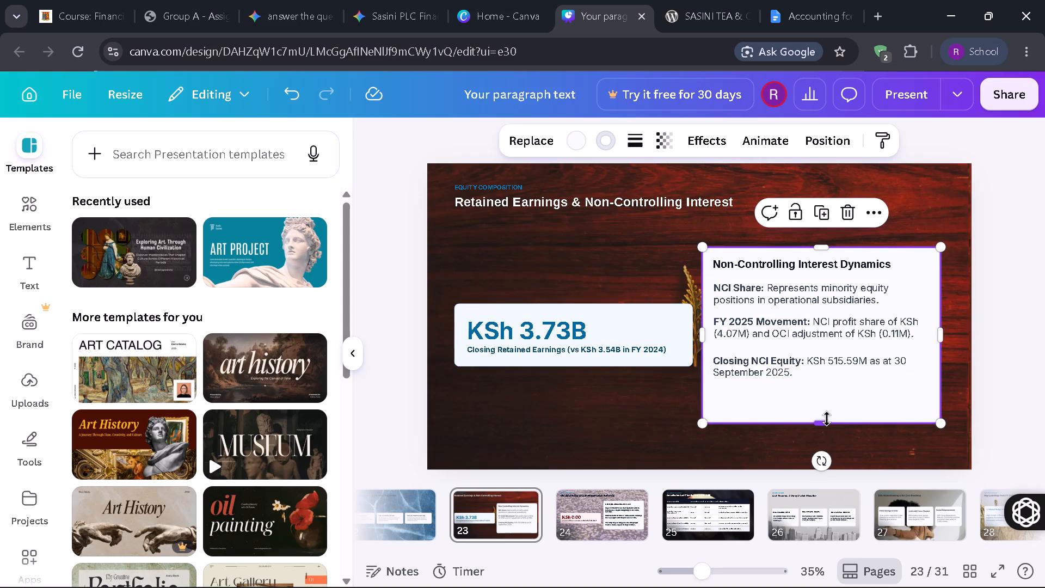
{"action": "left_click_drag", "start_coordinate": [821, 424], "coordinate": [820, 407]}
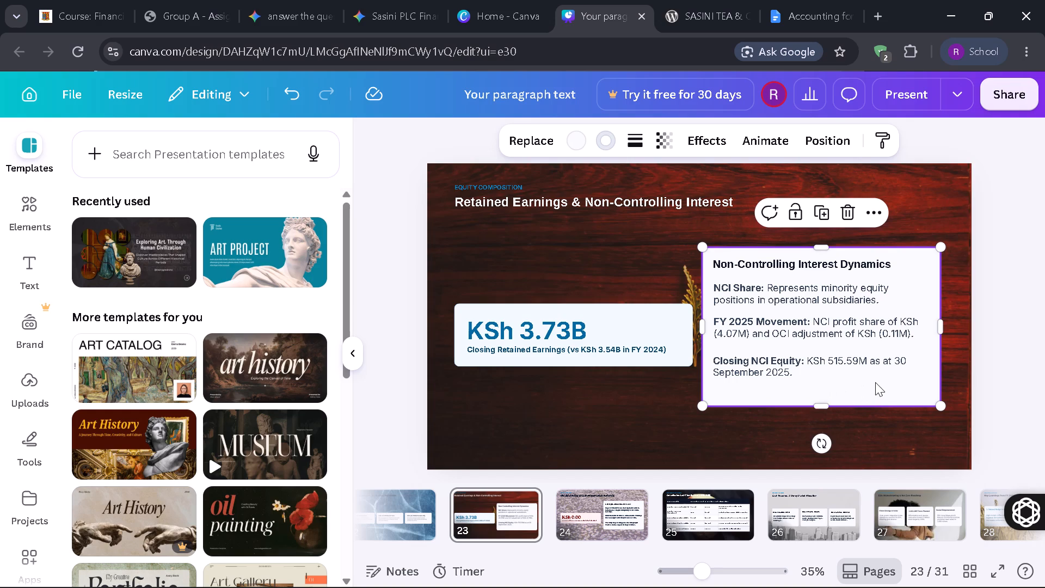
{"action": "left_click", "coordinate": [1001, 367]}
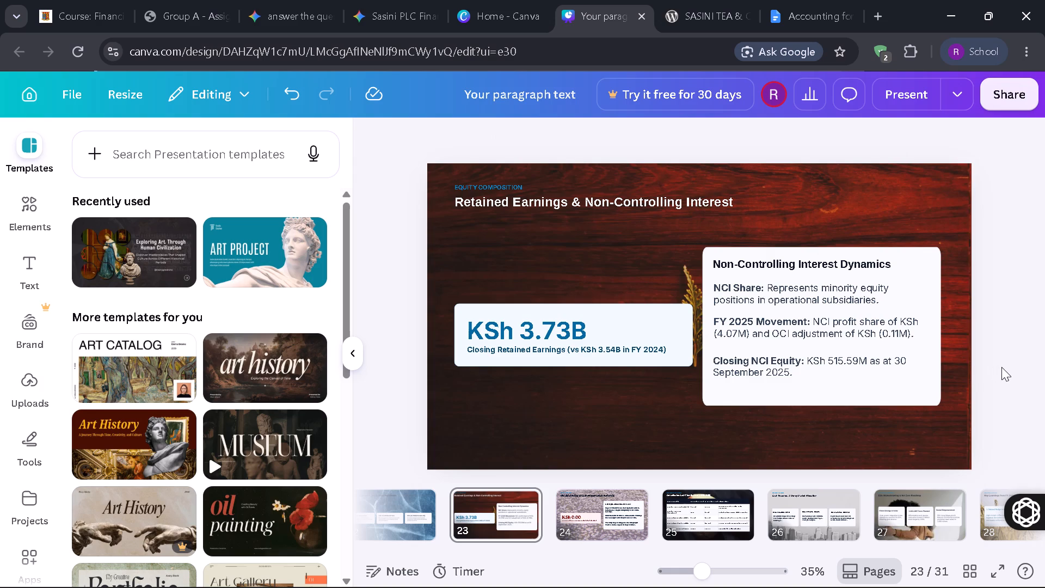
On page 22, extend the KSh 16.85B Revaluation card upward and downward to about 378 high.
{"action": "key", "text": "Left"}
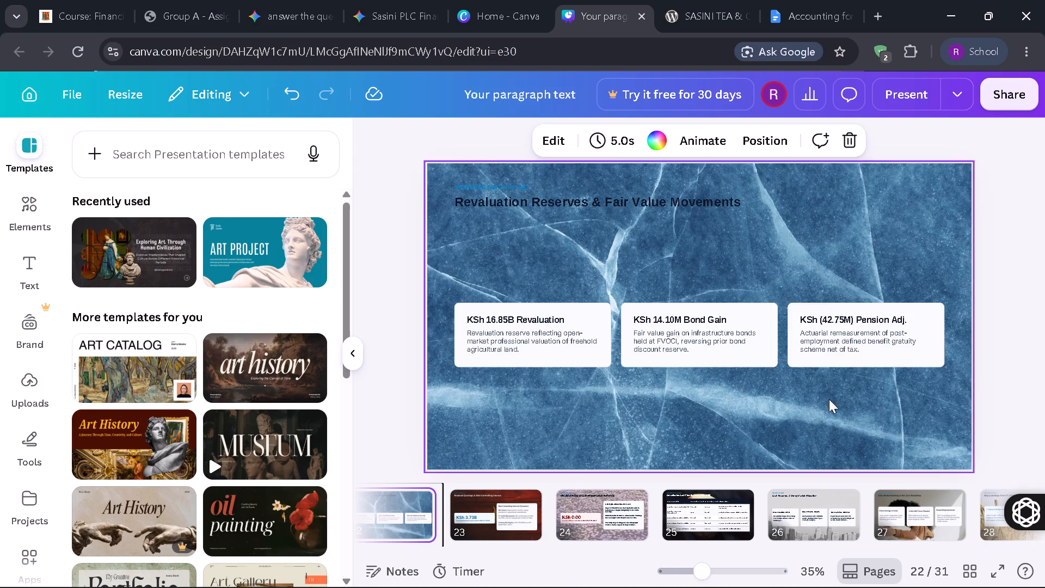
{"action": "left_click", "coordinate": [592, 309]}
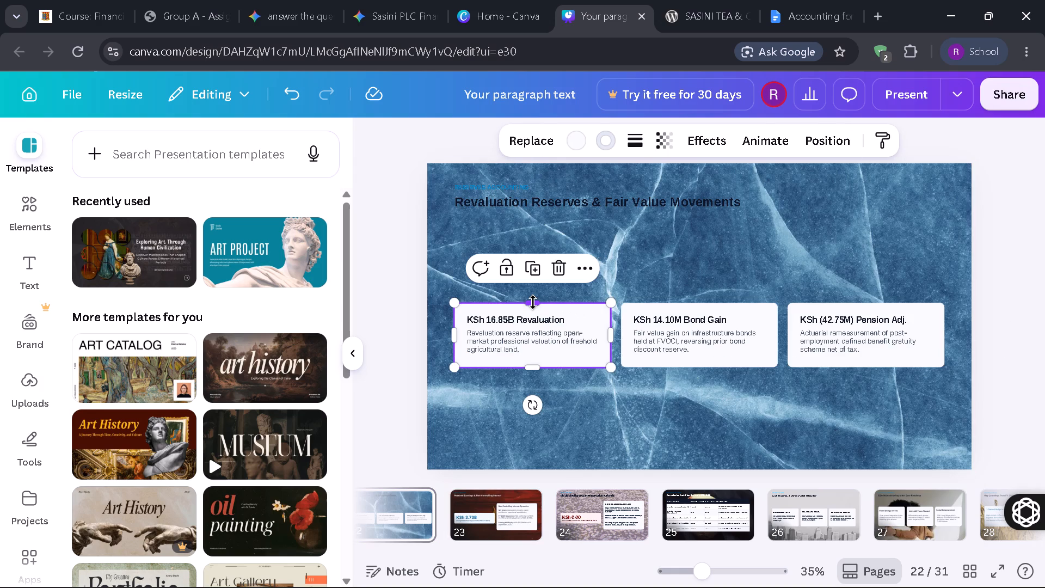
{"action": "left_click_drag", "start_coordinate": [533, 302], "coordinate": [532, 283]}
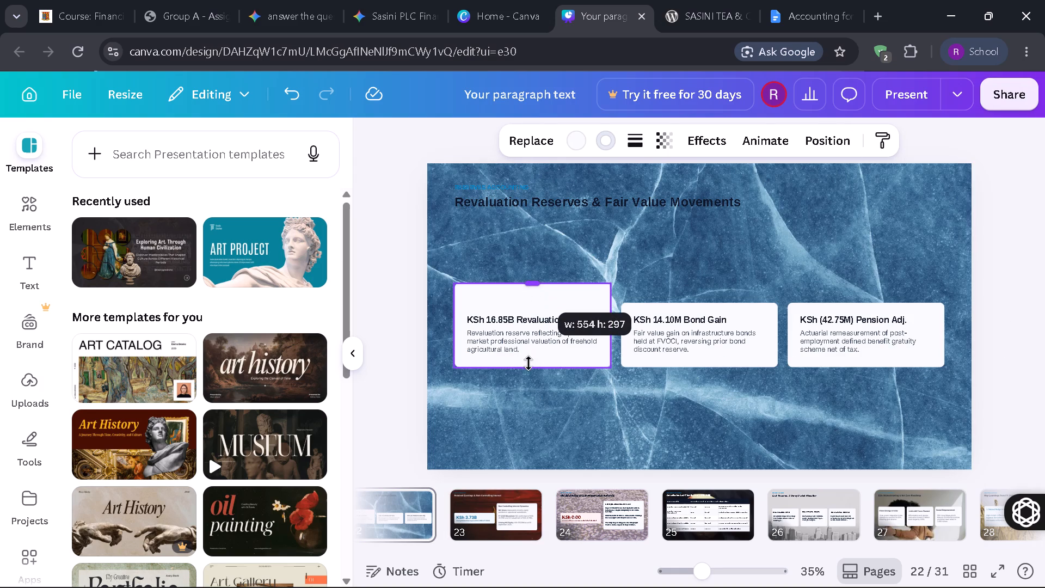
{"action": "left_click_drag", "start_coordinate": [528, 368], "coordinate": [523, 391]}
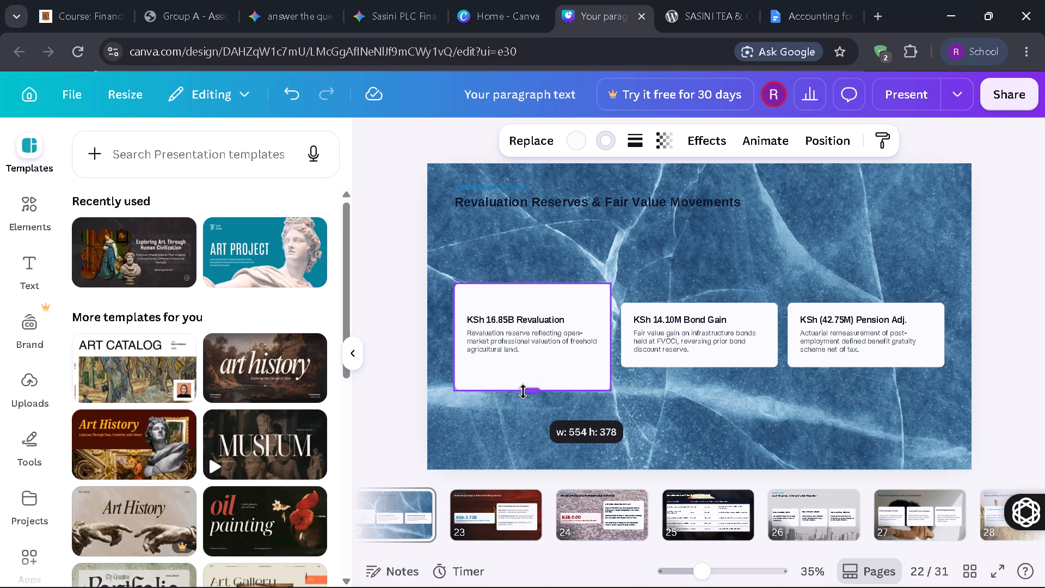
Extend the Bond Gain and Pension Adj. cards upward and downward to about 358 high, with their tops level with the first card.
{"action": "left_click", "coordinate": [707, 362]}
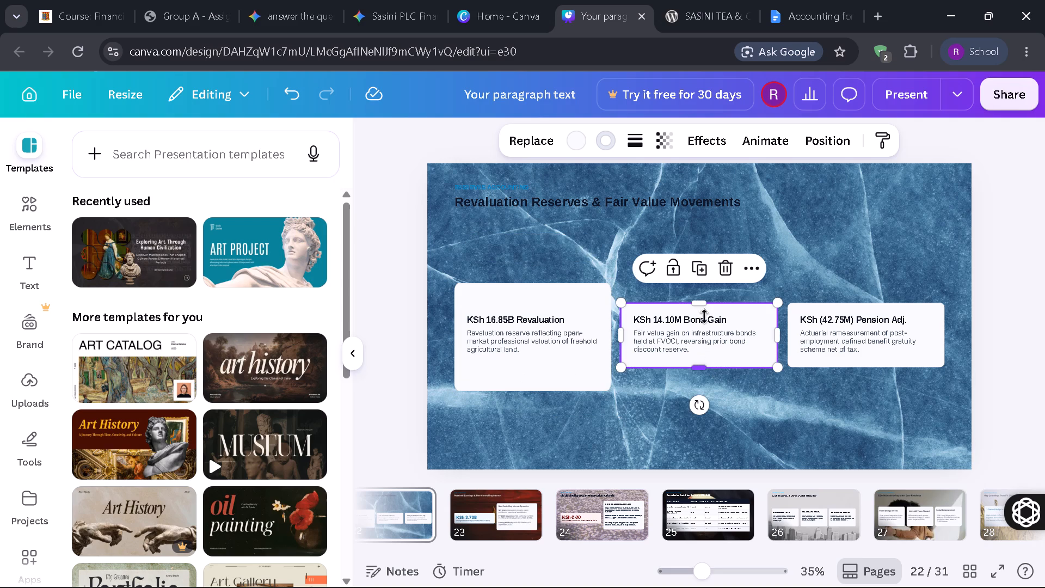
{"action": "left_click_drag", "start_coordinate": [702, 304], "coordinate": [702, 282]}
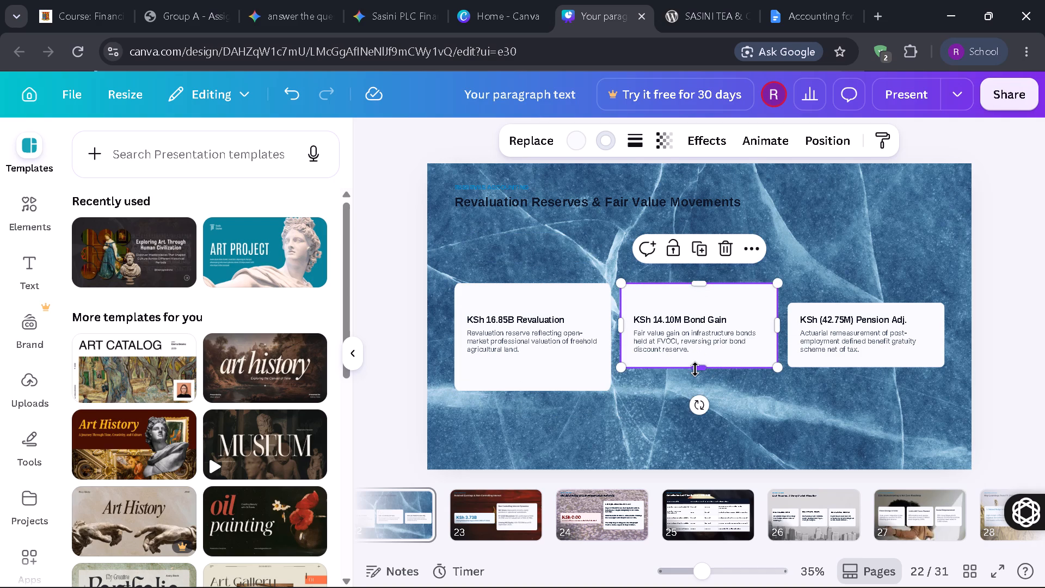
{"action": "left_click_drag", "start_coordinate": [695, 369], "coordinate": [694, 387]}
{"action": "left_click", "coordinate": [901, 359]}
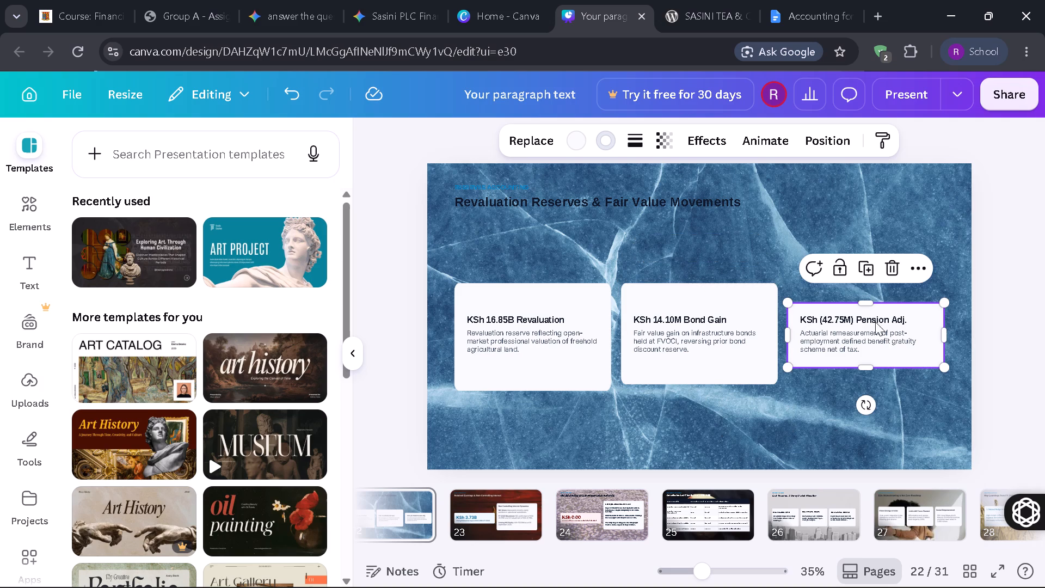
{"action": "left_click_drag", "start_coordinate": [869, 302], "coordinate": [871, 283]}
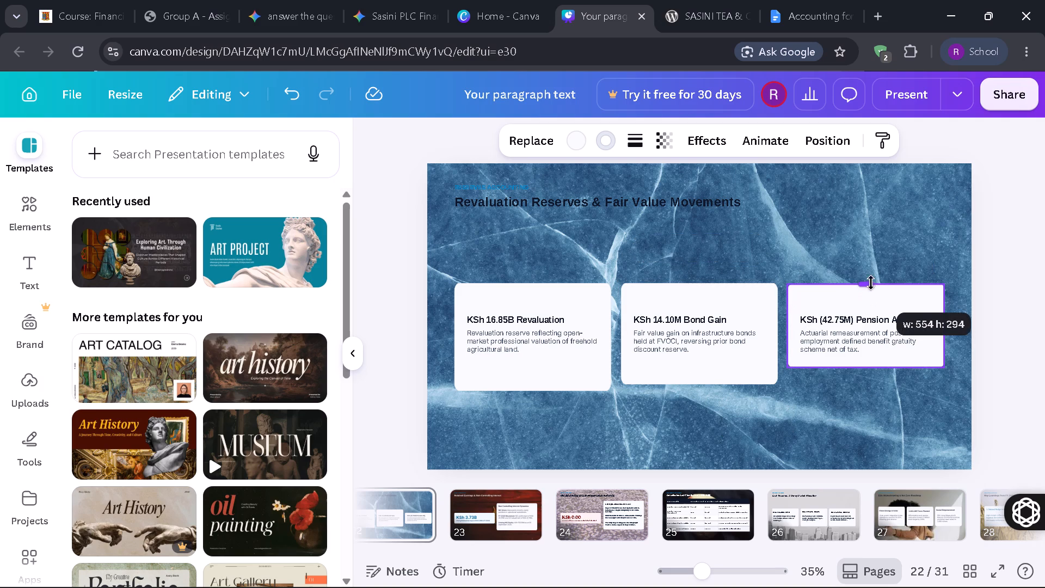
{"action": "left_click_drag", "start_coordinate": [871, 283], "coordinate": [871, 280]}
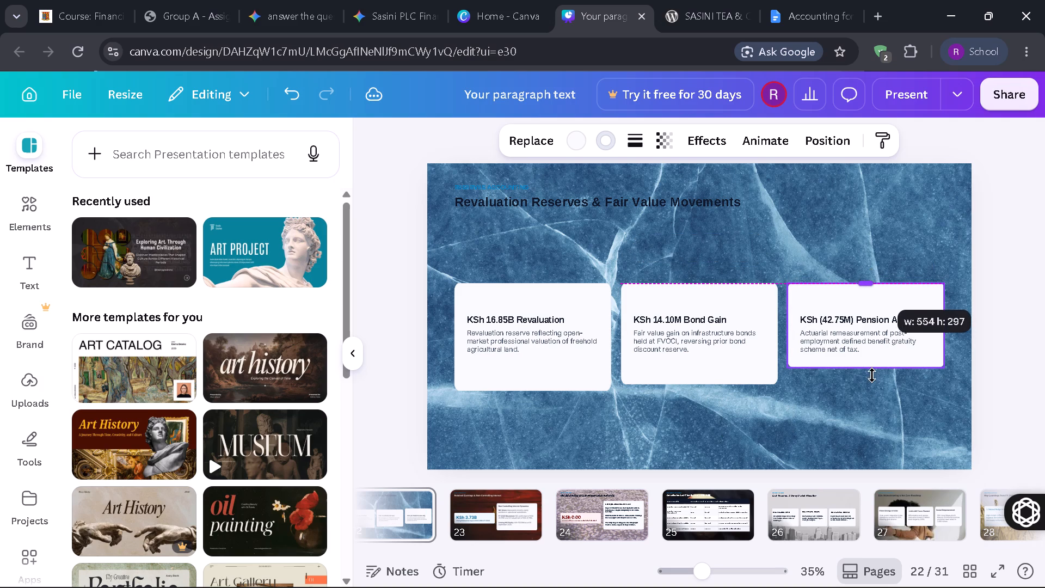
{"action": "left_click_drag", "start_coordinate": [869, 367], "coordinate": [869, 384]}
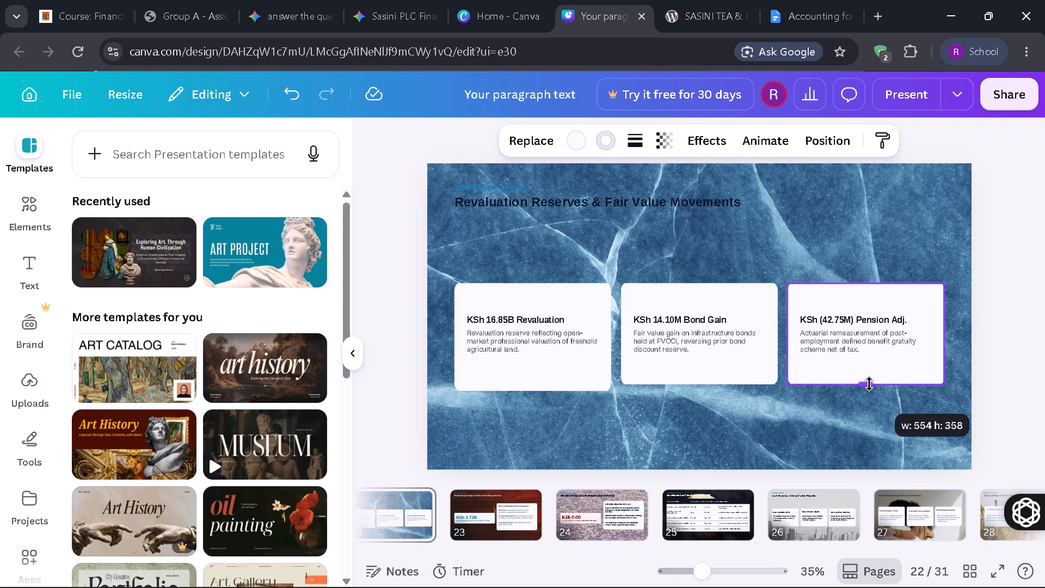
{"action": "left_click_drag", "start_coordinate": [869, 384], "coordinate": [869, 383]}
Move the KSh 16.85B Revaluation heading to the top of its card and raise its font size to 28.5.
{"action": "left_click", "coordinate": [519, 318]}
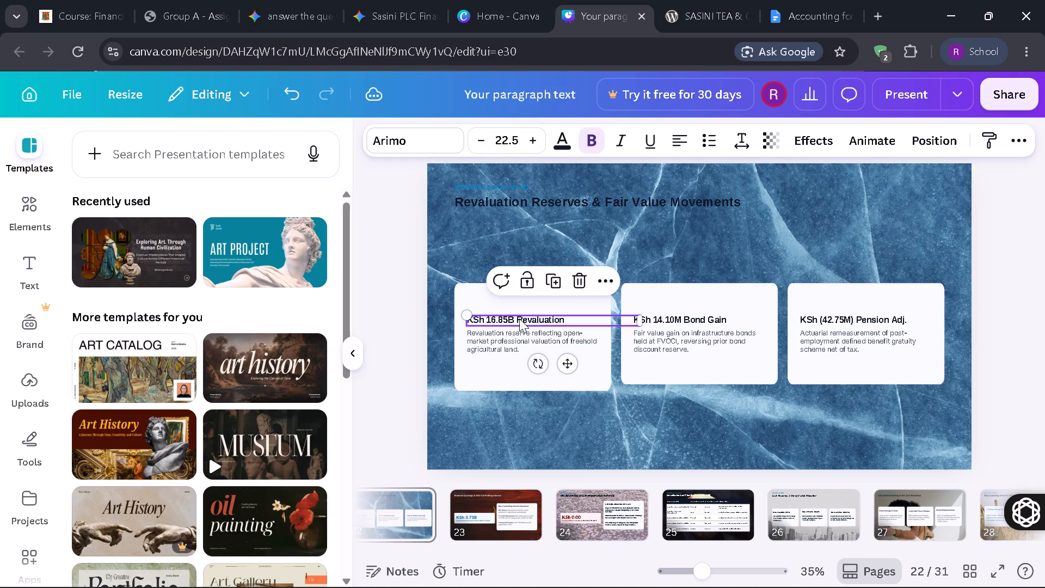
{"action": "left_click_drag", "start_coordinate": [519, 318], "coordinate": [517, 299]}
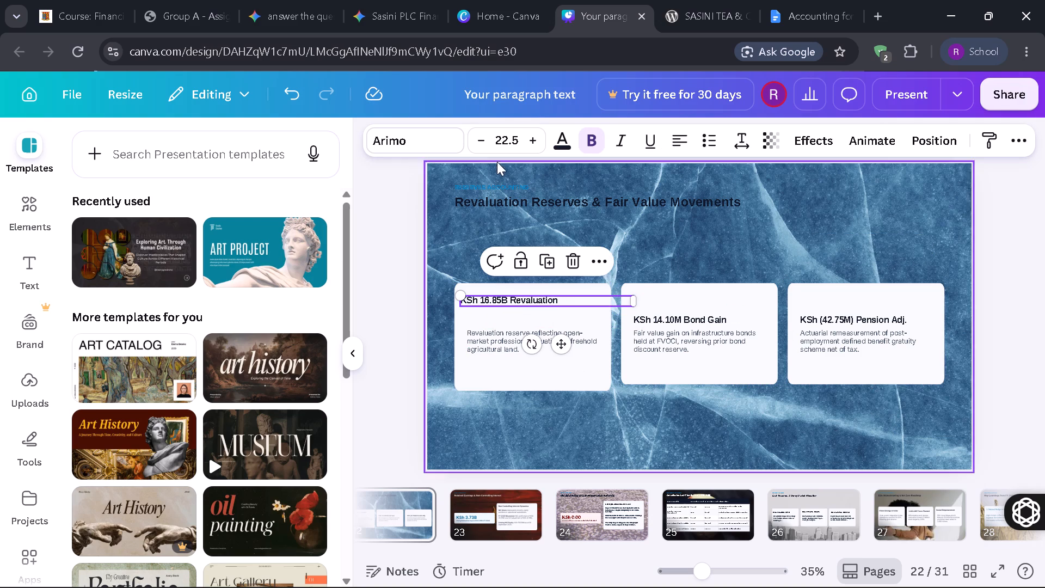
{"action": "left_click", "coordinate": [539, 134]}
{"action": "left_click", "coordinate": [539, 134]}
{"action": "double_click", "coordinate": [539, 134]}
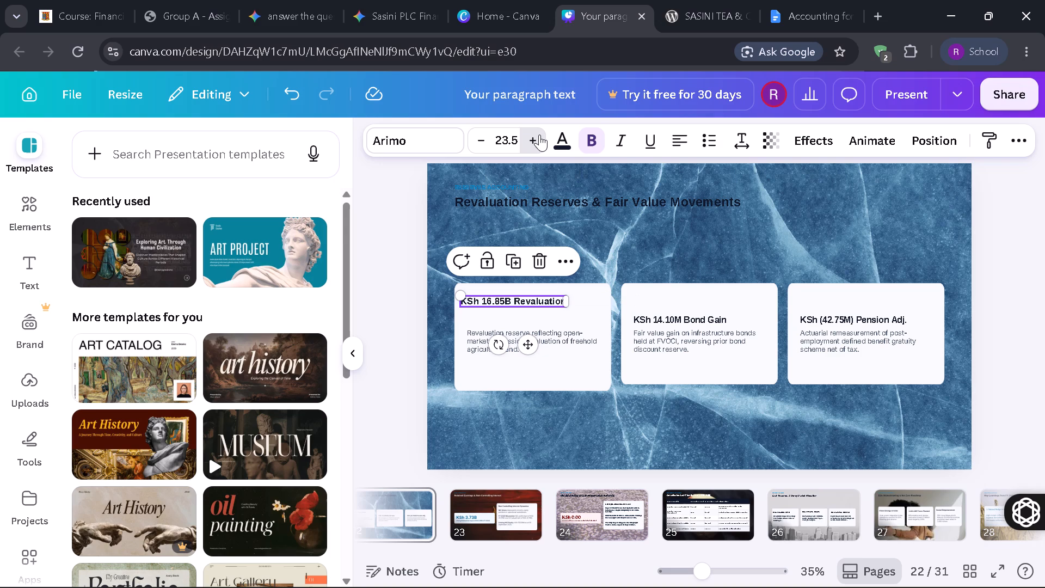
{"action": "double_click", "coordinate": [539, 134]}
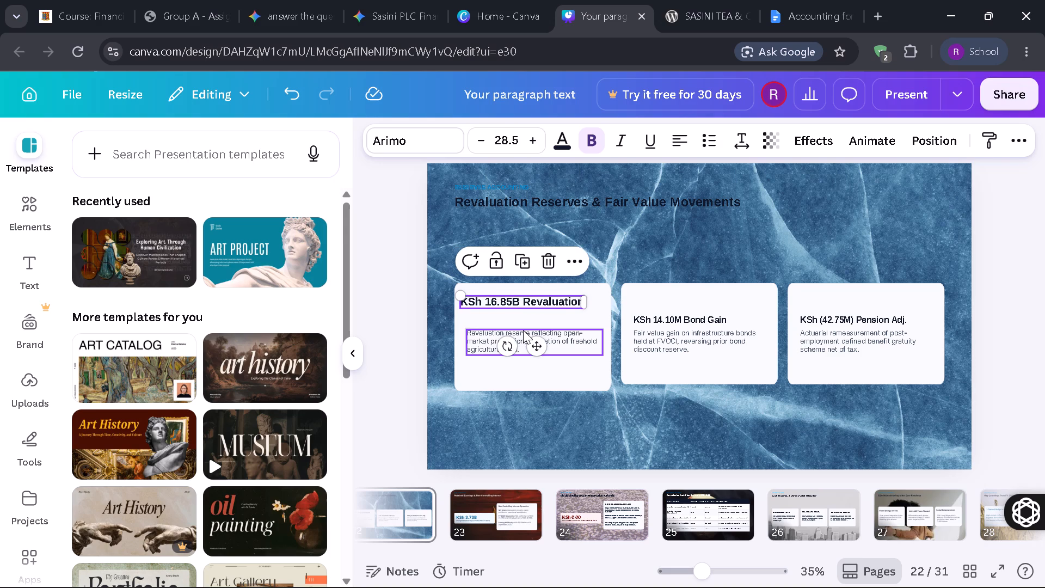
Raise the Revaluation description's font size to 26 and move it up beneath its heading, near the heading's left edge.
{"action": "left_click", "coordinate": [523, 330]}
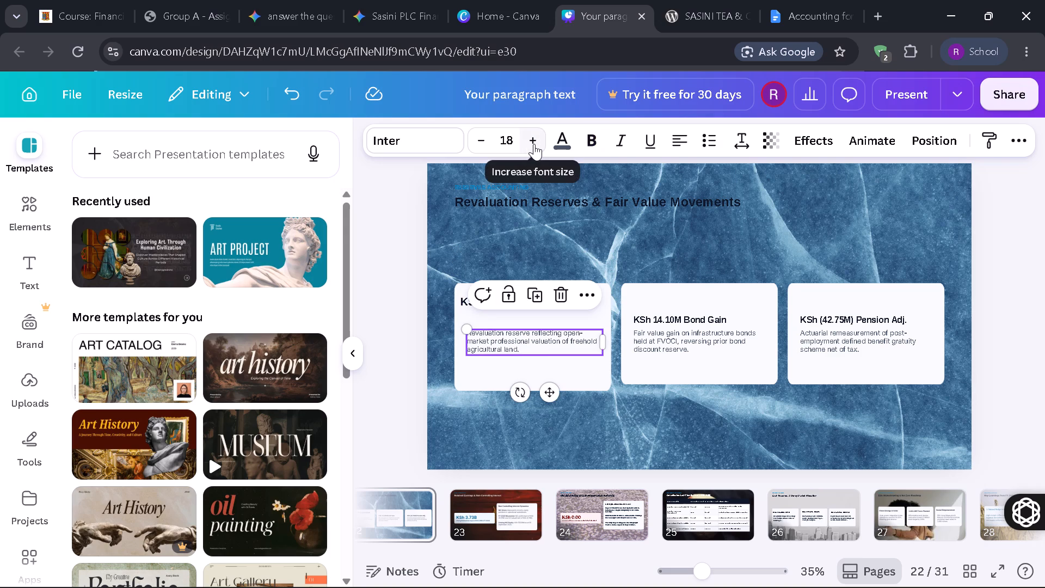
{"action": "left_click", "coordinate": [534, 144]}
{"action": "left_click", "coordinate": [534, 144]}
{"action": "left_click", "coordinate": [534, 144]}
{"action": "left_click", "coordinate": [534, 144]}
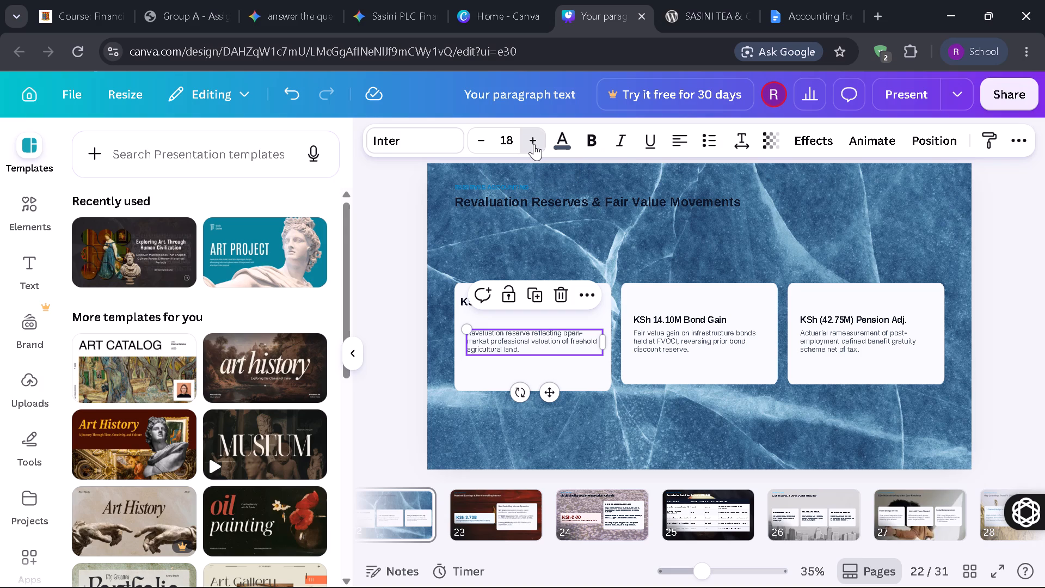
{"action": "left_click", "coordinate": [534, 144]}
{"action": "left_click", "coordinate": [534, 144]}
{"action": "left_click", "coordinate": [534, 144]}
{"action": "left_click", "coordinate": [534, 144]}
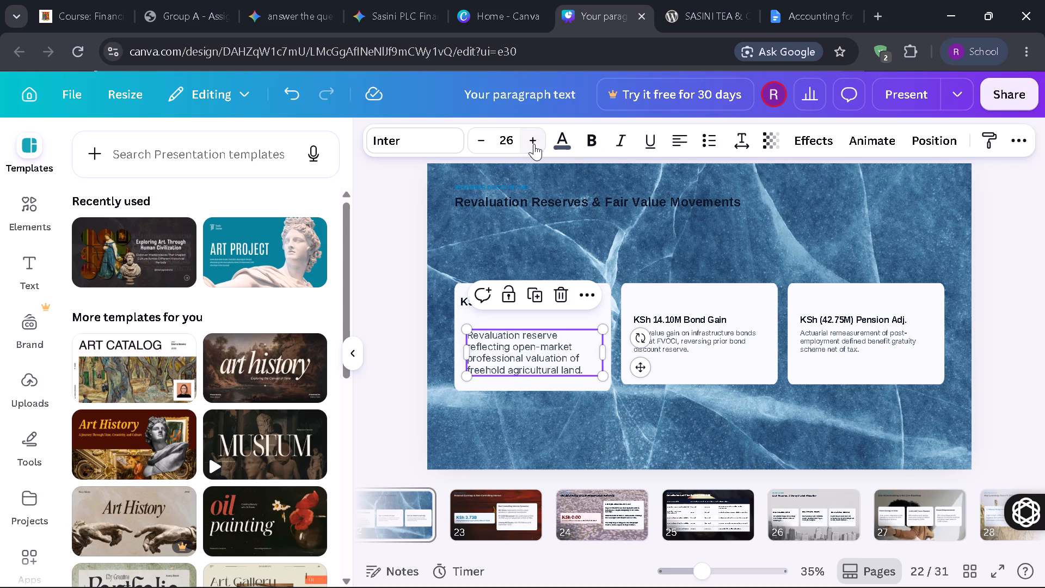
{"action": "left_click_drag", "start_coordinate": [520, 352], "coordinate": [520, 340]}
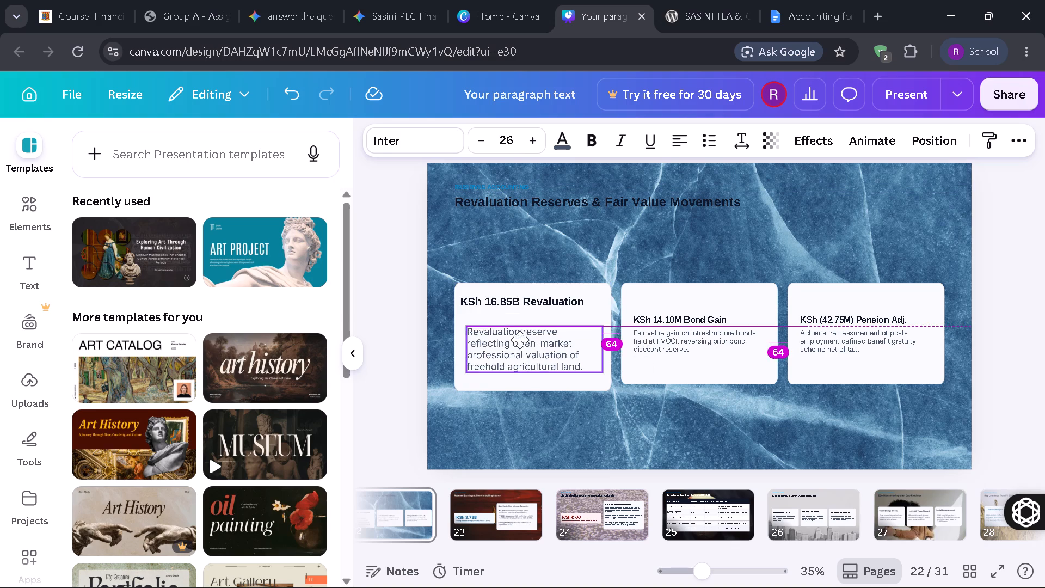
{"action": "left_click_drag", "start_coordinate": [520, 340], "coordinate": [516, 344]}
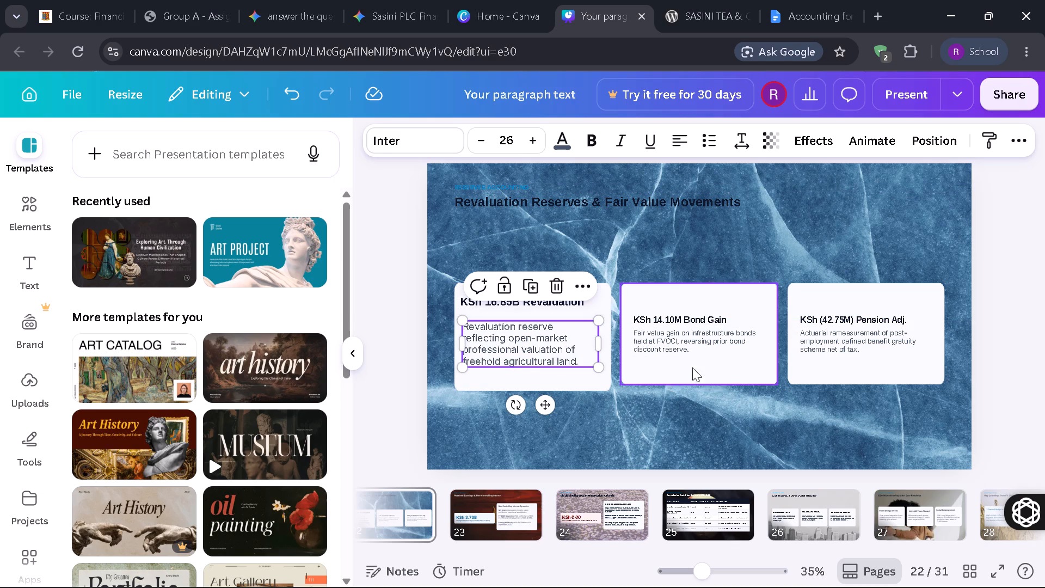
Move the KSh 14.10M Bond Gain heading to the top of its card and enlarge its font to match the KSh 16.85B Revaluation heading.
{"action": "left_click", "coordinate": [694, 321]}
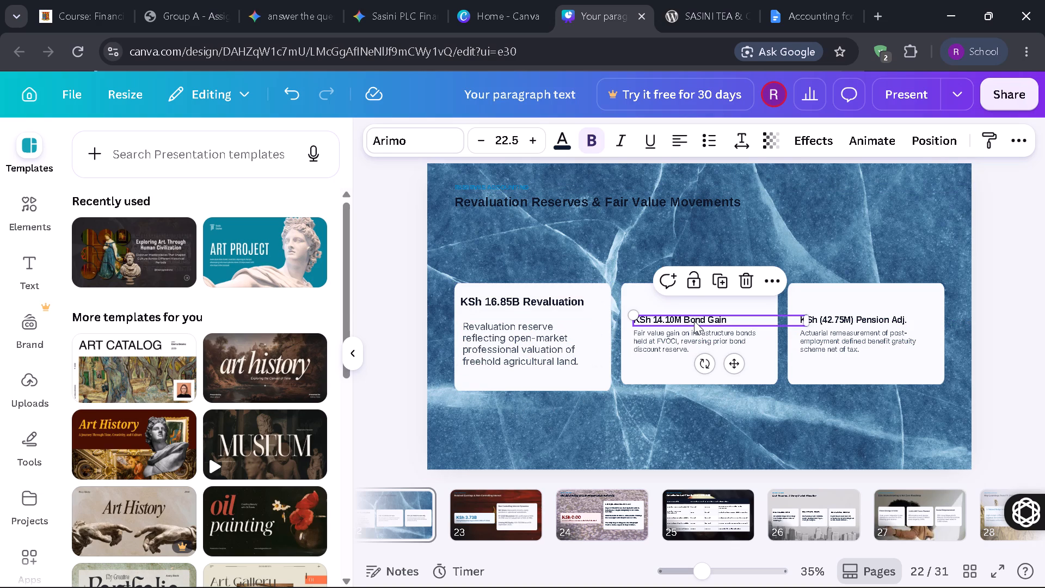
{"action": "left_click_drag", "start_coordinate": [694, 321], "coordinate": [695, 301]}
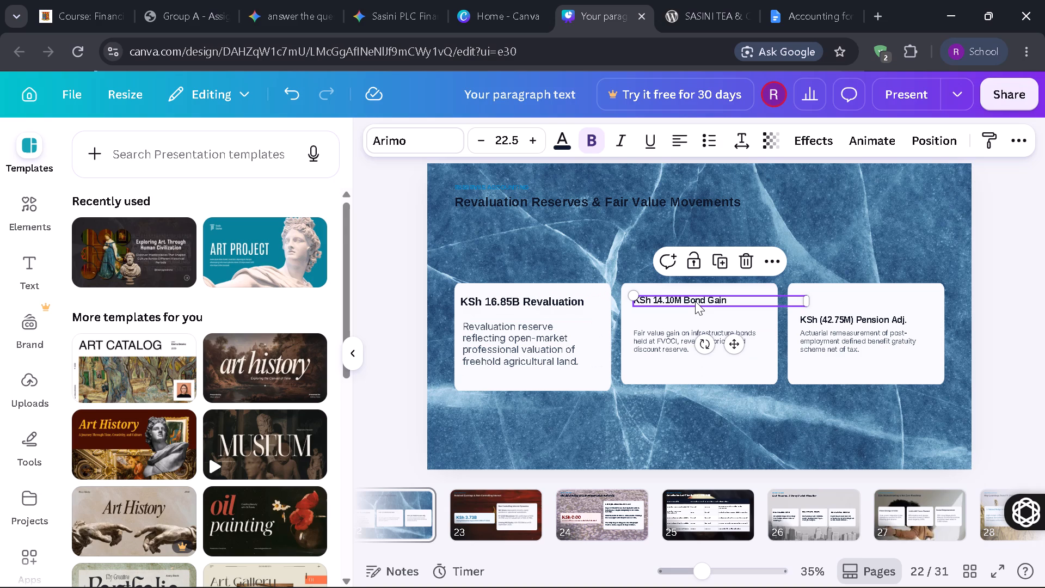
{"action": "left_click", "coordinate": [532, 143]}
{"action": "left_click", "coordinate": [532, 143]}
{"action": "left_click", "coordinate": [532, 143]}
{"action": "left_click", "coordinate": [532, 143]}
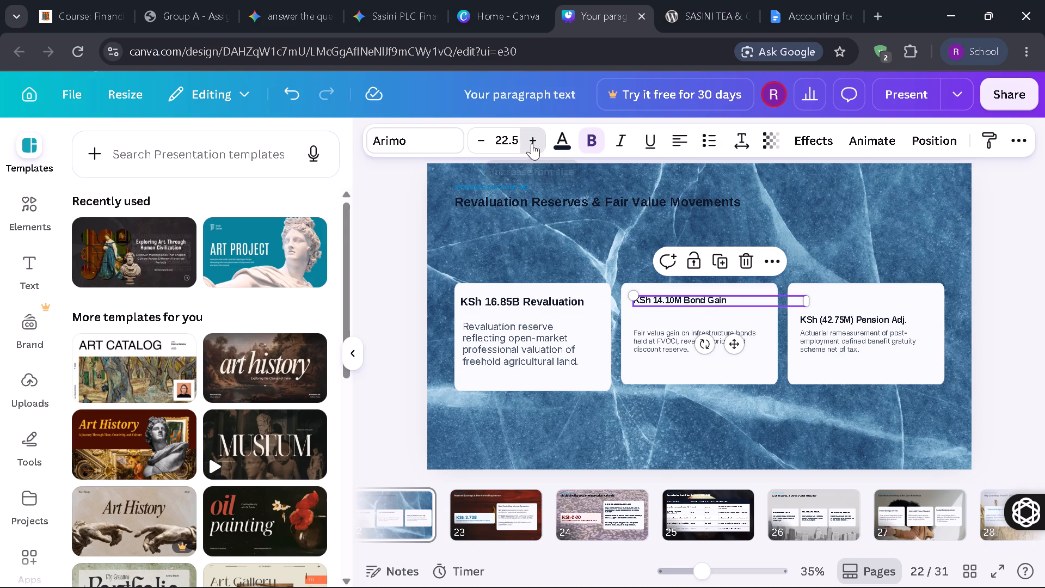
{"action": "left_click", "coordinate": [532, 143]}
{"action": "left_click", "coordinate": [532, 143]}
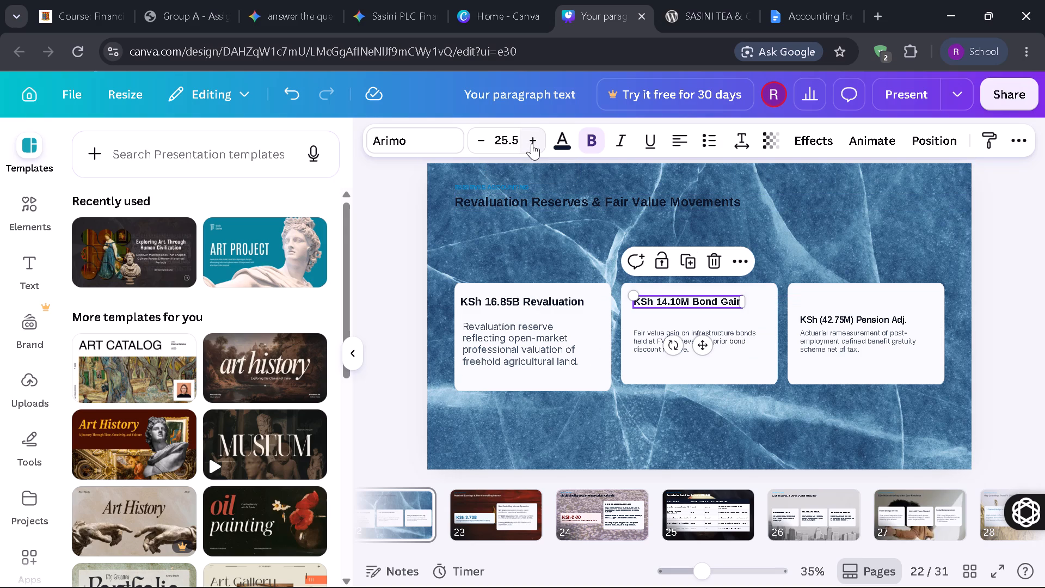
{"action": "double_click", "coordinate": [532, 143]}
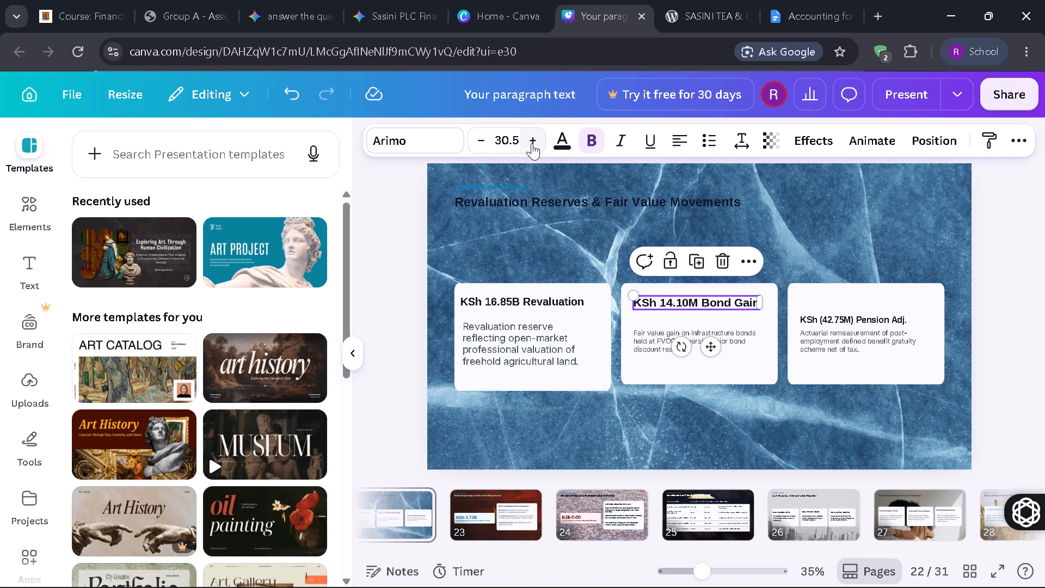
{"action": "left_click", "coordinate": [485, 138]}
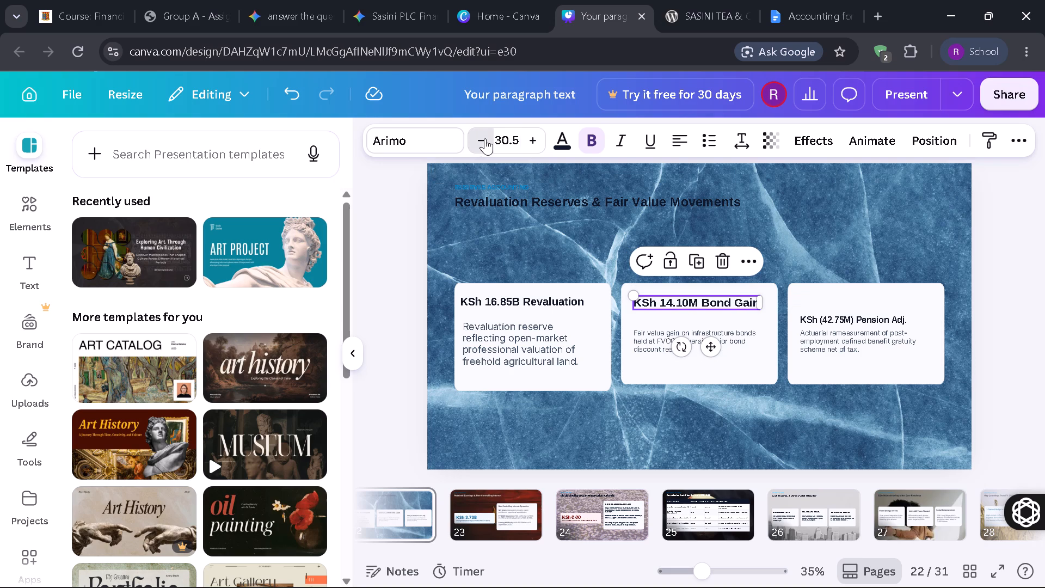
{"action": "left_click", "coordinate": [485, 138]}
Raise the font size of the Bond Gain description to 26.
{"action": "left_click", "coordinate": [734, 336]}
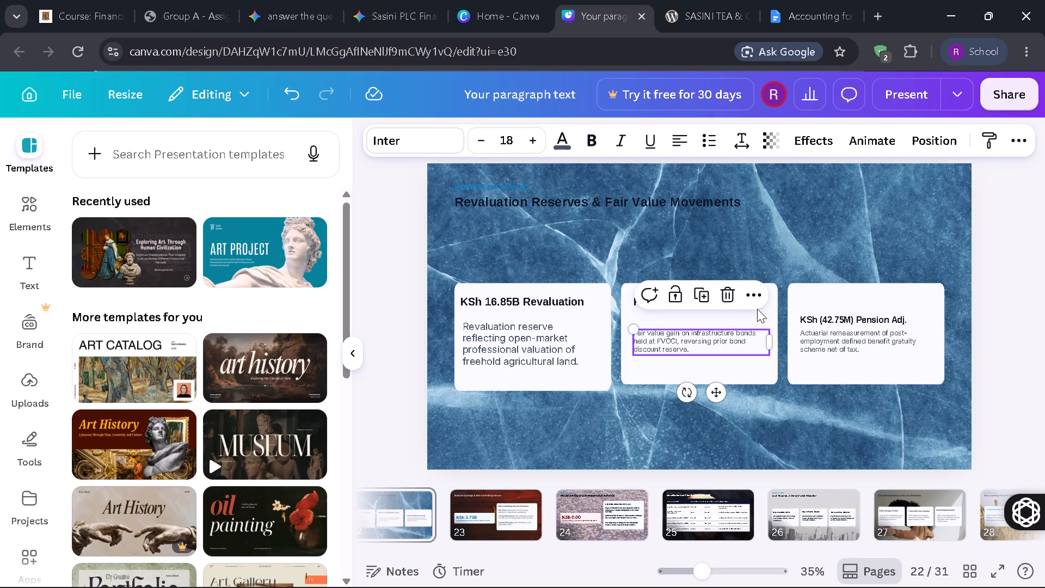
{"action": "left_click", "coordinate": [532, 146]}
{"action": "left_click", "coordinate": [532, 146]}
{"action": "left_click", "coordinate": [532, 146]}
{"action": "left_click", "coordinate": [532, 146]}
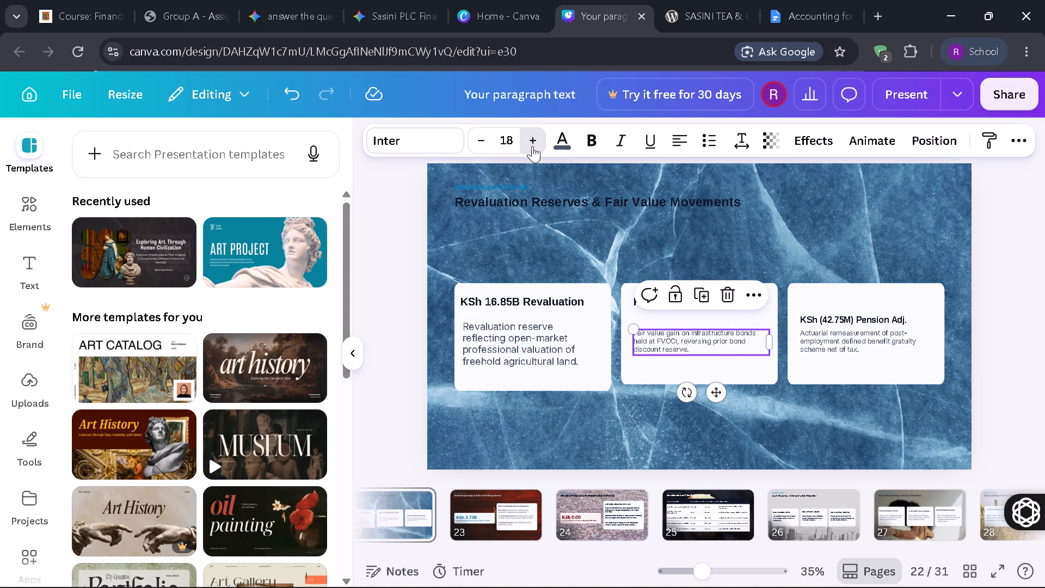
{"action": "left_click", "coordinate": [532, 146]}
{"action": "left_click", "coordinate": [532, 146]}
{"action": "left_click", "coordinate": [532, 146]}
{"action": "left_click", "coordinate": [532, 146]}
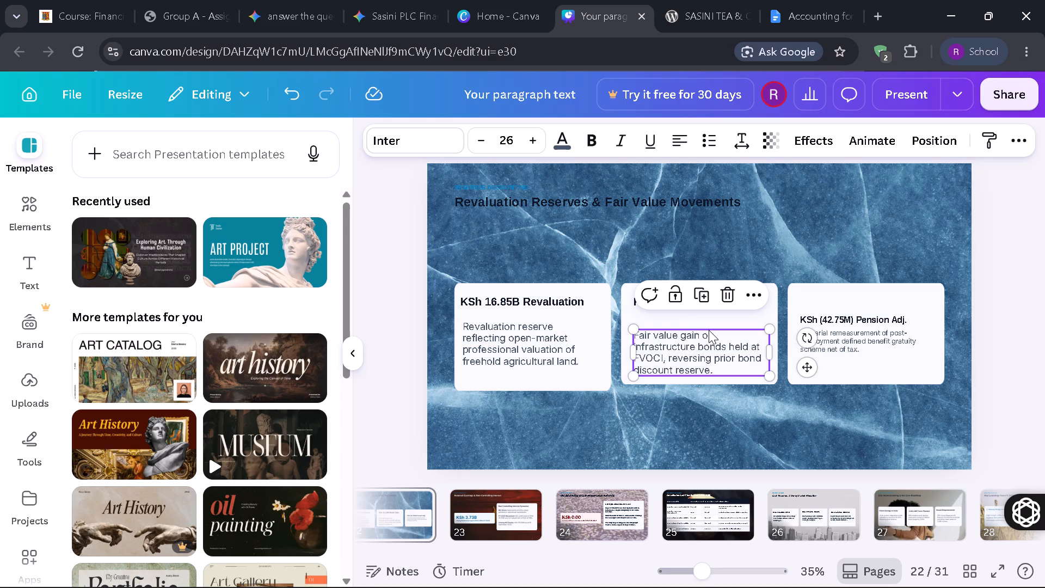
Move the KSh 14.10M Bond Gain description up so it sits closer beneath its heading.
{"action": "left_click_drag", "start_coordinate": [709, 330], "coordinate": [708, 318]}
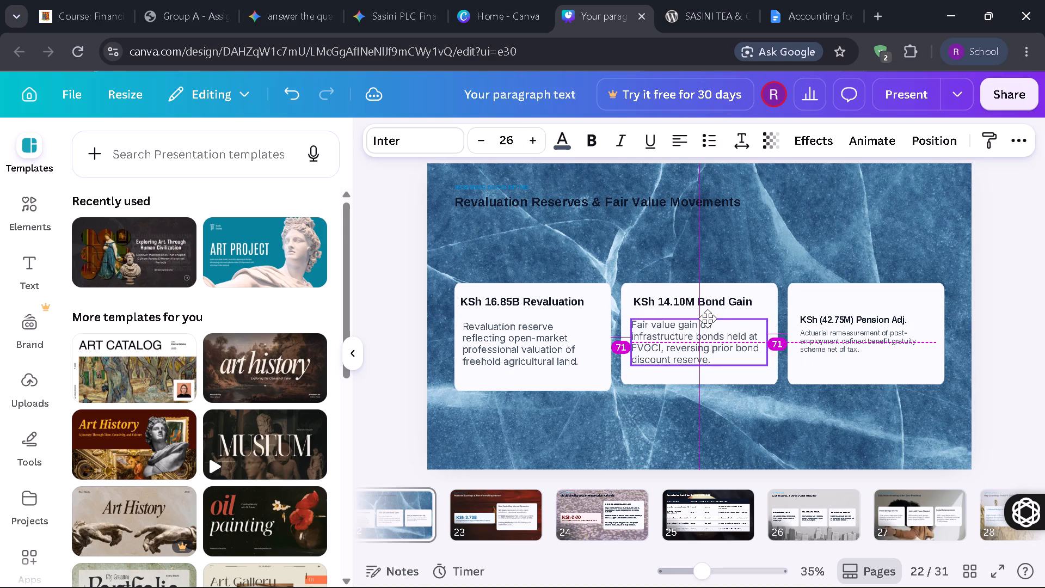
{"action": "left_click", "coordinate": [713, 309]}
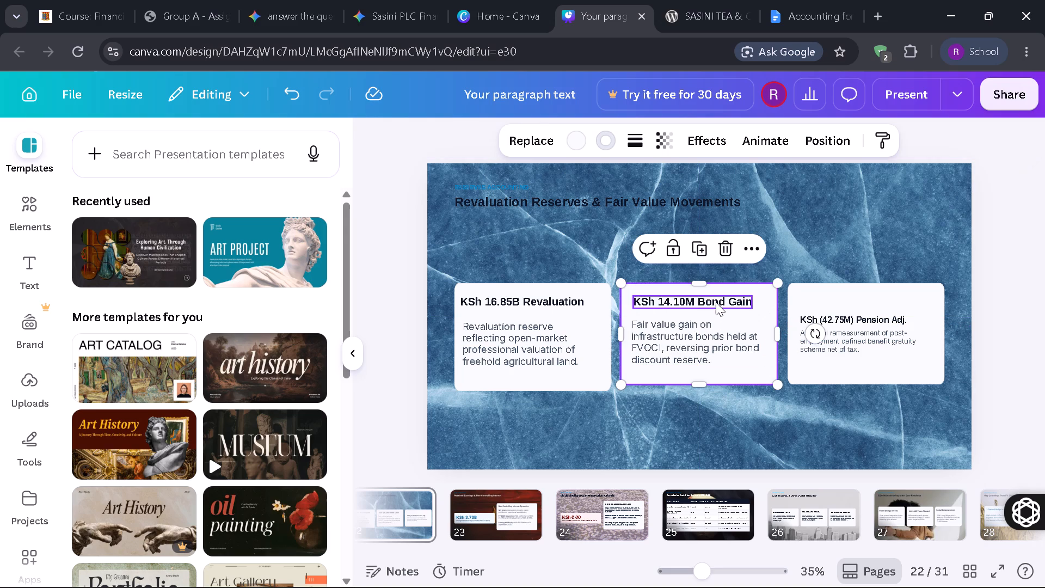
{"action": "left_click", "coordinate": [716, 302]}
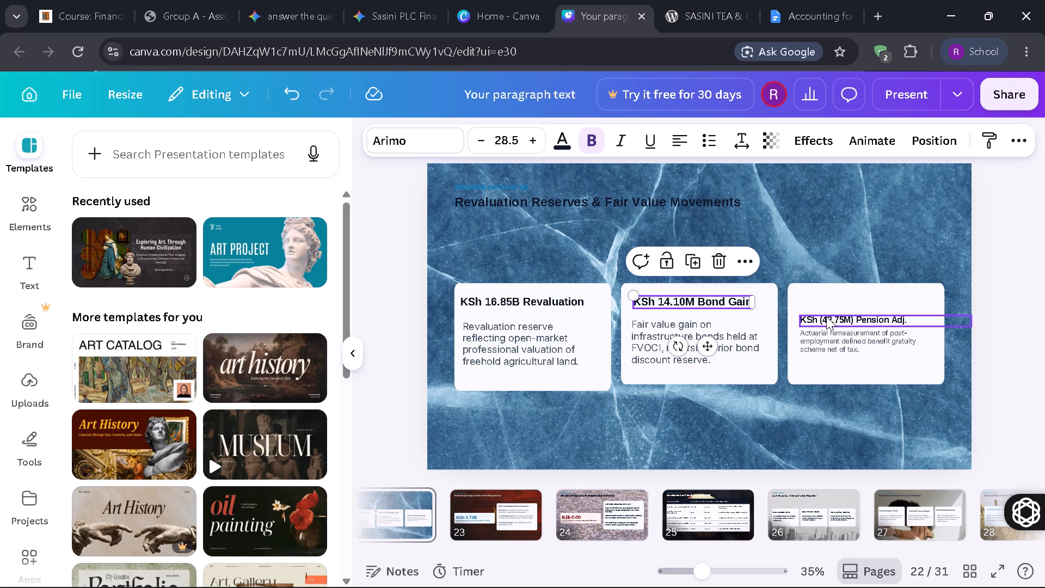
Move the KSh (42.75M) Pension Adj. heading to the top of its card and raise its font size to 28.5.
{"action": "left_click_drag", "start_coordinate": [827, 316], "coordinate": [828, 298]}
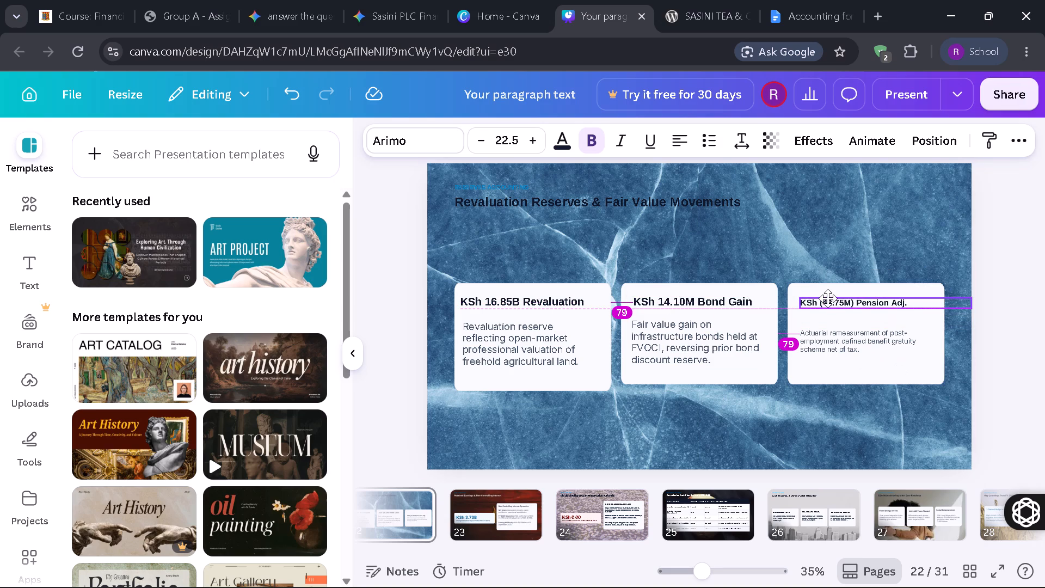
{"action": "left_click", "coordinate": [538, 148]}
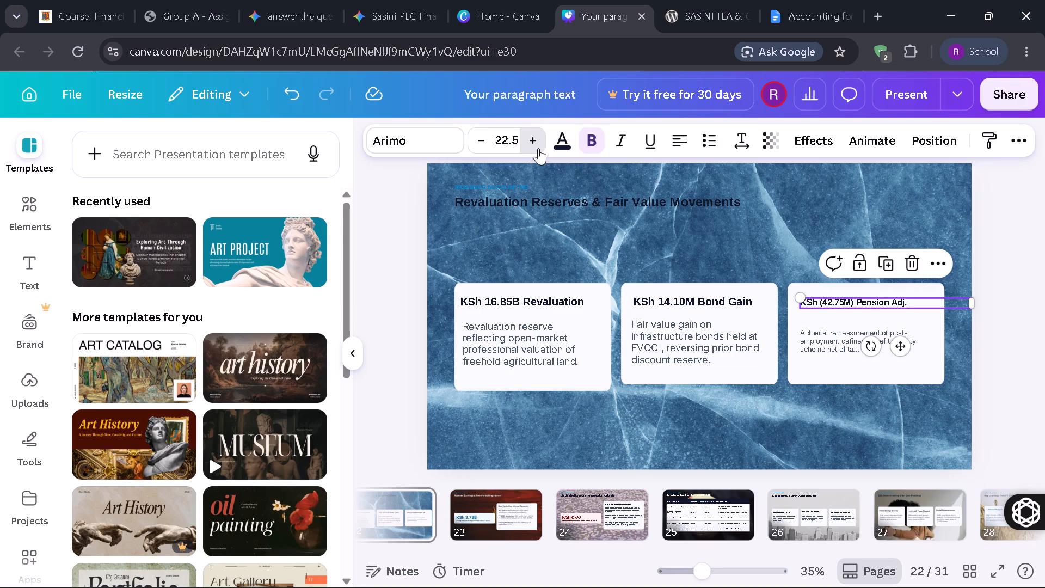
{"action": "left_click", "coordinate": [538, 148]}
{"action": "left_click", "coordinate": [538, 148]}
{"action": "left_click", "coordinate": [538, 148]}
{"action": "left_click", "coordinate": [538, 148]}
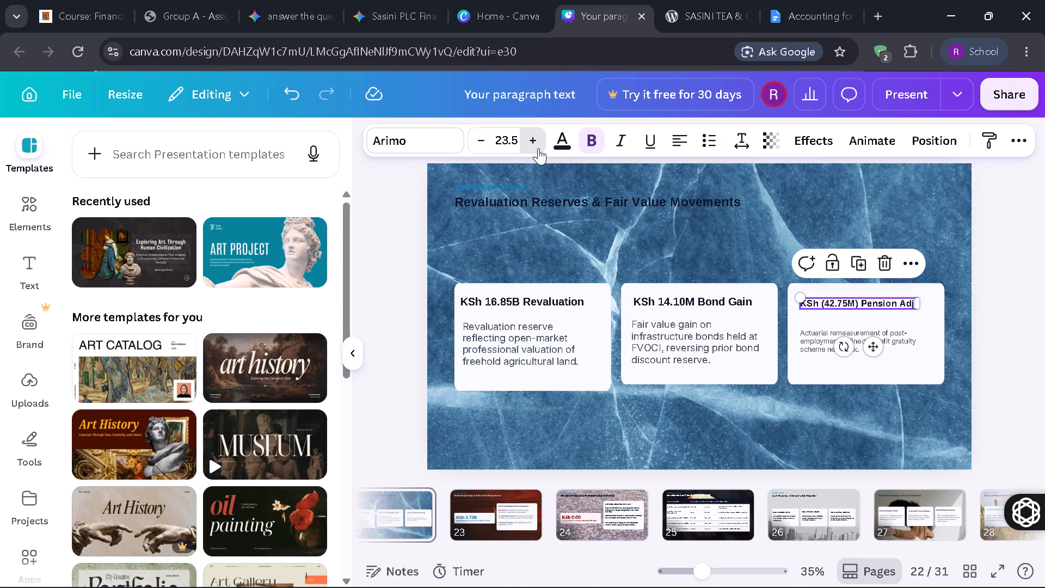
{"action": "left_click", "coordinate": [538, 148]}
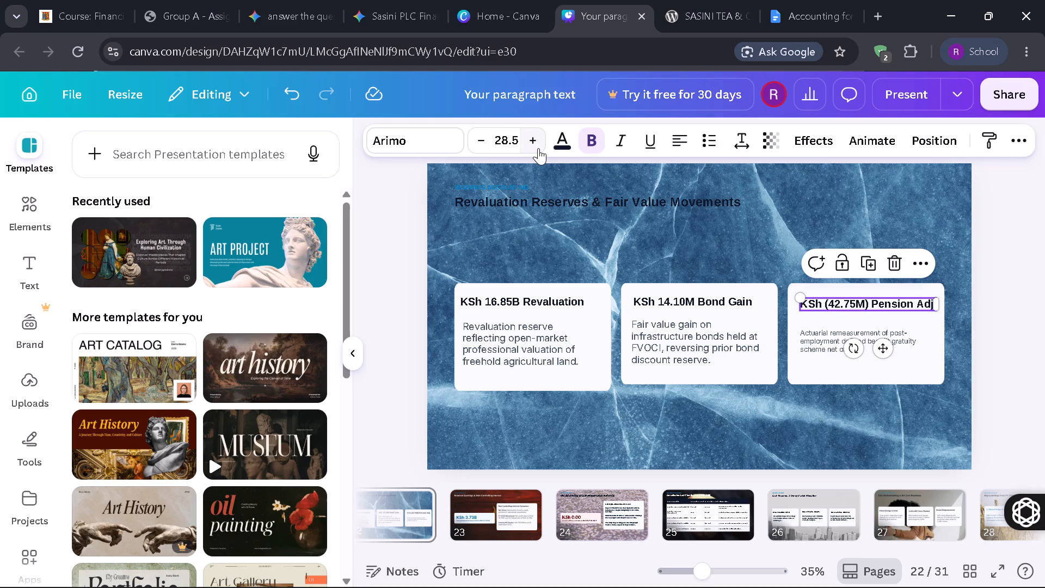
Raise the Pension Adj. description's font size to 26 and move it up closer beneath its heading.
{"action": "left_click", "coordinate": [809, 344]}
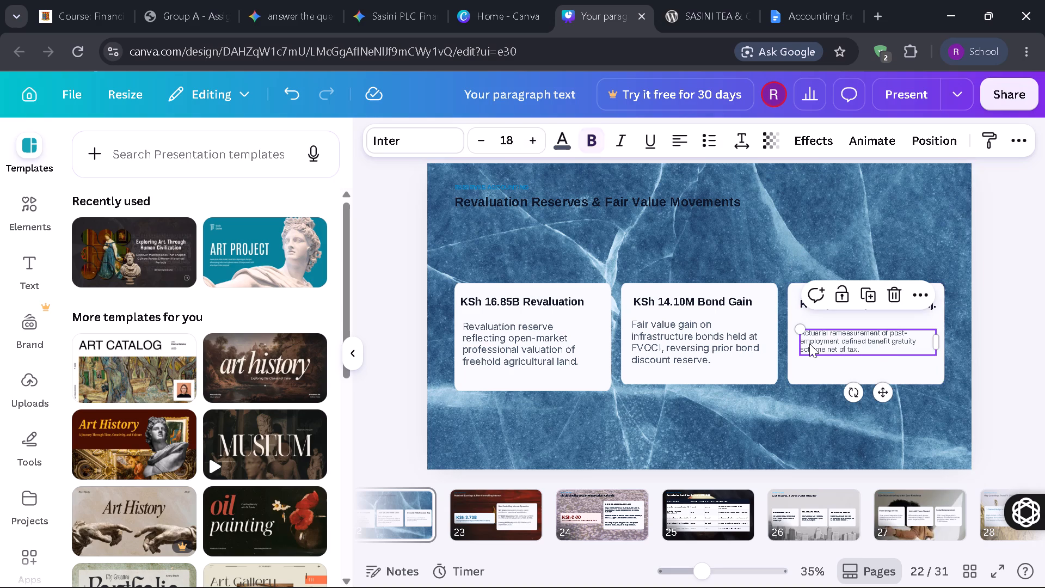
{"action": "left_click", "coordinate": [531, 134]}
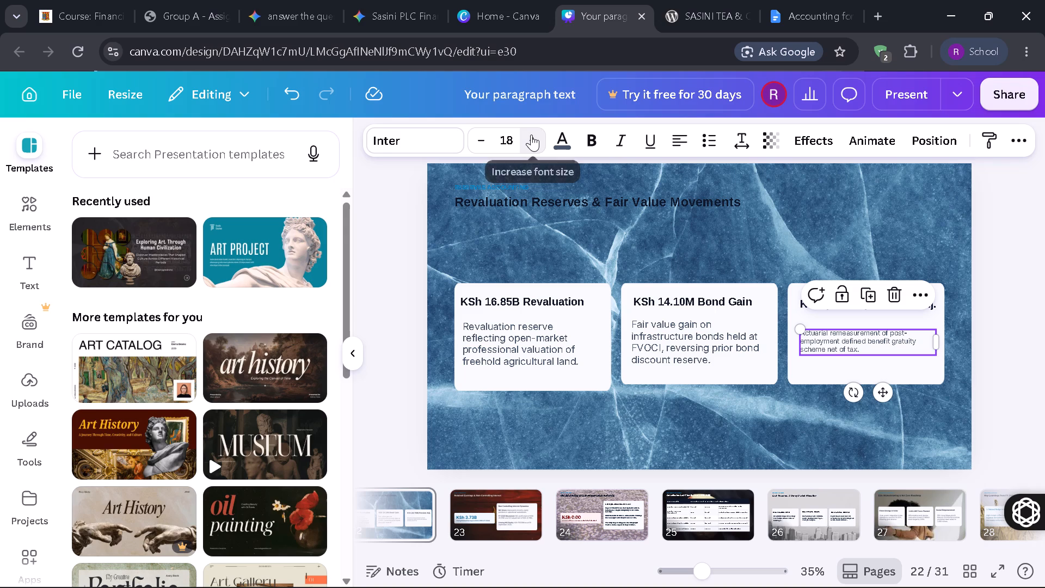
{"action": "left_click", "coordinate": [531, 134]}
{"action": "left_click", "coordinate": [531, 134]}
{"action": "left_click", "coordinate": [531, 134]}
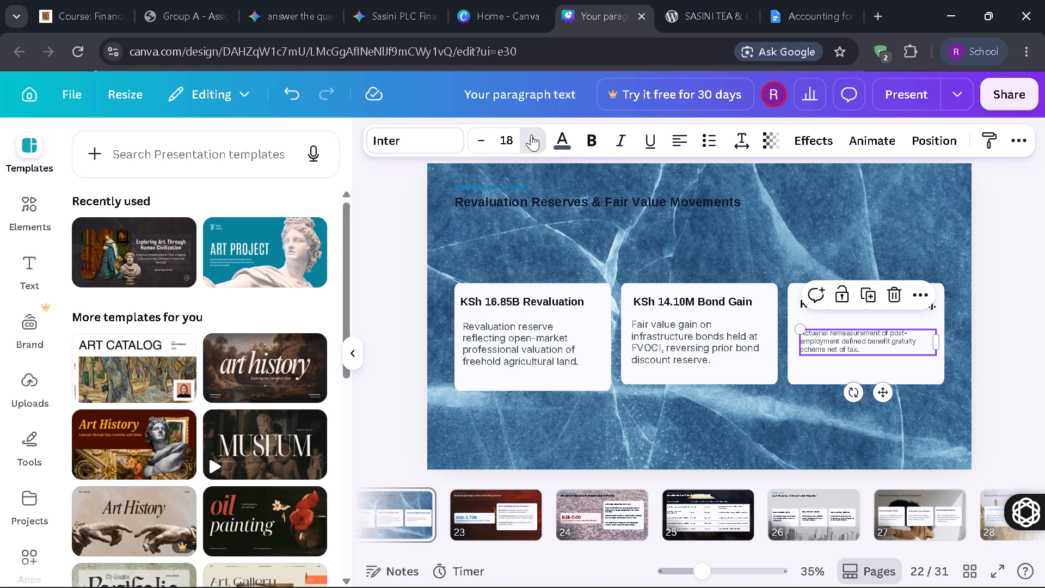
{"action": "left_click", "coordinate": [531, 134]}
{"action": "left_click", "coordinate": [531, 134]}
{"action": "left_click", "coordinate": [531, 134]}
{"action": "left_click", "coordinate": [531, 134]}
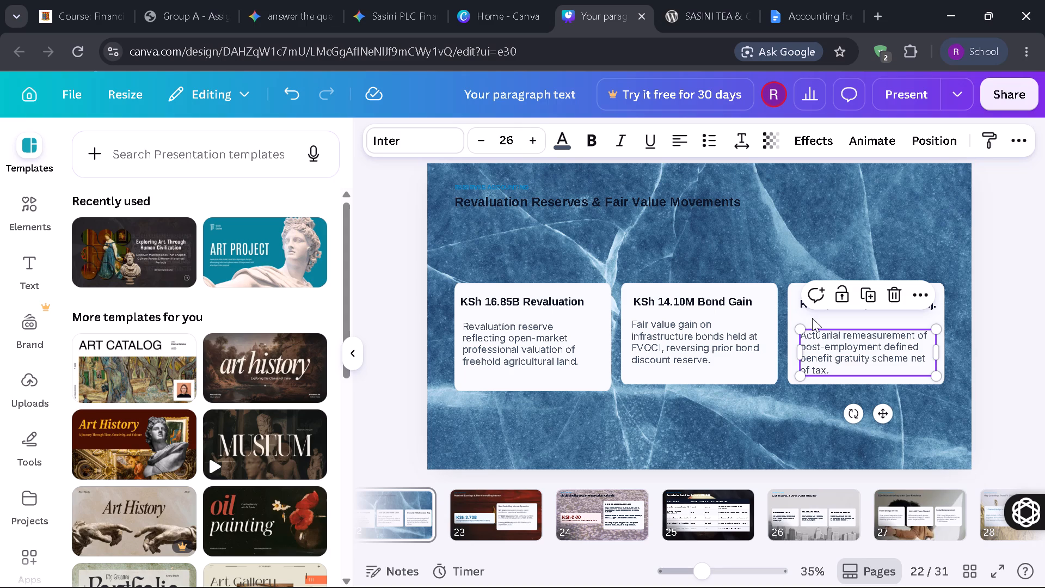
{"action": "left_click_drag", "start_coordinate": [828, 338], "coordinate": [828, 328]}
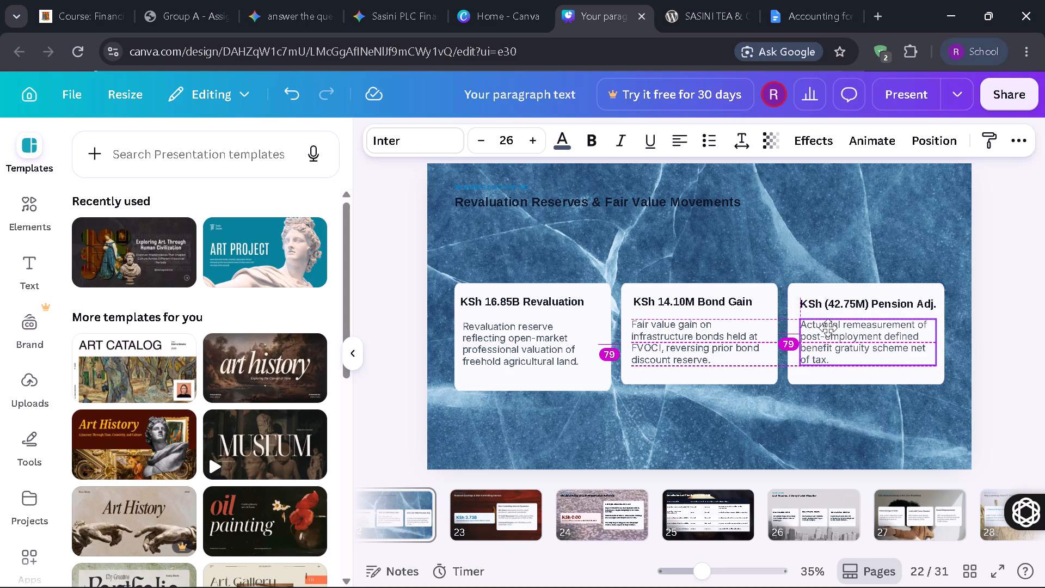
{"action": "left_click", "coordinate": [1015, 244]}
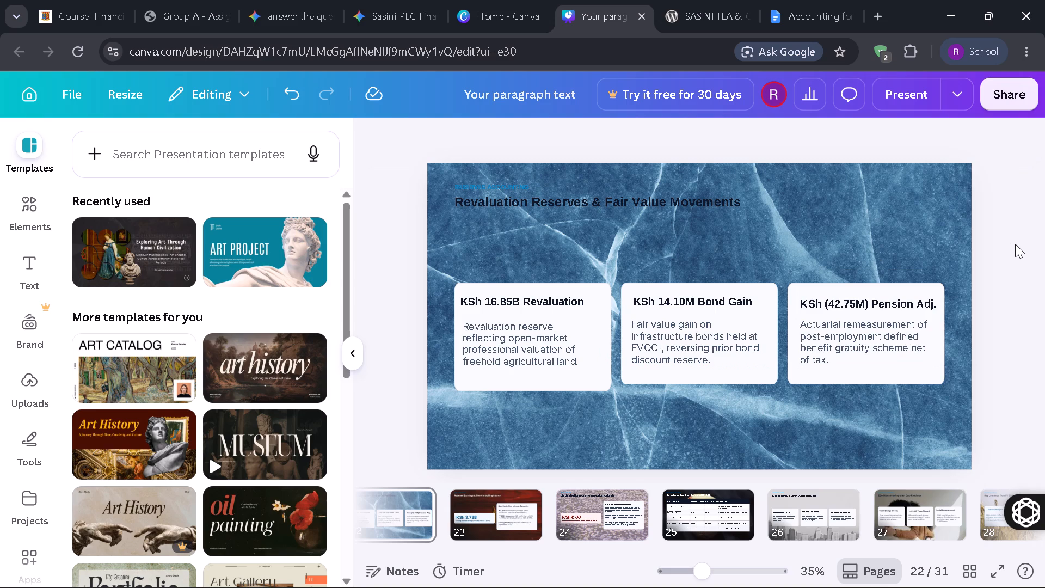
Stretch the Statement of Changes in Equity table on page 21 downward to make its rows taller.
{"action": "key", "text": "Left"}
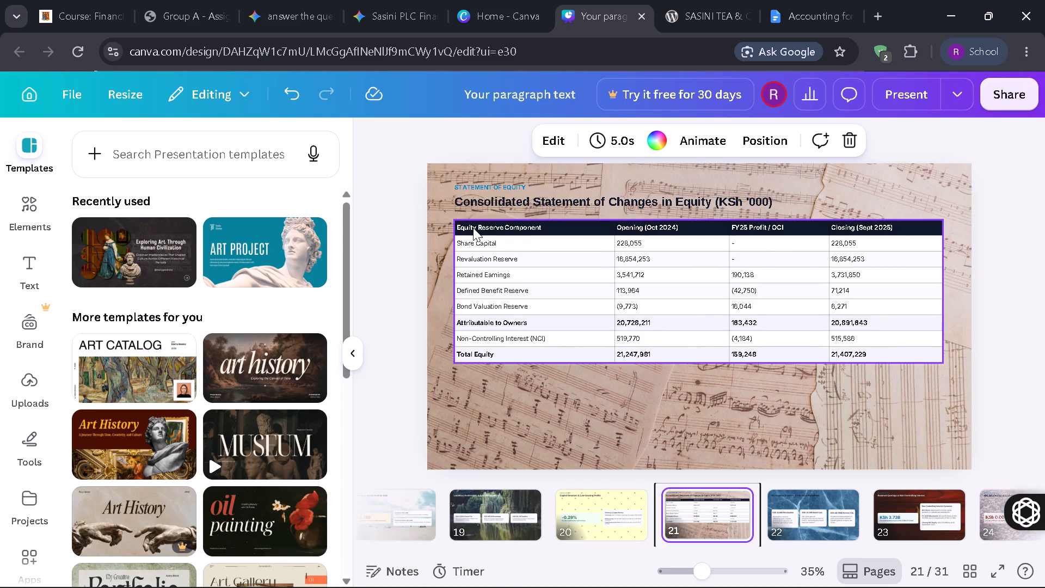
{"action": "left_click", "coordinate": [908, 332]}
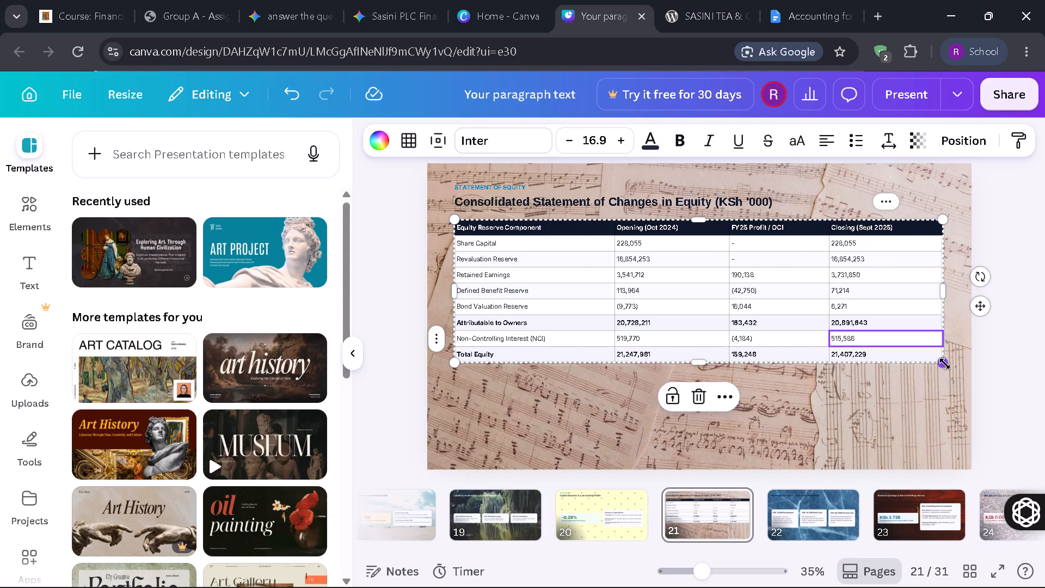
{"action": "left_click_drag", "start_coordinate": [945, 364], "coordinate": [952, 414]}
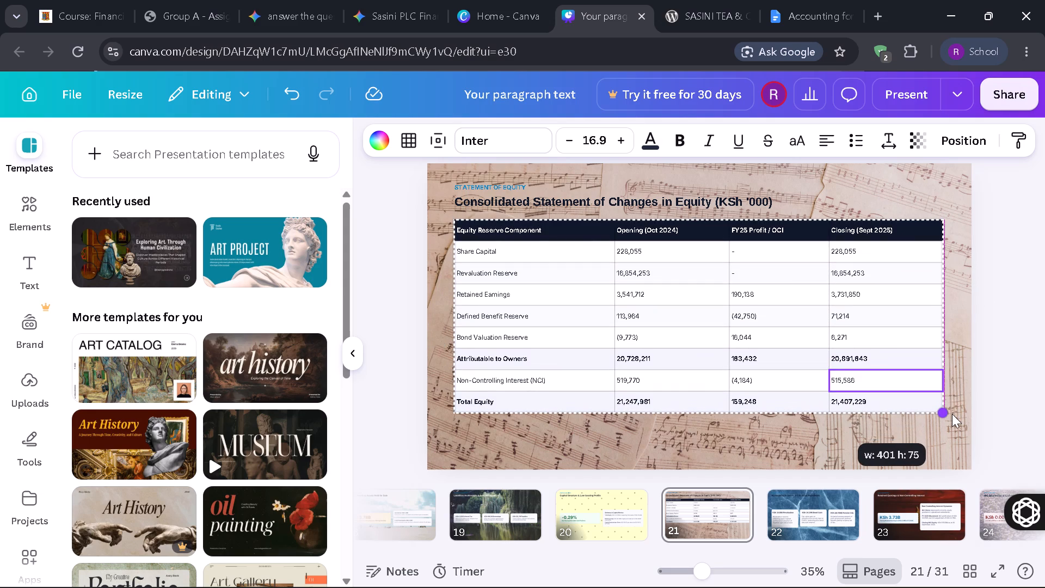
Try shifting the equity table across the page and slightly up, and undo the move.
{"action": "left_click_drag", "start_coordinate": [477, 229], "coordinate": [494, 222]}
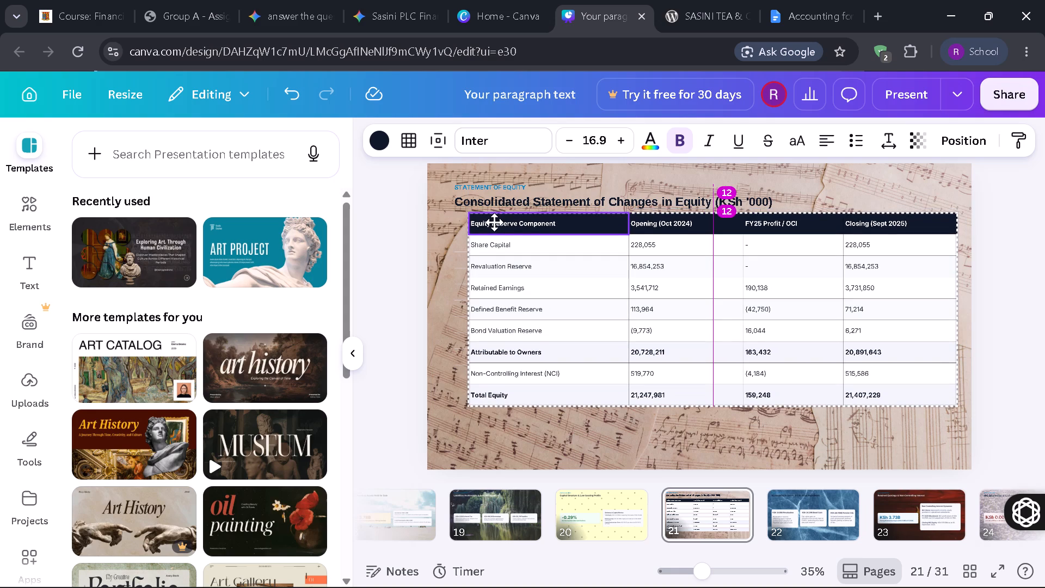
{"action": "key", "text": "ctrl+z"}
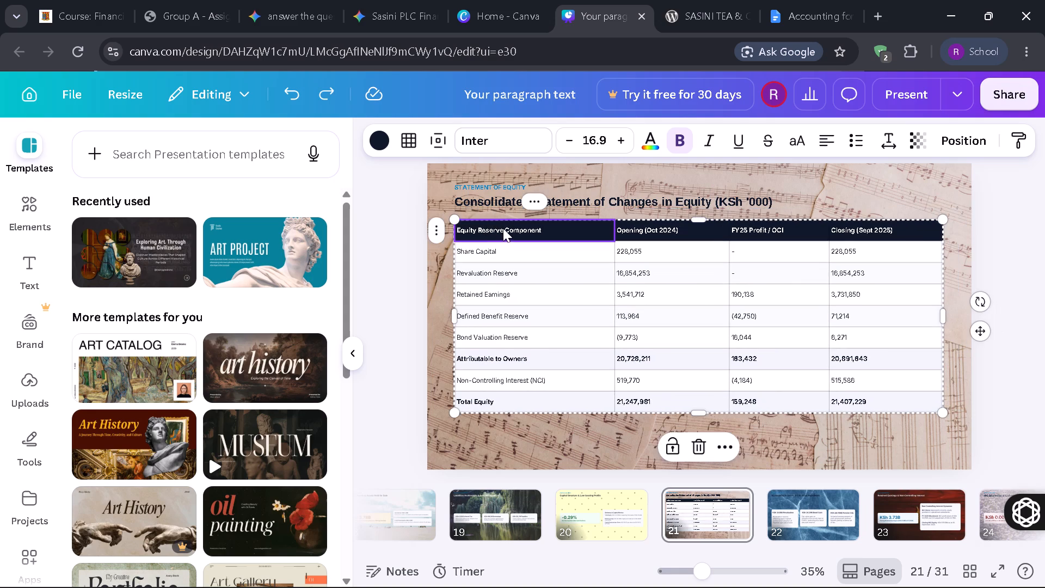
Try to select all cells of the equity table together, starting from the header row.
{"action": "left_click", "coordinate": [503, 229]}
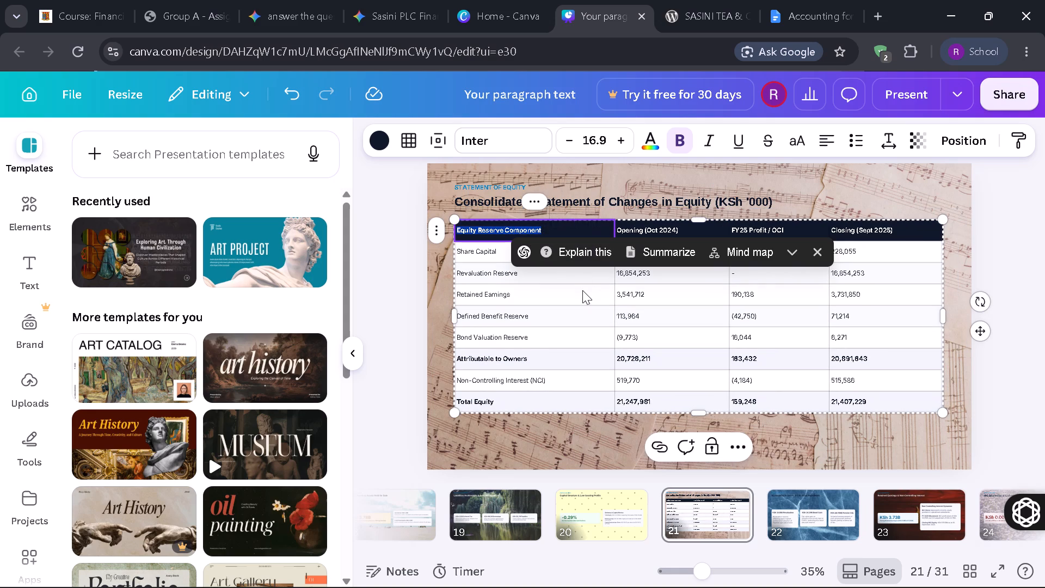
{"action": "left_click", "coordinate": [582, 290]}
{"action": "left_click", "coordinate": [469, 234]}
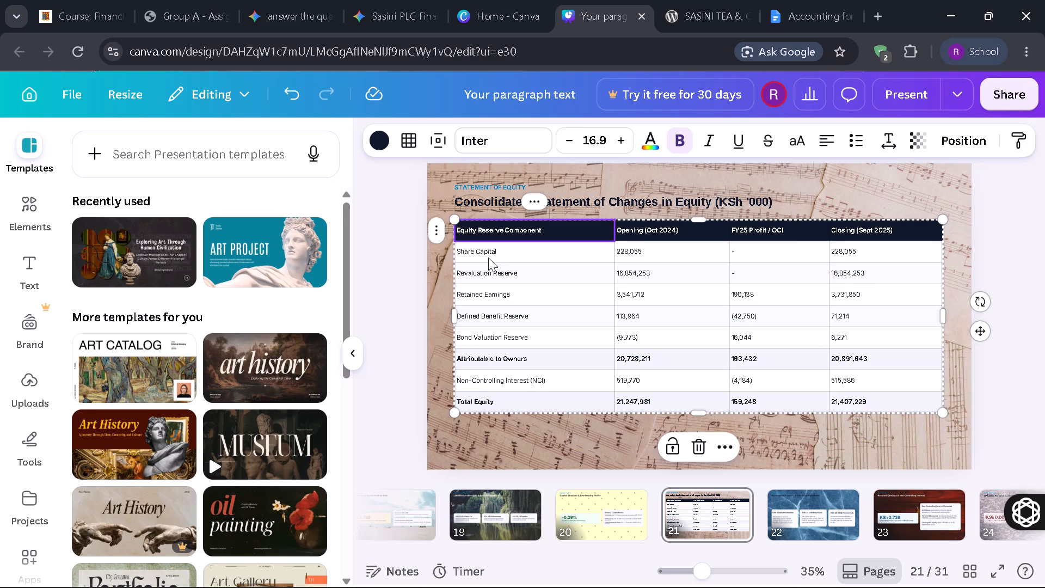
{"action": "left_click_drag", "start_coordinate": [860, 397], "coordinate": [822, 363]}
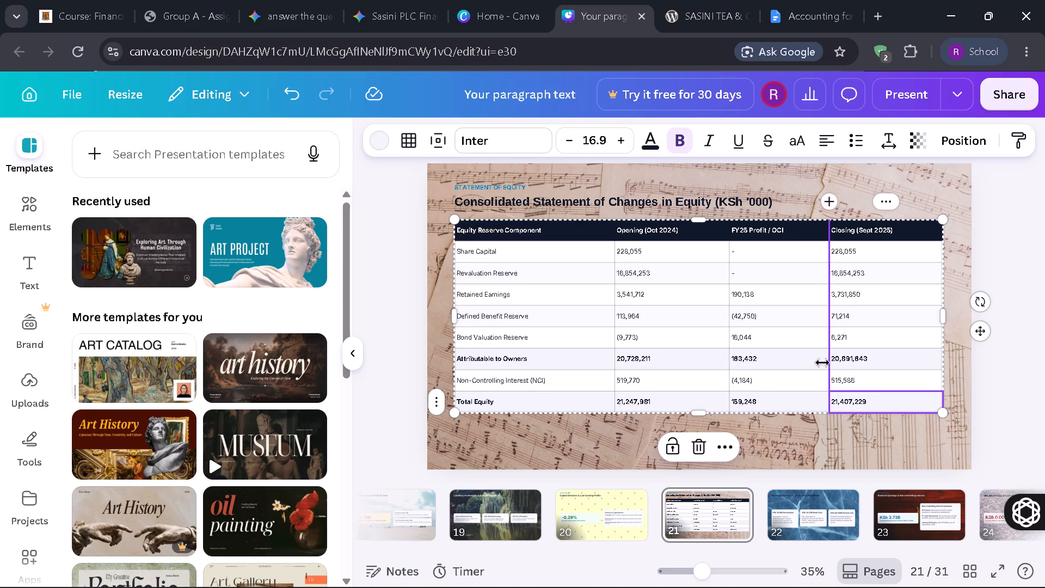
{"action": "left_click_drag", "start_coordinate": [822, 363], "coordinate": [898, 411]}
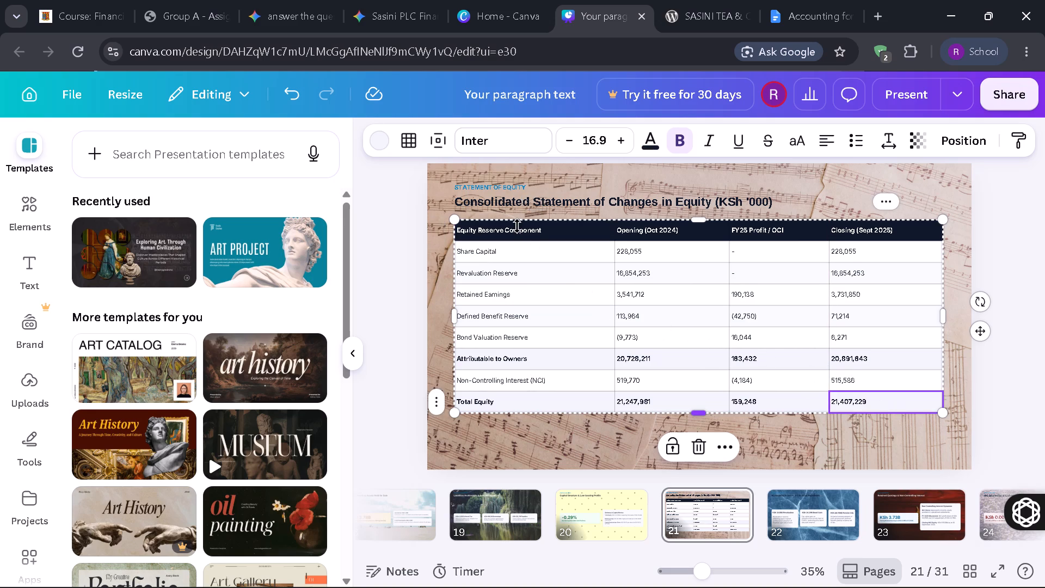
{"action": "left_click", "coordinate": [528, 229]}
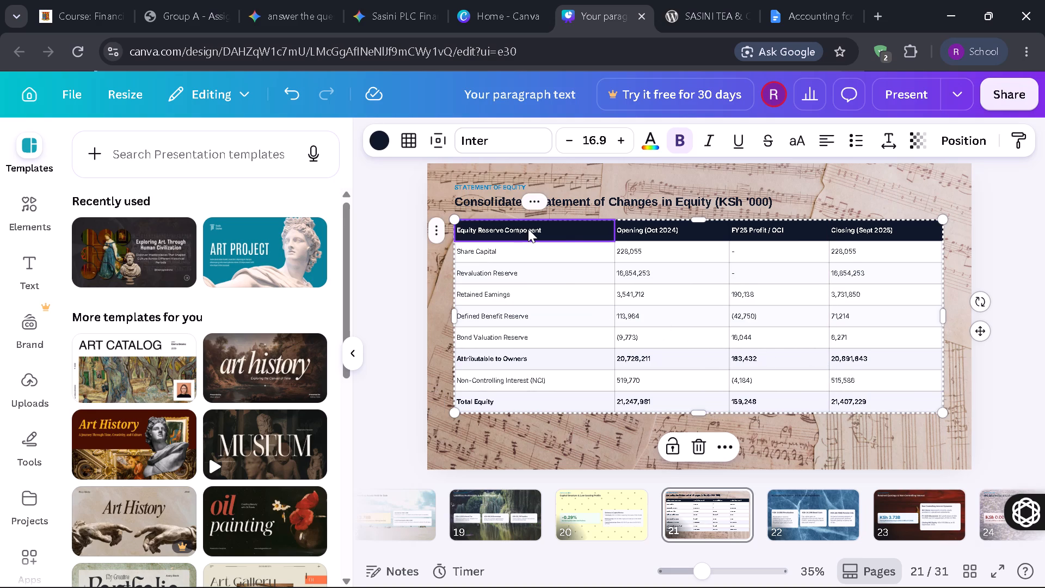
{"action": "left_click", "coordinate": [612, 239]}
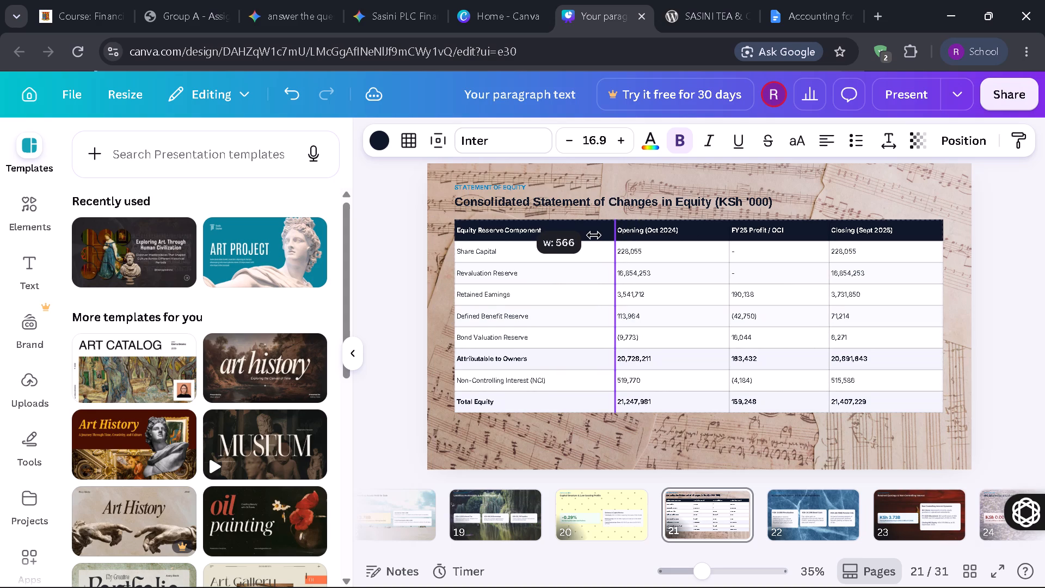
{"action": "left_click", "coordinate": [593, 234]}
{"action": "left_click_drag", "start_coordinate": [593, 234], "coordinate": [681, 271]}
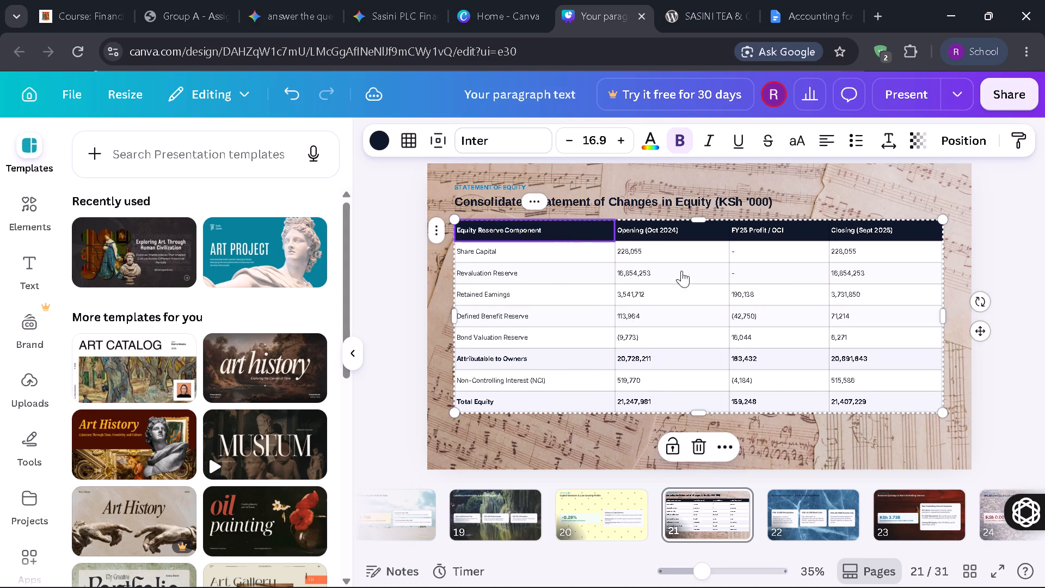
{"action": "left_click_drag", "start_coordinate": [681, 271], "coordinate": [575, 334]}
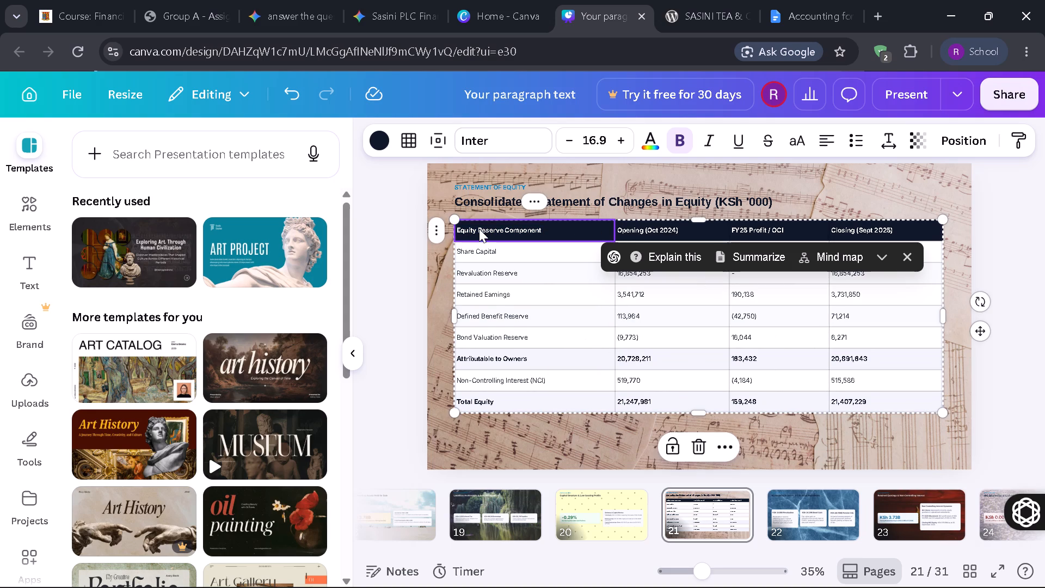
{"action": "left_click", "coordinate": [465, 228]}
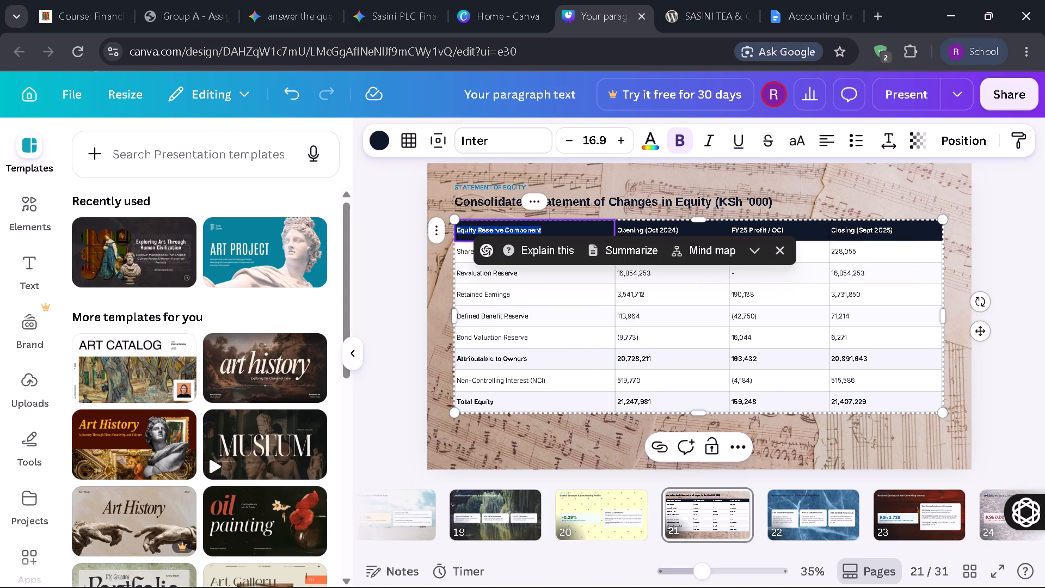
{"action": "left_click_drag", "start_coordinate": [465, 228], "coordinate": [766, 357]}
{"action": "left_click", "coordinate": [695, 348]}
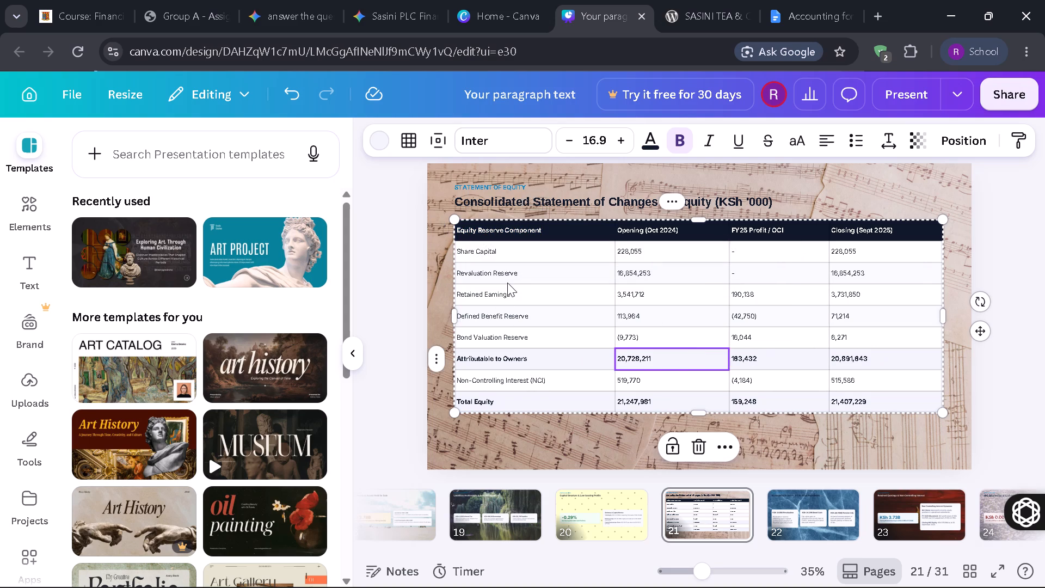
Raise the font size of the Equity Reserve Component header cell to 21.9.
{"action": "left_click", "coordinate": [543, 227]}
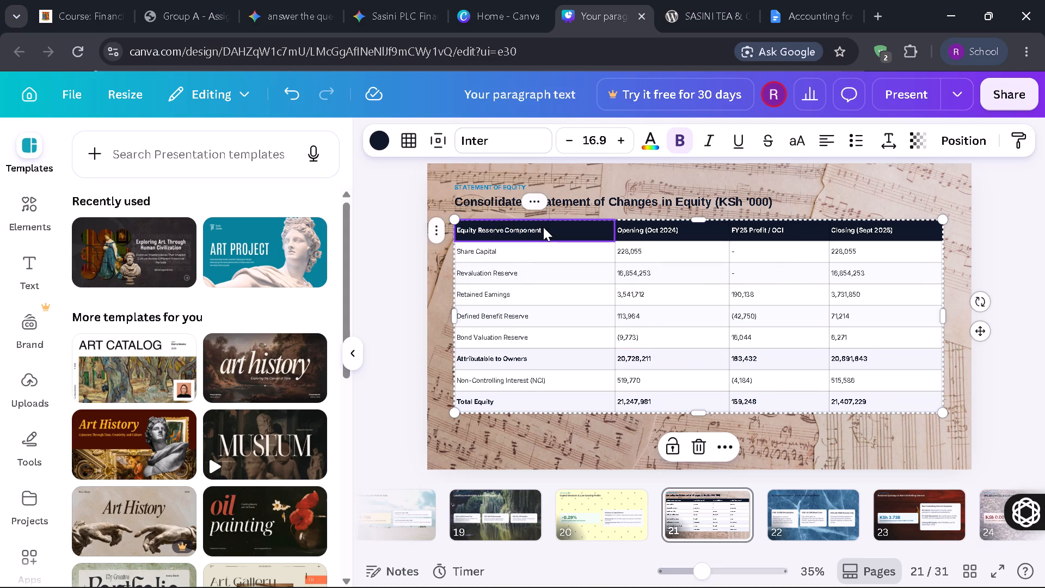
{"action": "left_click", "coordinate": [622, 134]}
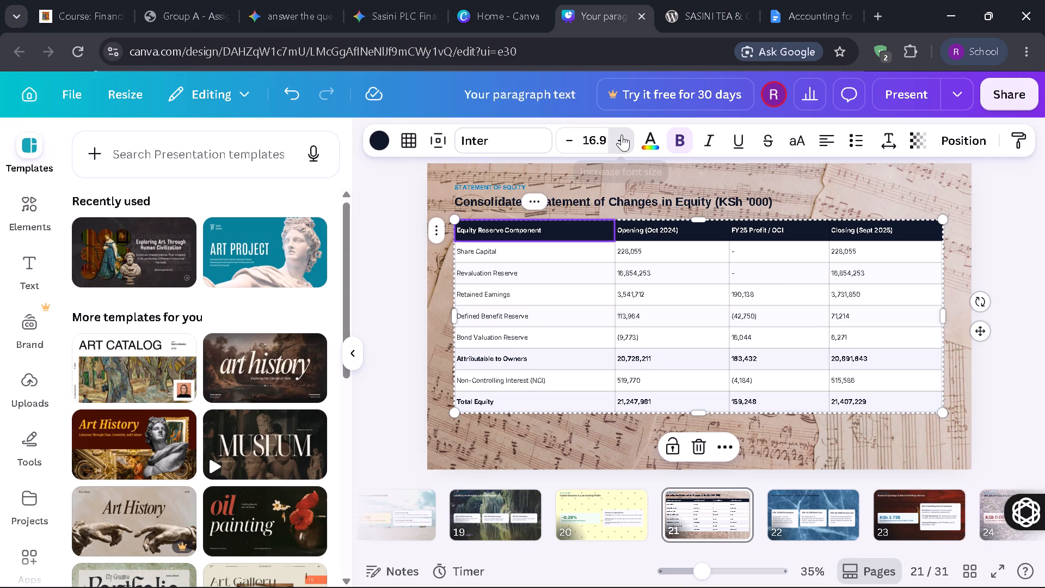
{"action": "left_click", "coordinate": [622, 134]}
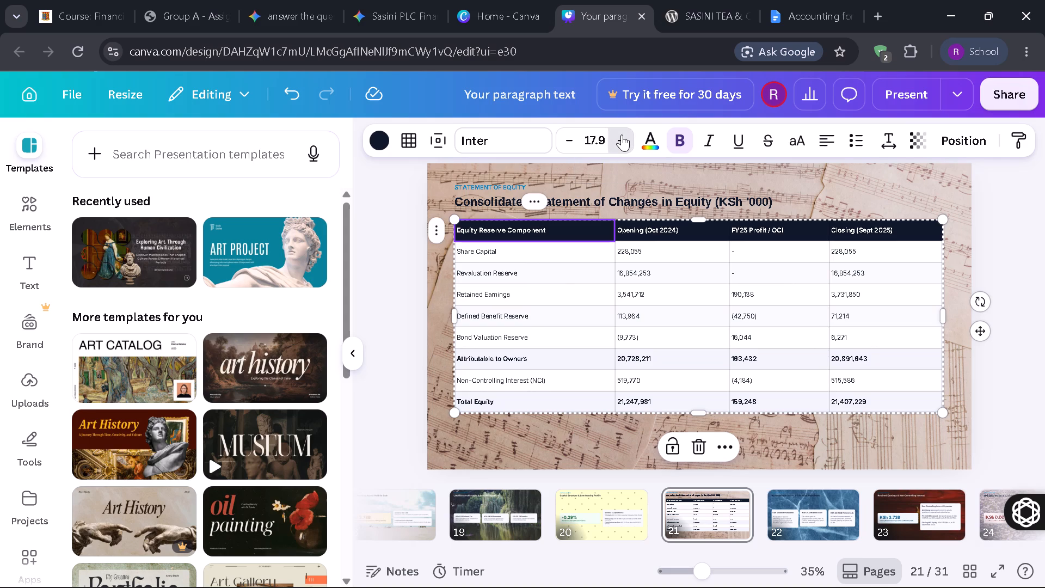
{"action": "left_click", "coordinate": [622, 134]}
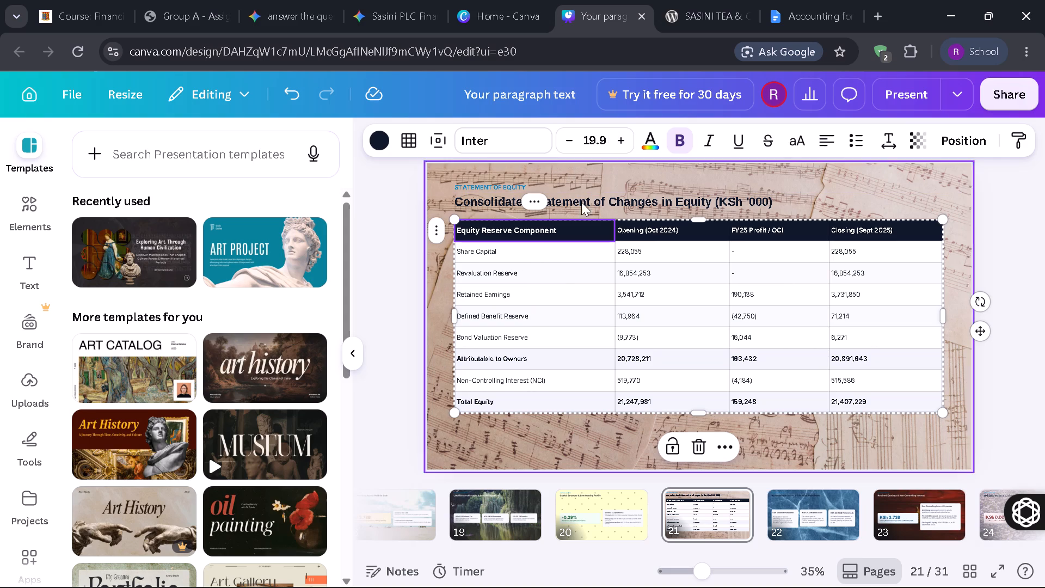
{"action": "left_click", "coordinate": [626, 137]}
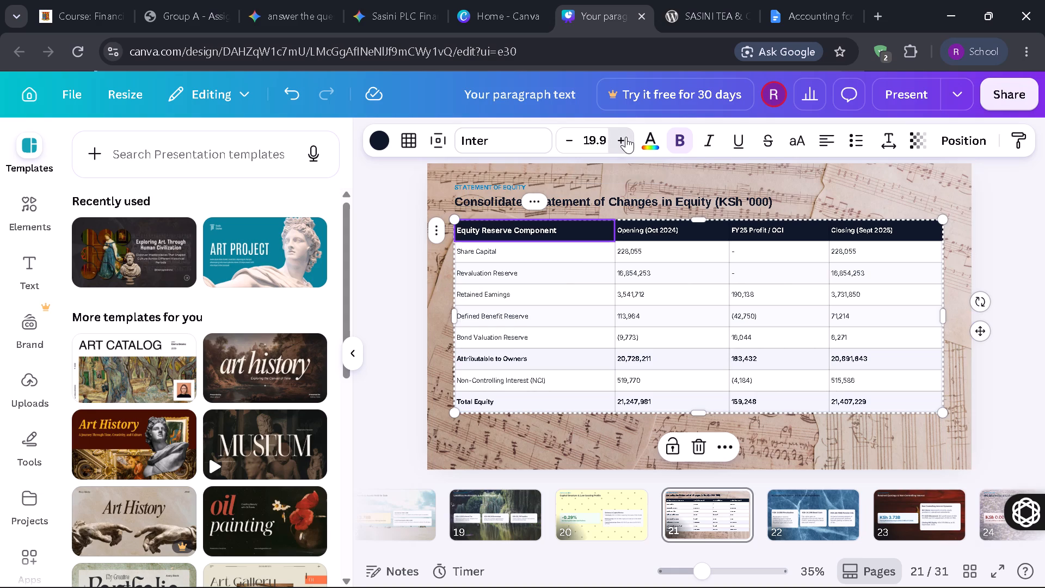
{"action": "left_click", "coordinate": [626, 137]}
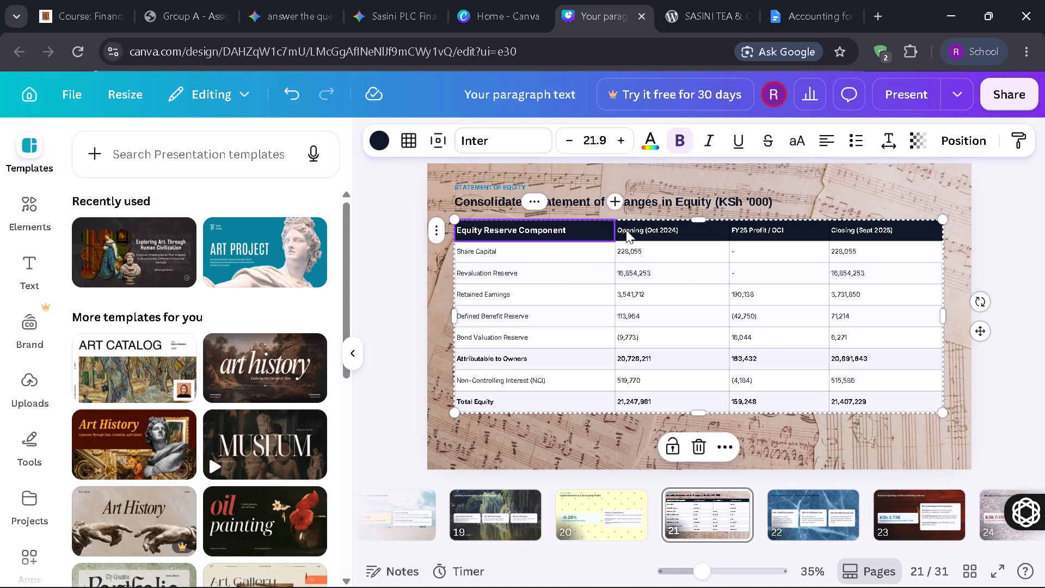
Increase the font size of the Opening (Oct 2024) header cell.
{"action": "left_click", "coordinate": [629, 230]}
{"action": "triple_click", "coordinate": [621, 136]}
{"action": "left_click", "coordinate": [621, 136]}
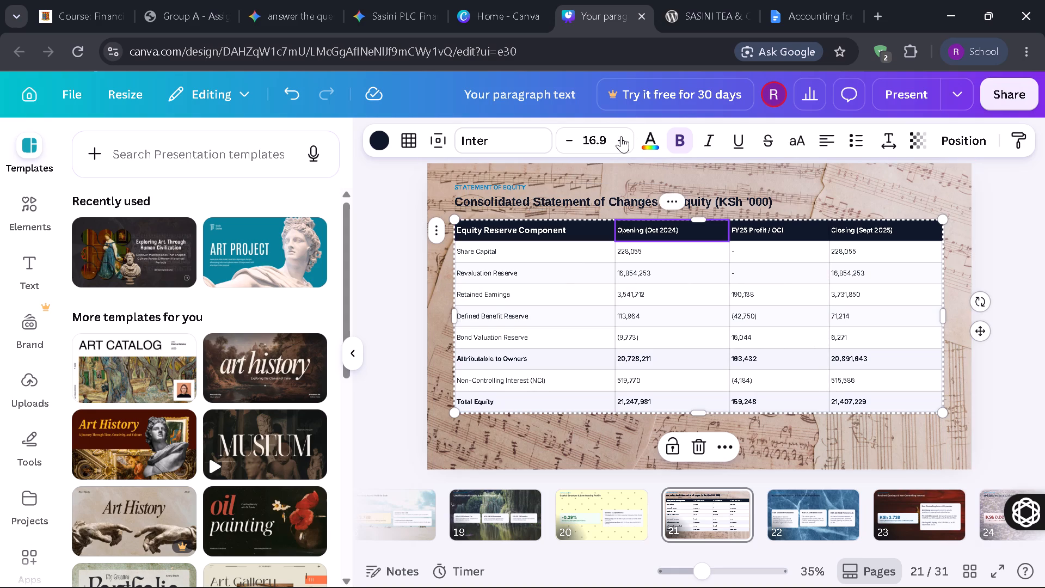
Raise the font size of the FY25 Profit / OCI header cell to 20.9.
{"action": "left_click", "coordinate": [772, 233]}
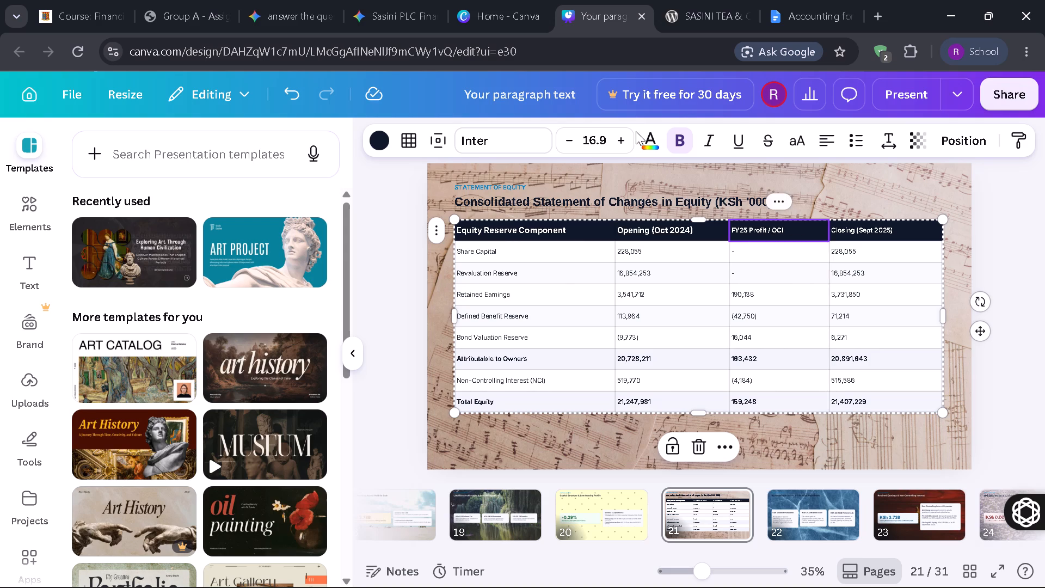
{"action": "triple_click", "coordinate": [620, 140]}
{"action": "left_click", "coordinate": [620, 140]}
Raise the font size of the Closing (Sept 2025) header cell to 21.9.
{"action": "left_click", "coordinate": [880, 227]}
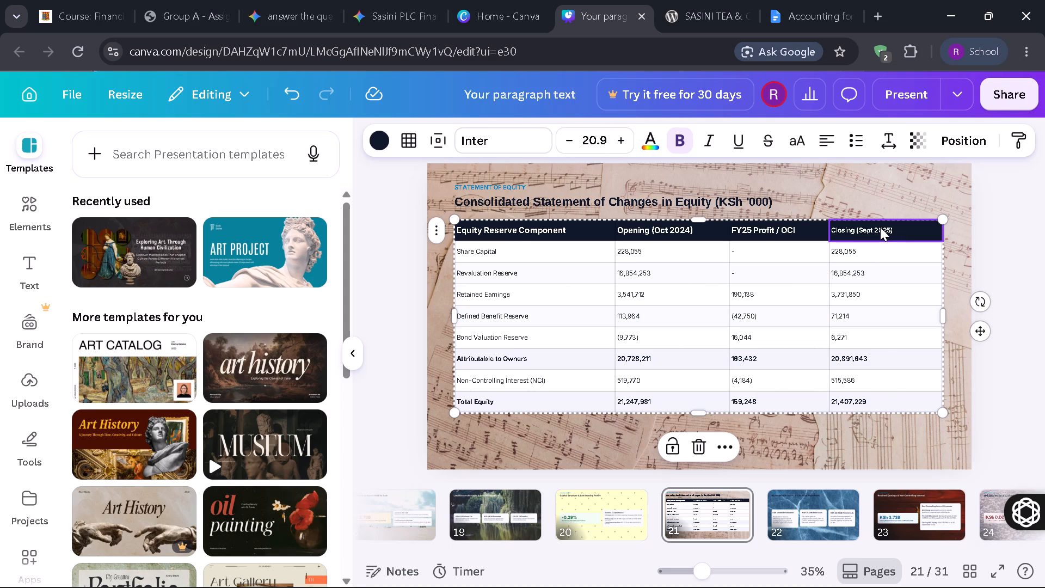
{"action": "triple_click", "coordinate": [622, 138]}
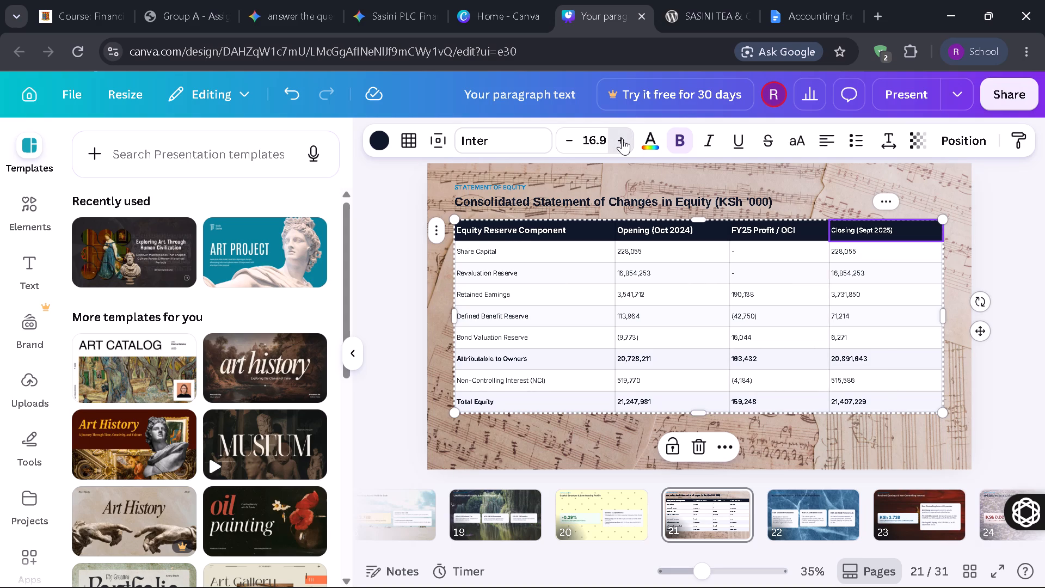
{"action": "double_click", "coordinate": [622, 138]}
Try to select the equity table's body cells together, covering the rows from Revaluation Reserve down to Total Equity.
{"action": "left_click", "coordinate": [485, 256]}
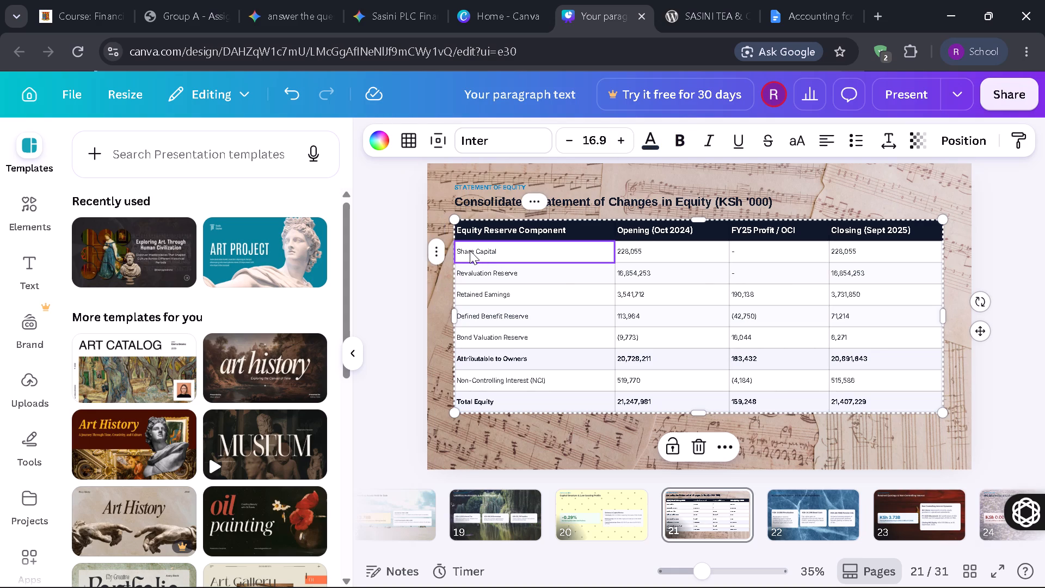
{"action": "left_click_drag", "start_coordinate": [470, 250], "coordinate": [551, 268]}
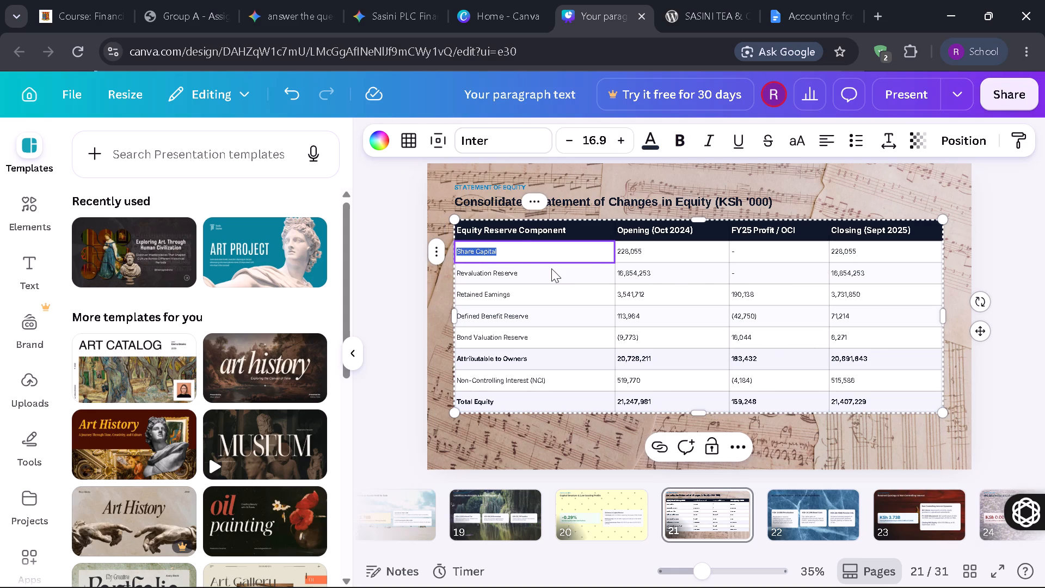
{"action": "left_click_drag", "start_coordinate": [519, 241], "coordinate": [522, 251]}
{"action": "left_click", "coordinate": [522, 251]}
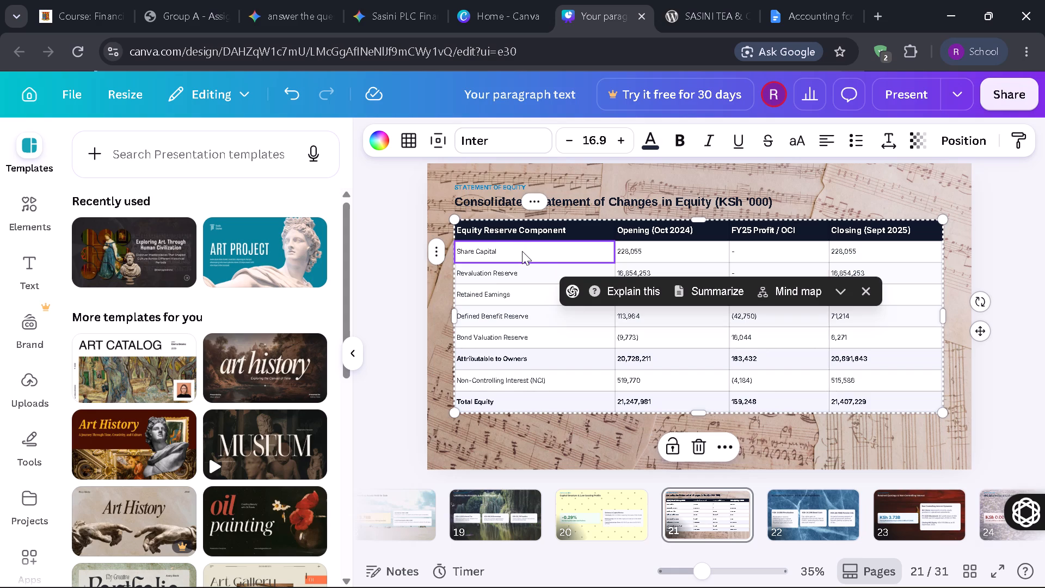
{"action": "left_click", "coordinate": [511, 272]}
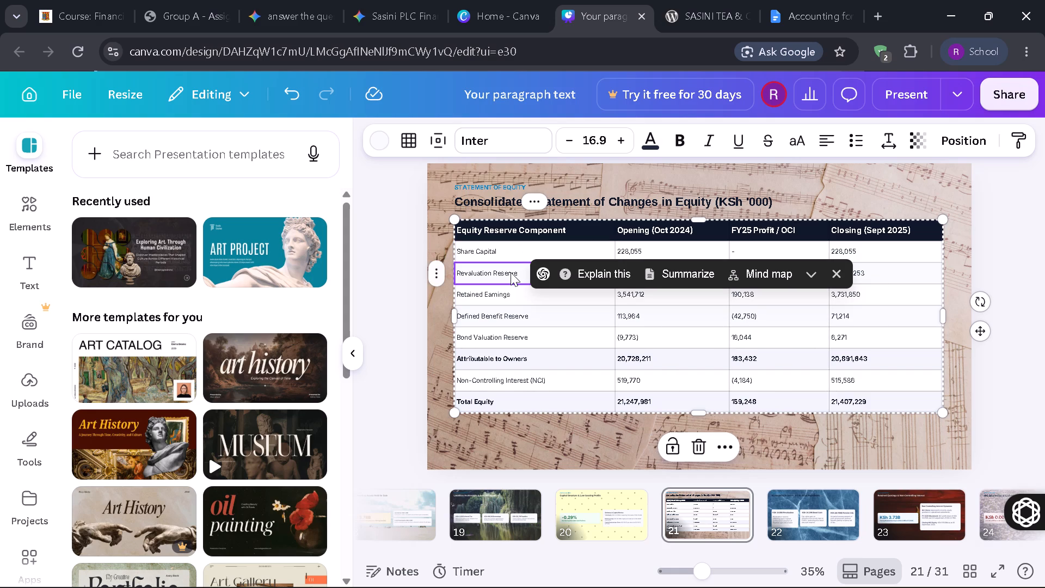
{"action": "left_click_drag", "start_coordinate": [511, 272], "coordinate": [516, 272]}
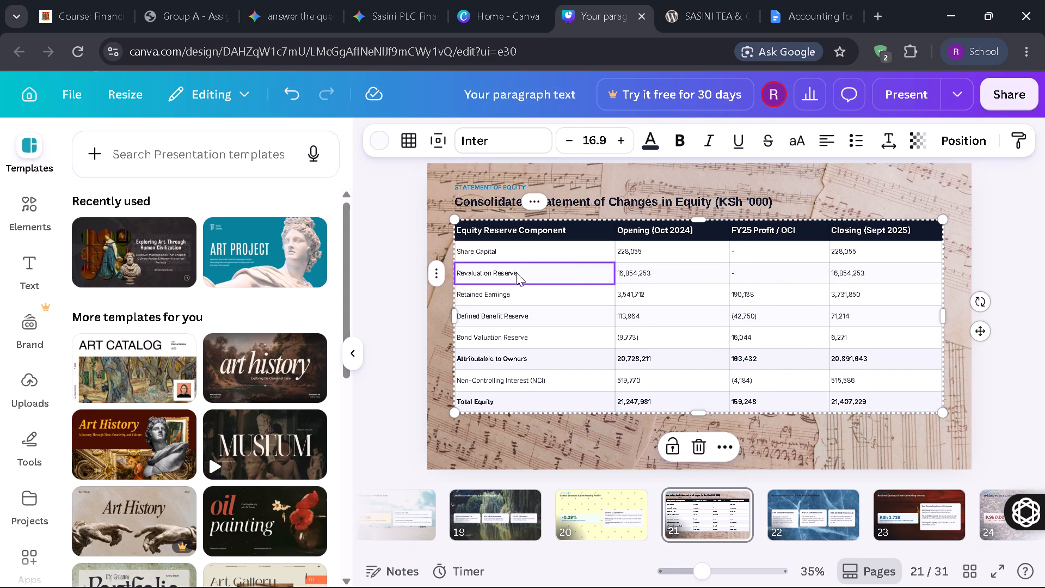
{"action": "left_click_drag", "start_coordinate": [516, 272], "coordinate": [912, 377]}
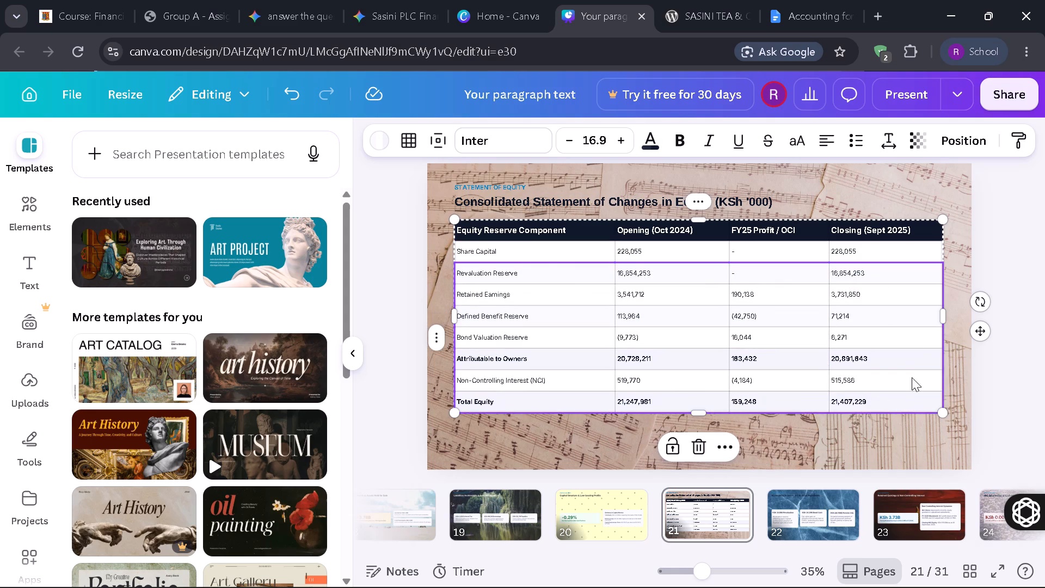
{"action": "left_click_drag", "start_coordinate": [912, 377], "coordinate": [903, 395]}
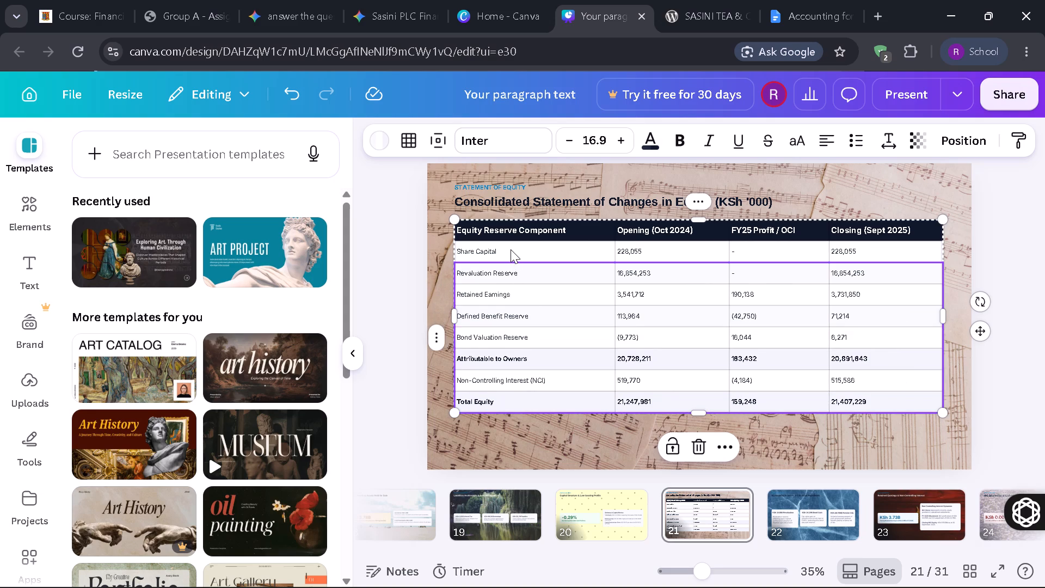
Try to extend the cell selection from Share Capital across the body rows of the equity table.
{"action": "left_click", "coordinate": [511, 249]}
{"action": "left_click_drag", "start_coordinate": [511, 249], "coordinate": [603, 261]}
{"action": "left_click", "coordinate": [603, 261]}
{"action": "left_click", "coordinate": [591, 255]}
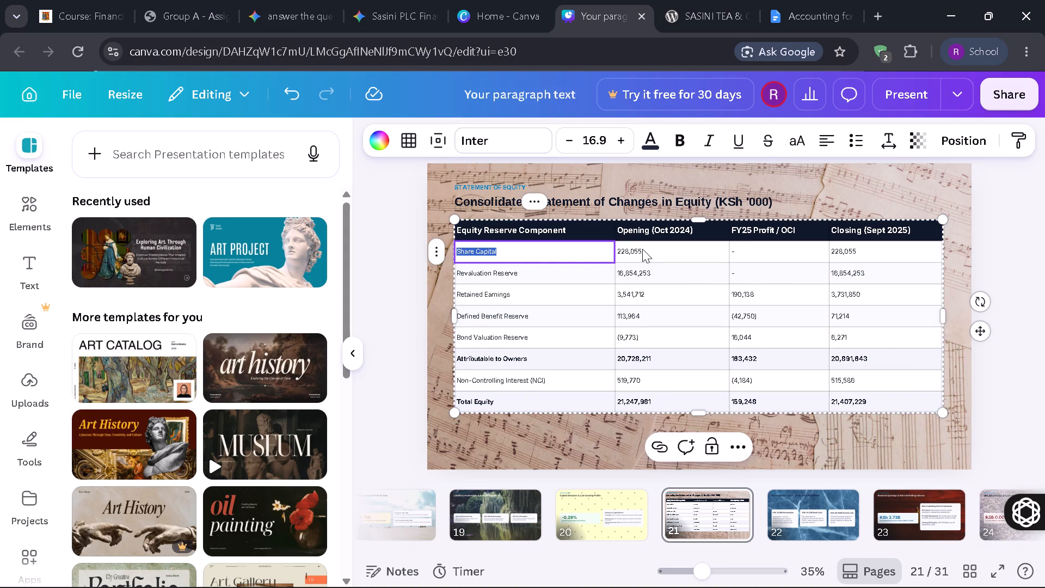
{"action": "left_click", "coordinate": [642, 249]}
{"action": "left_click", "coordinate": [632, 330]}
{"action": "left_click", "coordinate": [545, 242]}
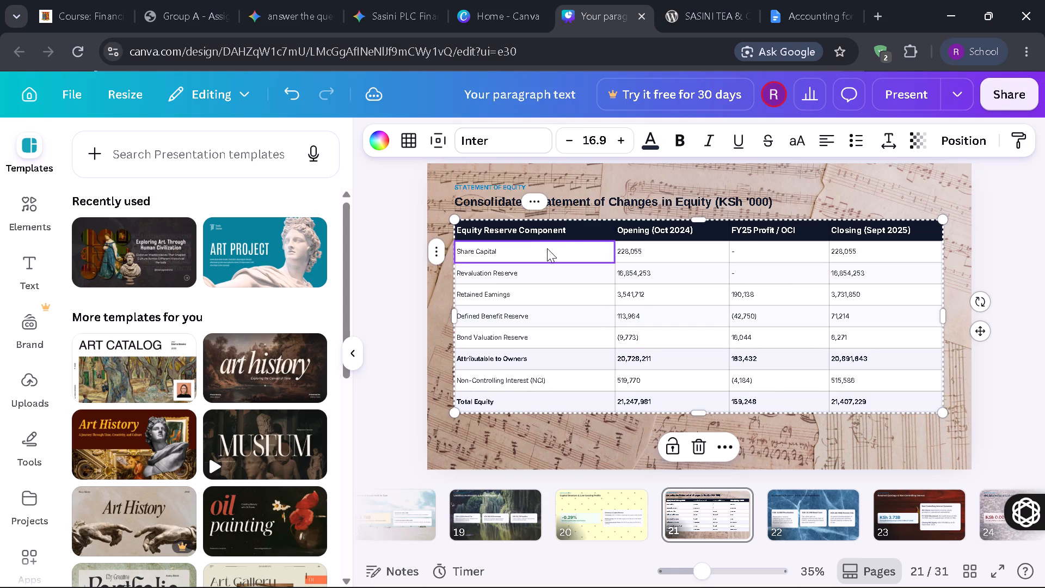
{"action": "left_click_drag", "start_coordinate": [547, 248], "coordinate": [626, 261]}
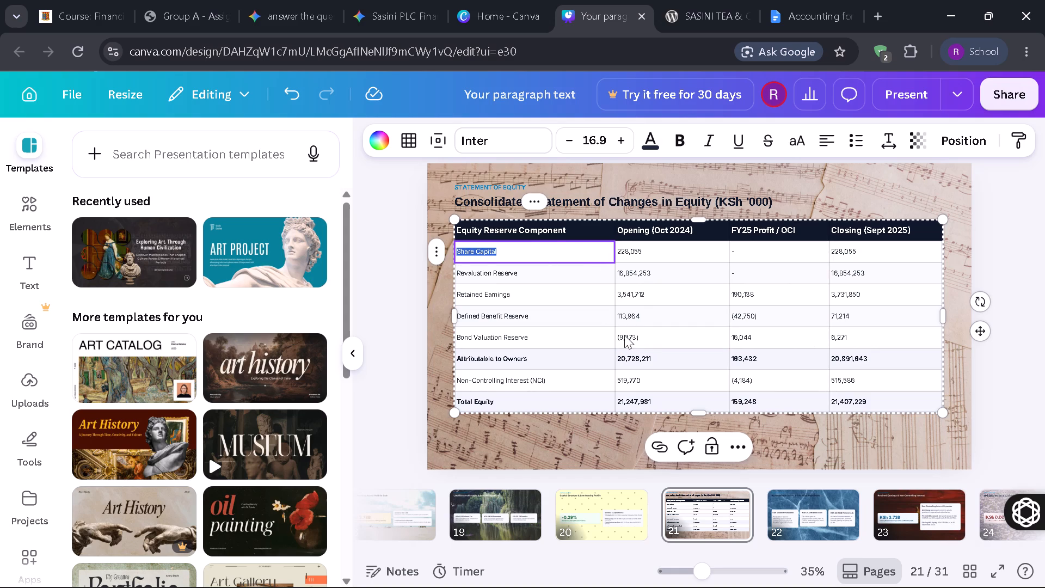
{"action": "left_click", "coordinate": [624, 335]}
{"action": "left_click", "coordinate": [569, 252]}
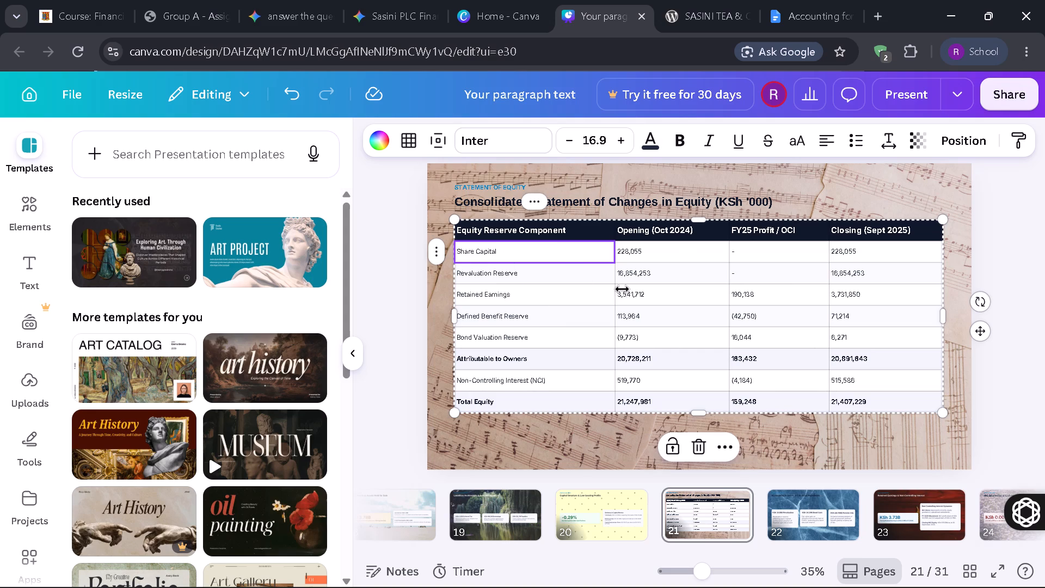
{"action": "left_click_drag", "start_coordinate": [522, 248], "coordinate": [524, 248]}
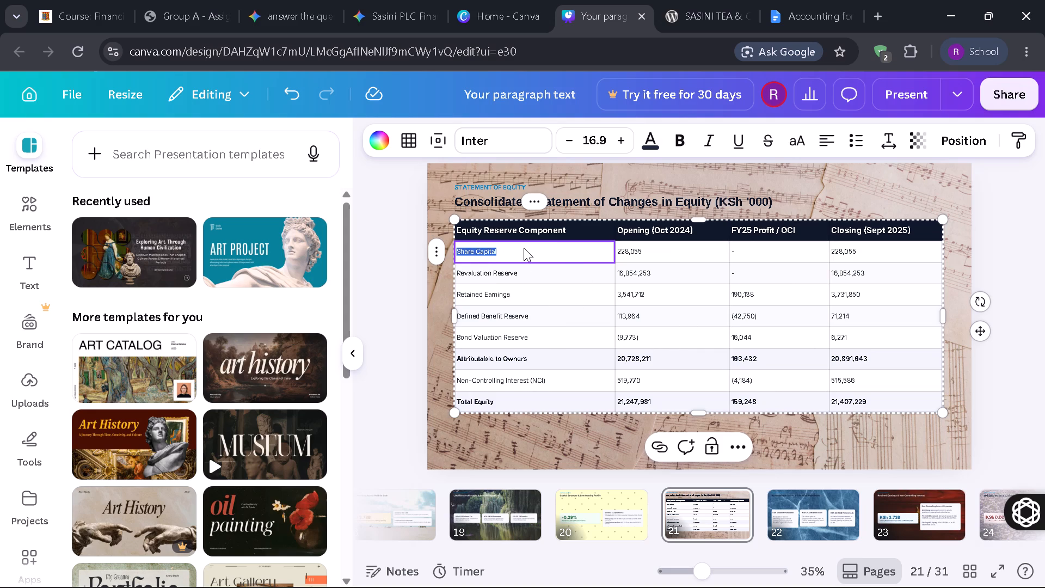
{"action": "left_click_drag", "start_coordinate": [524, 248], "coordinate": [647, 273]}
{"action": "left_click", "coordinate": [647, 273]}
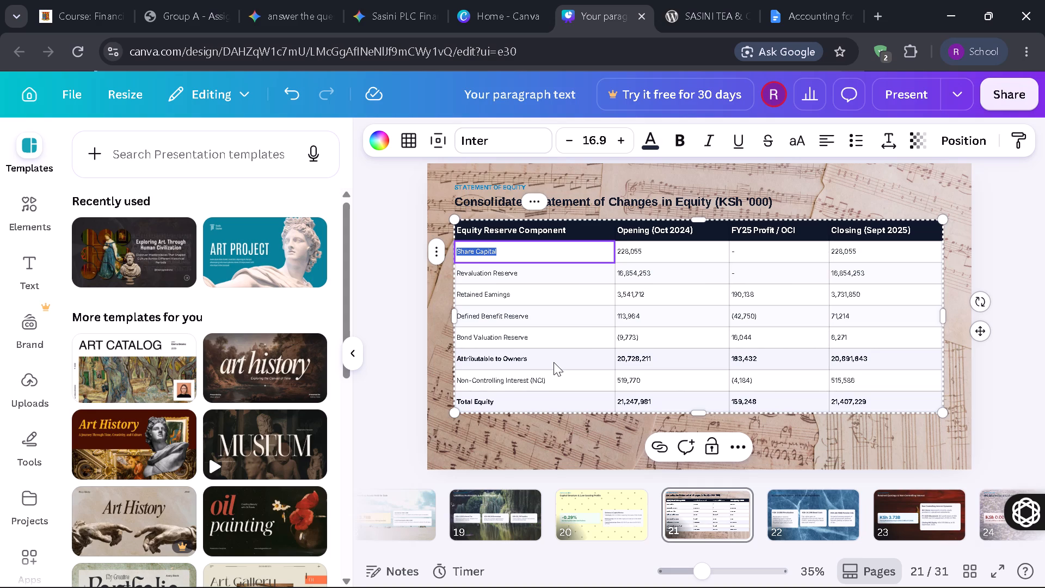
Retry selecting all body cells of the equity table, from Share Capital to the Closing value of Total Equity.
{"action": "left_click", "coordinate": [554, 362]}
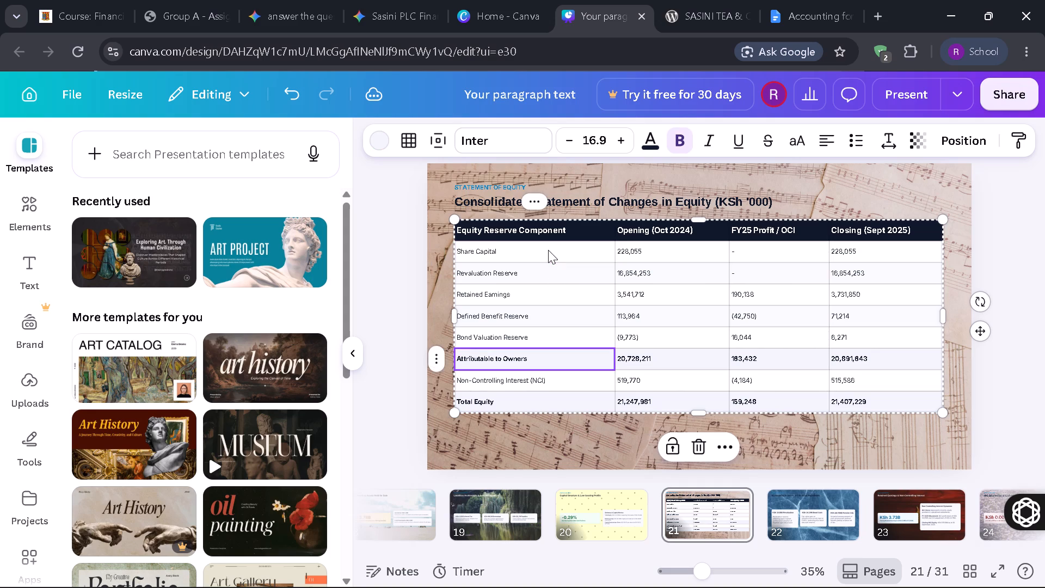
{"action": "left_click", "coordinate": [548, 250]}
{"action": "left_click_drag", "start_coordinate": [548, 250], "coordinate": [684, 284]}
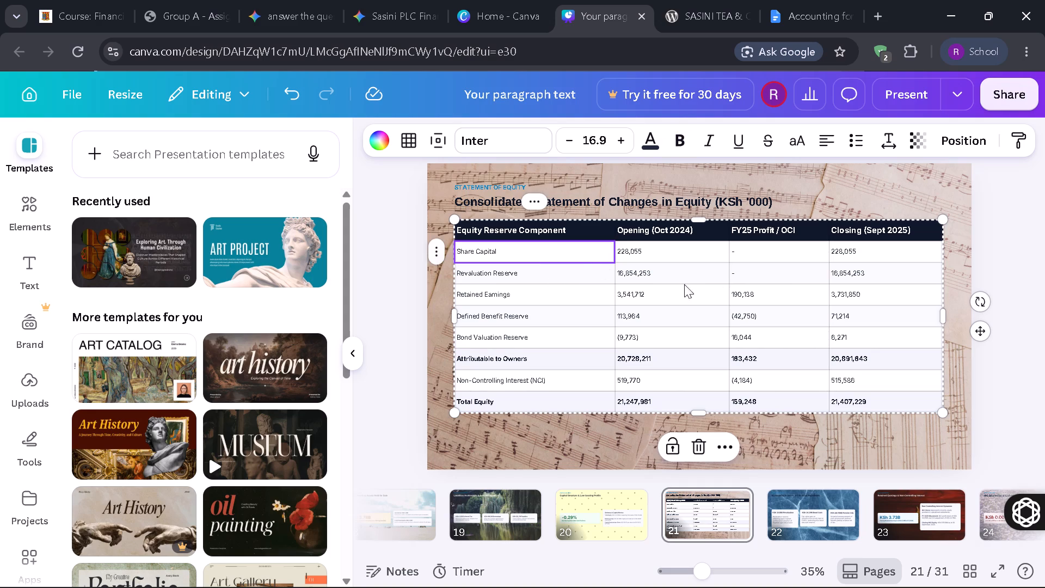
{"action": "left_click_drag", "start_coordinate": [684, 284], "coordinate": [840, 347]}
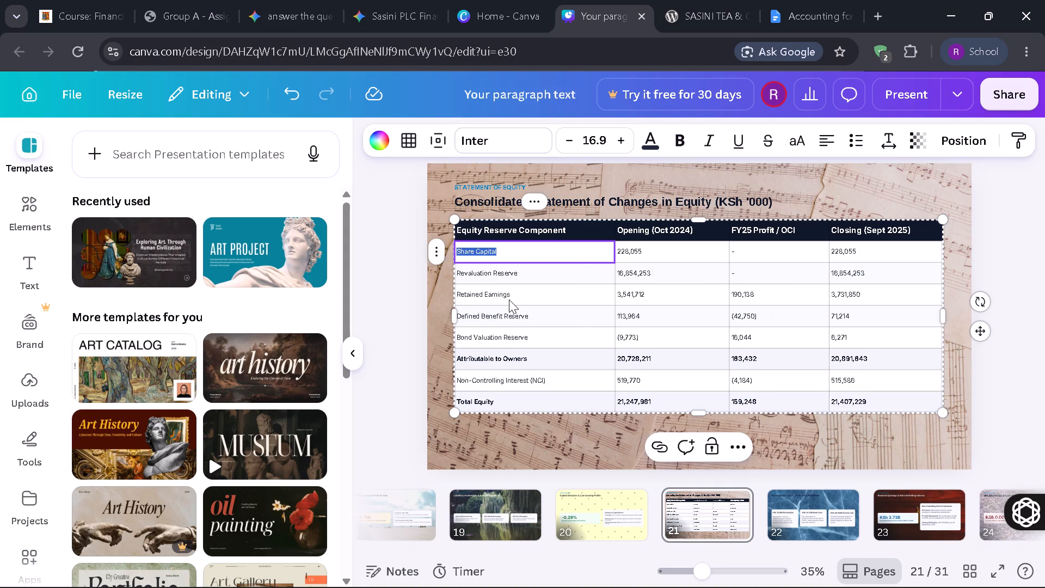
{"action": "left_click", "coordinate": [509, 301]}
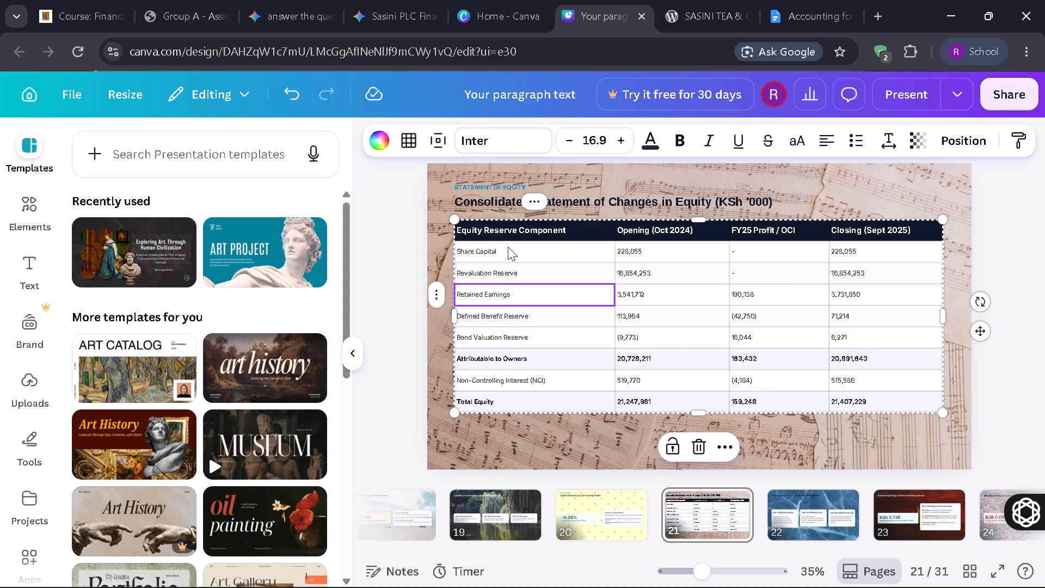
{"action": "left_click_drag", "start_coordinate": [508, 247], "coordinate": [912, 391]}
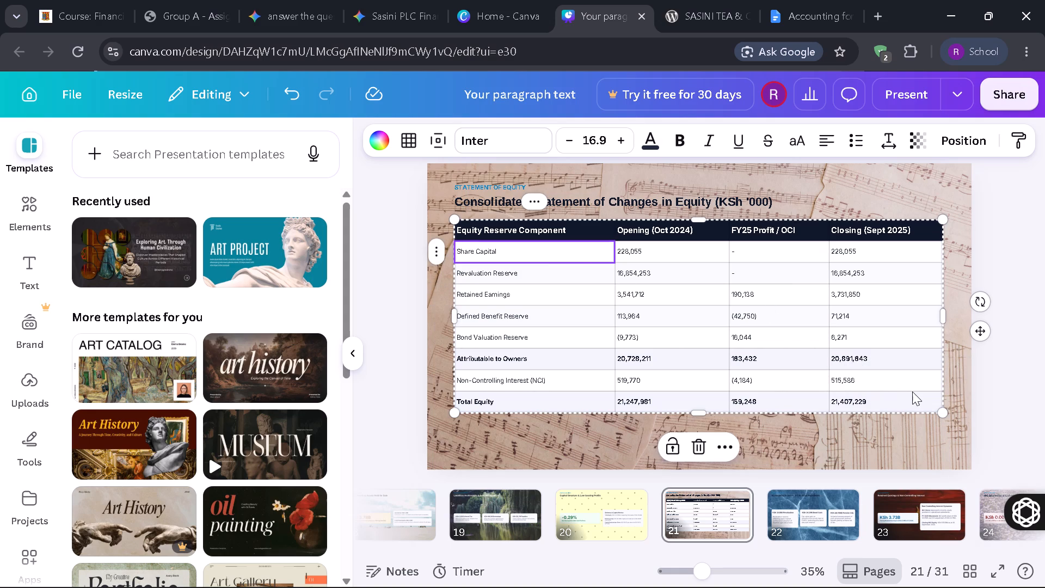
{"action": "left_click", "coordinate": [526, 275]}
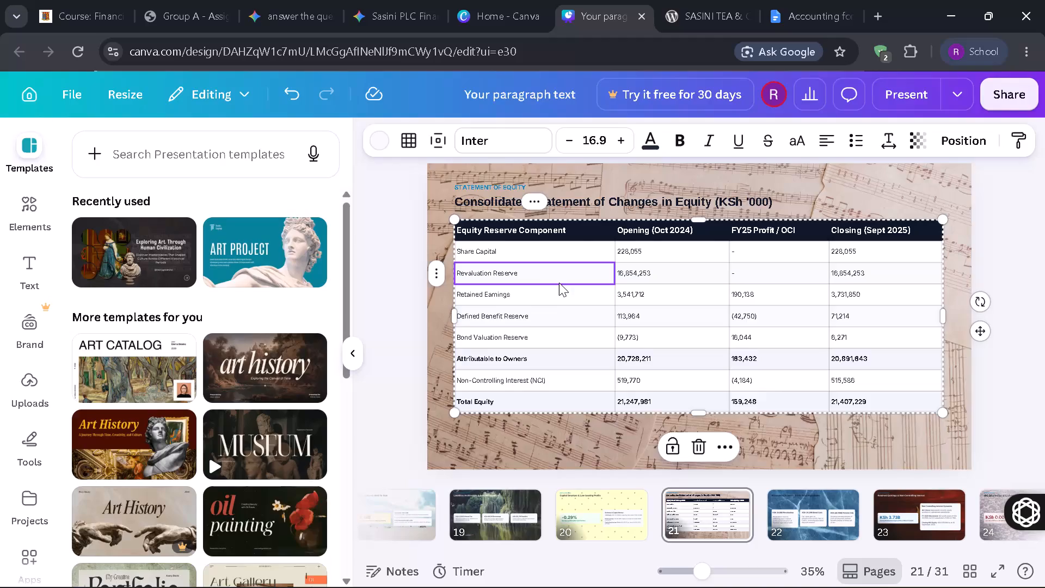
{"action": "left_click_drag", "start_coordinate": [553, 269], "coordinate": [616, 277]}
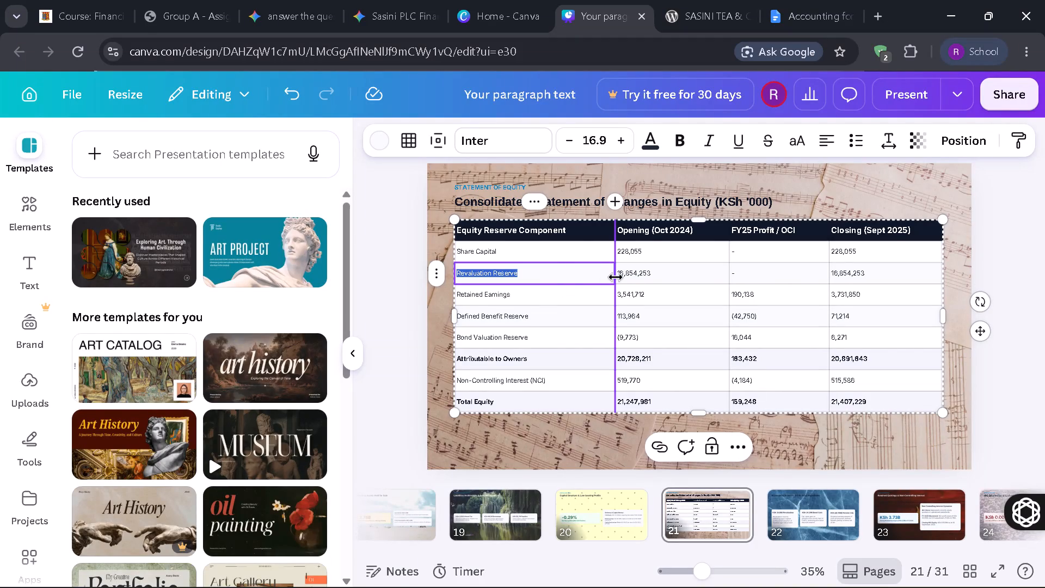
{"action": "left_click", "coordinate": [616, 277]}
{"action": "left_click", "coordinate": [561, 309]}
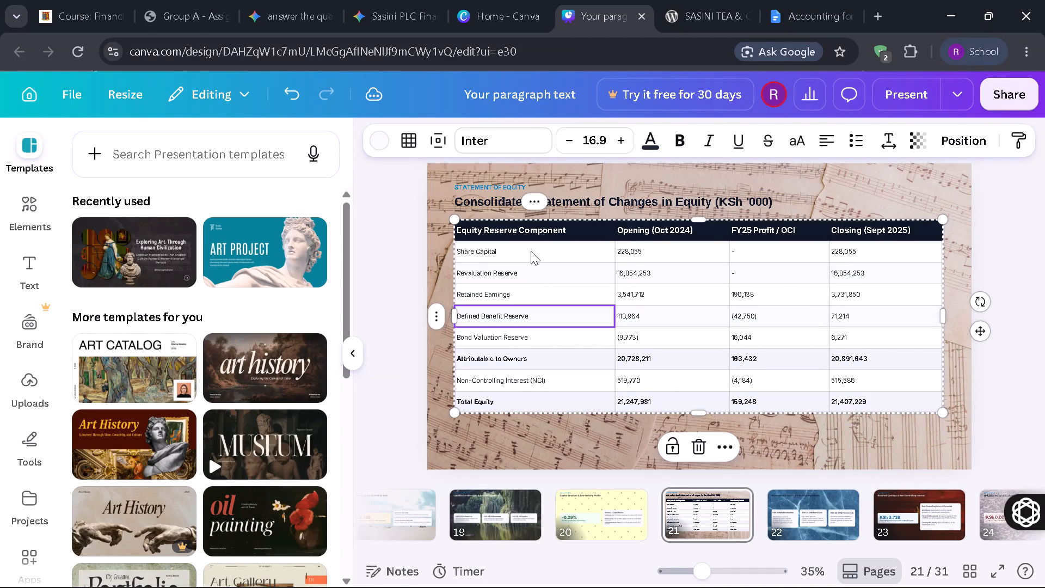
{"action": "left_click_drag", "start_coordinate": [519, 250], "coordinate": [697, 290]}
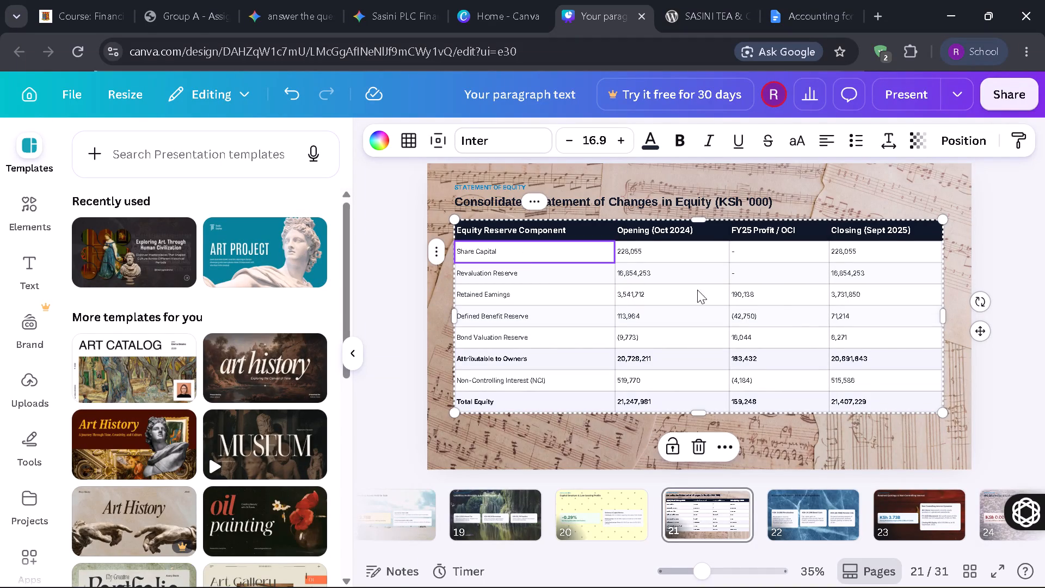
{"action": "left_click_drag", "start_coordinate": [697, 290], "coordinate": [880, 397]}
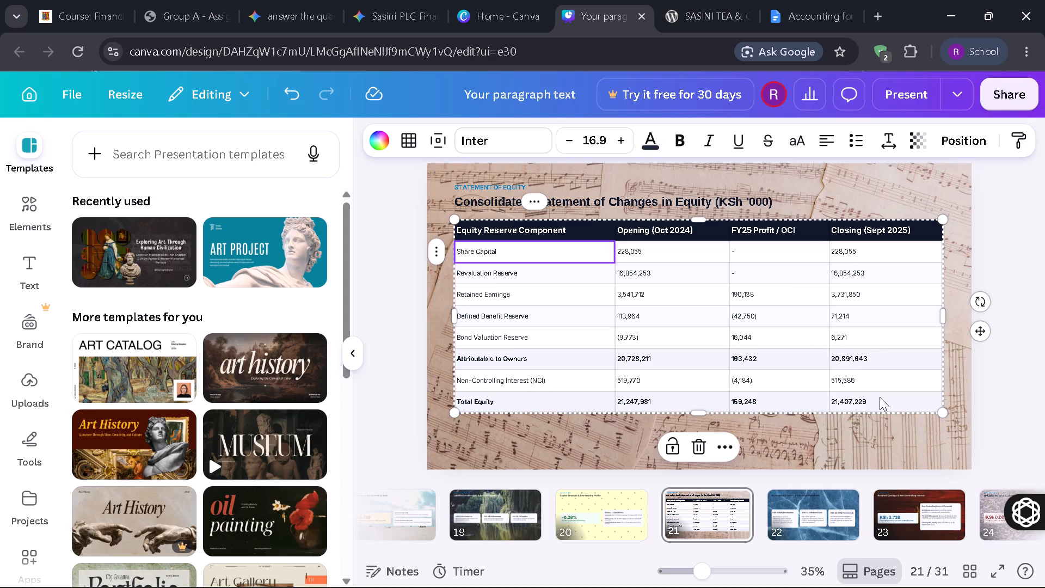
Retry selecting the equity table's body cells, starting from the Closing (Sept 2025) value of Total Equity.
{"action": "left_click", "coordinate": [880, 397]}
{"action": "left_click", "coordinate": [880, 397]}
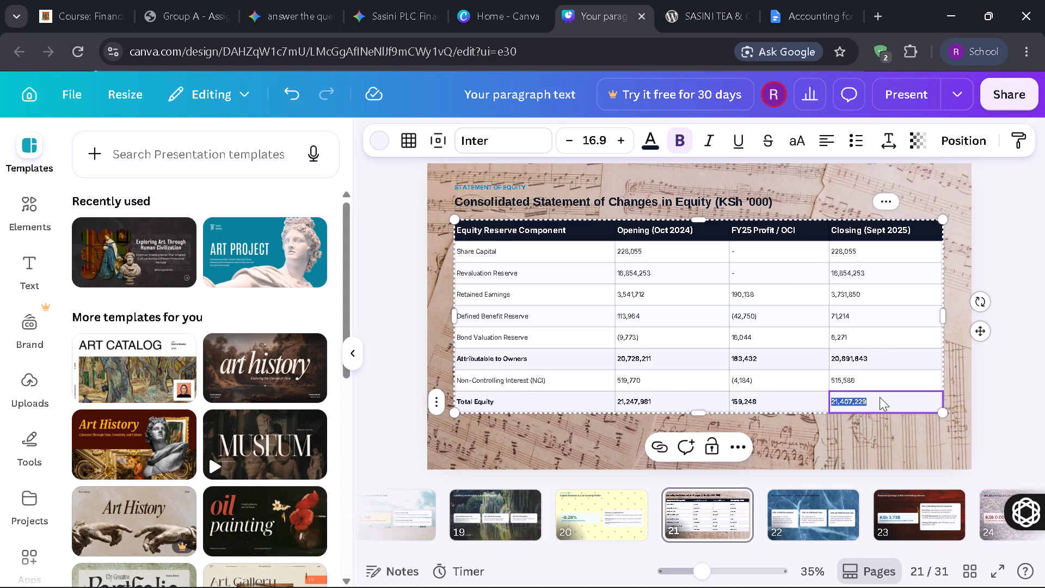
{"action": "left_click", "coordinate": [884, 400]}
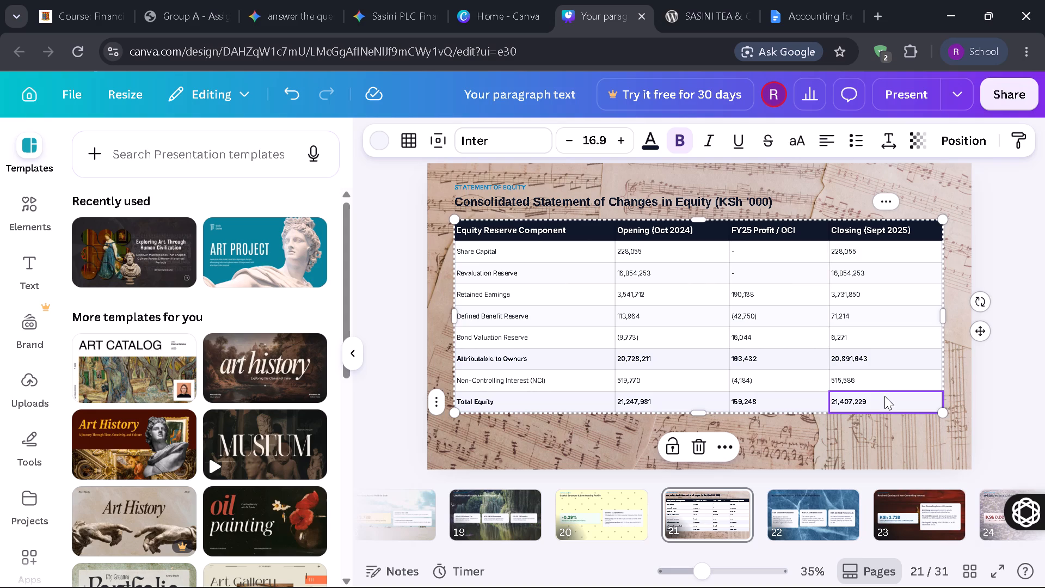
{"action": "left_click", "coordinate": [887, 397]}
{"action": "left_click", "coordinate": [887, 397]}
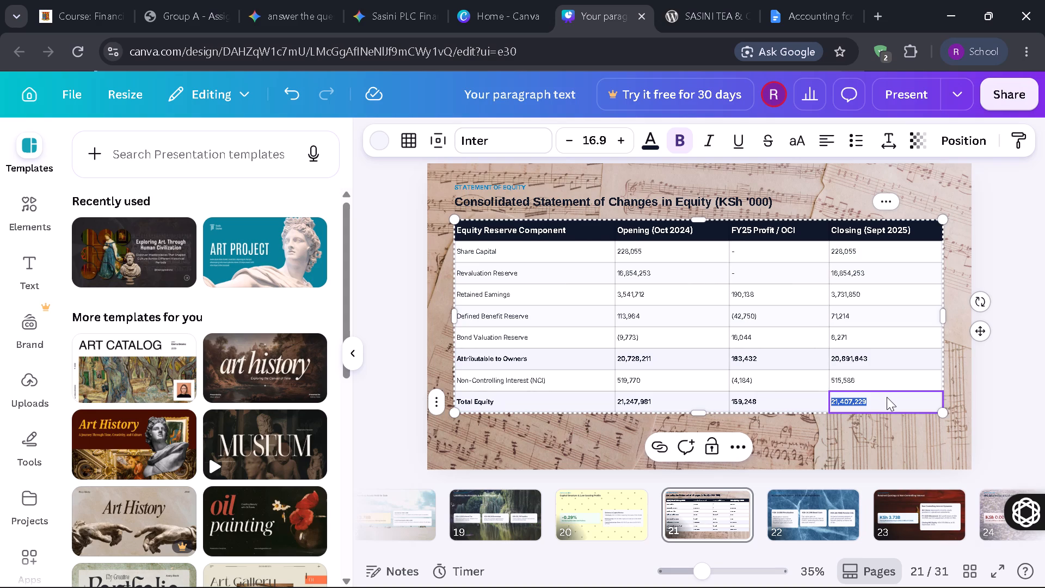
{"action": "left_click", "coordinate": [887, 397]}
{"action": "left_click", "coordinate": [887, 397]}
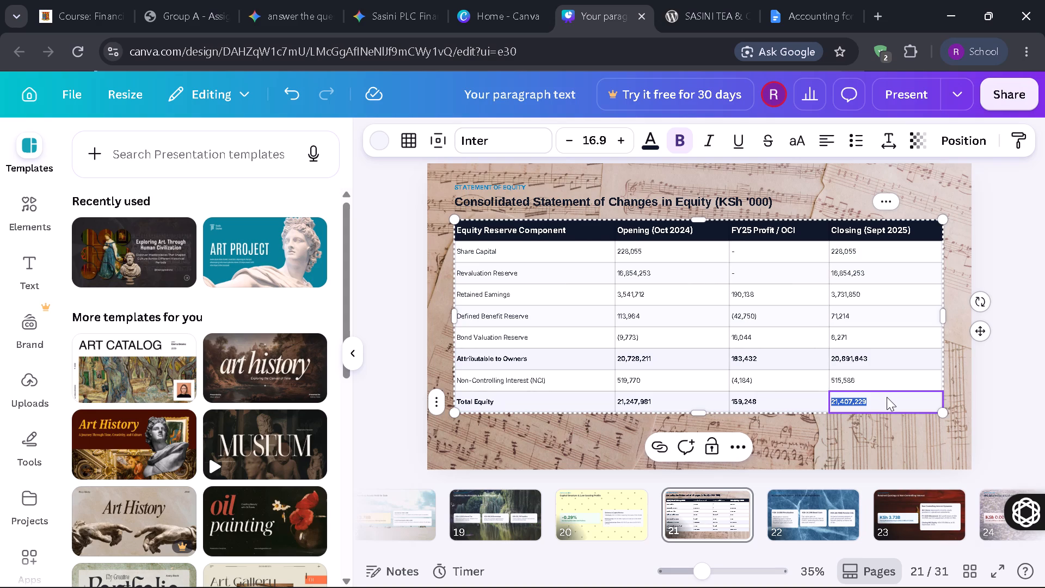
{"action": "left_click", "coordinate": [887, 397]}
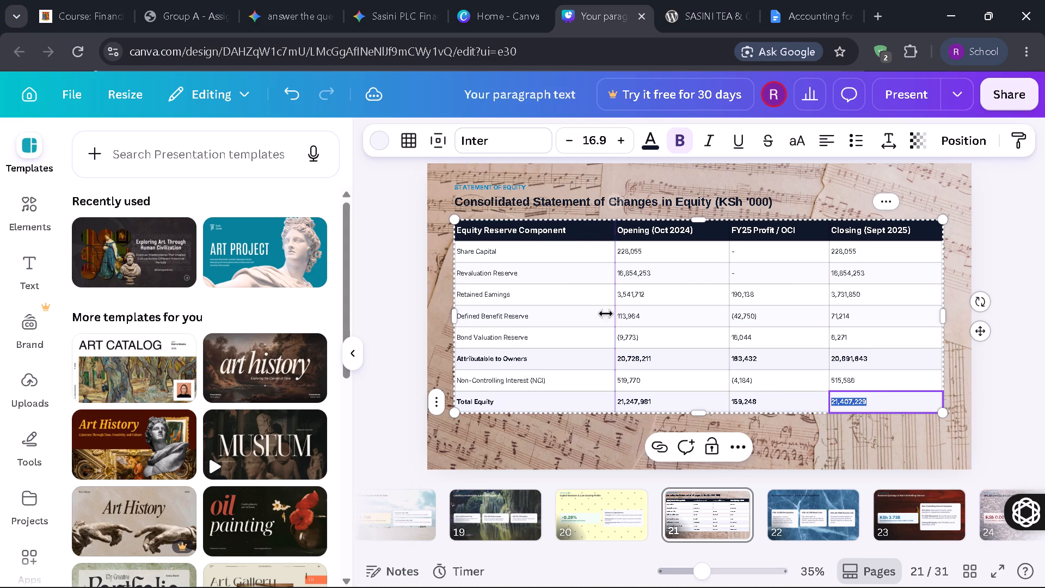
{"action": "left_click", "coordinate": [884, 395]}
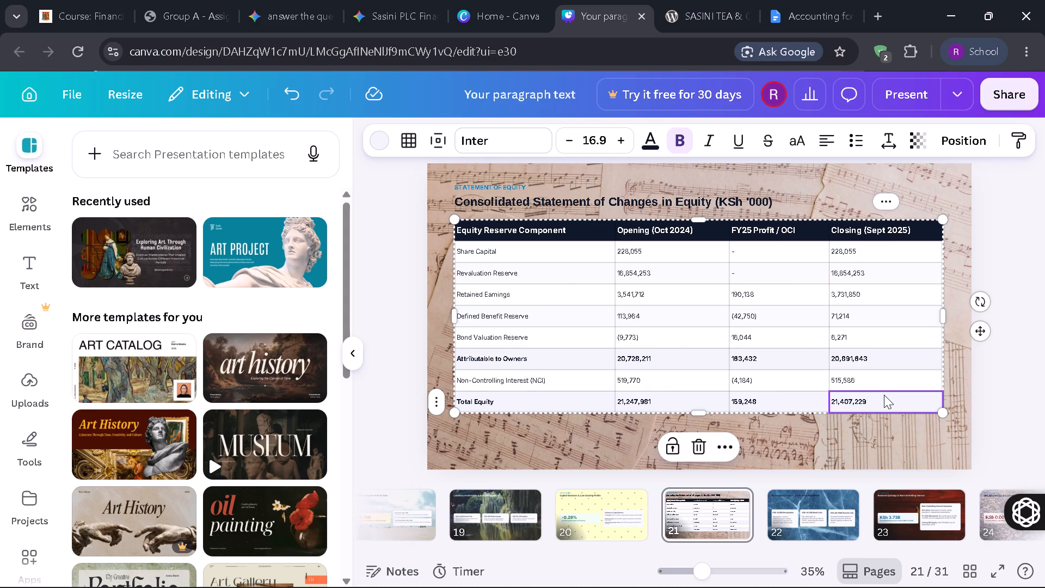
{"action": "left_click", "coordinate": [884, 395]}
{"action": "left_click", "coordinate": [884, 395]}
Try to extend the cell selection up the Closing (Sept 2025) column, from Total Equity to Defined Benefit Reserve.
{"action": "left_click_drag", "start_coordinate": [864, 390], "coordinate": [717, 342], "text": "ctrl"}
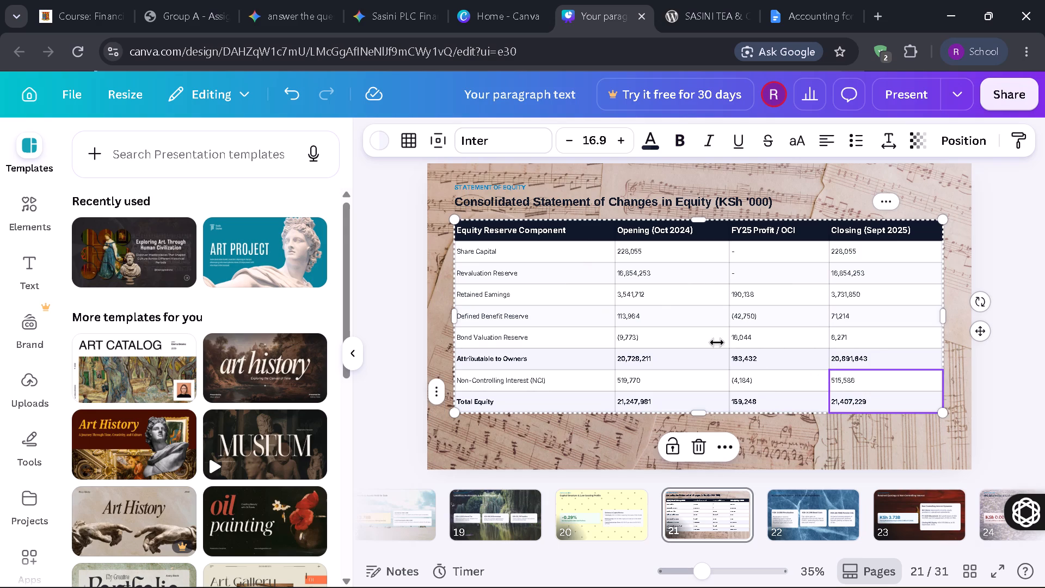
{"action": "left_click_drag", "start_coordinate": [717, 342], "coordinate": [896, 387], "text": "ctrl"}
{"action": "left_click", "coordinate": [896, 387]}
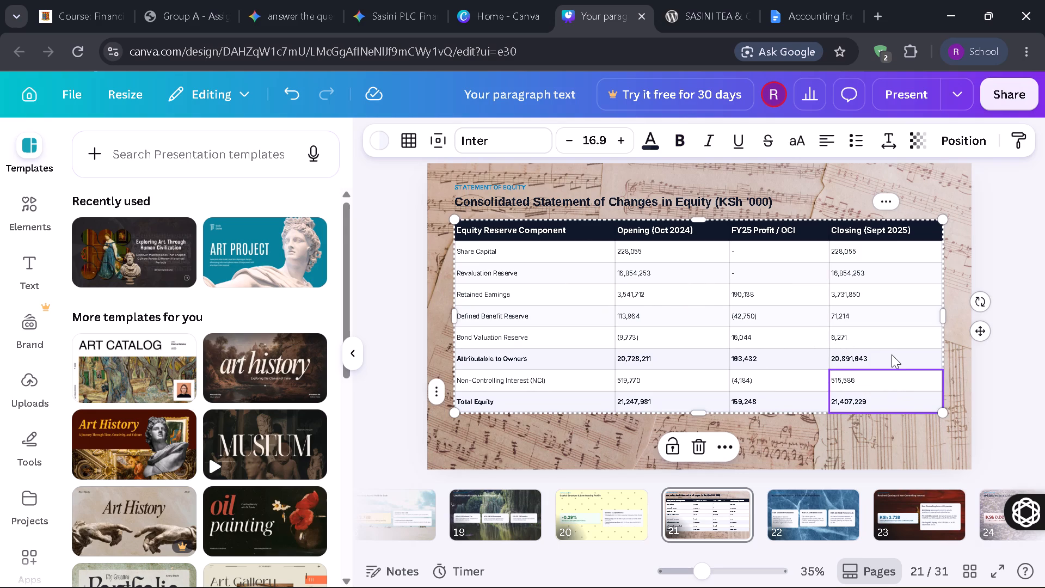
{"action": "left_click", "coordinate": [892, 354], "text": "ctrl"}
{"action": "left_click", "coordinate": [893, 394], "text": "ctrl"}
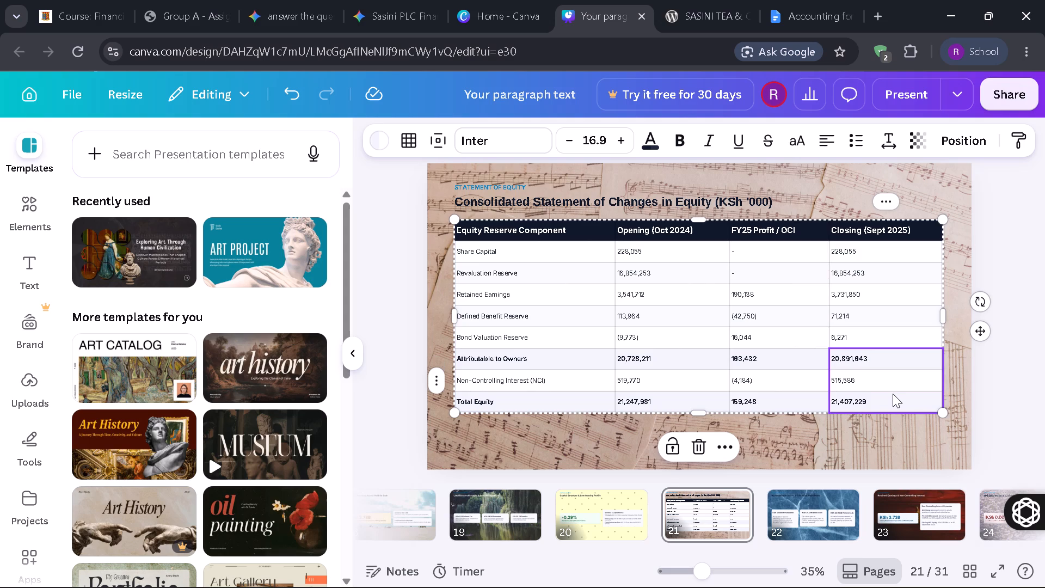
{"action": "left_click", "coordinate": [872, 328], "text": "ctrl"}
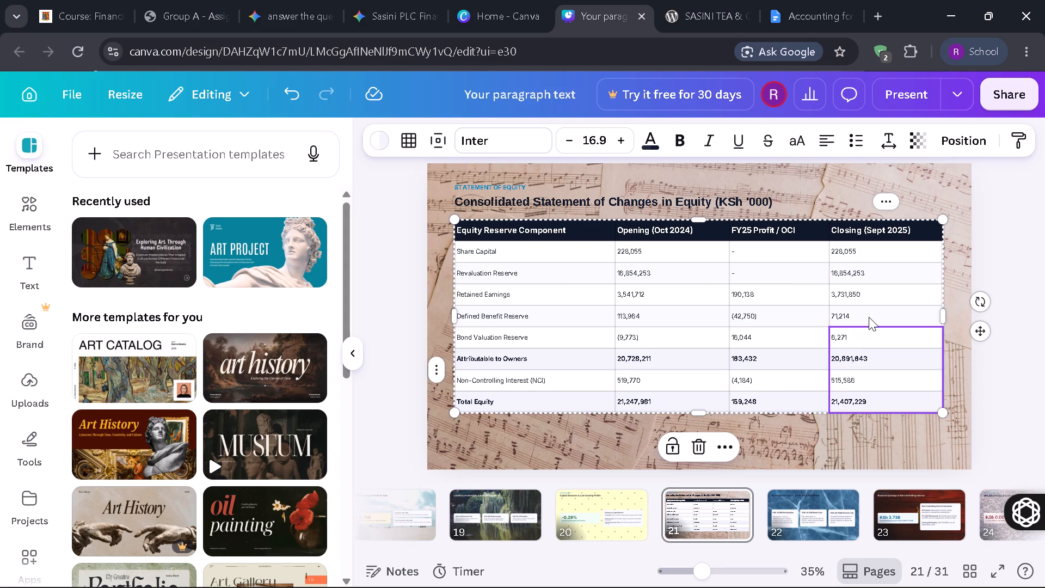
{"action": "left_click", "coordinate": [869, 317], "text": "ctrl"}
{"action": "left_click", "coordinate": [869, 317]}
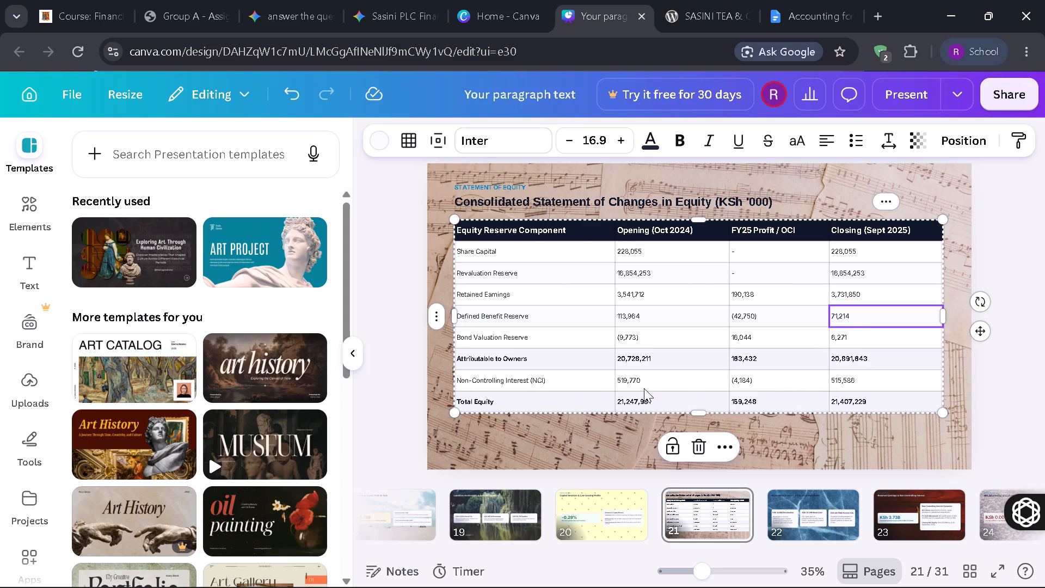
Select every body cell of the equity table, from Share Capital to Total Equity across all four columns, and raise the font size to 22.9.
{"action": "left_click", "coordinate": [569, 393]}
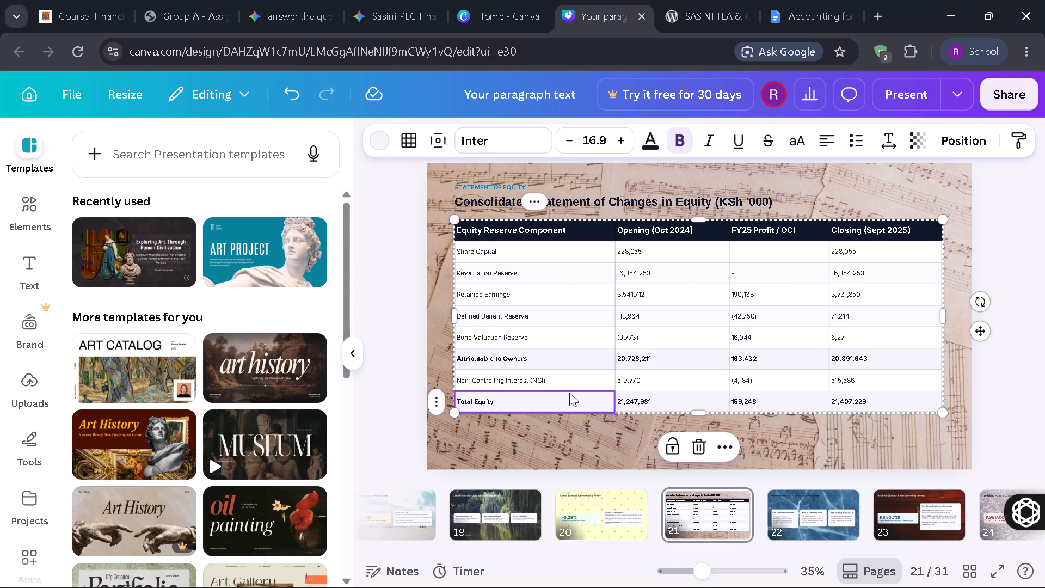
{"action": "left_click", "coordinate": [574, 377], "text": "ctrl"}
{"action": "left_click", "coordinate": [575, 352], "text": "ctrl"}
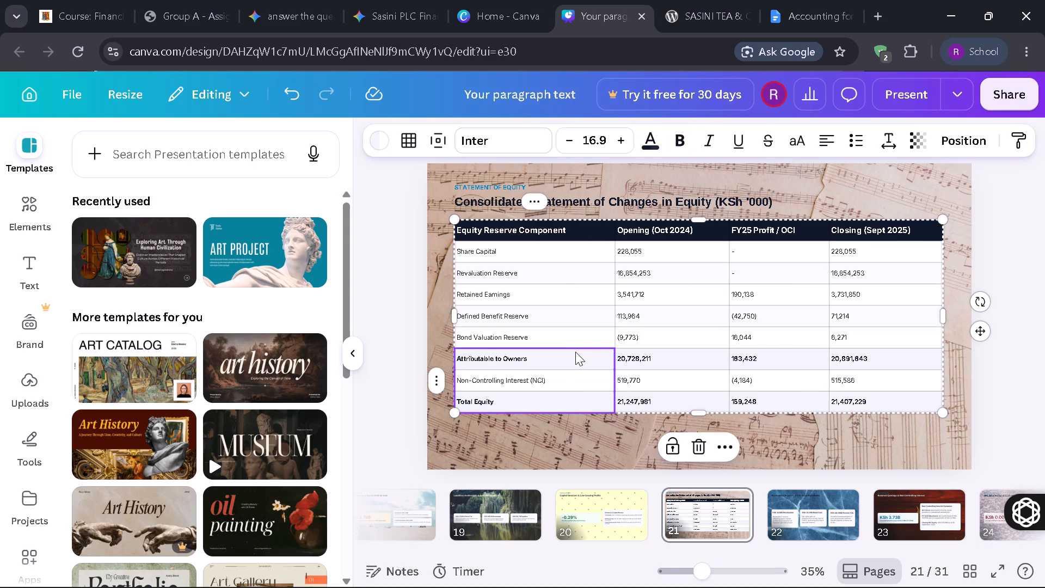
{"action": "left_click", "coordinate": [693, 402], "text": "ctrl"}
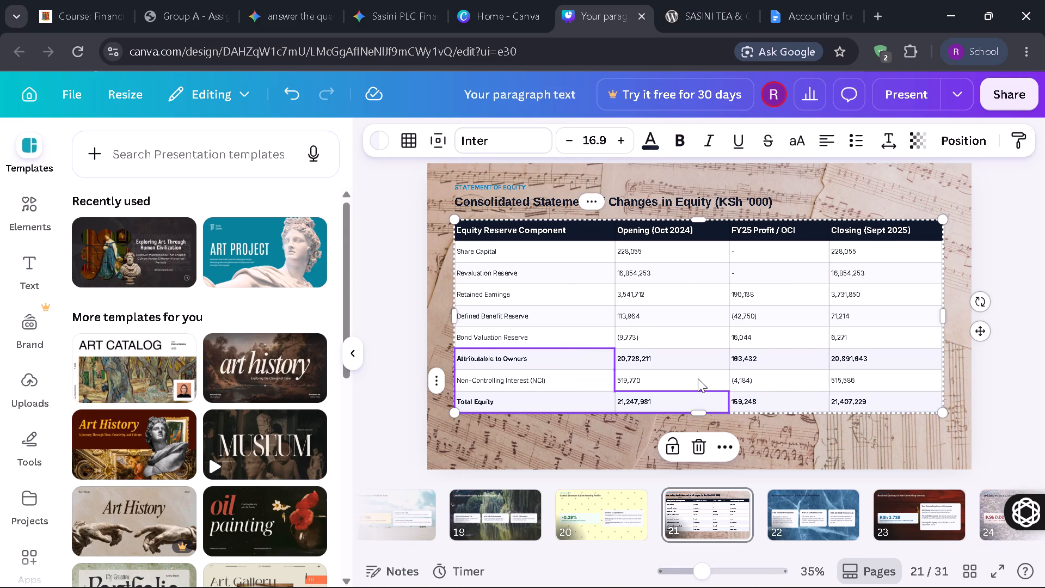
{"action": "left_click", "coordinate": [698, 378], "text": "ctrl"}
{"action": "left_click", "coordinate": [697, 346], "text": "ctrl"}
{"action": "left_click", "coordinate": [674, 384], "text": "ctrl"}
{"action": "left_click", "coordinate": [677, 357], "text": "ctrl"}
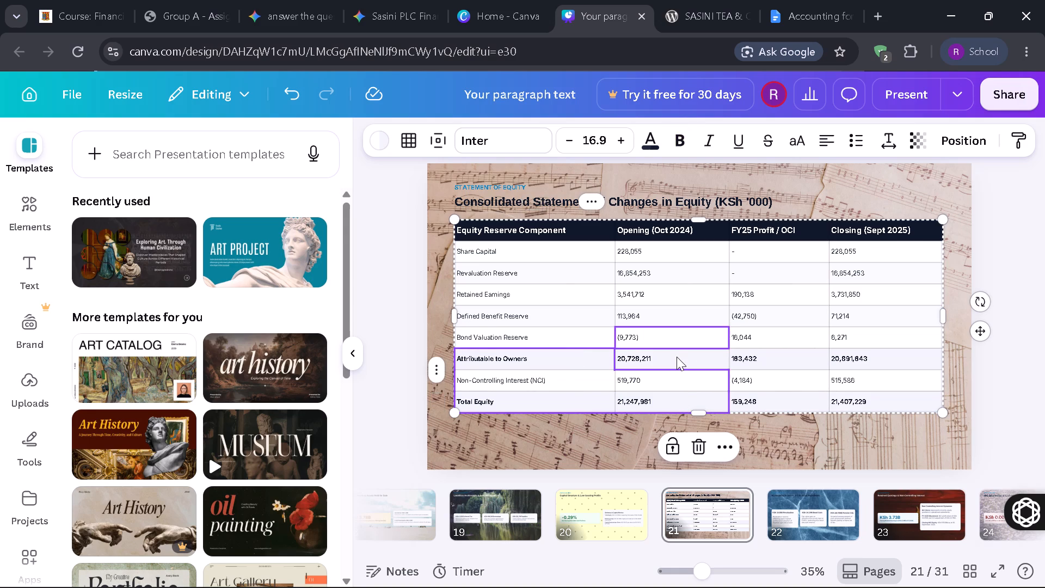
{"action": "left_click", "coordinate": [670, 377], "text": "ctrl"}
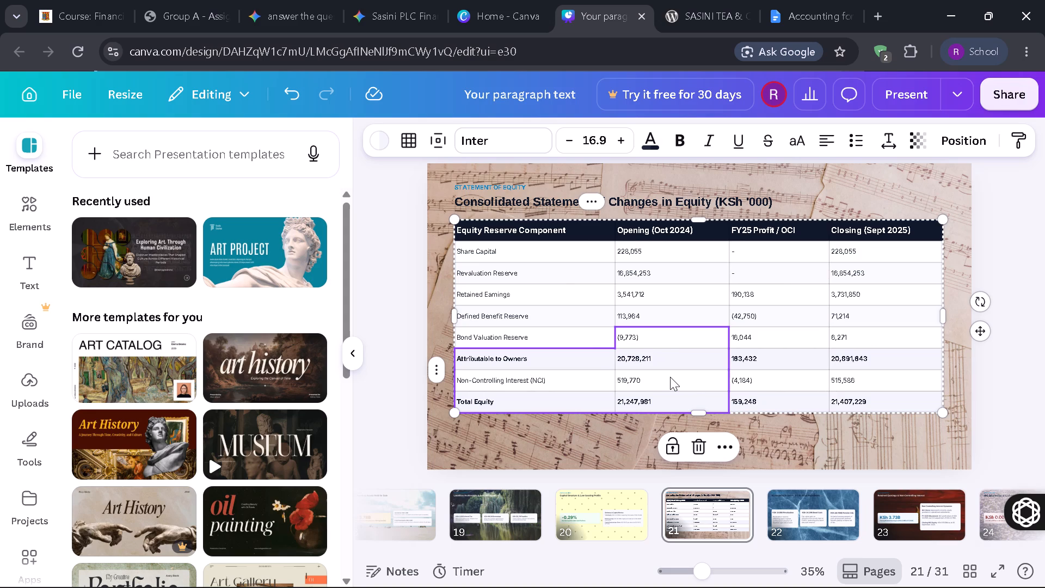
{"action": "left_click", "coordinate": [599, 334], "text": "ctrl"}
{"action": "left_click", "coordinate": [580, 318], "text": "ctrl"}
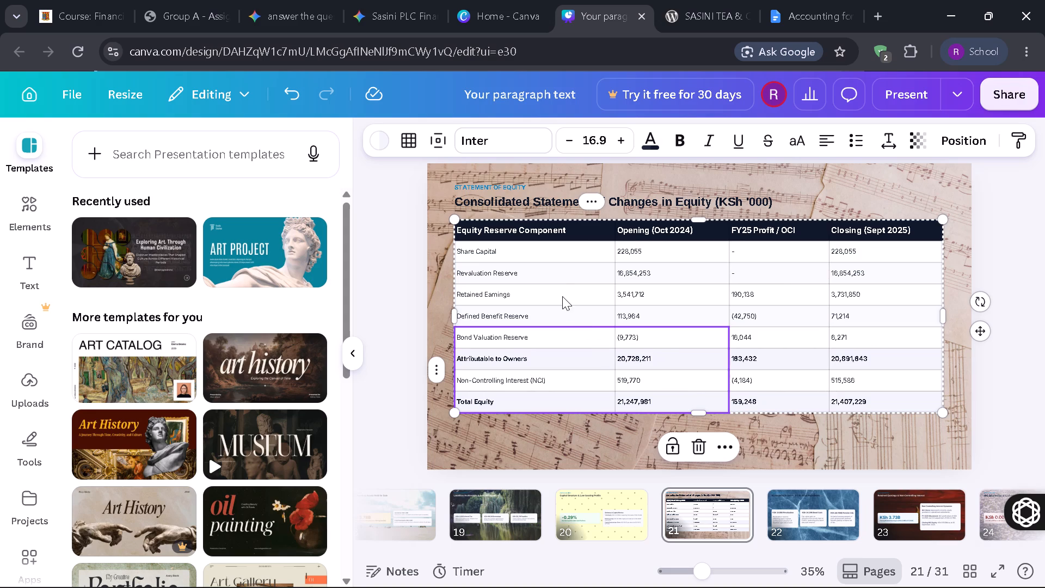
{"action": "left_click", "coordinate": [561, 293], "text": "ctrl"}
{"action": "left_click", "coordinate": [551, 267], "text": "ctrl"}
{"action": "left_click", "coordinate": [550, 242], "text": "ctrl"}
{"action": "left_click", "coordinate": [653, 250], "text": "ctrl"}
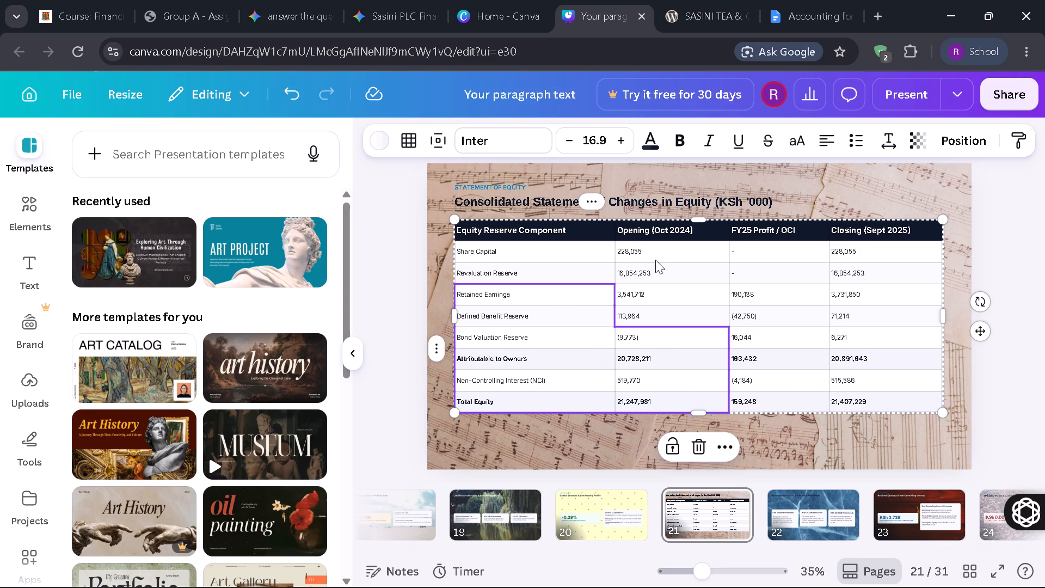
{"action": "left_click", "coordinate": [656, 273], "text": "ctrl"}
{"action": "left_click", "coordinate": [656, 291], "text": "ctrl"}
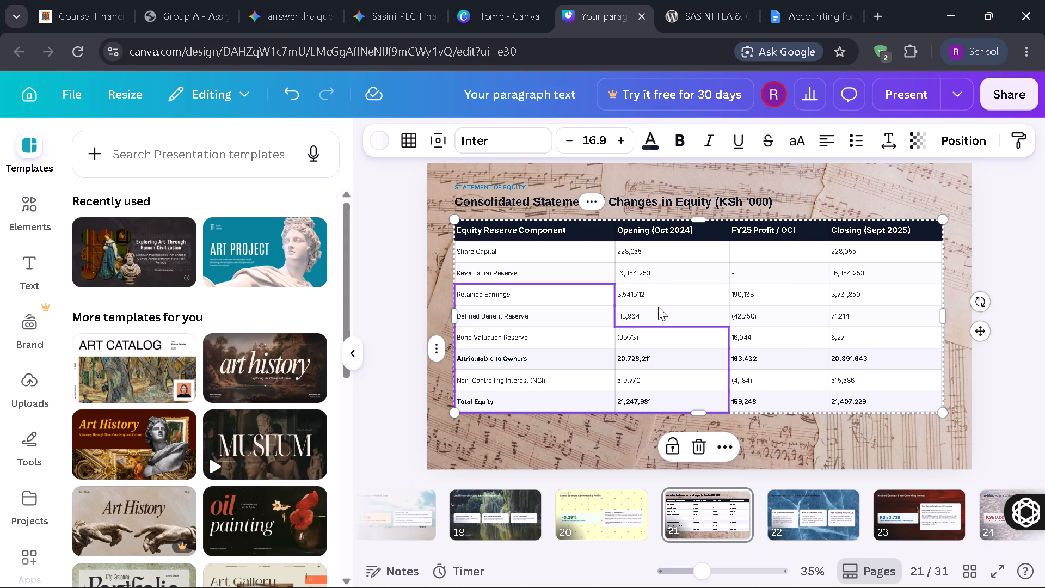
{"action": "left_click", "coordinate": [658, 307], "text": "ctrl"}
{"action": "left_click", "coordinate": [778, 254], "text": "ctrl"}
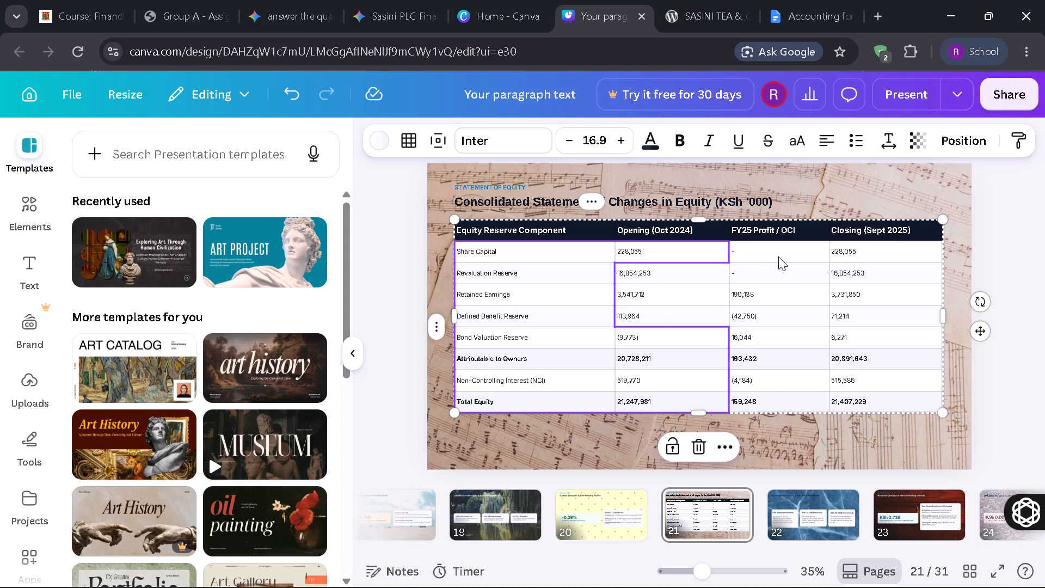
{"action": "left_click", "coordinate": [776, 269], "text": "ctrl"}
{"action": "left_click", "coordinate": [775, 292], "text": "ctrl"}
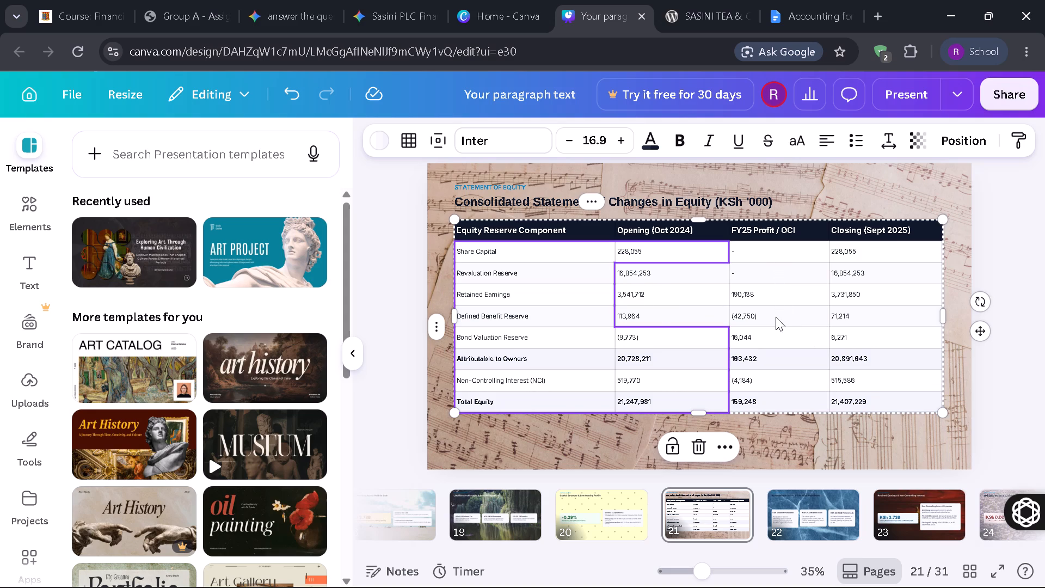
{"action": "left_click", "coordinate": [776, 317], "text": "ctrl"}
{"action": "left_click", "coordinate": [791, 336], "text": "ctrl"}
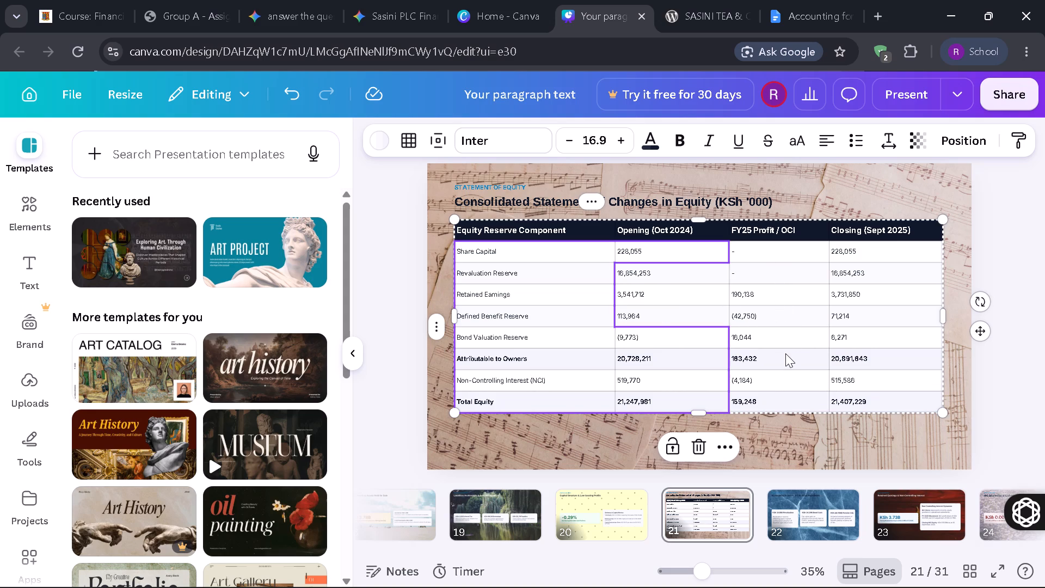
{"action": "left_click", "coordinate": [783, 357], "text": "ctrl"}
{"action": "left_click", "coordinate": [781, 382], "text": "ctrl"}
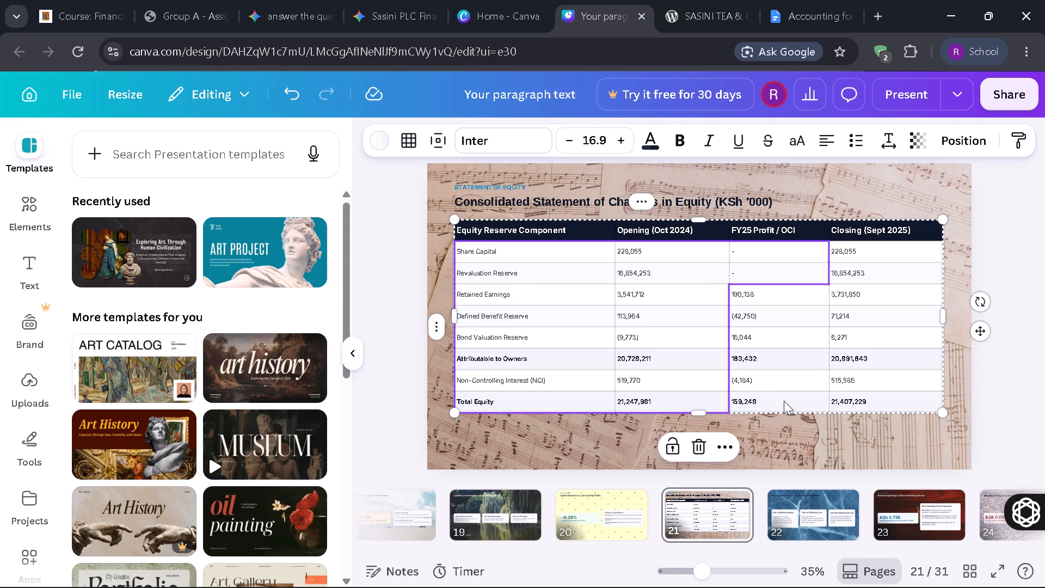
{"action": "left_click", "coordinate": [784, 401], "text": "ctrl"}
{"action": "left_click", "coordinate": [856, 401], "text": "ctrl"}
{"action": "left_click", "coordinate": [863, 371], "text": "ctrl"}
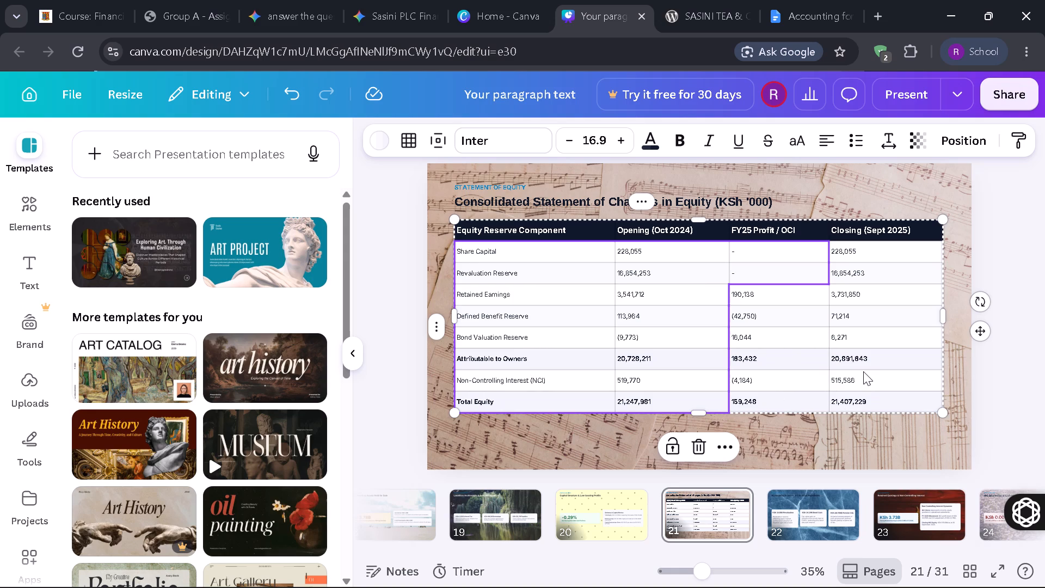
{"action": "left_click", "coordinate": [865, 364], "text": "ctrl"}
{"action": "left_click", "coordinate": [867, 336], "text": "ctrl"}
{"action": "left_click", "coordinate": [872, 309], "text": "ctrl"}
{"action": "left_click", "coordinate": [873, 296], "text": "ctrl"}
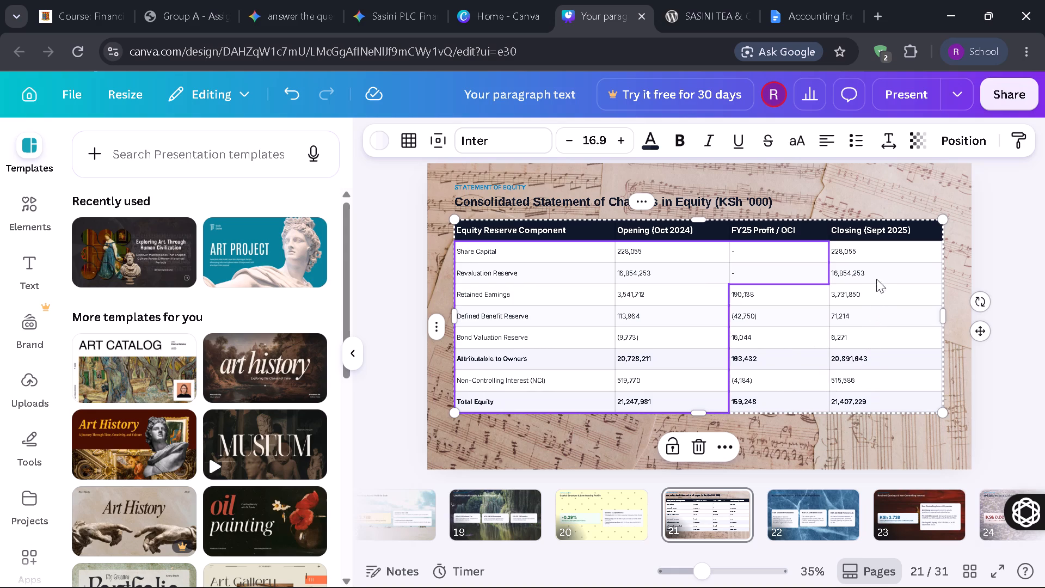
{"action": "left_click", "coordinate": [878, 271], "text": "ctrl"}
{"action": "left_click", "coordinate": [884, 242], "text": "ctrl"}
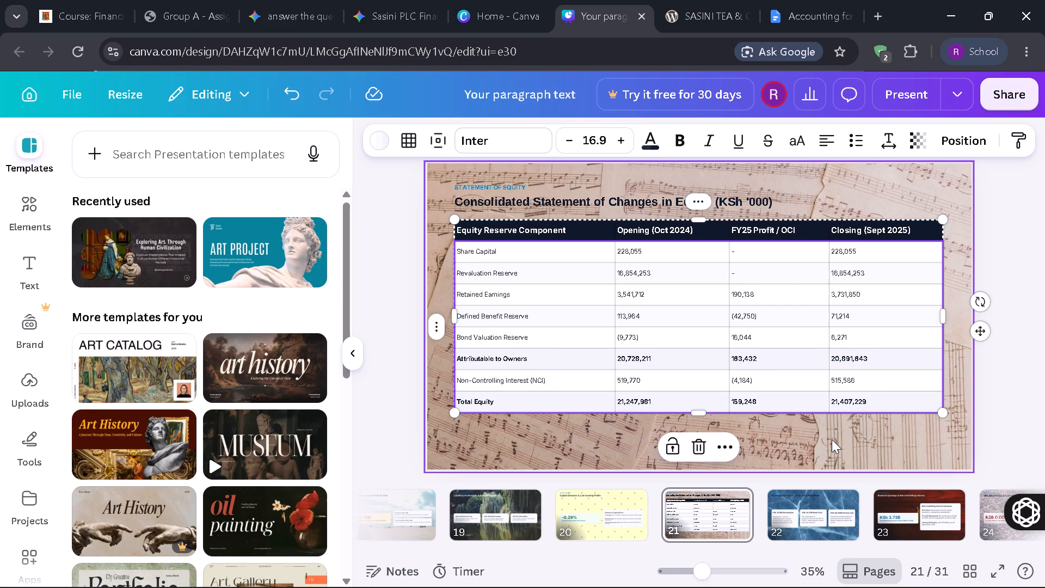
{"action": "left_click", "coordinate": [620, 142]}
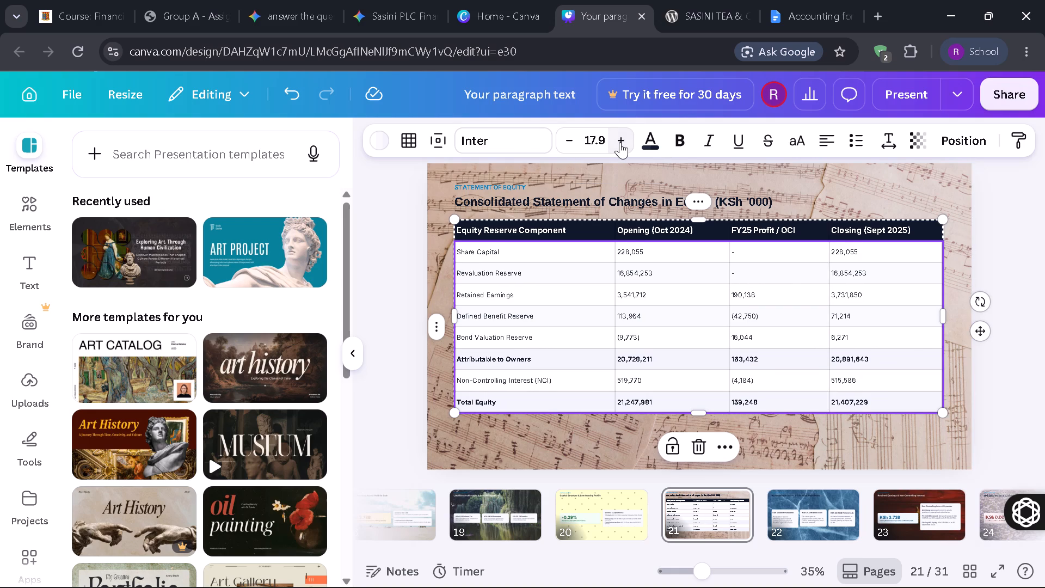
{"action": "left_click", "coordinate": [620, 142]}
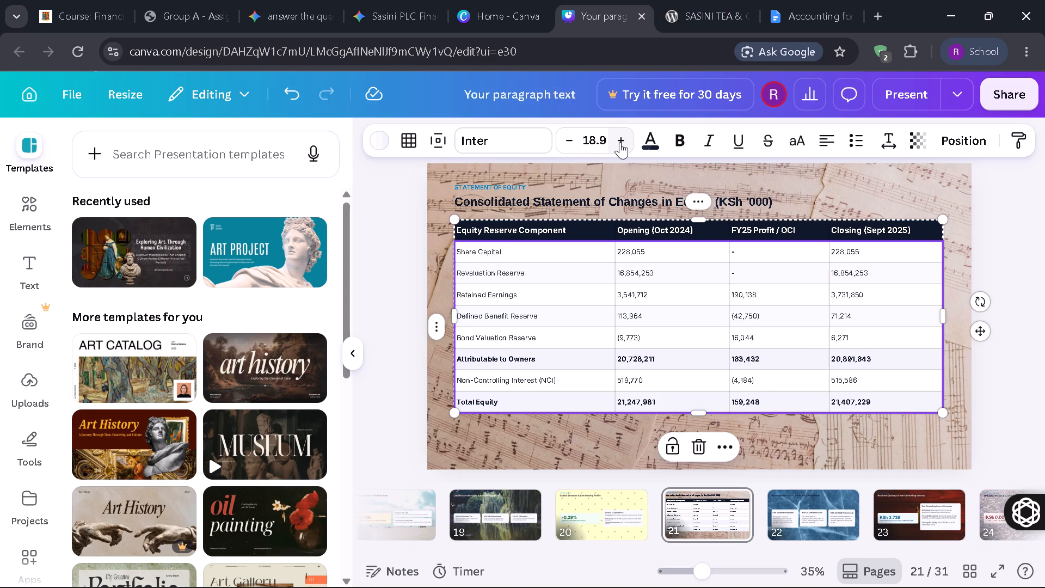
{"action": "double_click", "coordinate": [620, 142]}
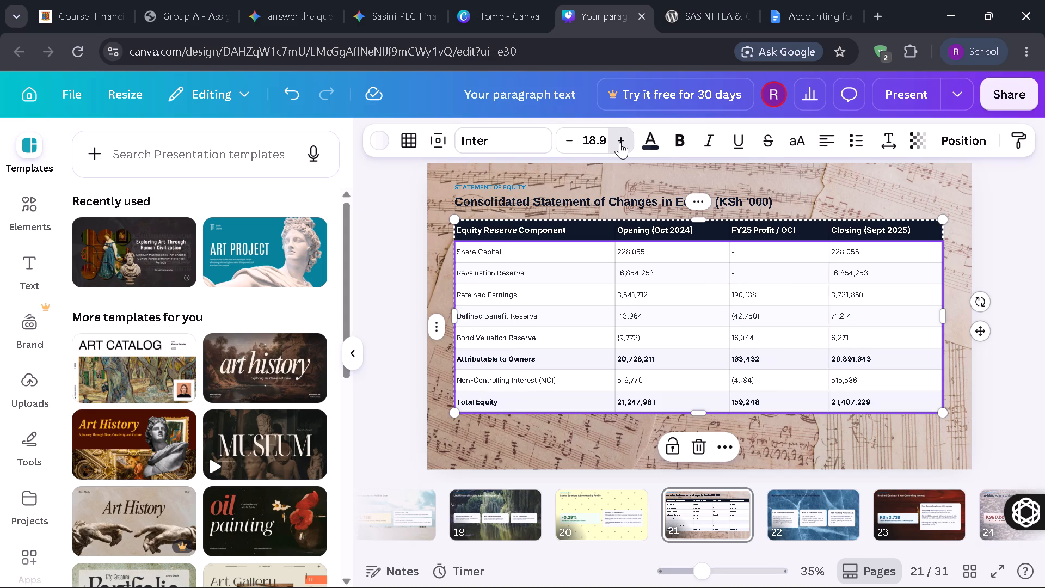
{"action": "left_click", "coordinate": [620, 142]}
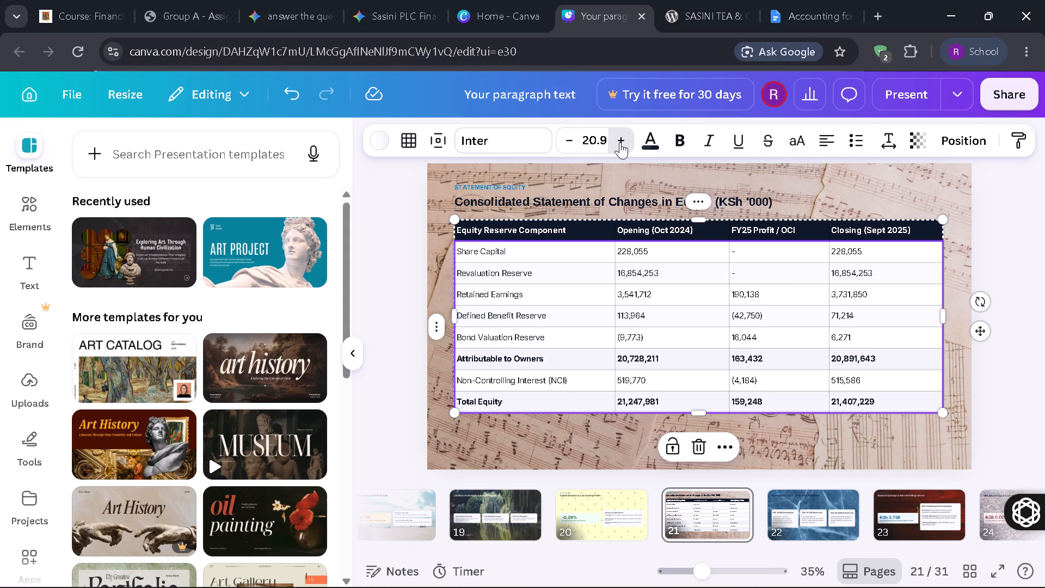
{"action": "left_click", "coordinate": [620, 142]}
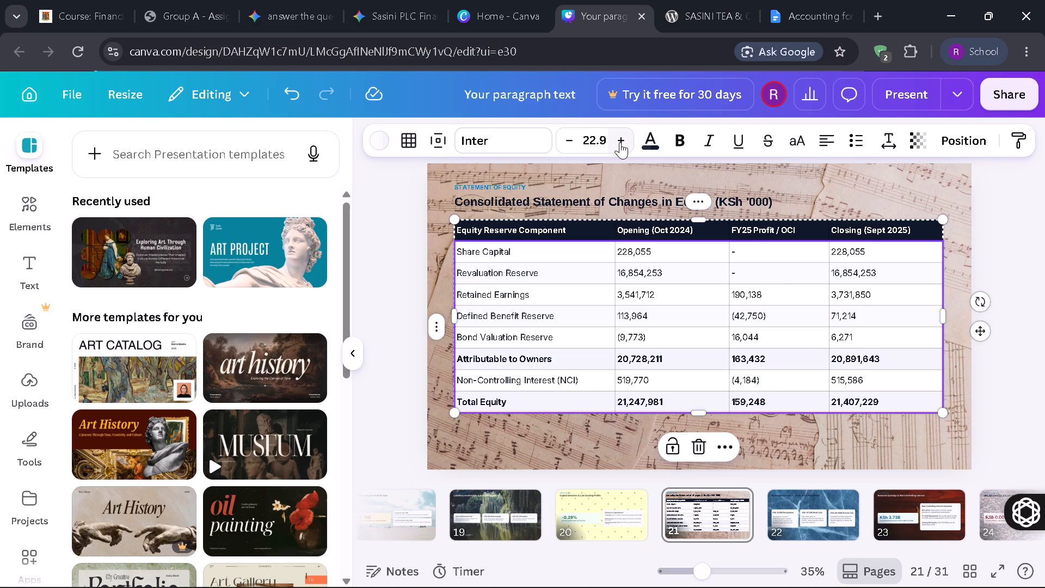
Finish enlarging the text of the equity table's body cells and deselect the table.
{"action": "left_click", "coordinate": [620, 142]}
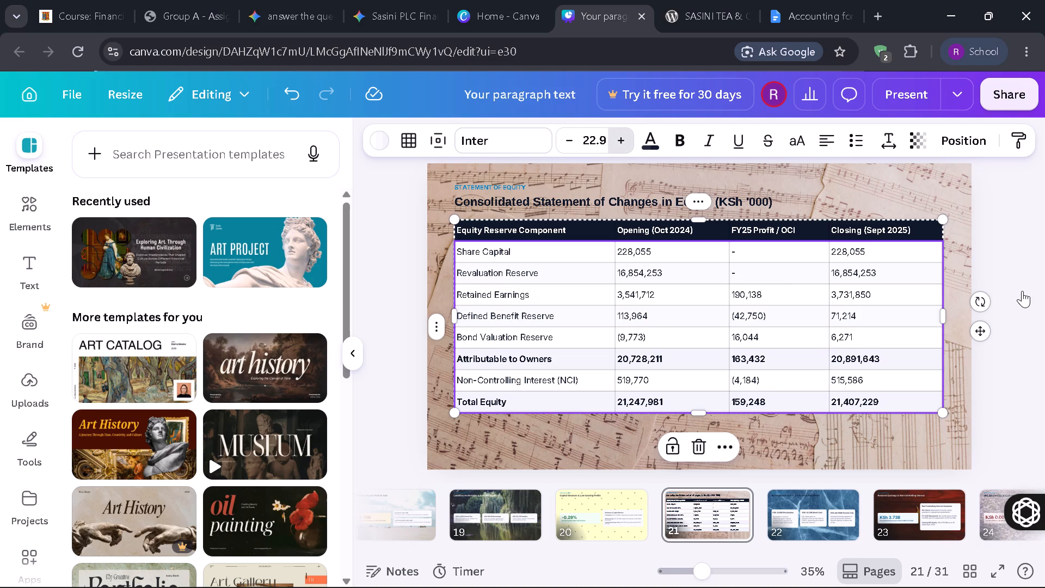
{"action": "left_click", "coordinate": [1022, 291]}
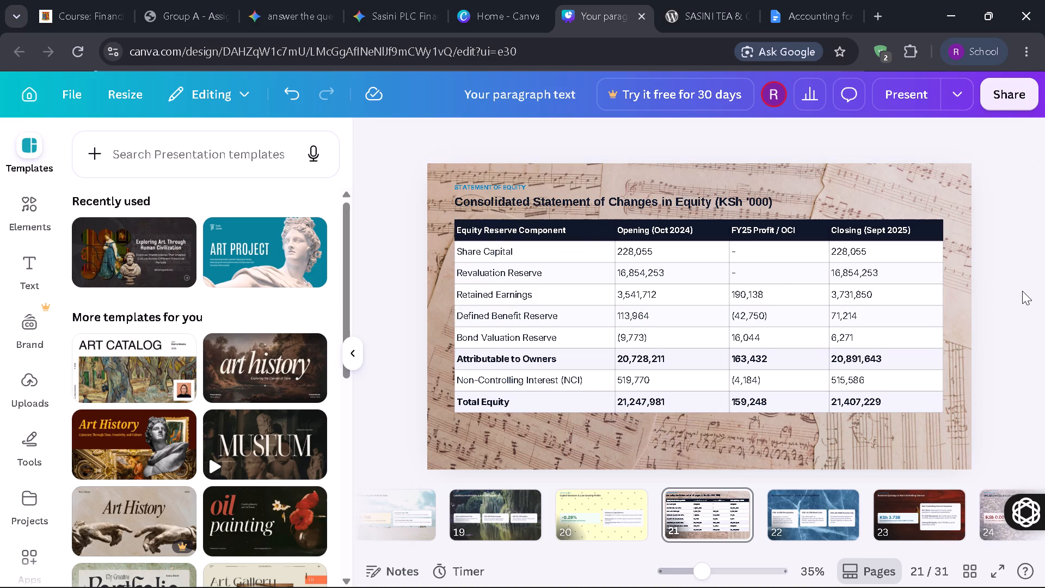
On page 20, make the Solvency & Capital Metrics card taller by extending its upper and lower edges.
{"action": "key", "text": "Left"}
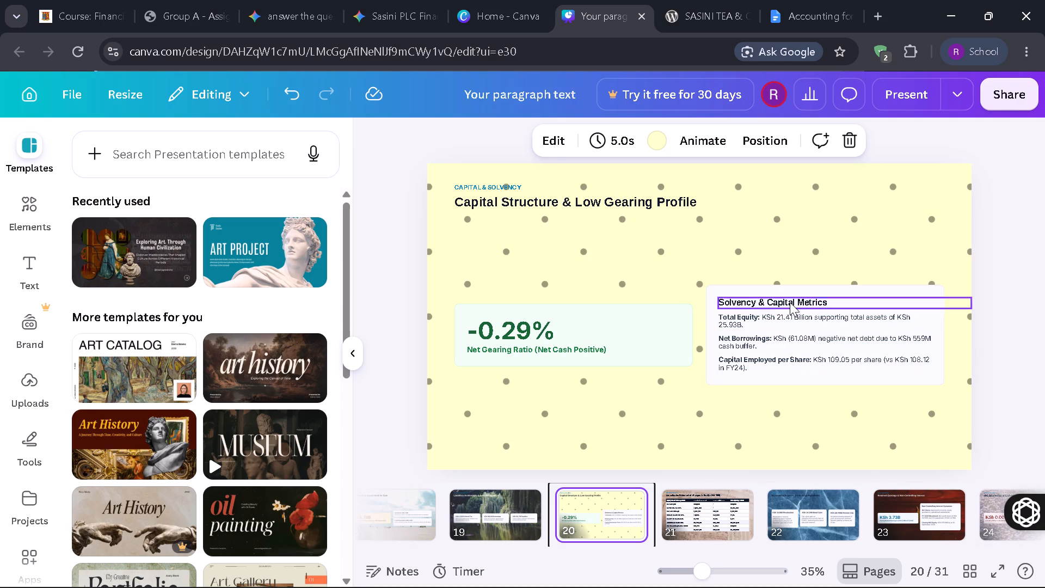
{"action": "left_click", "coordinate": [870, 293]}
{"action": "left_click_drag", "start_coordinate": [822, 283], "coordinate": [819, 249]}
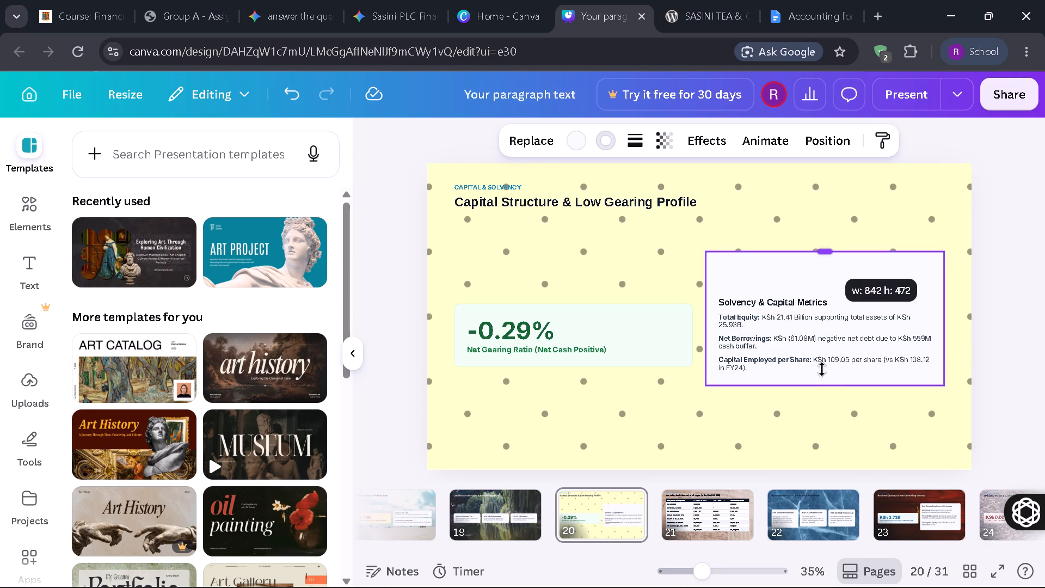
{"action": "left_click_drag", "start_coordinate": [820, 387], "coordinate": [819, 403]}
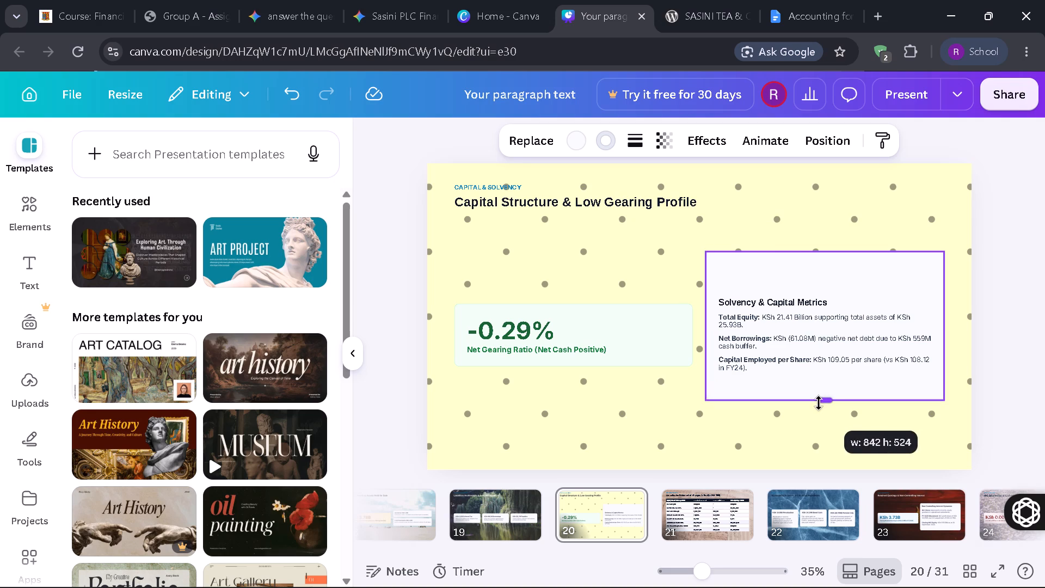
{"action": "left_click_drag", "start_coordinate": [819, 403], "coordinate": [818, 406]}
Move the Solvency & Capital Metrics heading up near the card's upper edge and raise its font size to 28.5.
{"action": "left_click", "coordinate": [787, 307]}
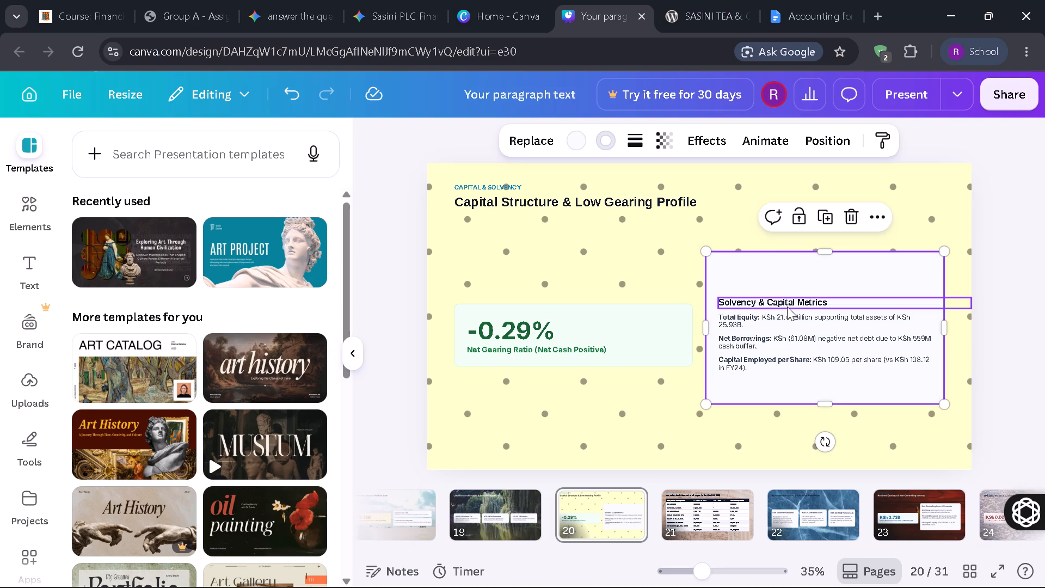
{"action": "left_click_drag", "start_coordinate": [796, 300], "coordinate": [790, 269]}
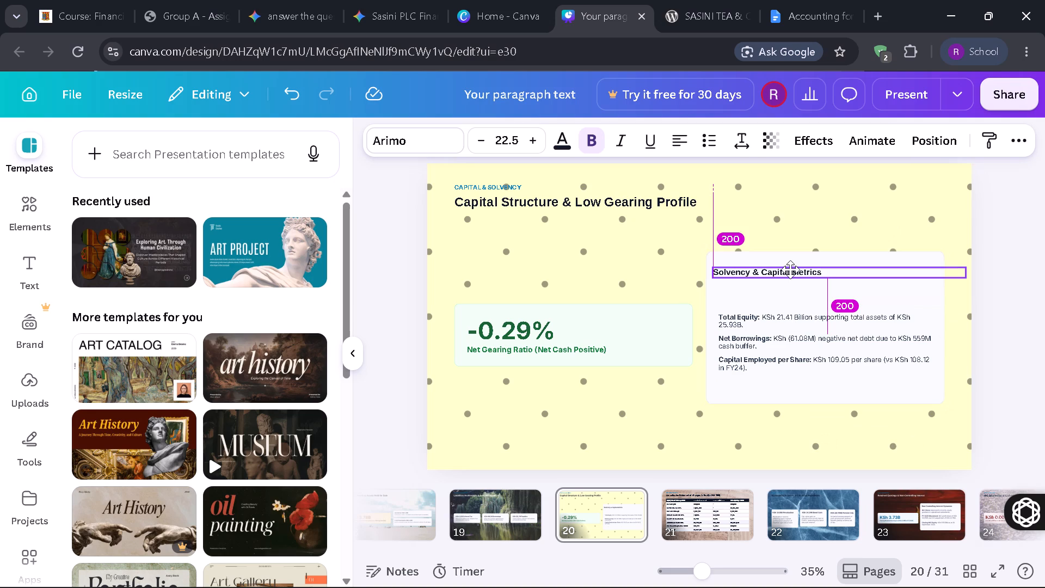
{"action": "left_click_drag", "start_coordinate": [790, 269], "coordinate": [794, 267]}
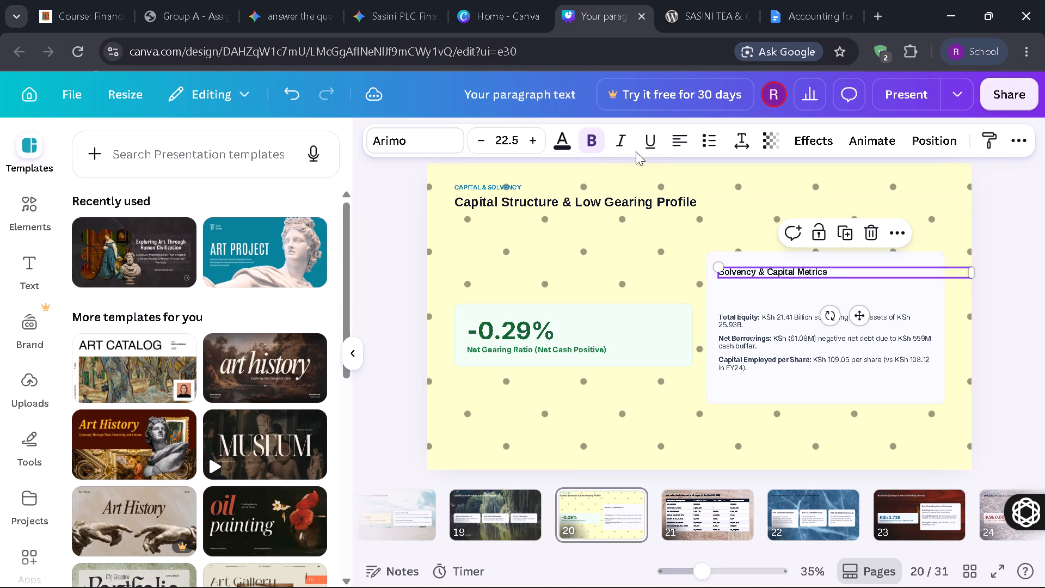
{"action": "triple_click", "coordinate": [533, 142]}
{"action": "triple_click", "coordinate": [533, 142]}
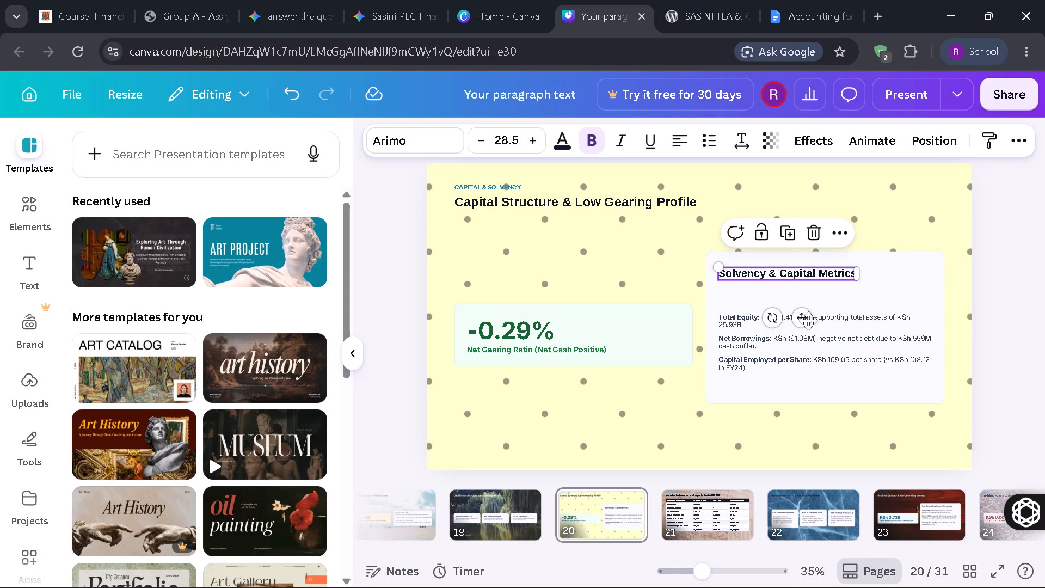
Move the Total Equity line up beneath the card heading and raise its font size to 26.
{"action": "left_click", "coordinate": [831, 320]}
{"action": "left_click_drag", "start_coordinate": [831, 320], "coordinate": [832, 296]}
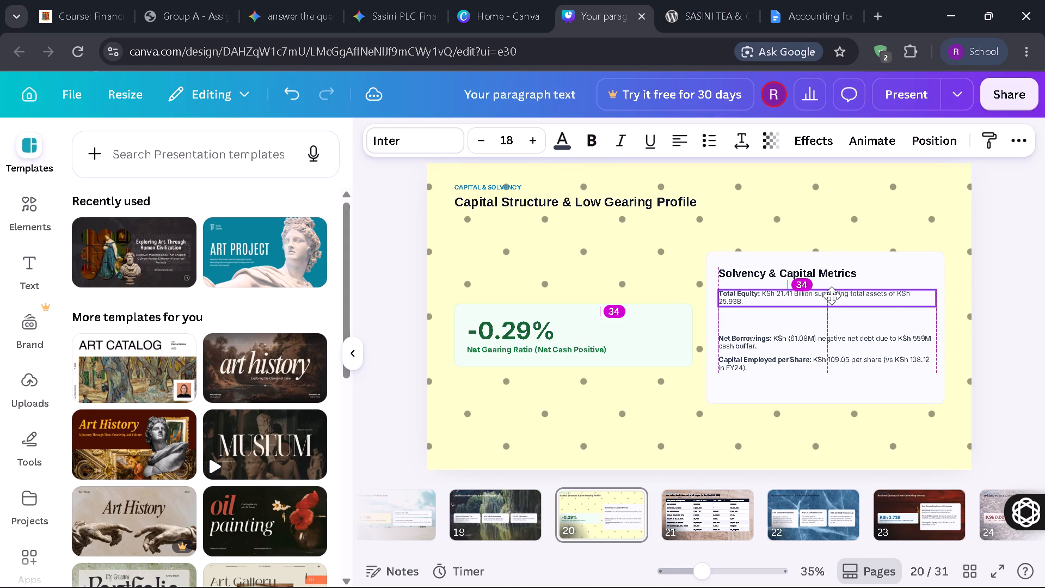
{"action": "triple_click", "coordinate": [534, 143]}
{"action": "left_click", "coordinate": [534, 143]}
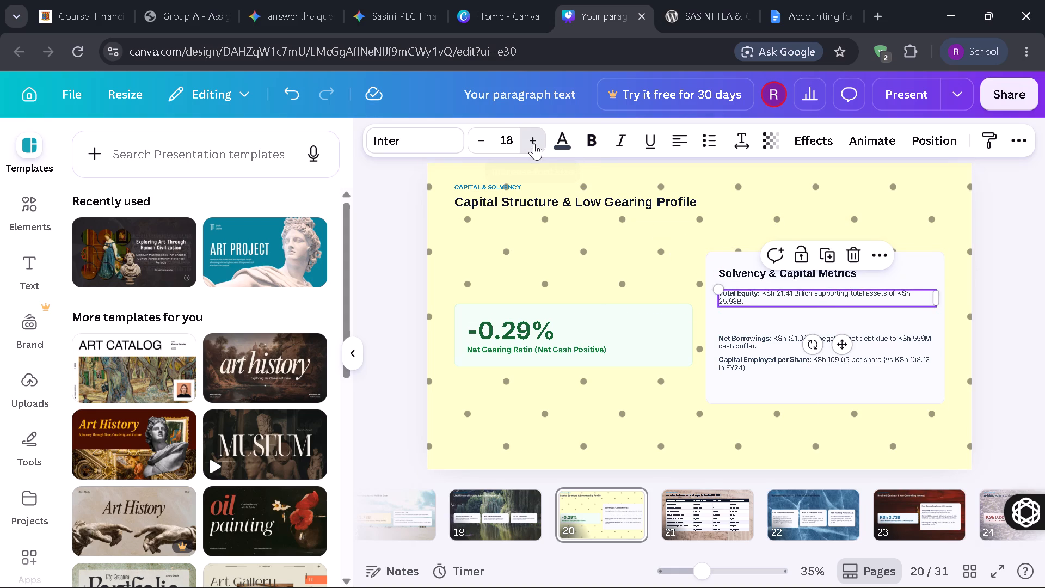
{"action": "double_click", "coordinate": [534, 143]}
{"action": "double_click", "coordinate": [534, 143]}
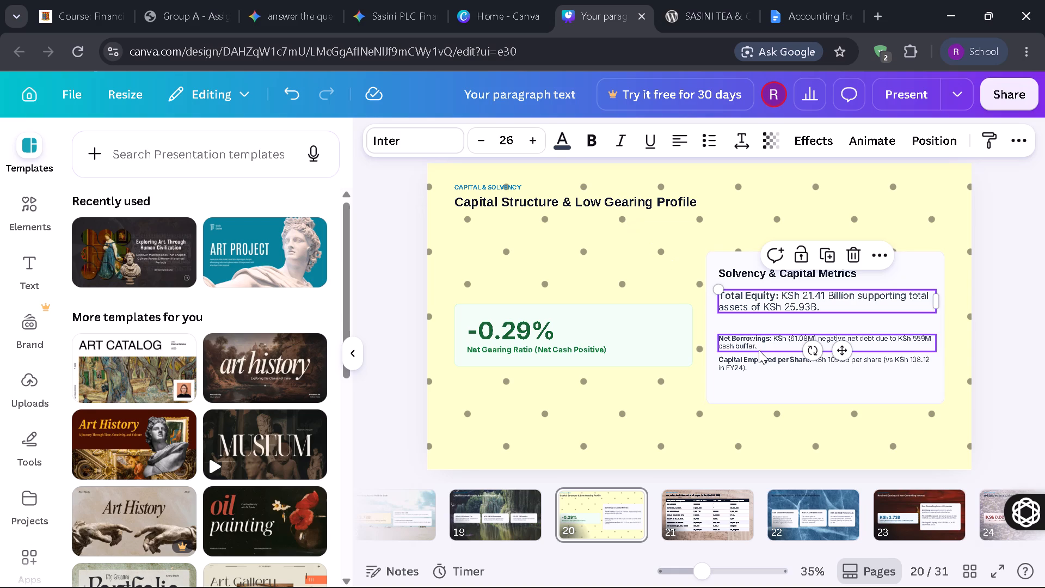
Move the Net Borrowings line up beneath Total Equity and raise its font size to 26.
{"action": "left_click_drag", "start_coordinate": [759, 350], "coordinate": [758, 338]}
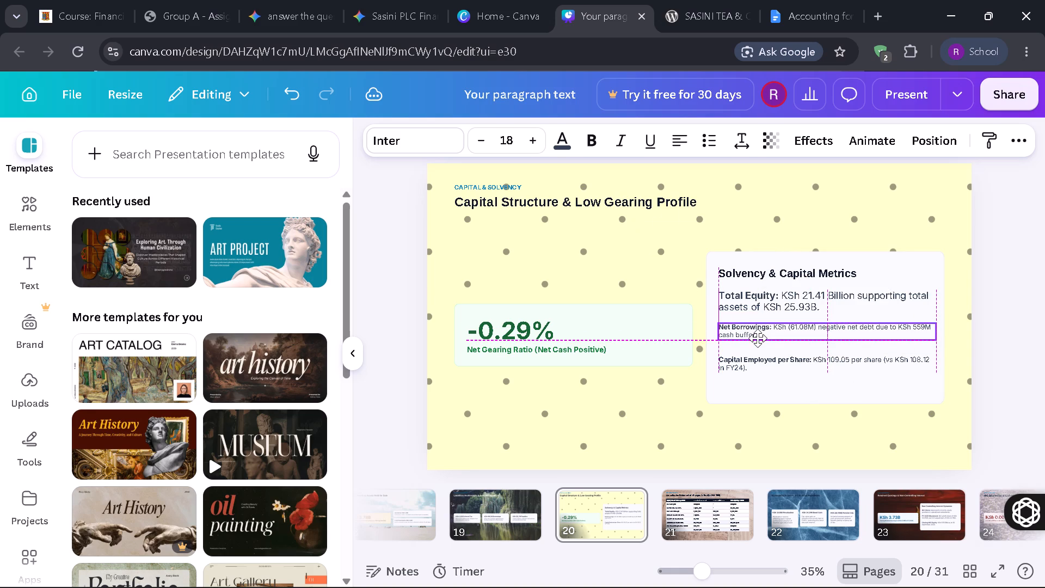
{"action": "triple_click", "coordinate": [539, 144]}
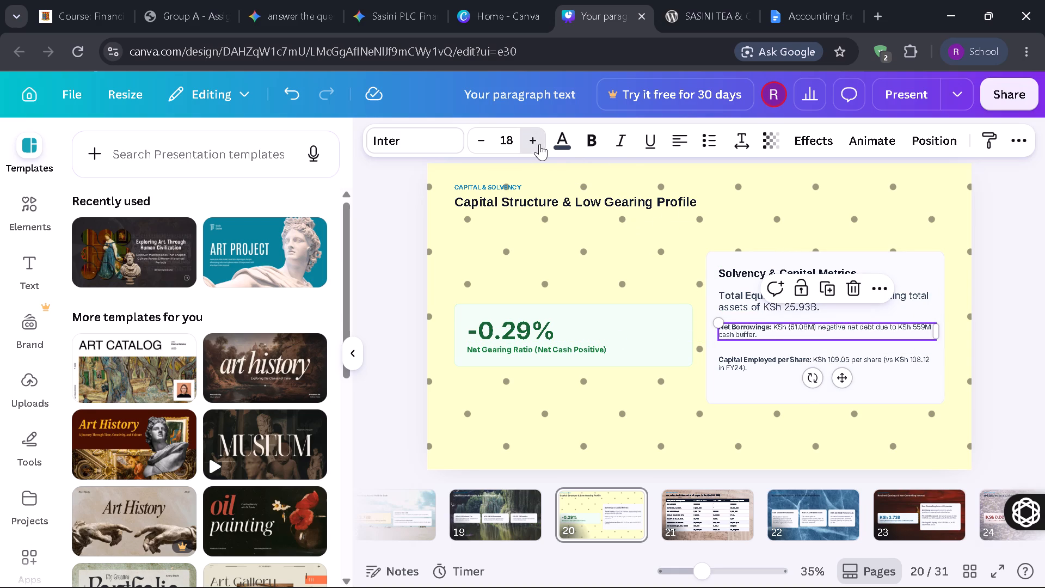
{"action": "triple_click", "coordinate": [539, 144]}
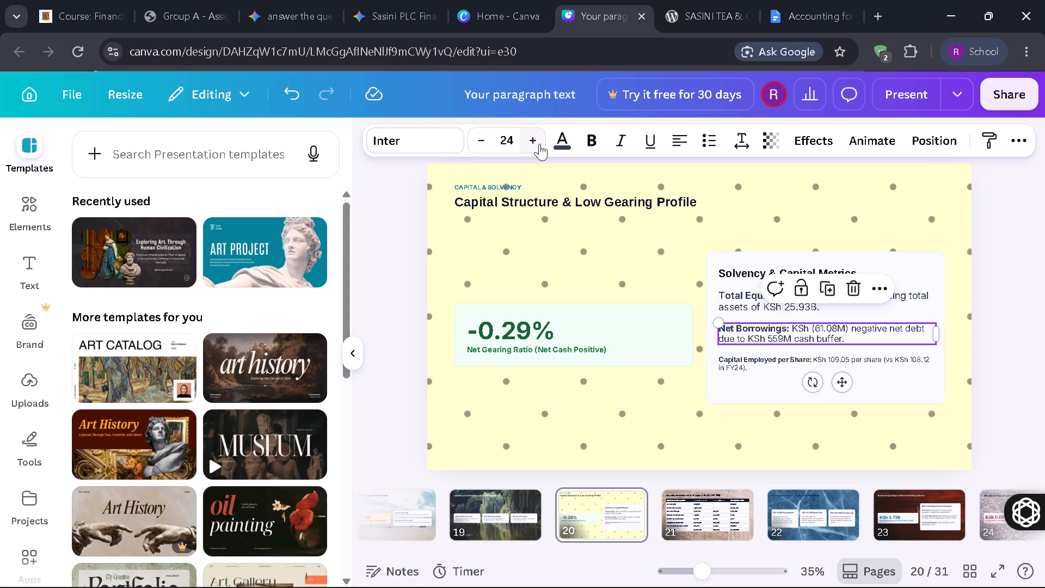
{"action": "left_click", "coordinate": [539, 144]}
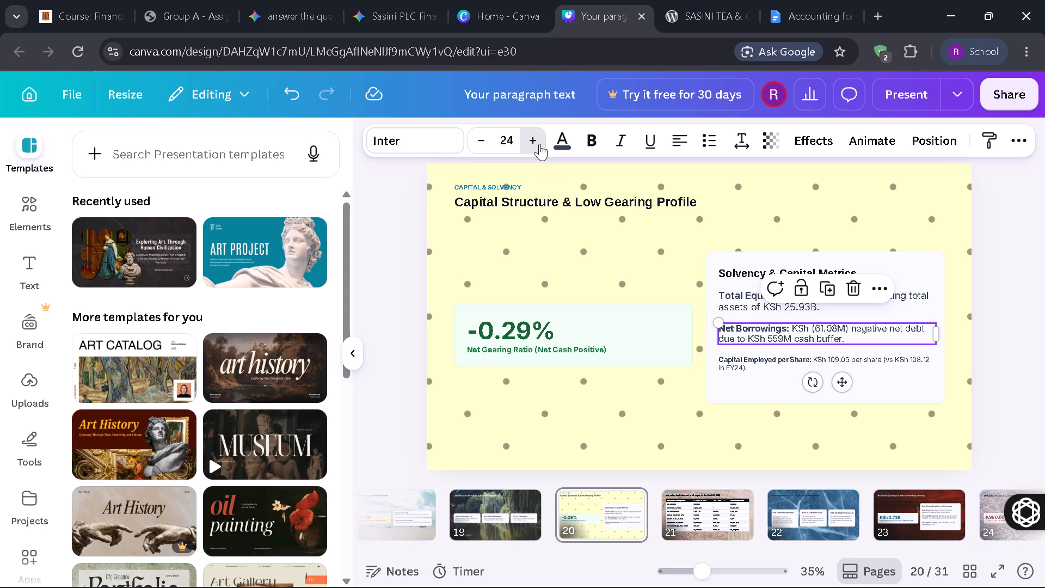
{"action": "left_click", "coordinate": [539, 144]}
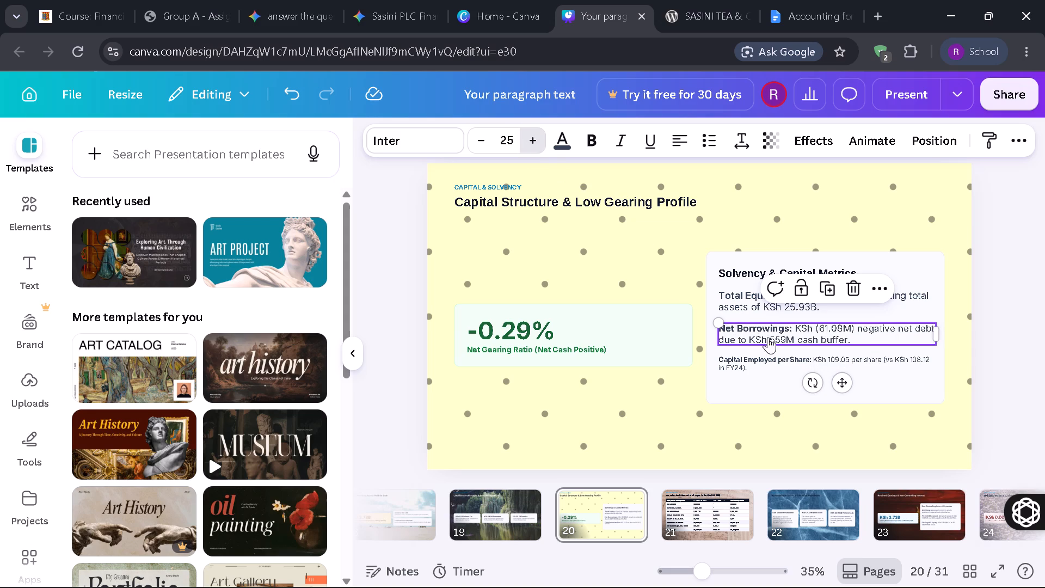
Raise the font size of the Capital Employed per Share line to 28 and deselect it.
{"action": "left_click", "coordinate": [765, 362]}
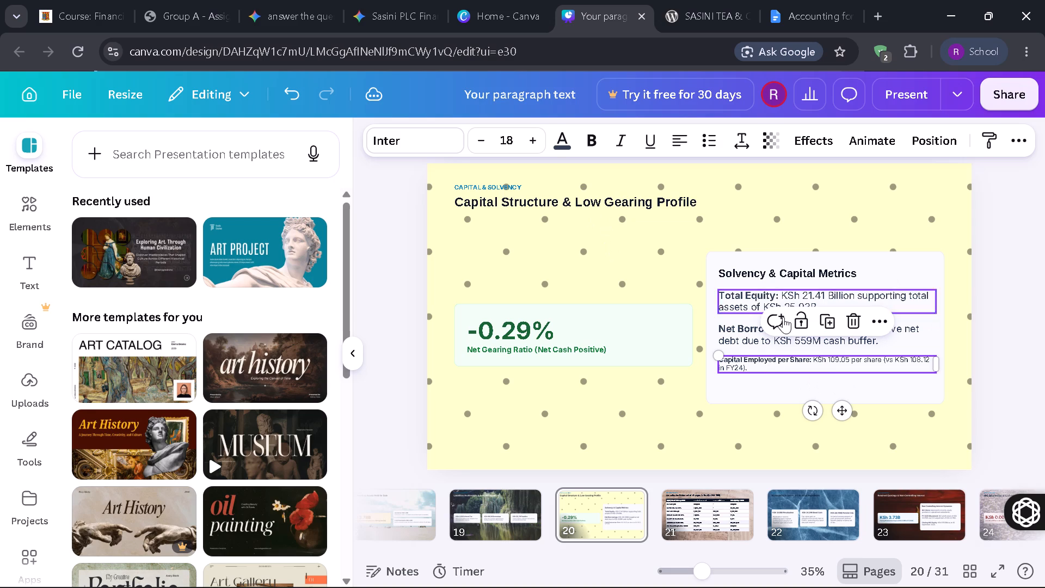
{"action": "left_click", "coordinate": [730, 328]}
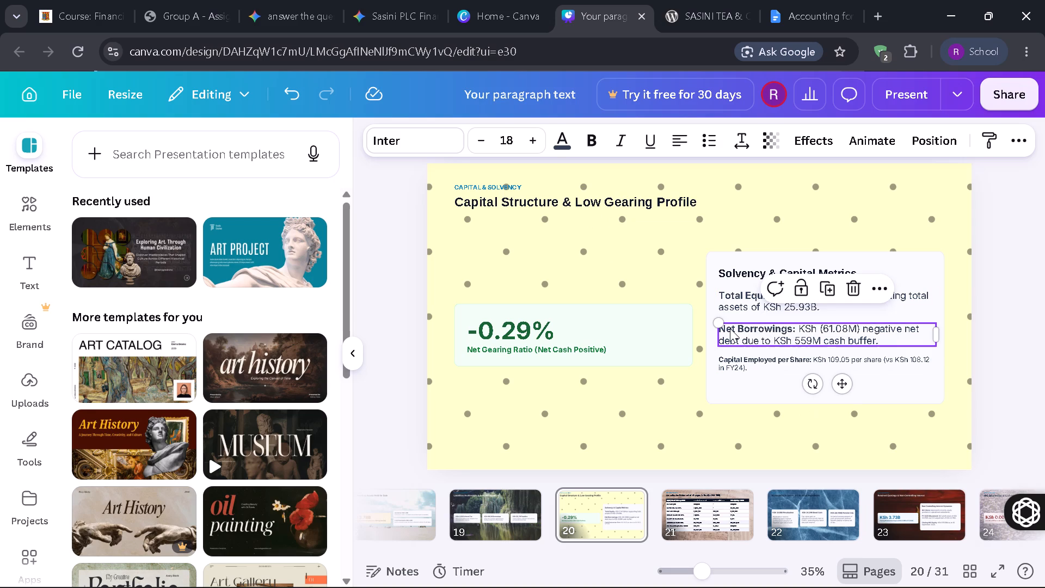
{"action": "left_click", "coordinate": [735, 365]}
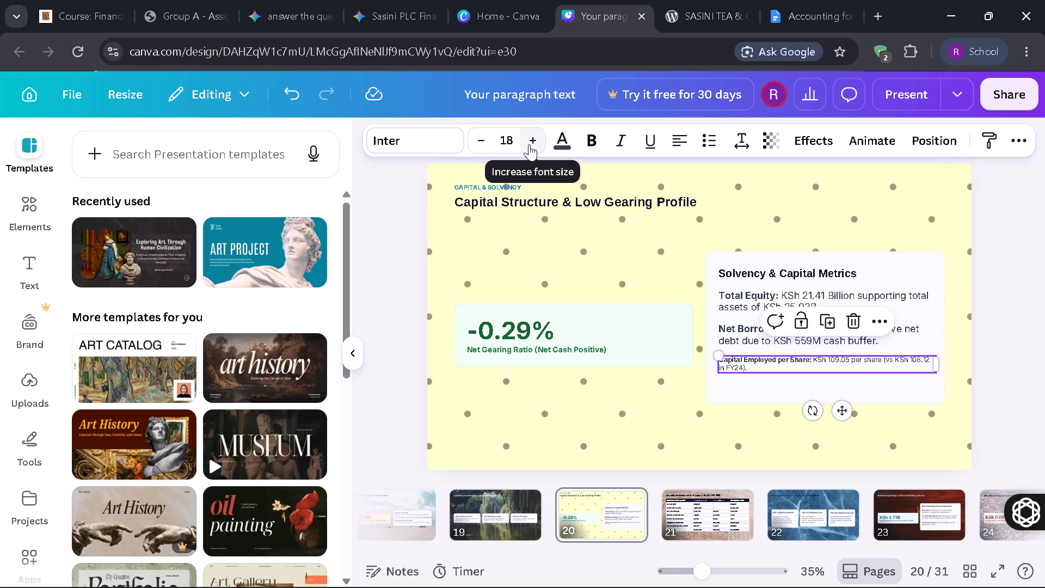
{"action": "triple_click", "coordinate": [529, 144]}
{"action": "double_click", "coordinate": [529, 144]}
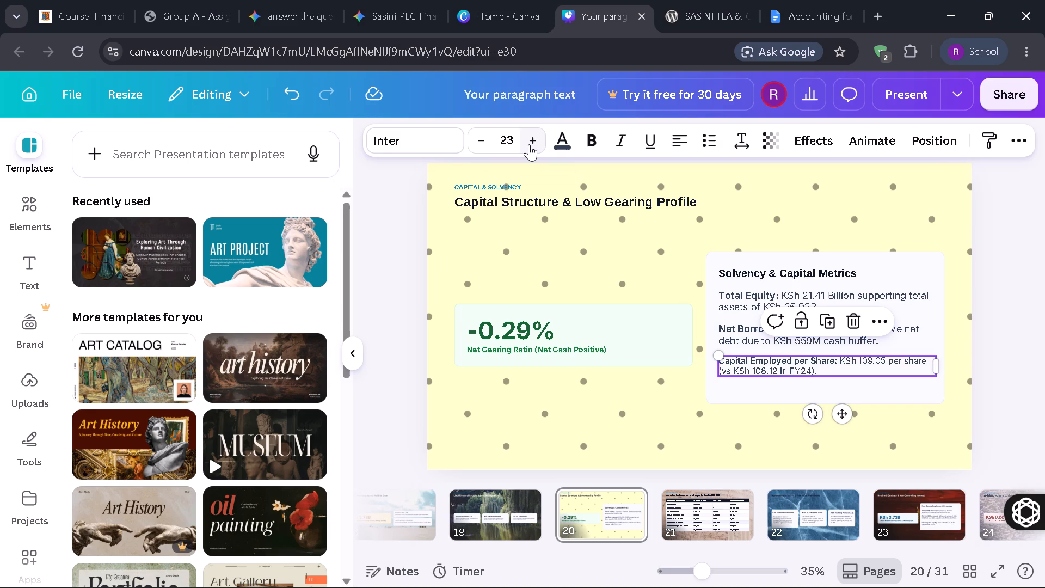
{"action": "triple_click", "coordinate": [529, 144]}
{"action": "double_click", "coordinate": [529, 144]}
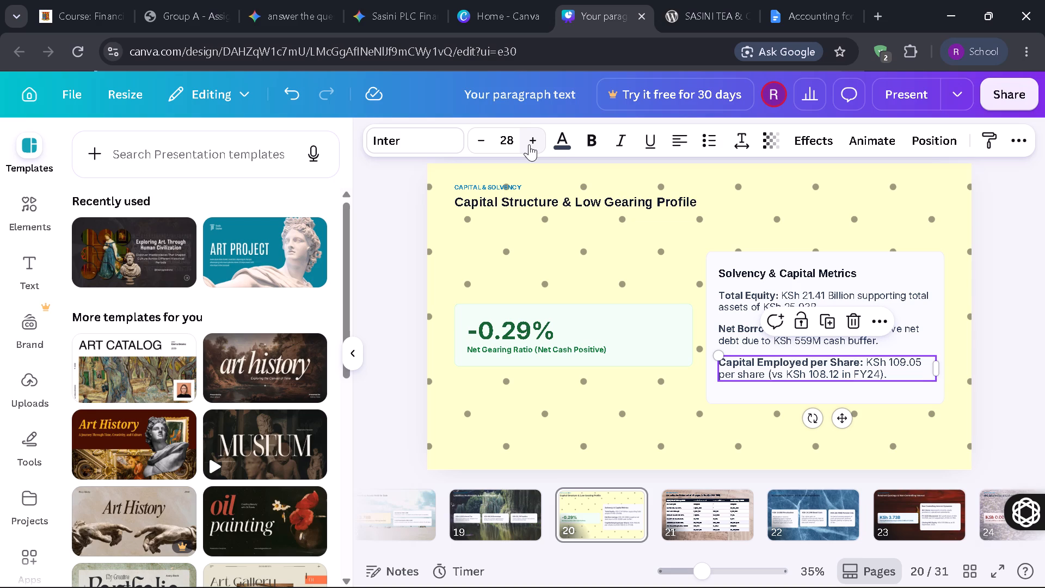
{"action": "left_click", "coordinate": [1011, 265]}
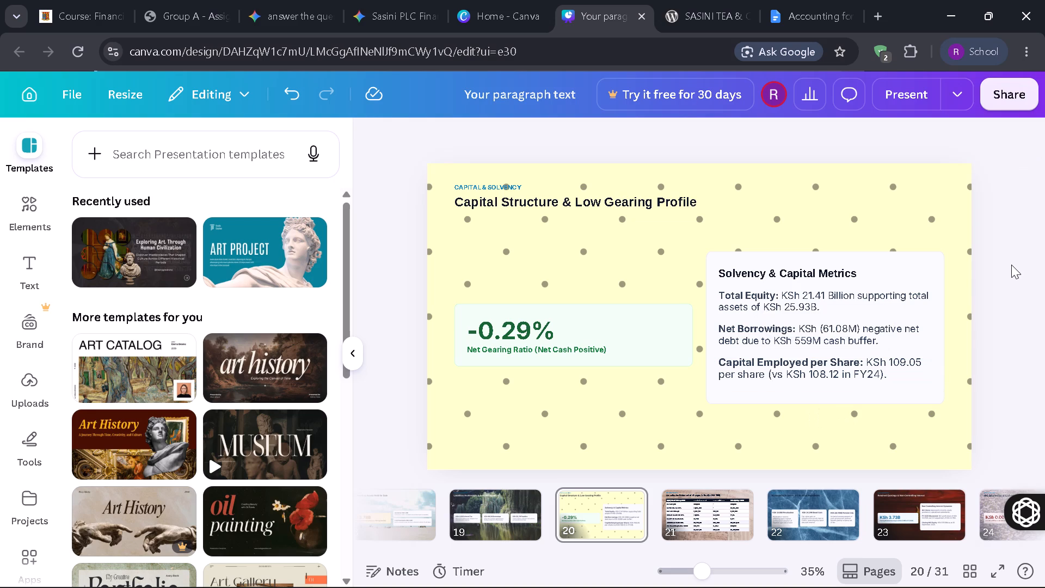
On page 19, make the KSh 3.25B Deferred Tax card taller by extending its upper and lower edges.
{"action": "key", "text": "Left"}
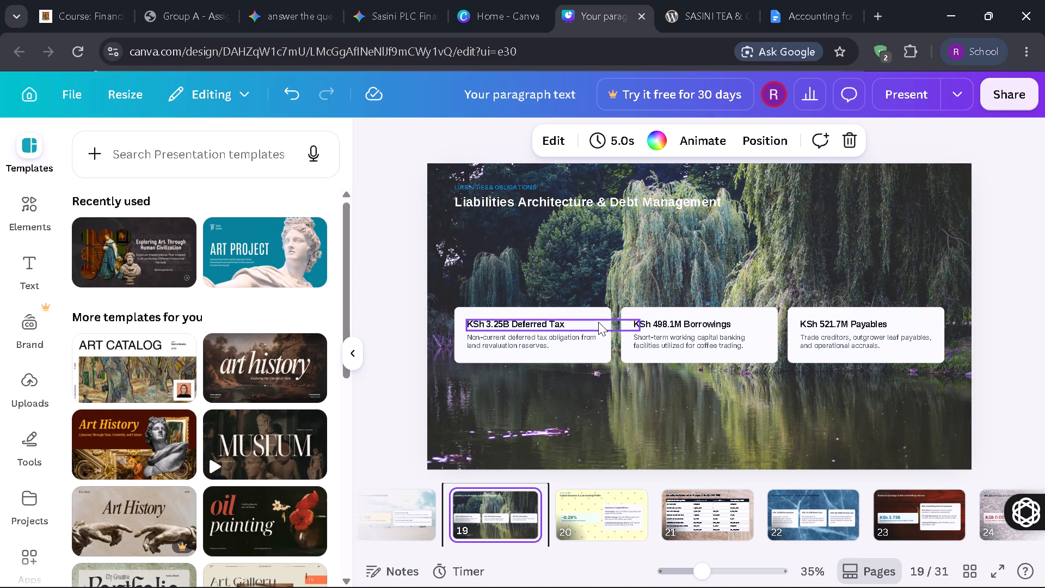
{"action": "left_click", "coordinate": [586, 311]}
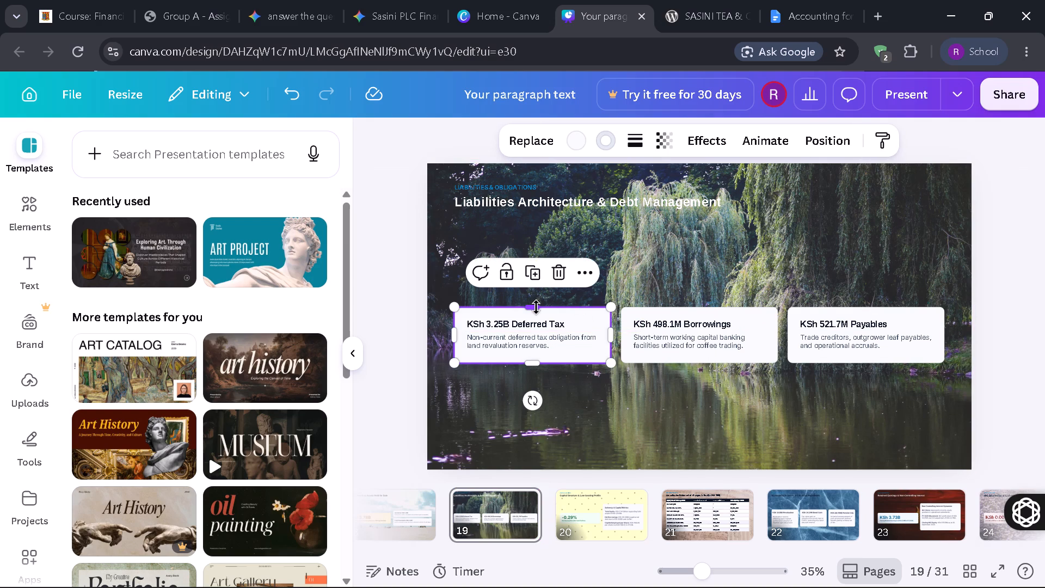
{"action": "left_click_drag", "start_coordinate": [536, 308], "coordinate": [532, 274]}
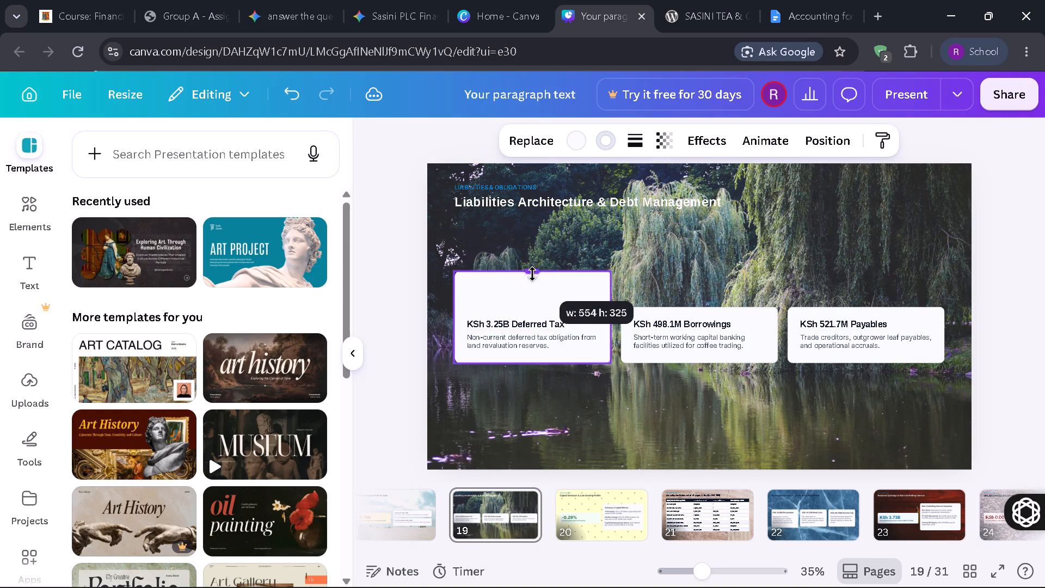
{"action": "left_click", "coordinate": [531, 358]}
{"action": "left_click_drag", "start_coordinate": [531, 358], "coordinate": [527, 378]}
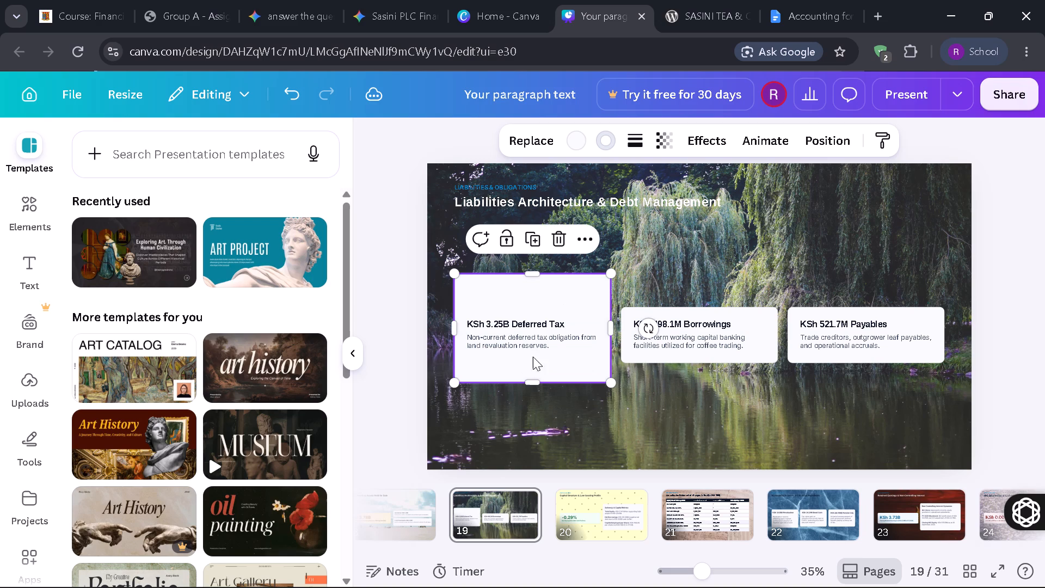
Move the KSh 3.25B Deferred Tax heading up near the card's upper edge and set its font size to 28.5.
{"action": "left_click", "coordinate": [529, 324]}
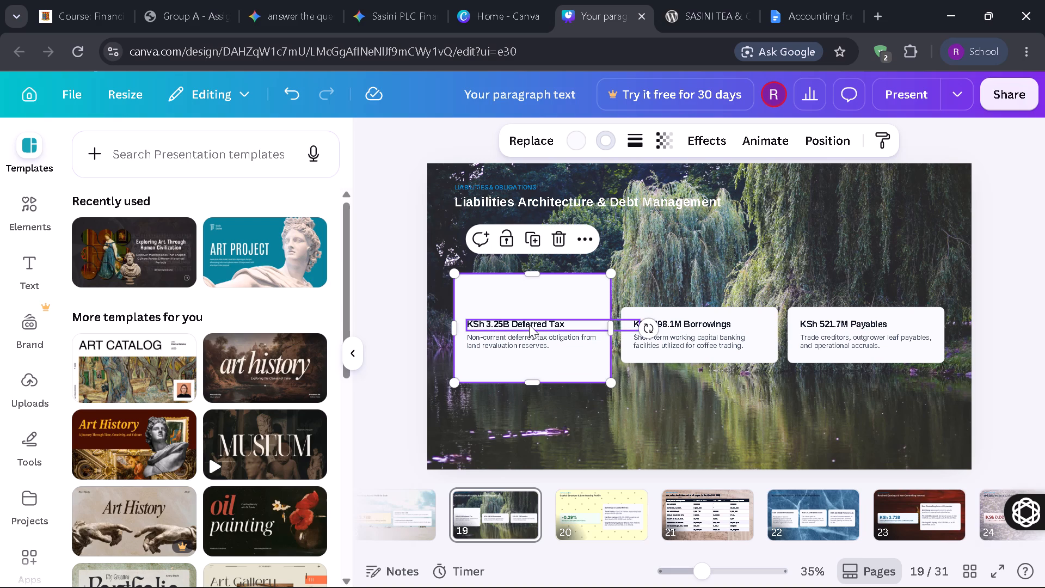
{"action": "left_click_drag", "start_coordinate": [529, 324], "coordinate": [529, 302]}
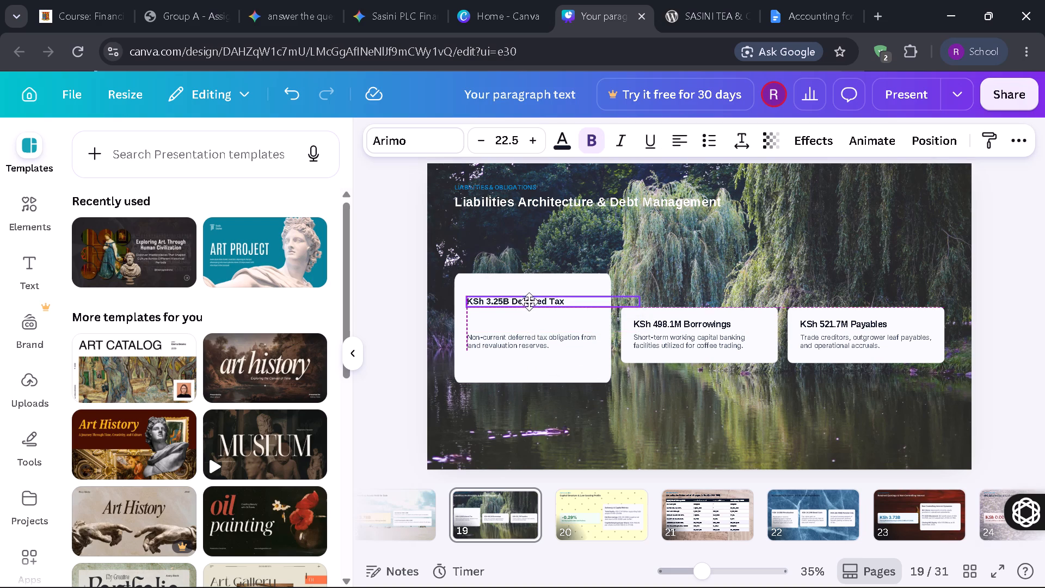
{"action": "left_click_drag", "start_coordinate": [529, 302], "coordinate": [528, 290]}
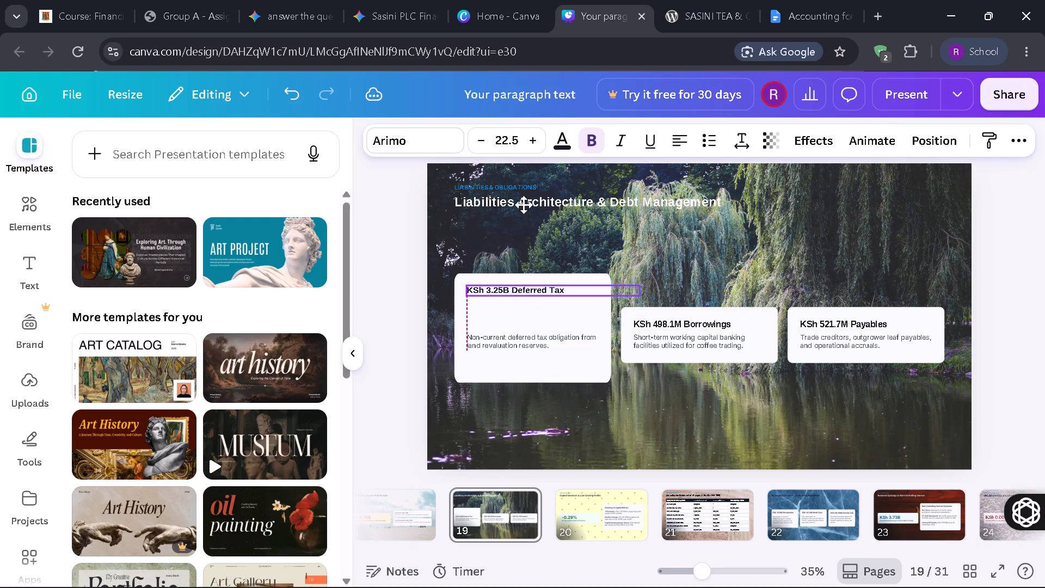
{"action": "triple_click", "coordinate": [531, 137]}
{"action": "triple_click", "coordinate": [531, 137]}
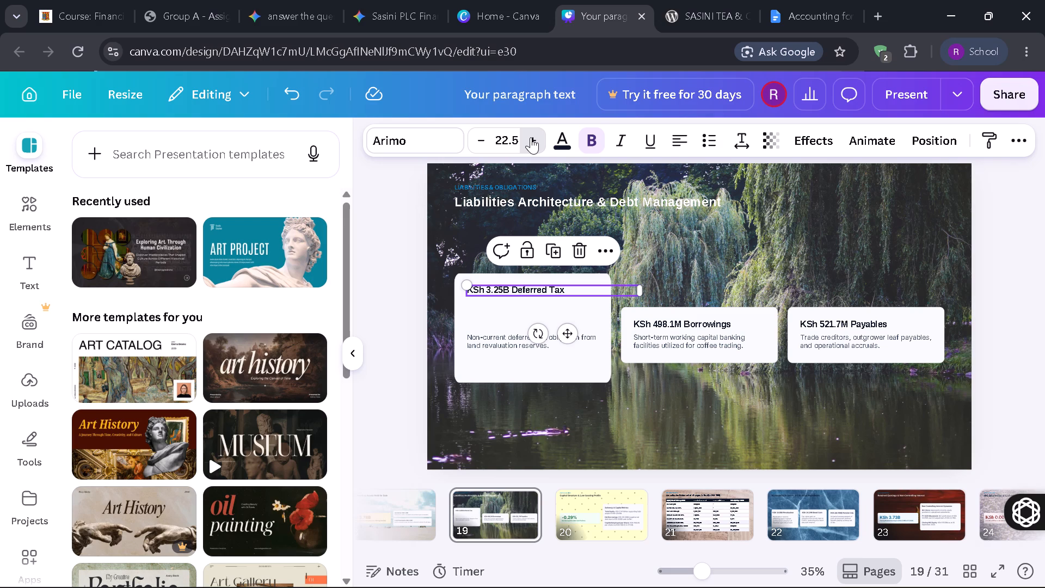
{"action": "double_click", "coordinate": [531, 137]}
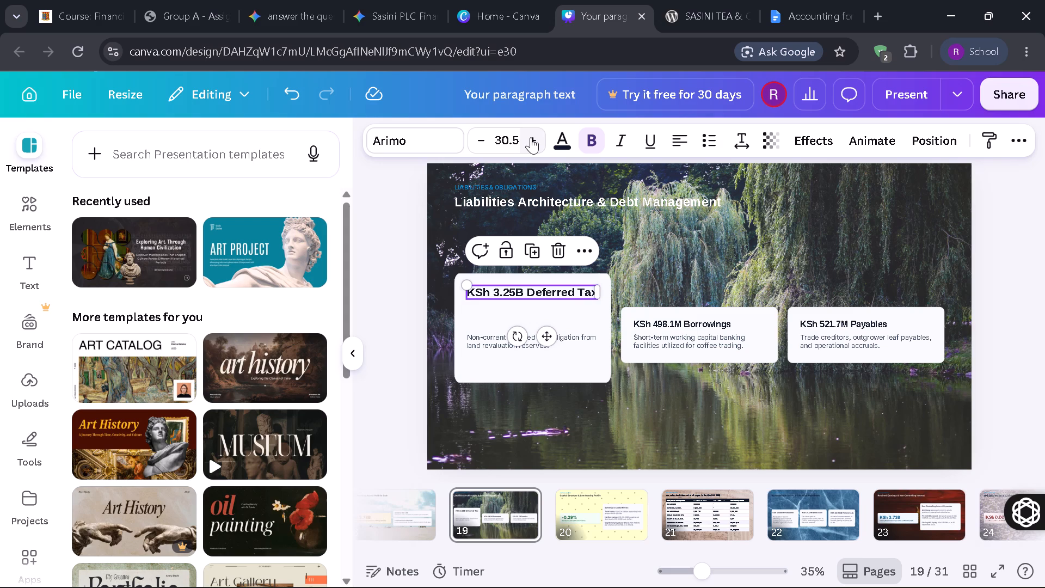
{"action": "double_click", "coordinate": [484, 139]}
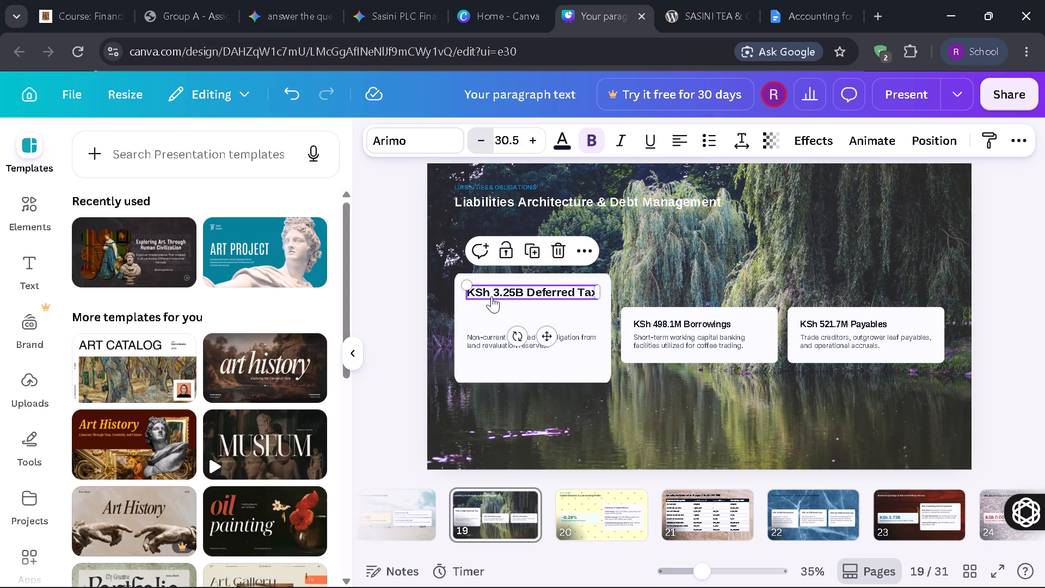
Move the Deferred Tax description up beneath its heading and set its font size to 26.
{"action": "left_click", "coordinate": [476, 344]}
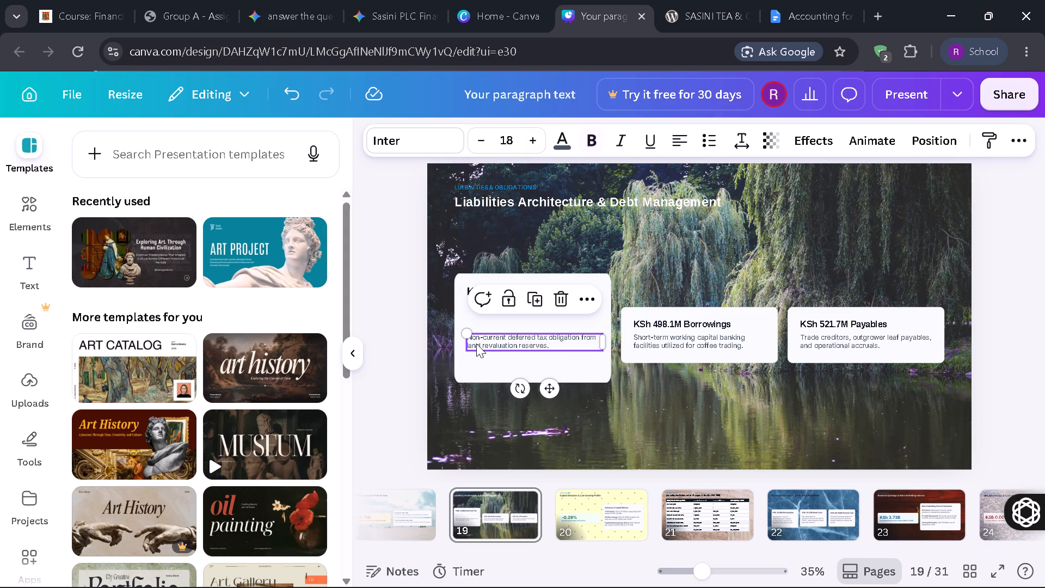
{"action": "left_click_drag", "start_coordinate": [520, 339], "coordinate": [518, 317]}
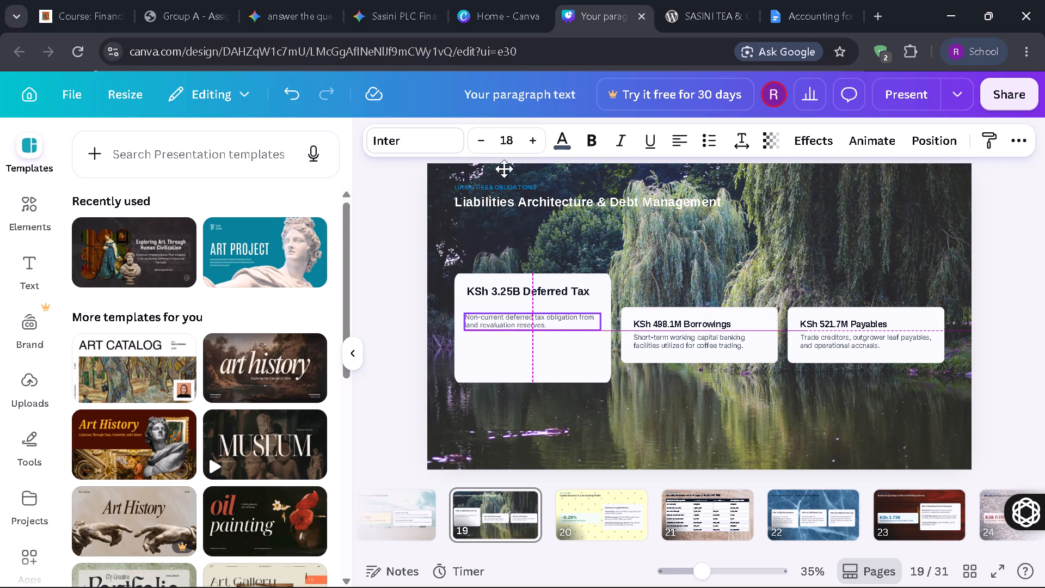
{"action": "left_click", "coordinate": [530, 149]}
{"action": "left_click", "coordinate": [530, 149]}
{"action": "triple_click", "coordinate": [530, 149]}
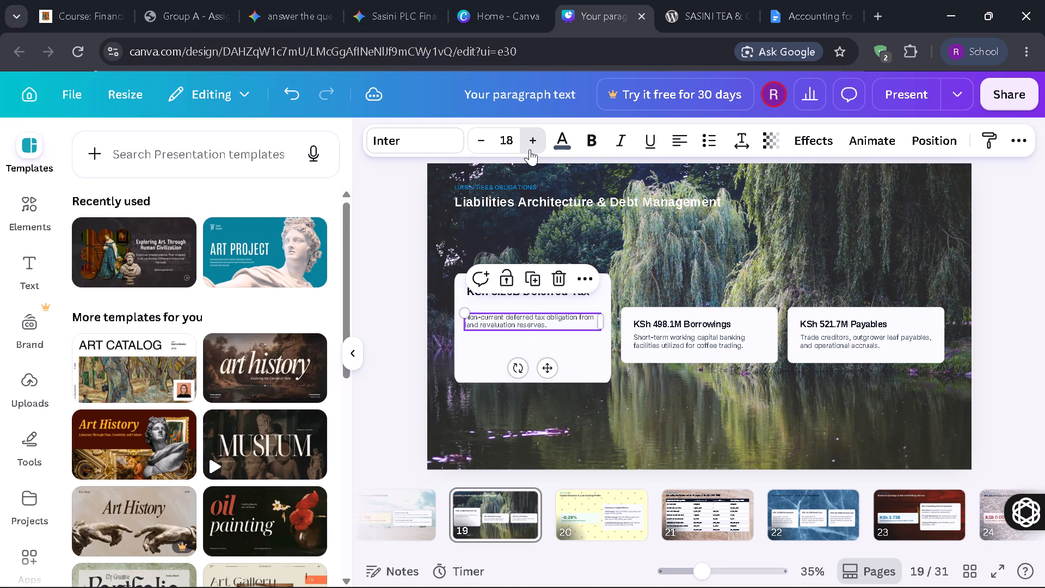
{"action": "triple_click", "coordinate": [530, 149]}
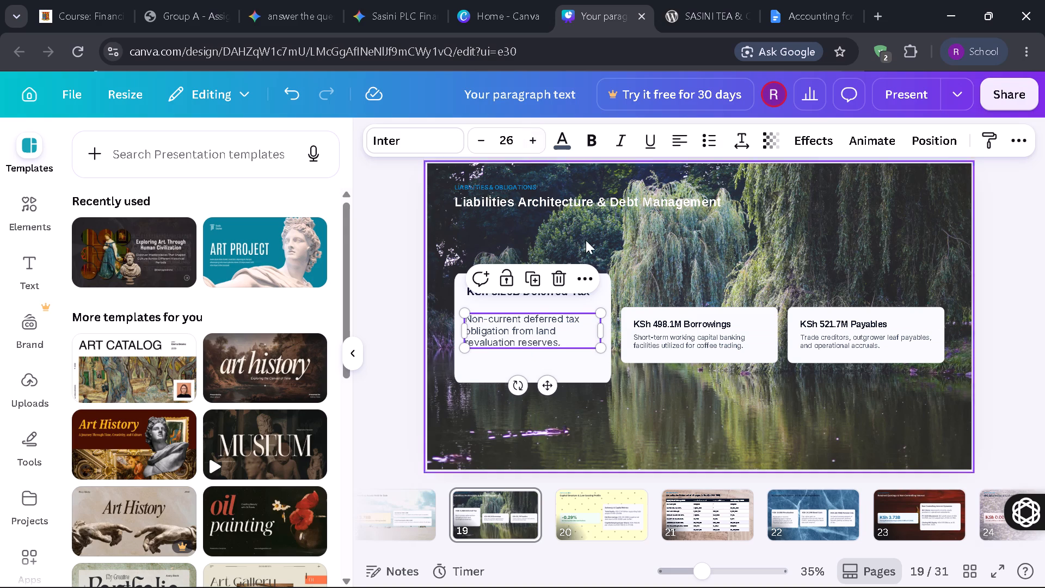
Extend the KSh 498.1M Borrowings card's upper and lower edges to a height of 385, aligned with the Deferred Tax card.
{"action": "left_click", "coordinate": [720, 310]}
{"action": "left_click_drag", "start_coordinate": [700, 307], "coordinate": [700, 286]}
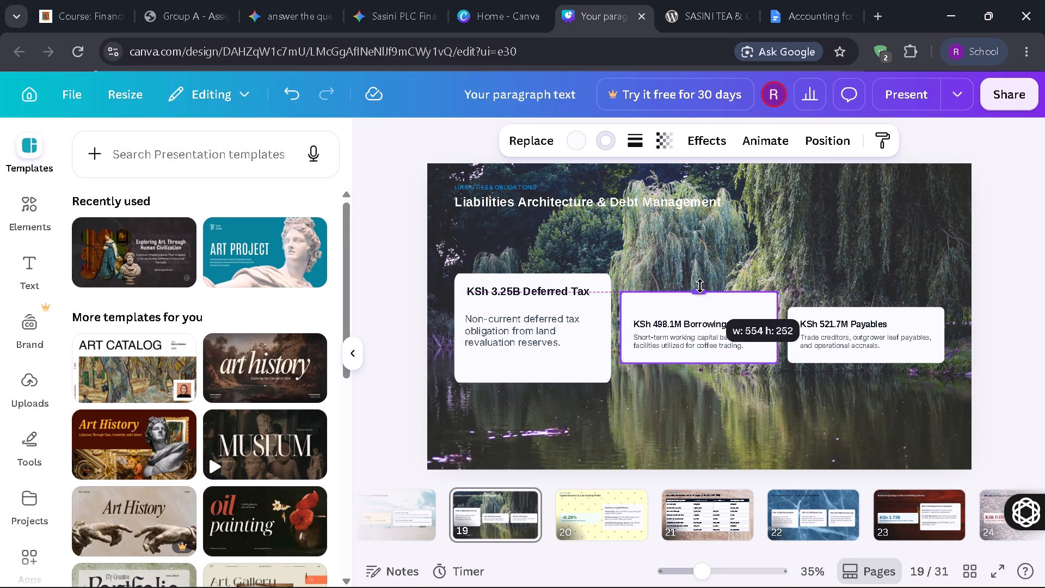
{"action": "left_click_drag", "start_coordinate": [700, 286], "coordinate": [700, 275]}
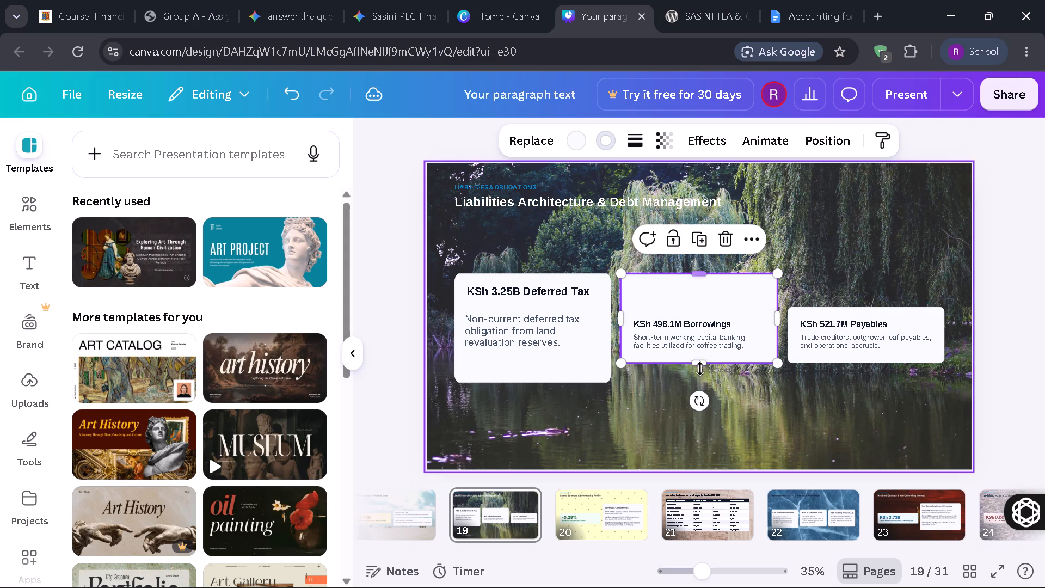
{"action": "left_click_drag", "start_coordinate": [700, 365], "coordinate": [698, 383]}
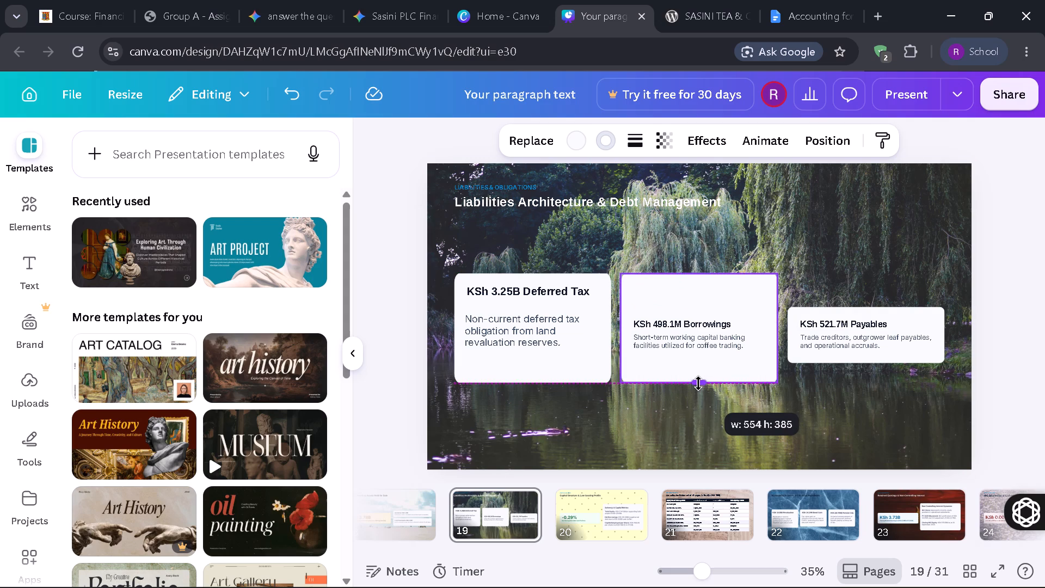
Move the KSh 498.1M Borrowings heading up level with the Deferred Tax heading and set its font size to 28.5.
{"action": "left_click", "coordinate": [681, 320]}
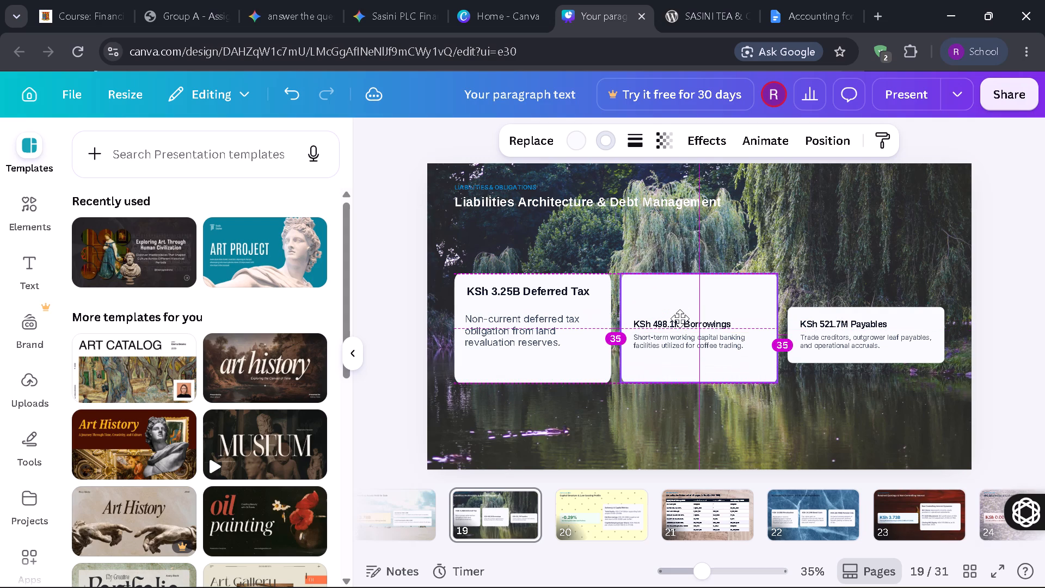
{"action": "left_click", "coordinate": [682, 322]}
{"action": "left_click", "coordinate": [682, 322]}
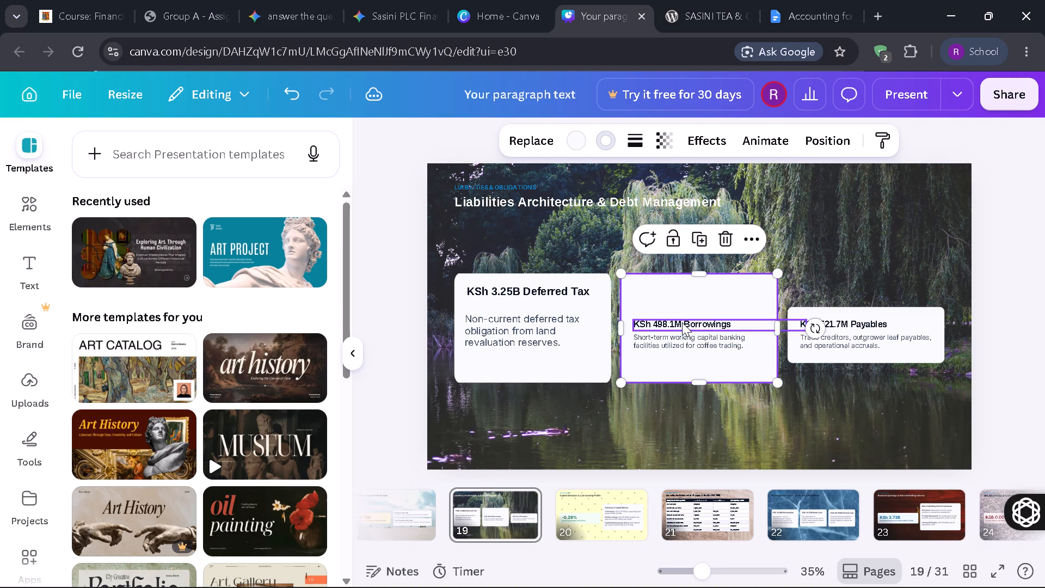
{"action": "left_click", "coordinate": [682, 322]}
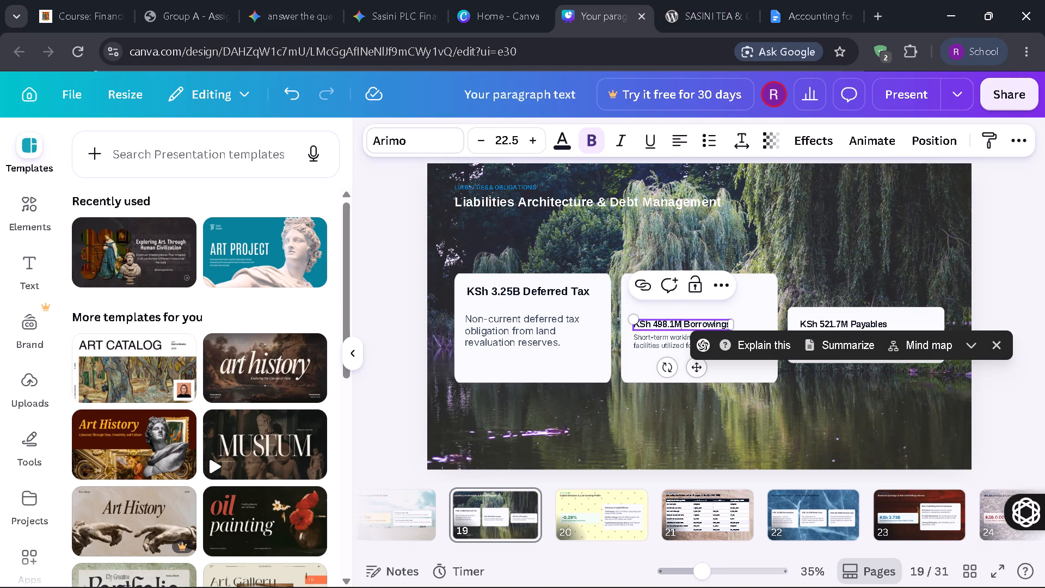
{"action": "left_click", "coordinate": [679, 323]}
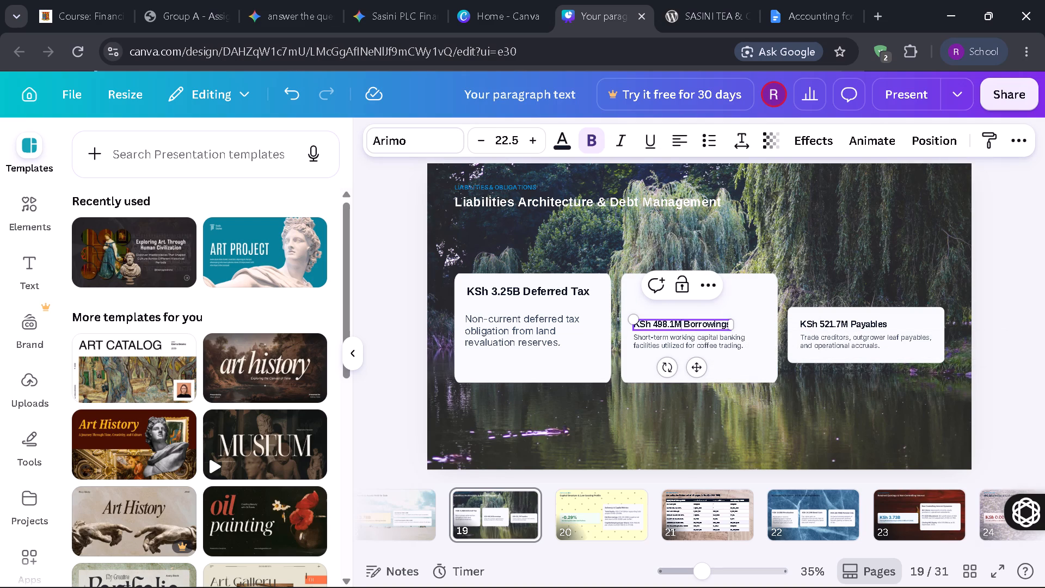
{"action": "left_click", "coordinate": [720, 352]}
{"action": "left_click", "coordinate": [697, 318]}
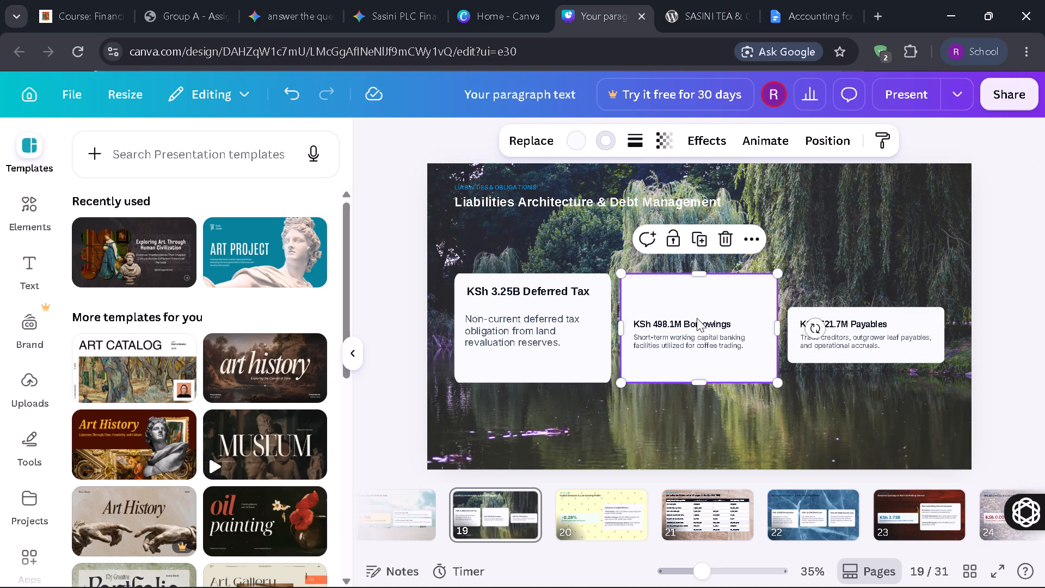
{"action": "left_click", "coordinate": [693, 324]}
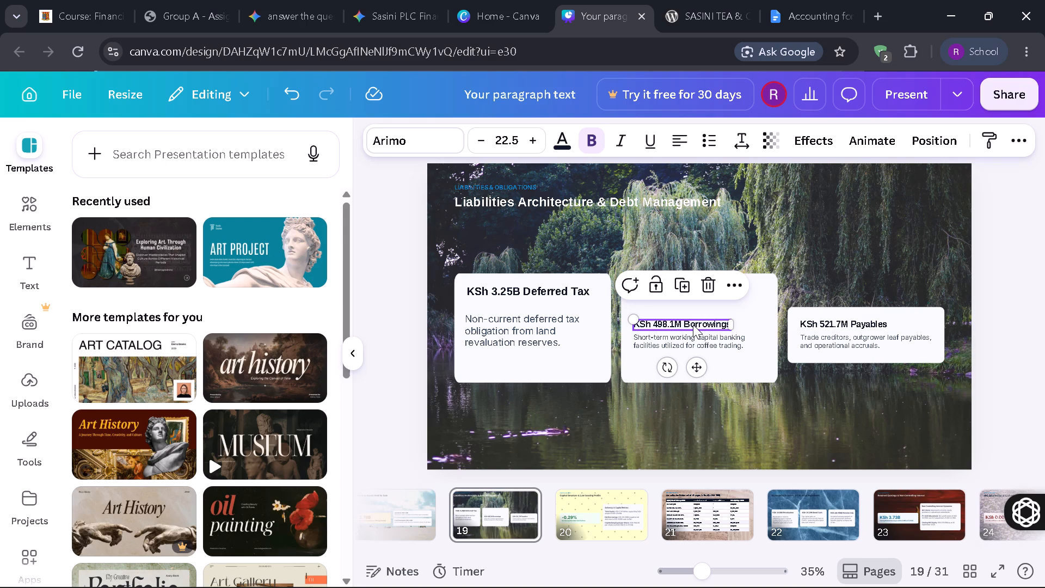
{"action": "left_click_drag", "start_coordinate": [693, 324], "coordinate": [695, 296]}
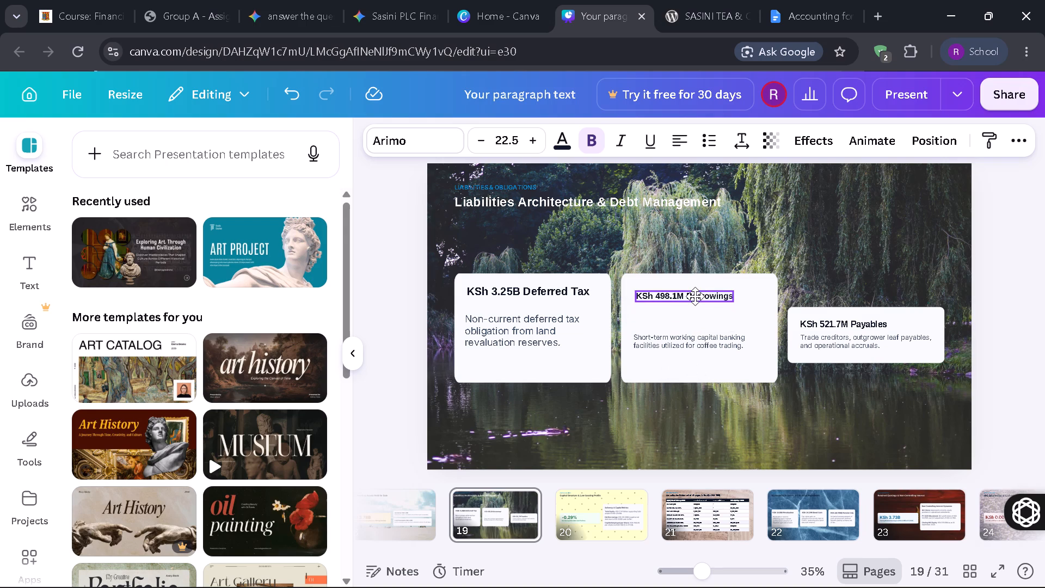
{"action": "left_click_drag", "start_coordinate": [695, 296], "coordinate": [695, 292]}
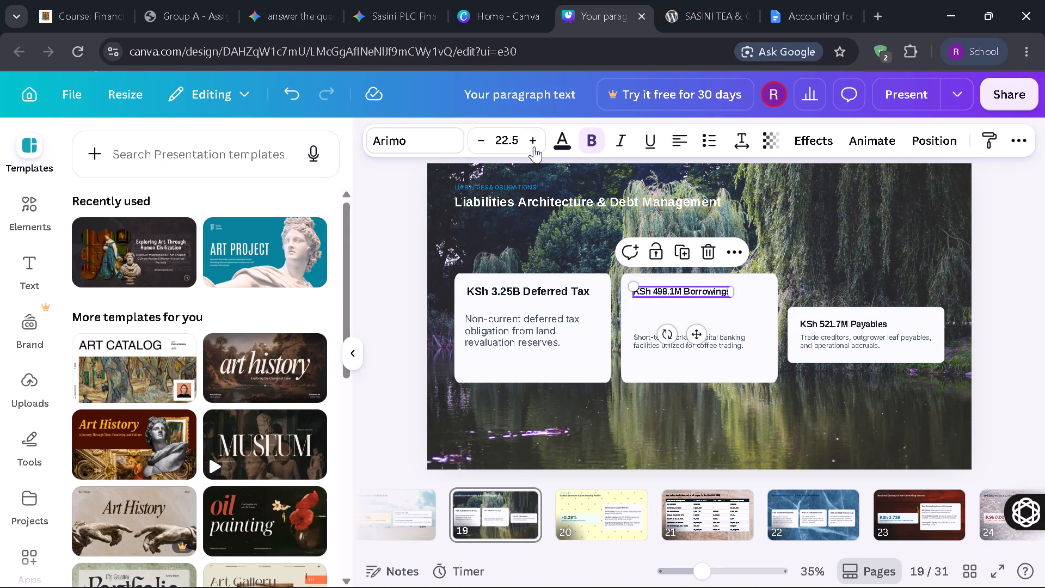
{"action": "left_click", "coordinate": [537, 137]}
{"action": "double_click", "coordinate": [537, 137]}
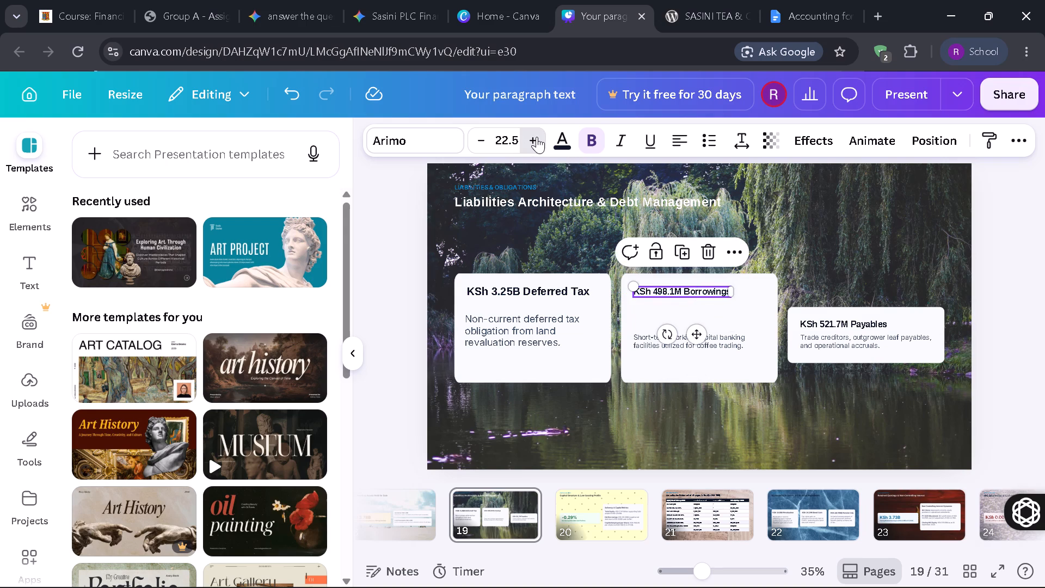
{"action": "triple_click", "coordinate": [537, 137]}
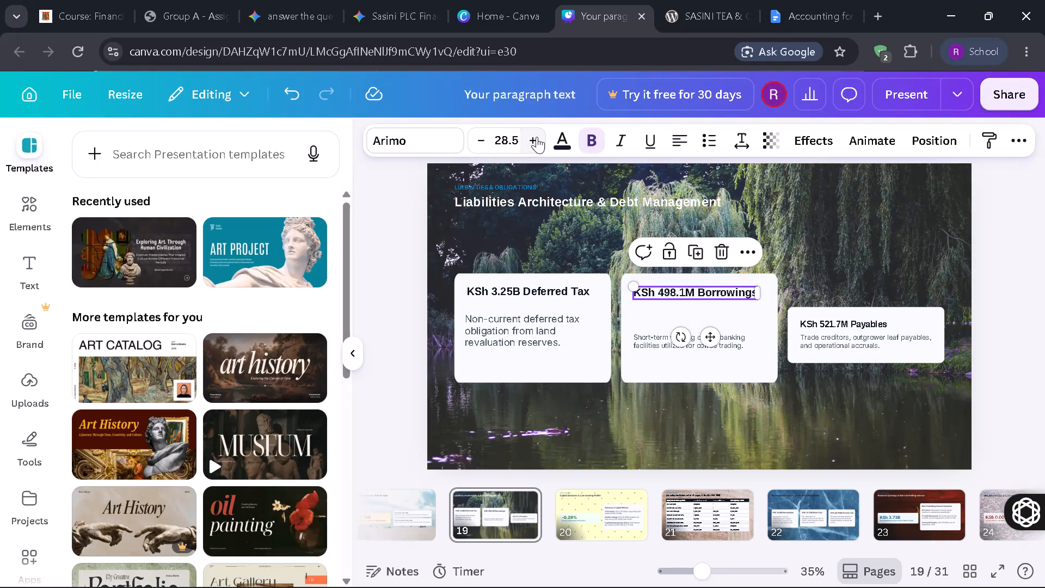
Move the Borrowings description up beneath its heading, leaving a small gap, and set its font size to 26.
{"action": "left_click", "coordinate": [641, 335]}
{"action": "left_click_drag", "start_coordinate": [641, 335], "coordinate": [643, 307]}
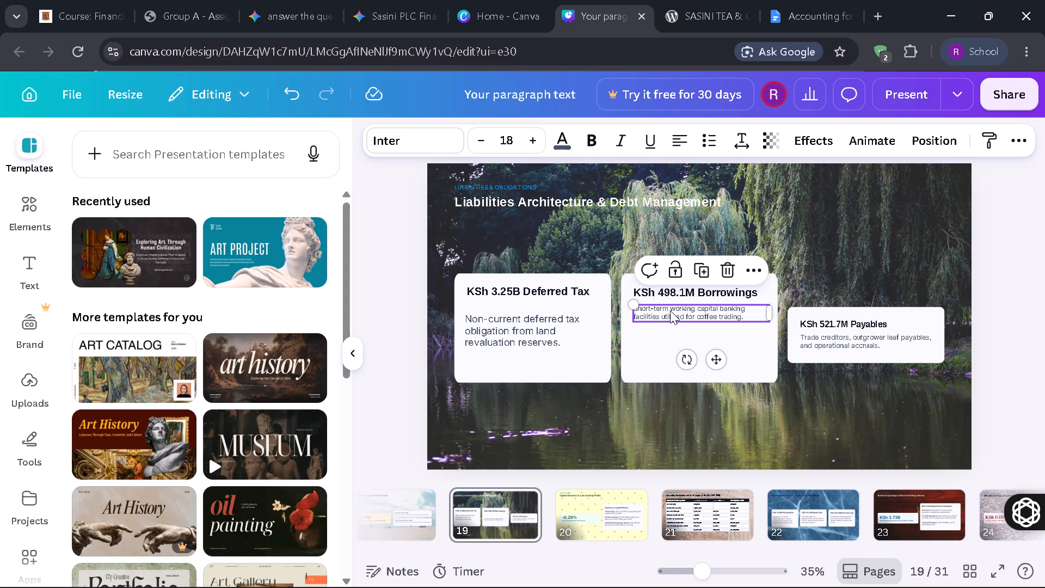
{"action": "left_click_drag", "start_coordinate": [670, 310], "coordinate": [666, 322]}
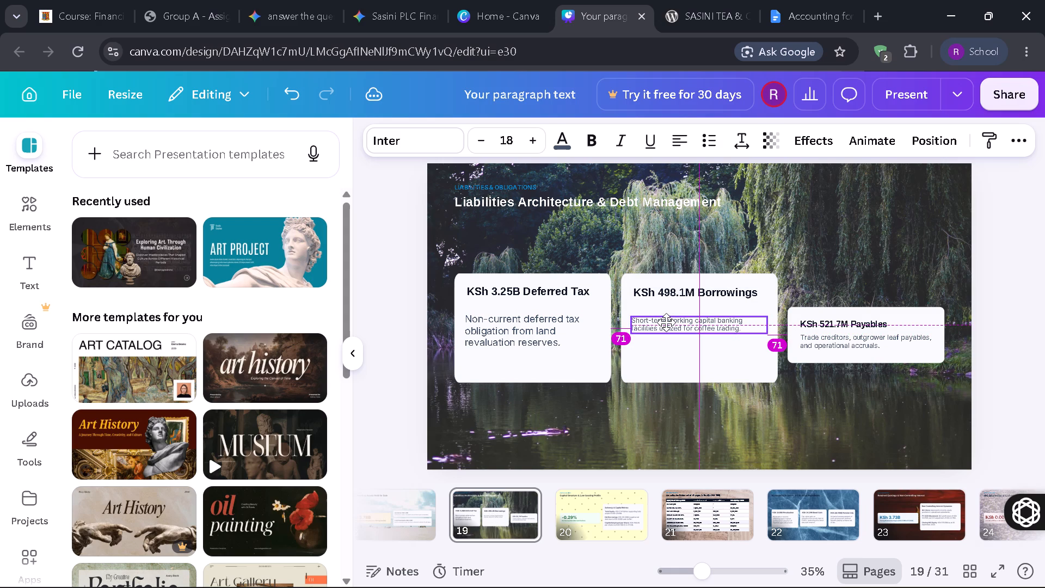
{"action": "double_click", "coordinate": [533, 146]}
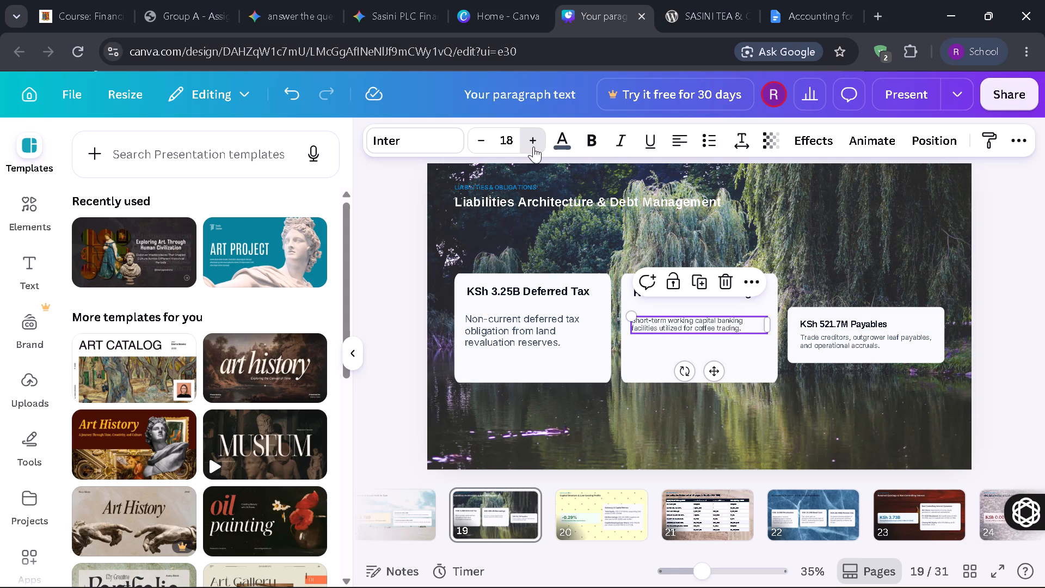
{"action": "left_click", "coordinate": [533, 146]}
{"action": "left_click", "coordinate": [533, 146]}
{"action": "left_click", "coordinate": [533, 146]}
{"action": "left_click", "coordinate": [533, 146]}
{"action": "left_click", "coordinate": [533, 146]}
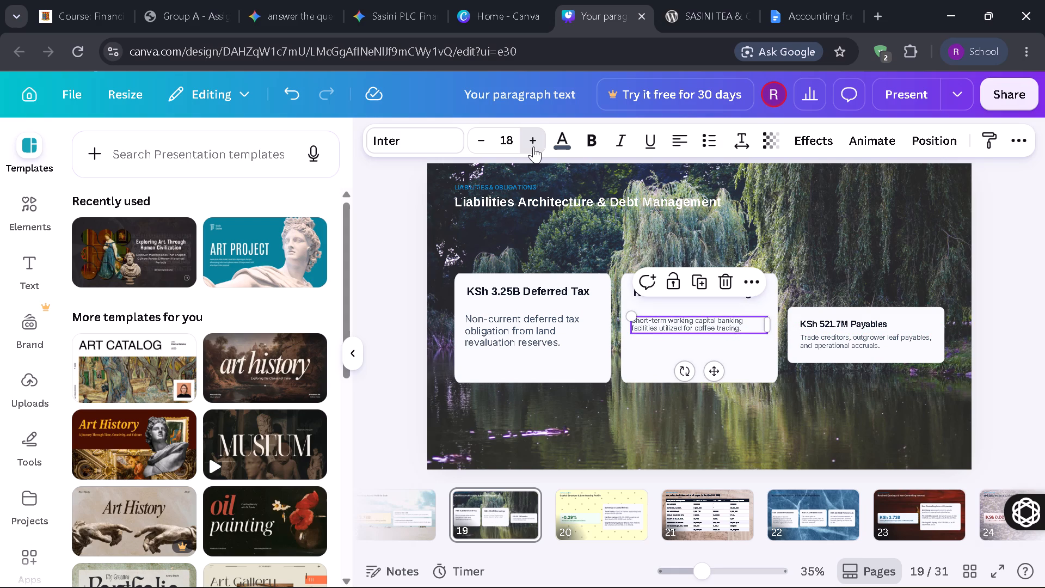
{"action": "left_click", "coordinate": [533, 146]}
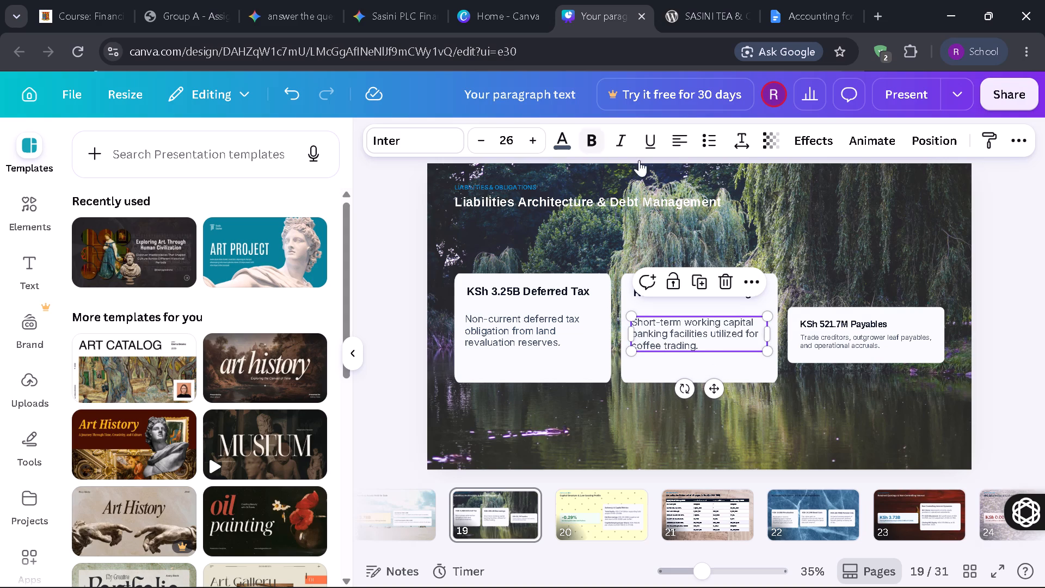
Extend the KSh 521.7M Payables card's upper and lower edges to a height of 385, aligned with the other two cards.
{"action": "left_click", "coordinate": [825, 309]}
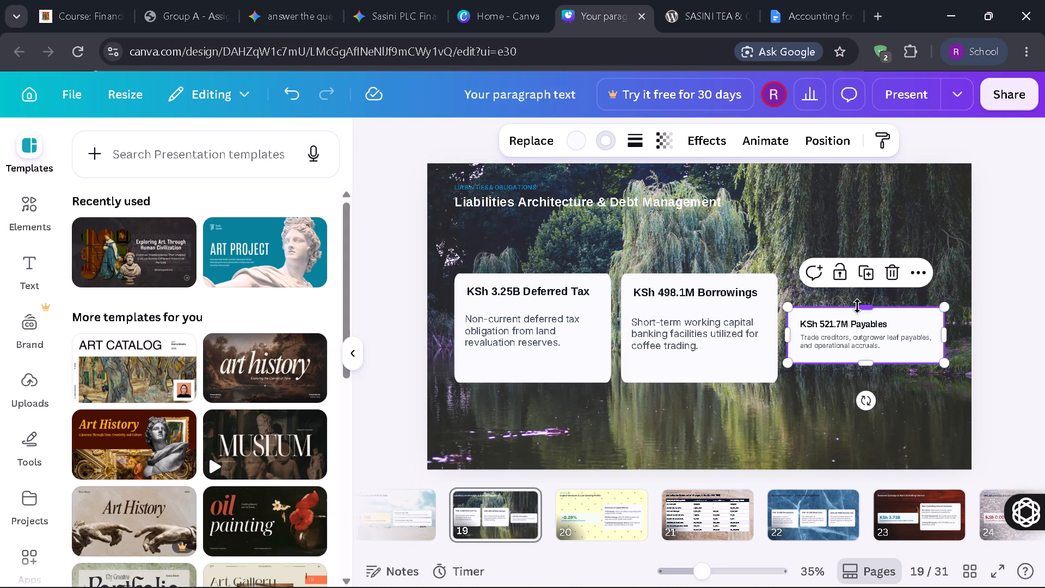
{"action": "left_click_drag", "start_coordinate": [864, 306], "coordinate": [860, 272]}
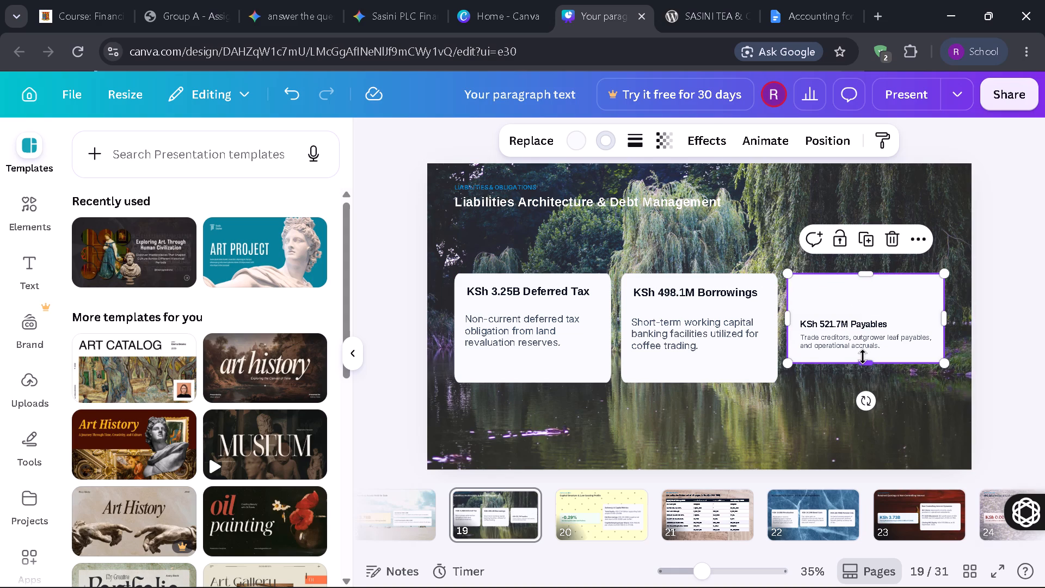
{"action": "left_click_drag", "start_coordinate": [863, 357], "coordinate": [860, 373]}
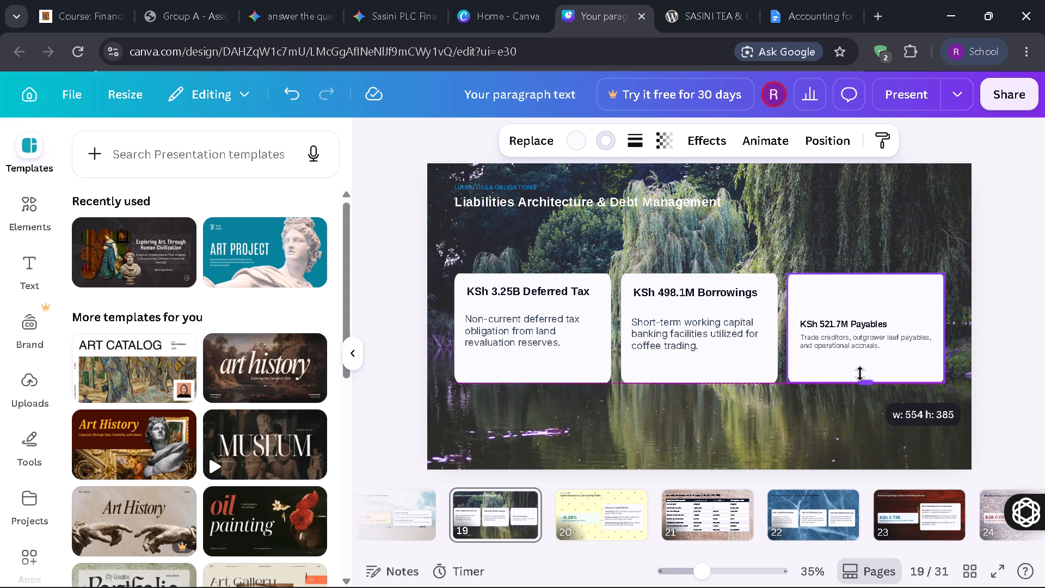
Move the KSh 521.7M Payables heading up level with the other card headings and set its font size to 28.5.
{"action": "left_click", "coordinate": [843, 327]}
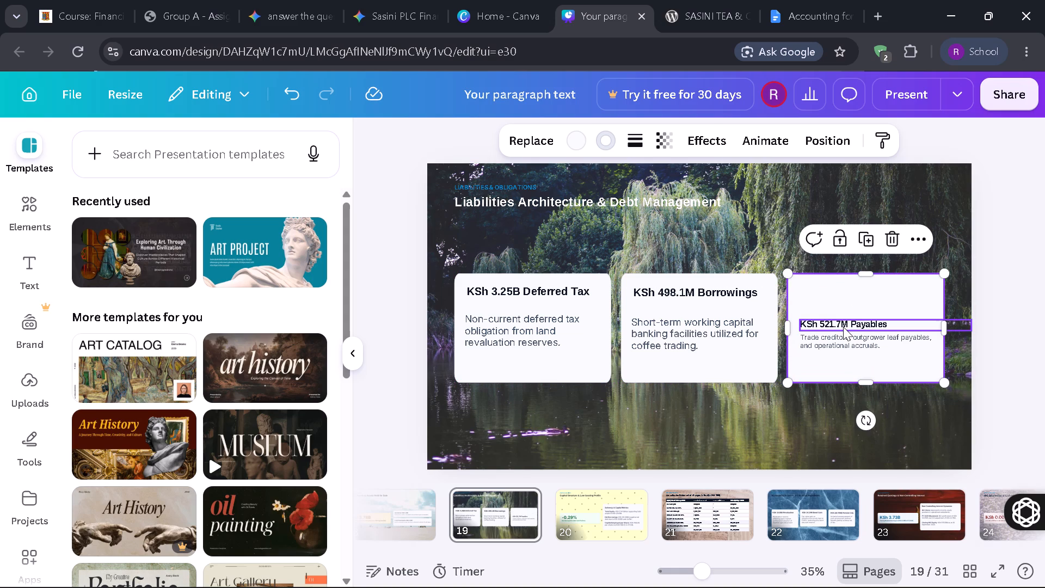
{"action": "left_click_drag", "start_coordinate": [855, 321], "coordinate": [852, 286]}
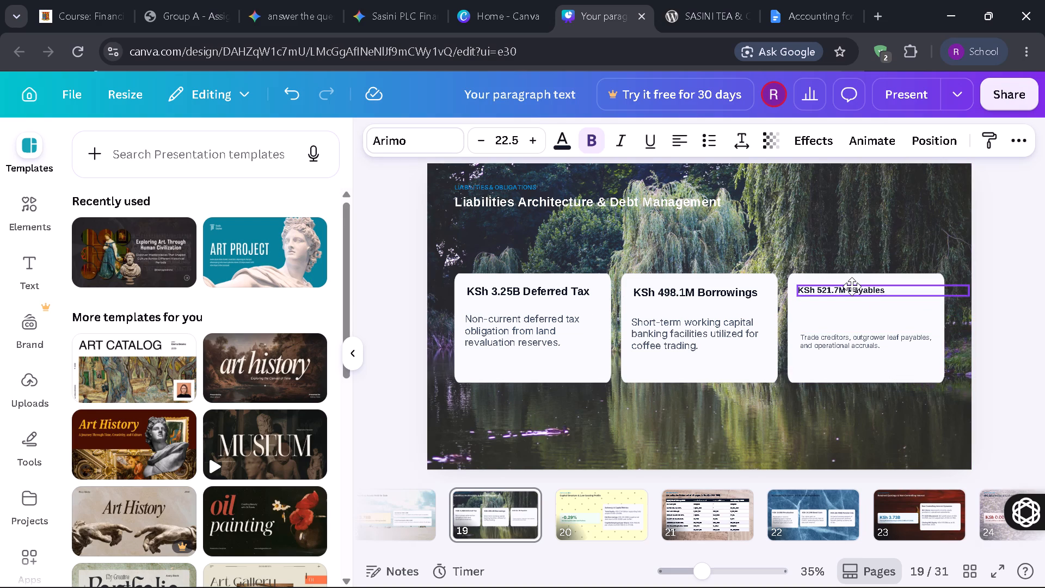
{"action": "triple_click", "coordinate": [536, 141]}
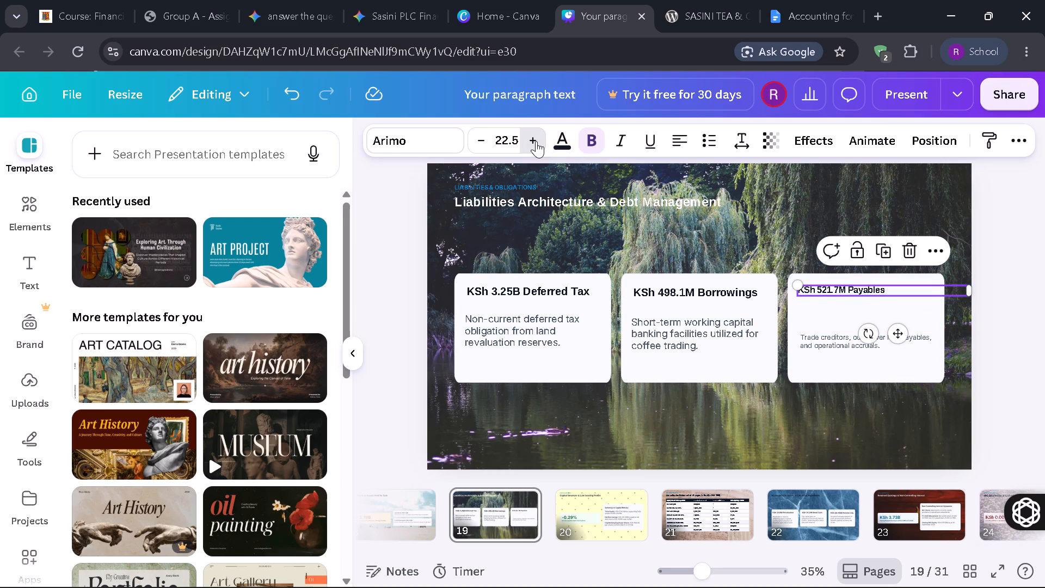
{"action": "triple_click", "coordinate": [536, 141]}
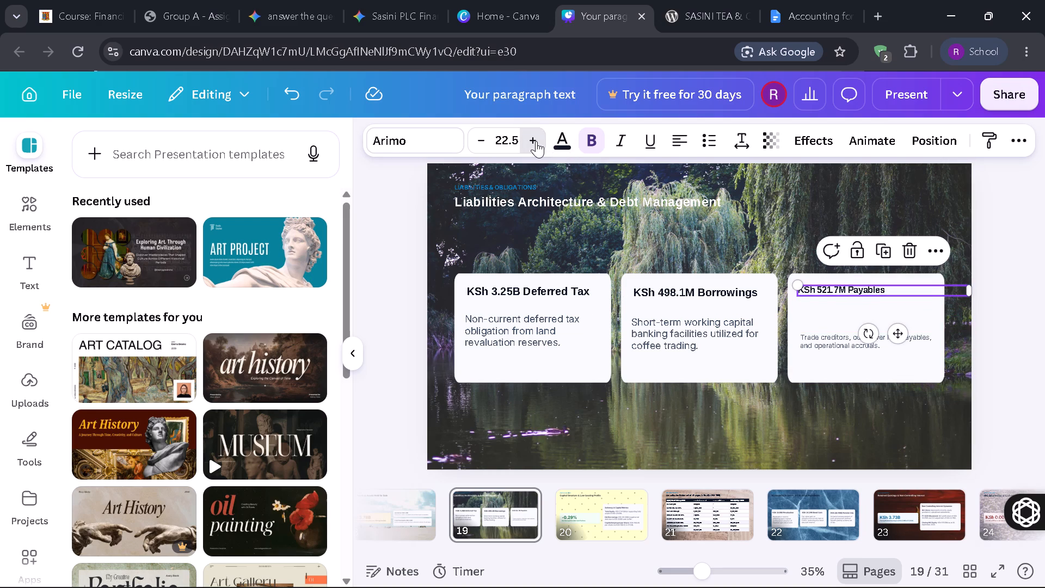
{"action": "double_click", "coordinate": [536, 141]}
{"action": "double_click", "coordinate": [481, 139]}
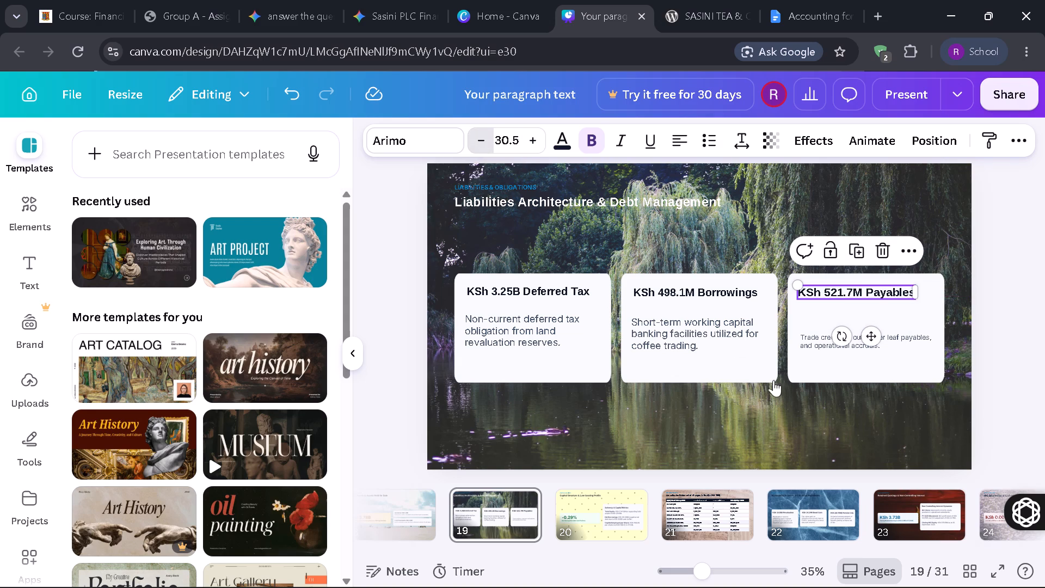
Move the Payables description up beneath its heading and raise its font size to 25.
{"action": "left_click", "coordinate": [808, 343]}
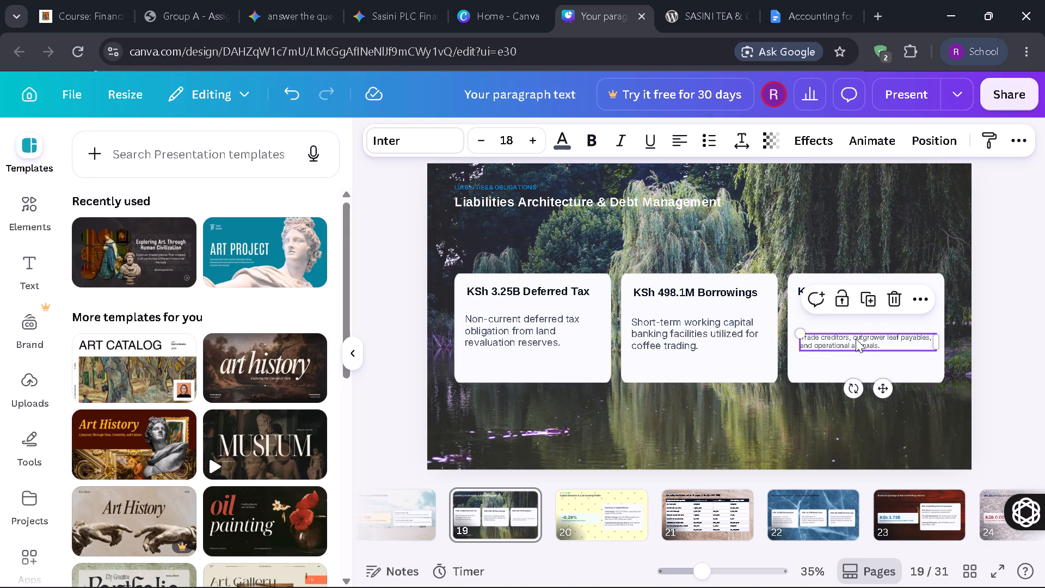
{"action": "left_click_drag", "start_coordinate": [856, 339], "coordinate": [854, 317]}
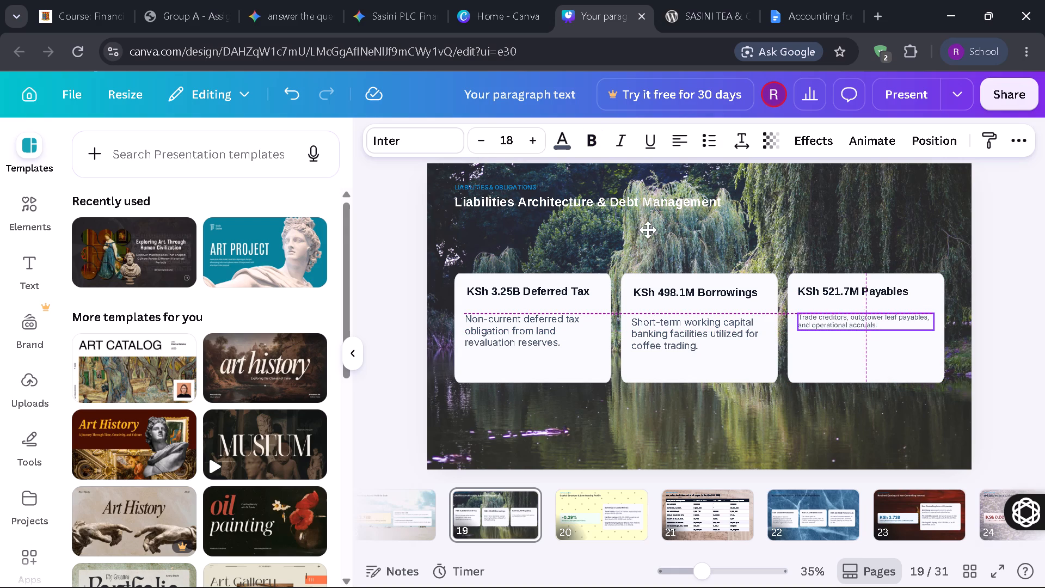
{"action": "triple_click", "coordinate": [534, 143]}
{"action": "double_click", "coordinate": [534, 143]}
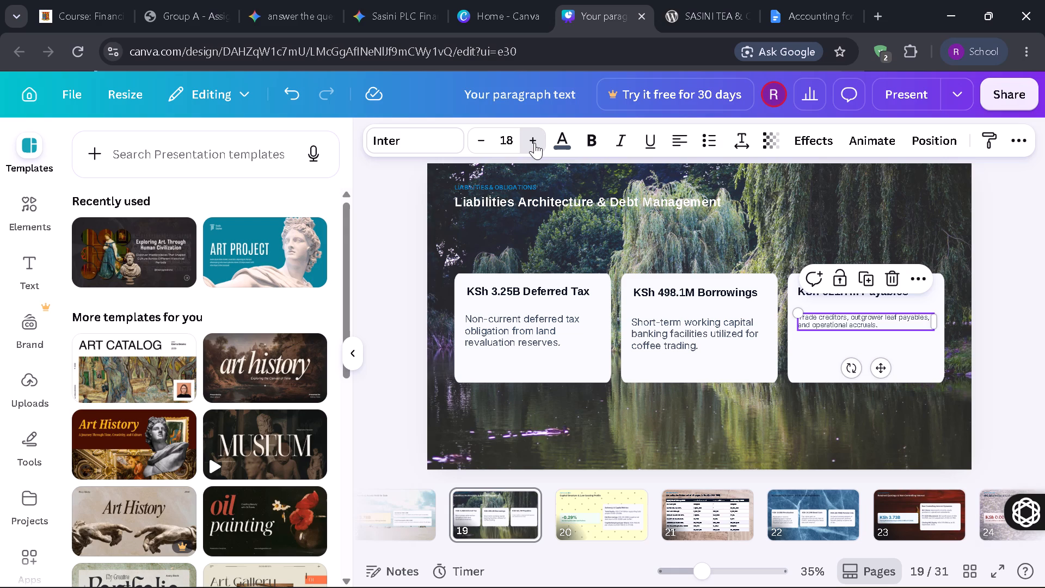
{"action": "double_click", "coordinate": [534, 143]}
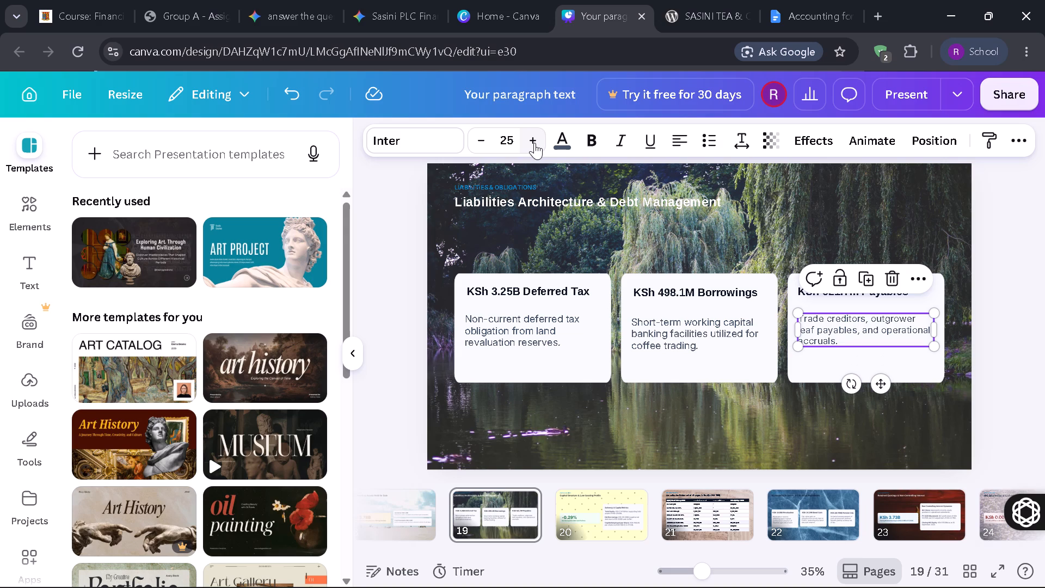
Set the Payables description's font size to 26 on page 19.
{"action": "left_click", "coordinate": [534, 143]}
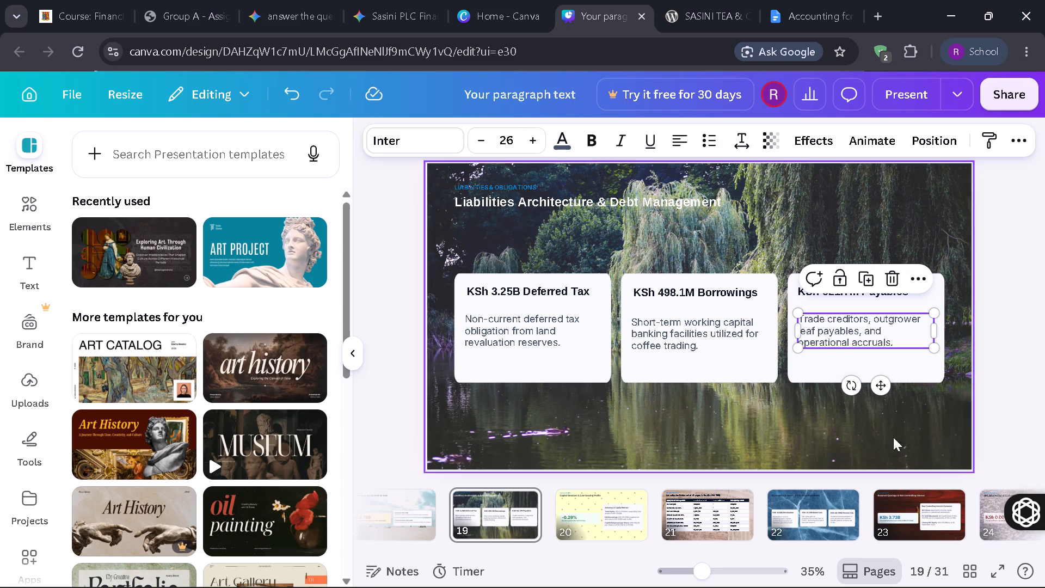
{"action": "left_click", "coordinate": [1004, 407]}
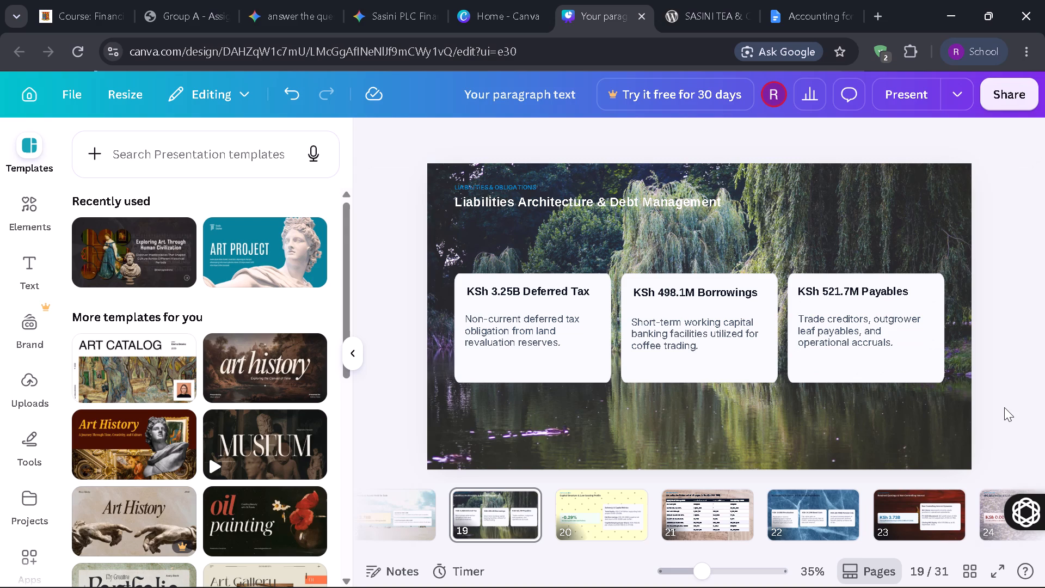
{"action": "left_click", "coordinate": [1004, 407]}
On page 18, extend the Inventories card's upper edge upward to a height of about 247.
{"action": "key", "text": "Left"}
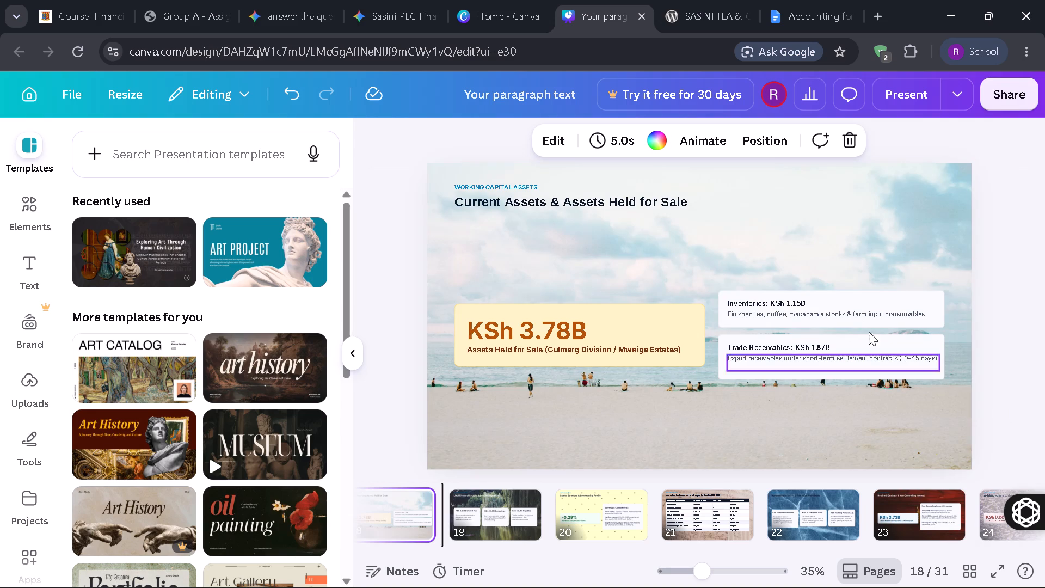
{"action": "left_click", "coordinate": [845, 296]}
{"action": "left_click_drag", "start_coordinate": [834, 290], "coordinate": [830, 258]}
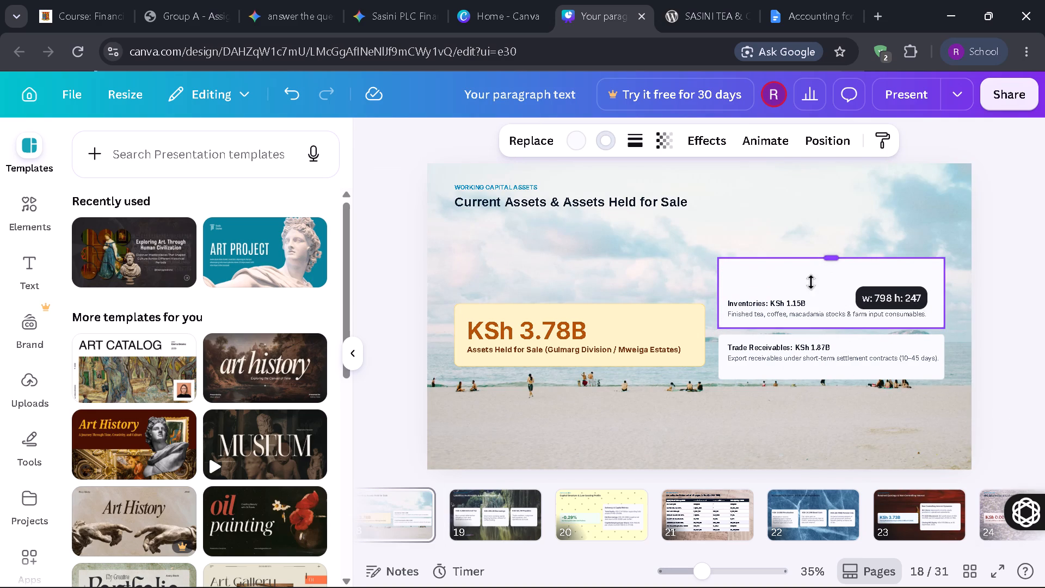
Move the Inventories: KSh 1.15B heading up near the card's upper edge and set its font size to 28.1.
{"action": "left_click", "coordinate": [785, 307]}
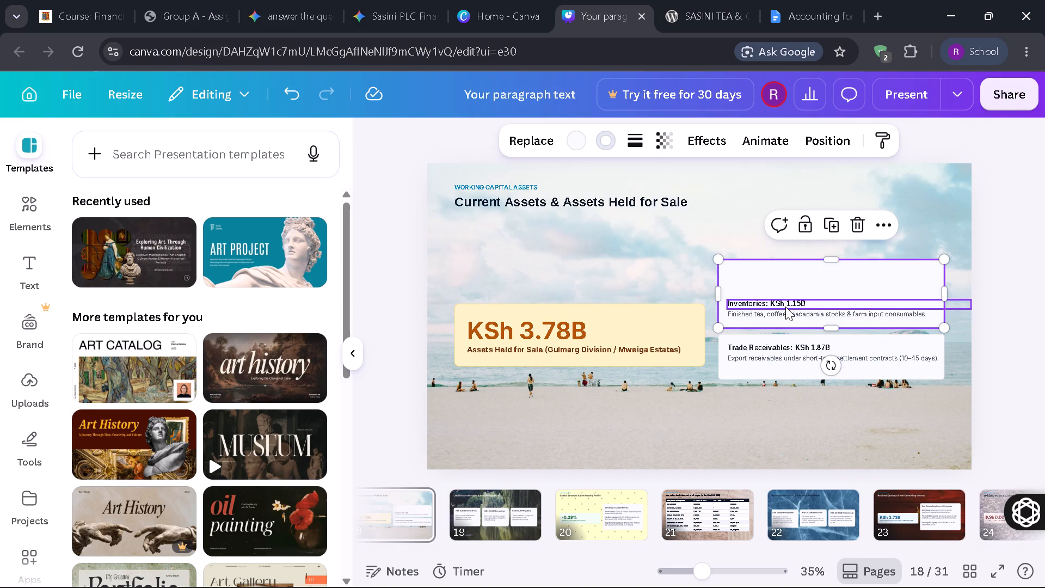
{"action": "left_click_drag", "start_coordinate": [788, 302], "coordinate": [787, 276]}
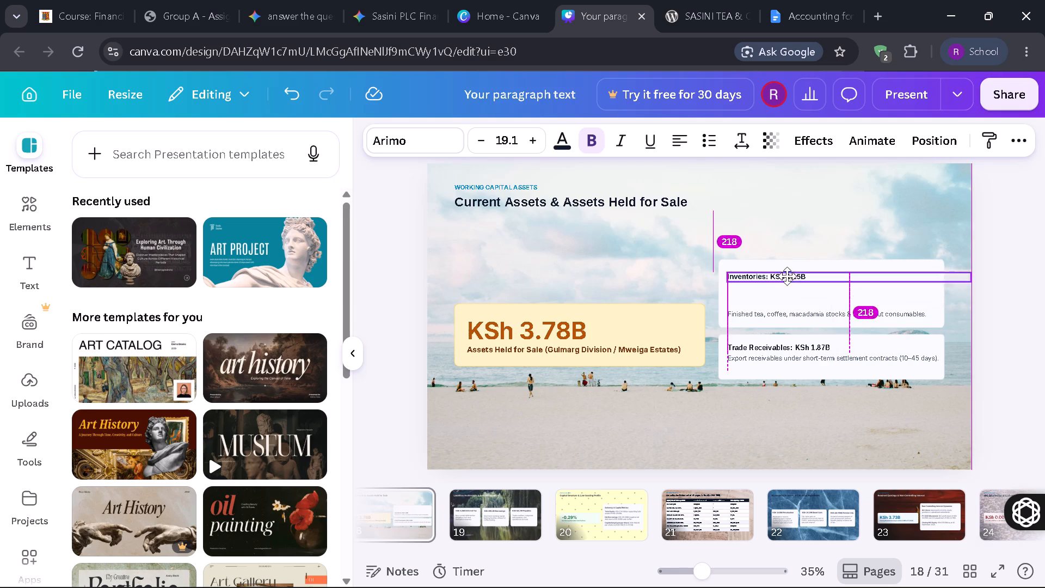
{"action": "left_click_drag", "start_coordinate": [787, 276], "coordinate": [786, 272]}
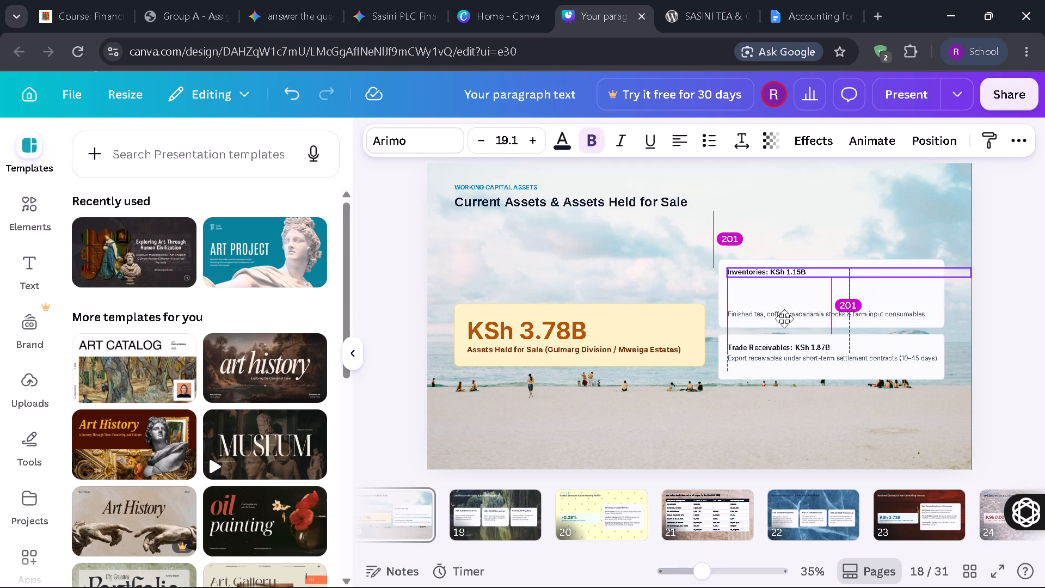
{"action": "triple_click", "coordinate": [534, 132]}
{"action": "left_click", "coordinate": [534, 132]}
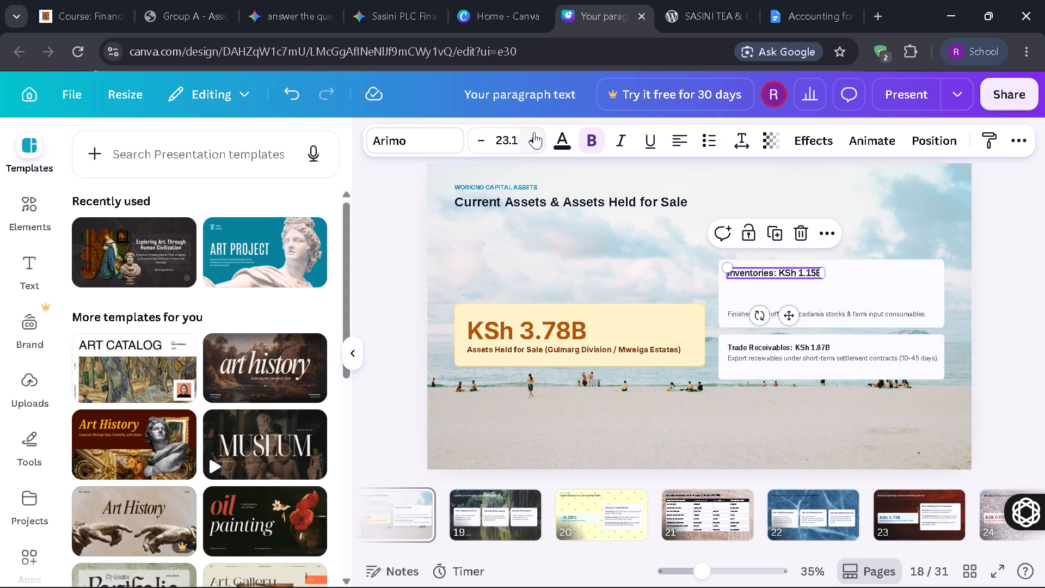
{"action": "left_click", "coordinate": [534, 132]}
{"action": "double_click", "coordinate": [534, 132]}
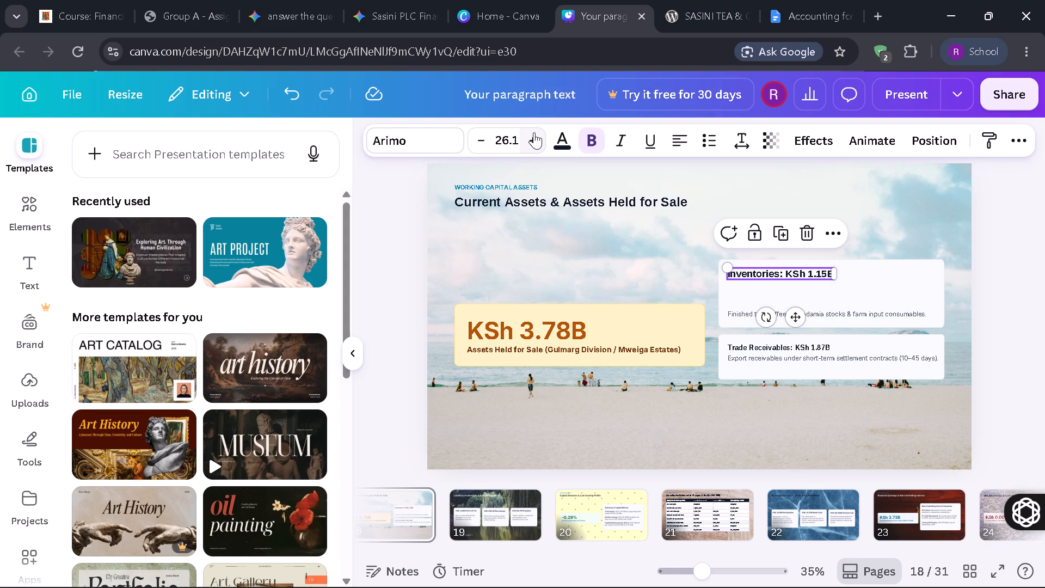
{"action": "double_click", "coordinate": [534, 132]}
Move the Inventories description up slightly within its card and set its font size to 24.9.
{"action": "left_click", "coordinate": [834, 310]}
{"action": "left_click_drag", "start_coordinate": [834, 310], "coordinate": [832, 303]}
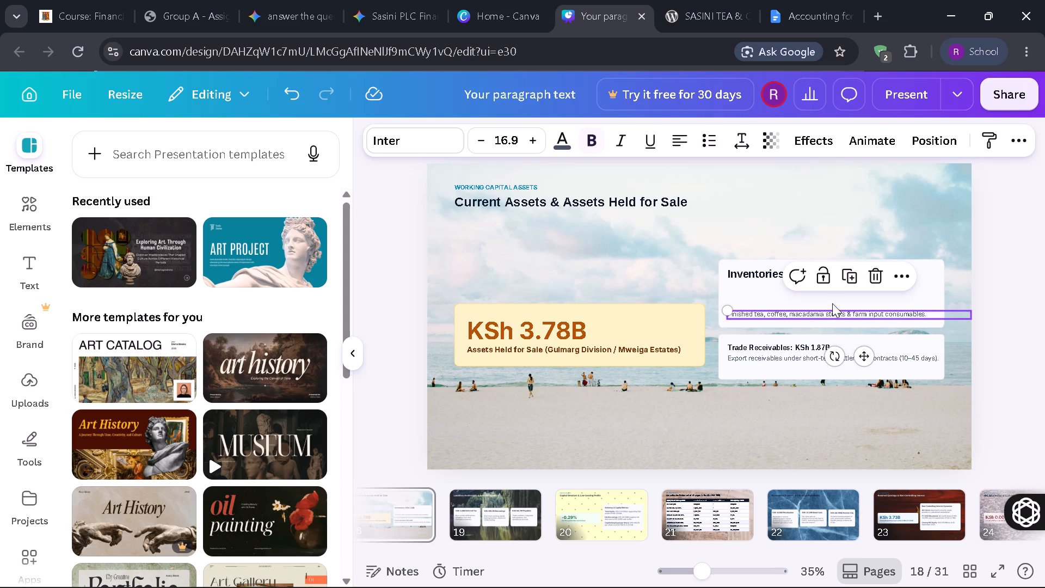
{"action": "left_click_drag", "start_coordinate": [832, 303], "coordinate": [831, 300]}
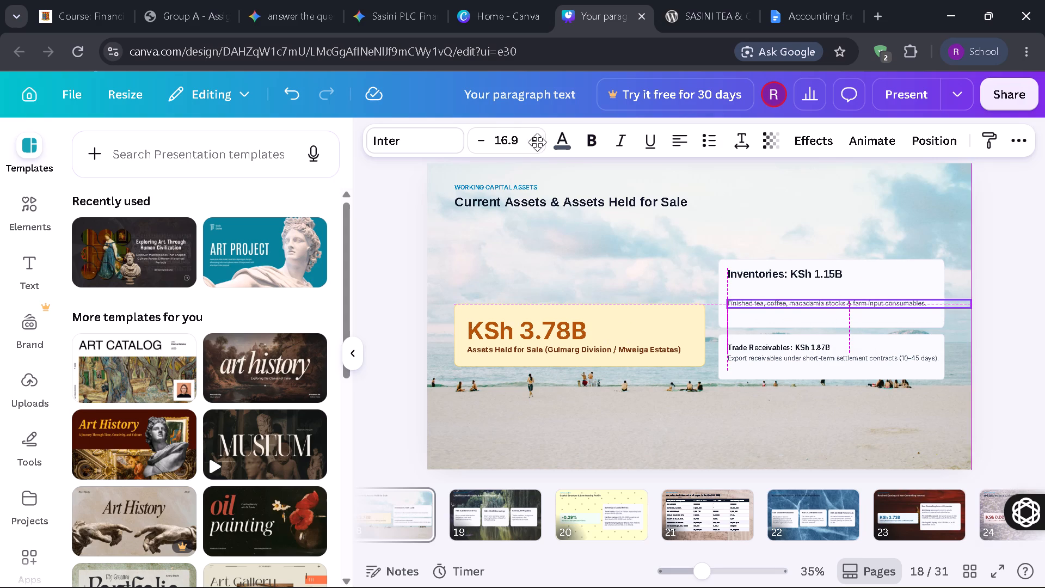
{"action": "left_click", "coordinate": [533, 142]}
{"action": "left_click", "coordinate": [533, 142]}
{"action": "left_click", "coordinate": [533, 142]}
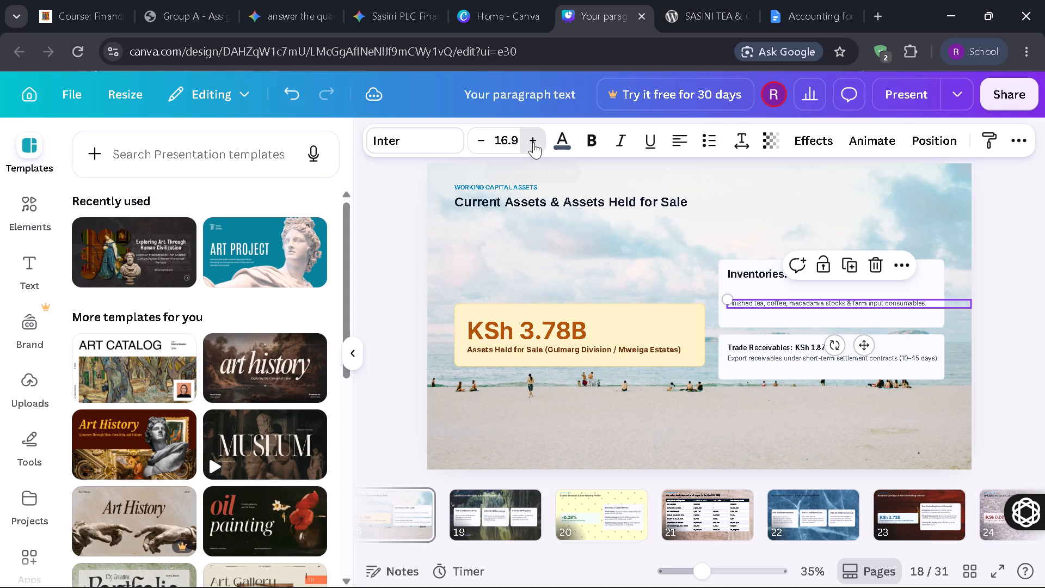
{"action": "left_click", "coordinate": [533, 142]}
{"action": "left_click", "coordinate": [533, 142]}
{"action": "left_click", "coordinate": [533, 142]}
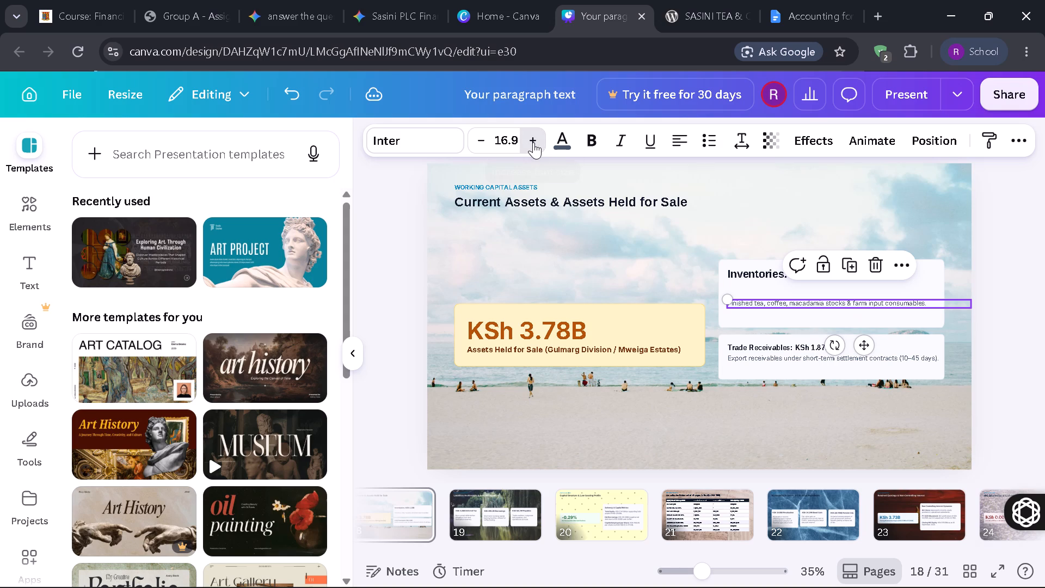
{"action": "left_click", "coordinate": [533, 142]}
{"action": "left_click", "coordinate": [533, 142]}
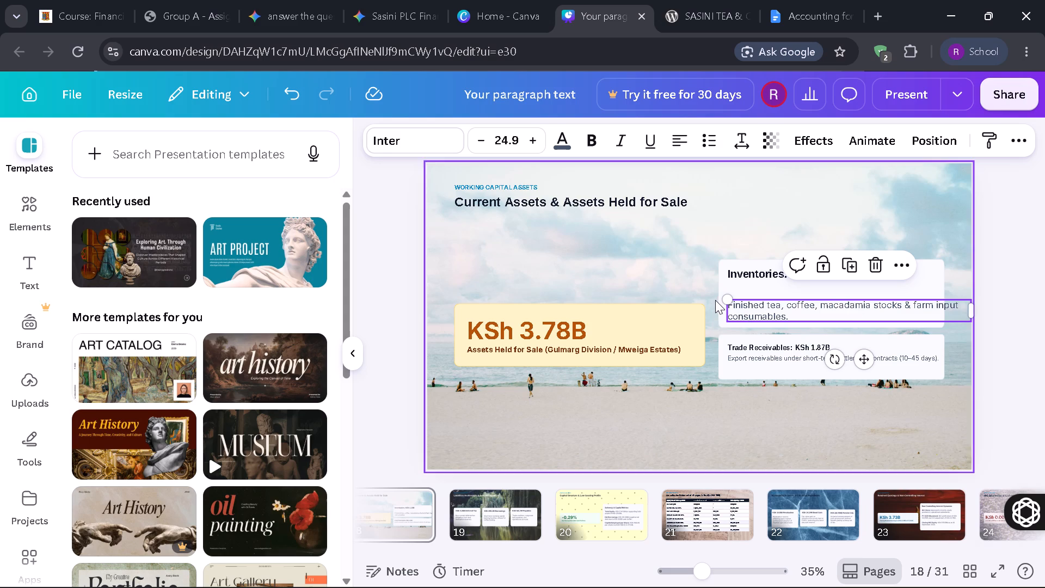
Narrow the Inventories description's text box to fit inside the card and move it up directly beneath its heading.
{"action": "left_click_drag", "start_coordinate": [728, 299], "coordinate": [728, 289]}
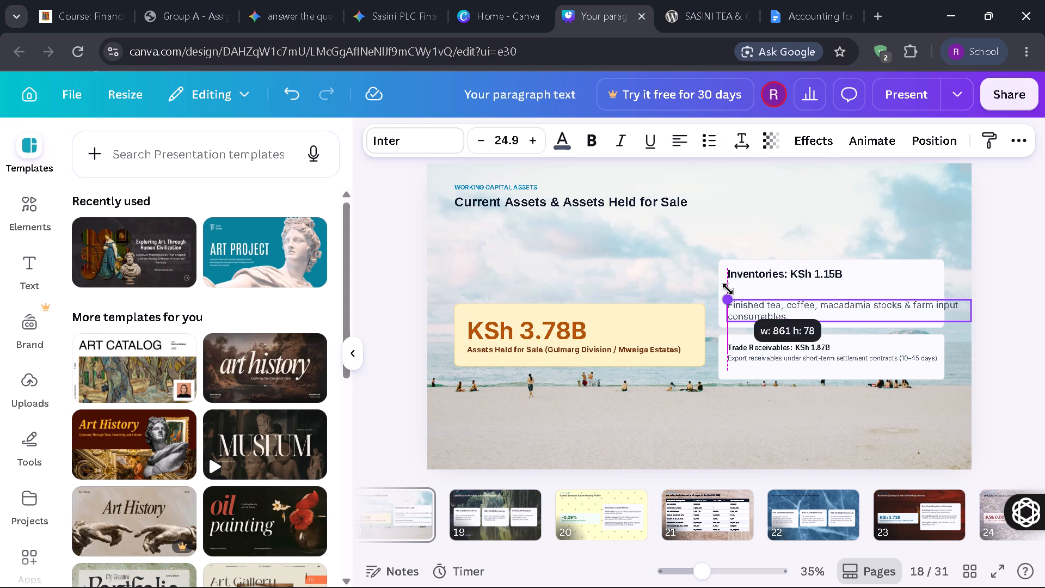
{"action": "left_click_drag", "start_coordinate": [728, 289], "coordinate": [728, 291]}
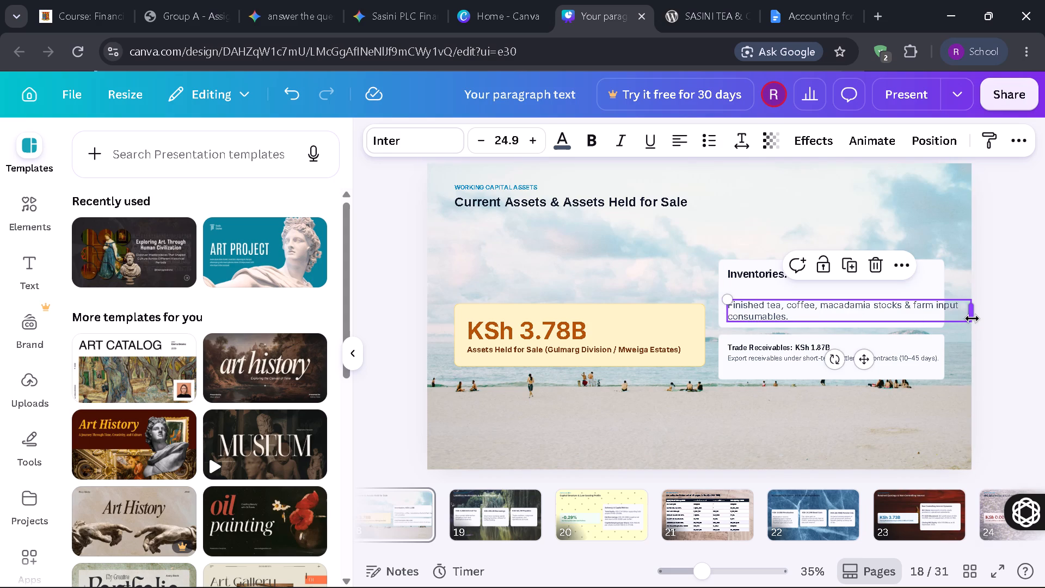
{"action": "left_click_drag", "start_coordinate": [972, 318], "coordinate": [938, 317]}
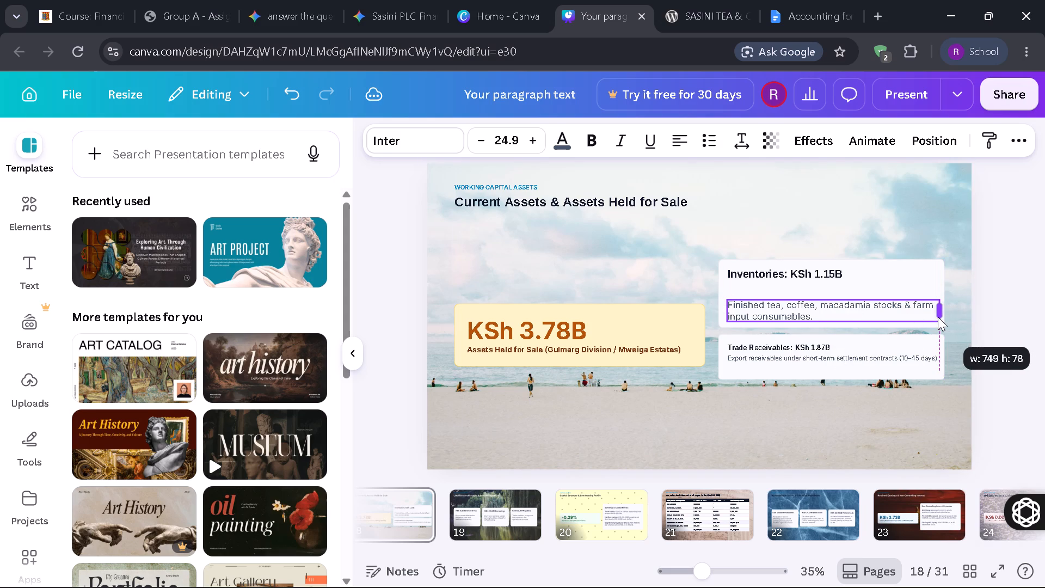
{"action": "left_click", "coordinate": [795, 301]}
{"action": "left_click", "coordinate": [795, 301]}
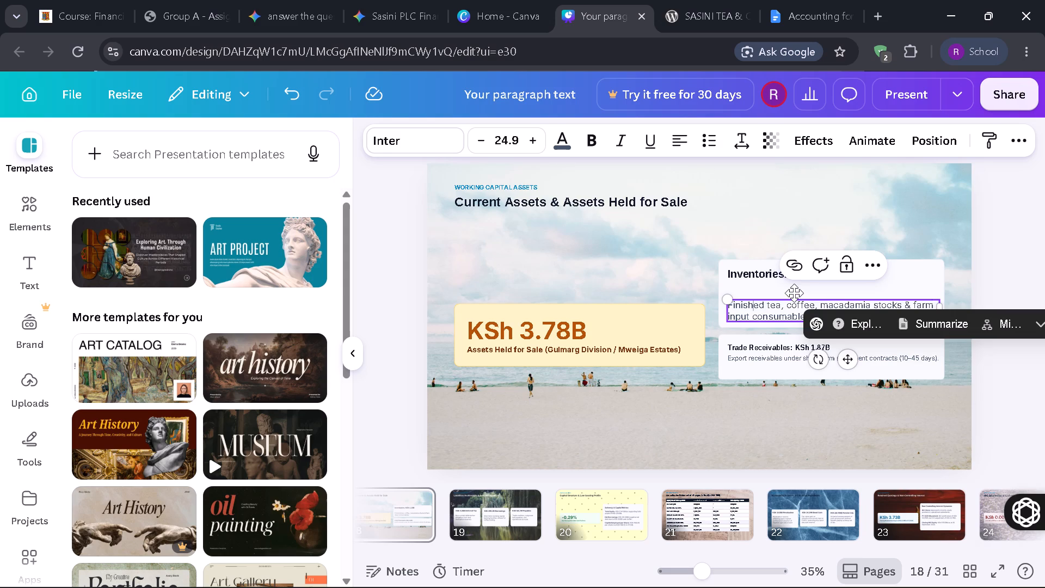
{"action": "left_click_drag", "start_coordinate": [792, 297], "coordinate": [792, 293]}
{"action": "left_click_drag", "start_coordinate": [792, 293], "coordinate": [792, 289]}
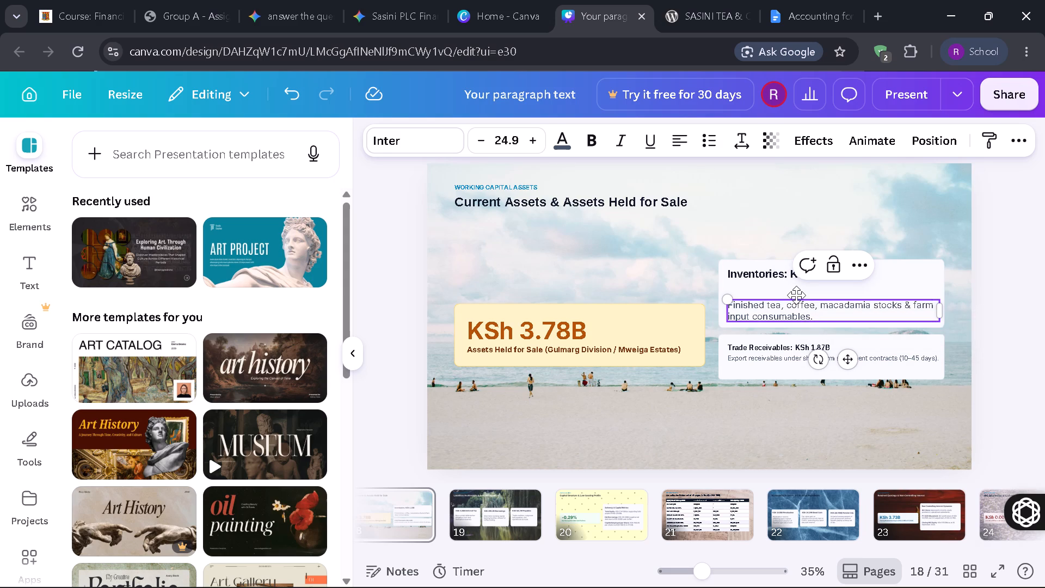
{"action": "left_click", "coordinate": [805, 306]}
{"action": "left_click", "coordinate": [825, 295]}
{"action": "left_click_drag", "start_coordinate": [825, 295], "coordinate": [825, 281]}
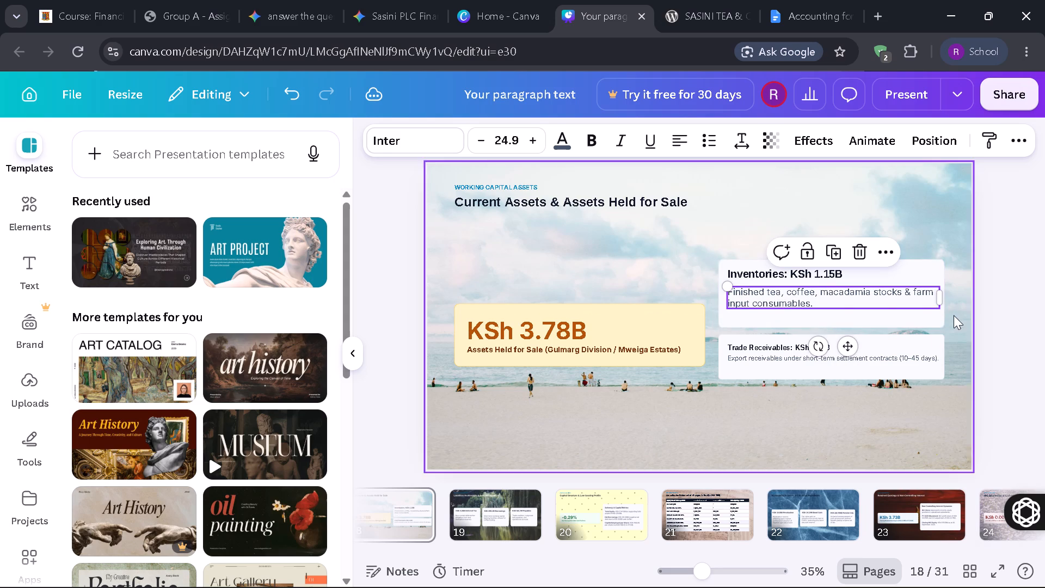
{"action": "left_click", "coordinate": [1011, 287]}
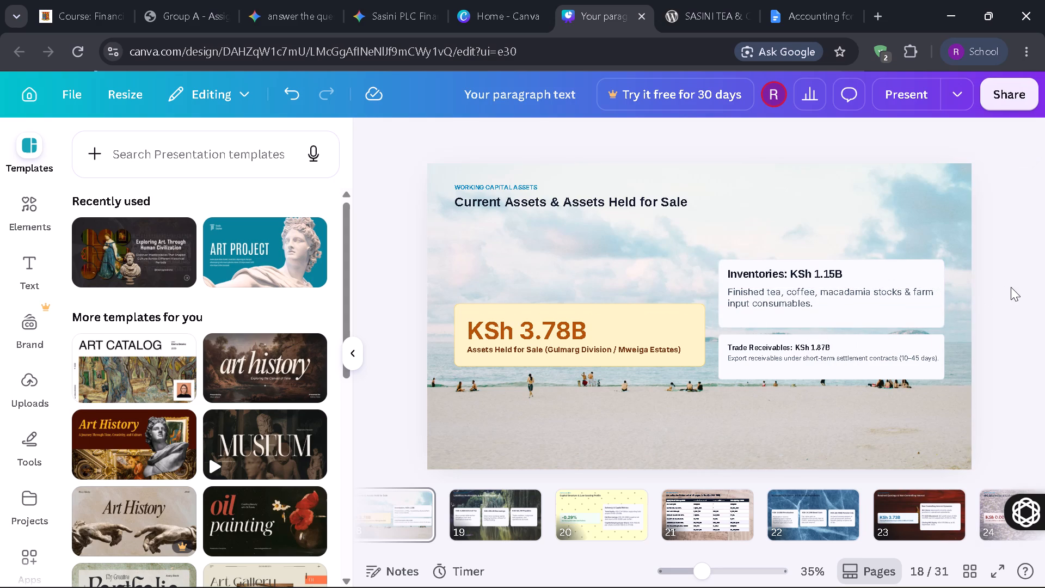
Extend the Trade Receivables card's lower edge downward to make room for larger text.
{"action": "left_click", "coordinate": [775, 375]}
{"action": "left_click_drag", "start_coordinate": [829, 382], "coordinate": [829, 382]}
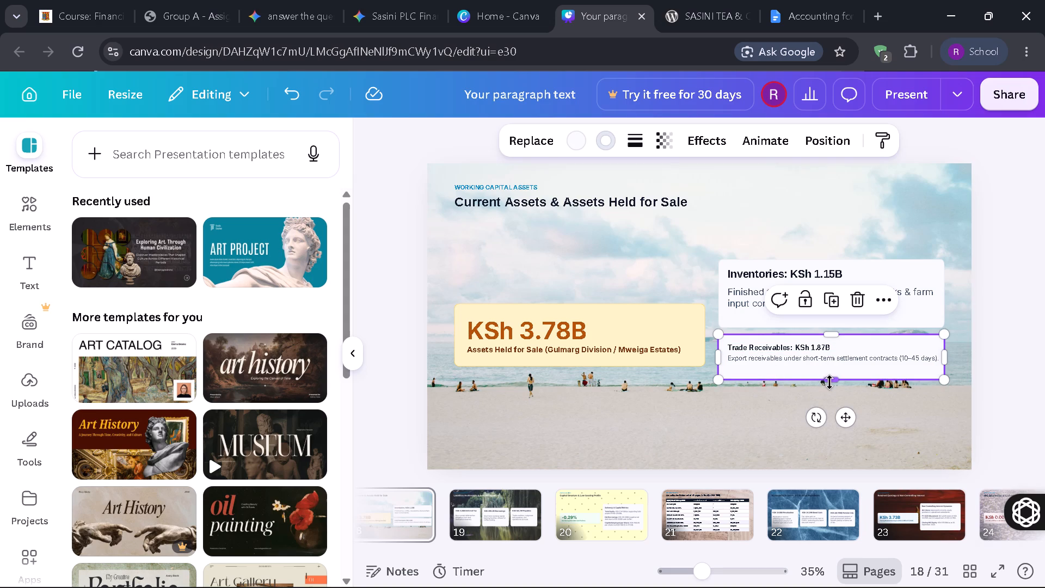
{"action": "left_click_drag", "start_coordinate": [829, 382], "coordinate": [831, 397]}
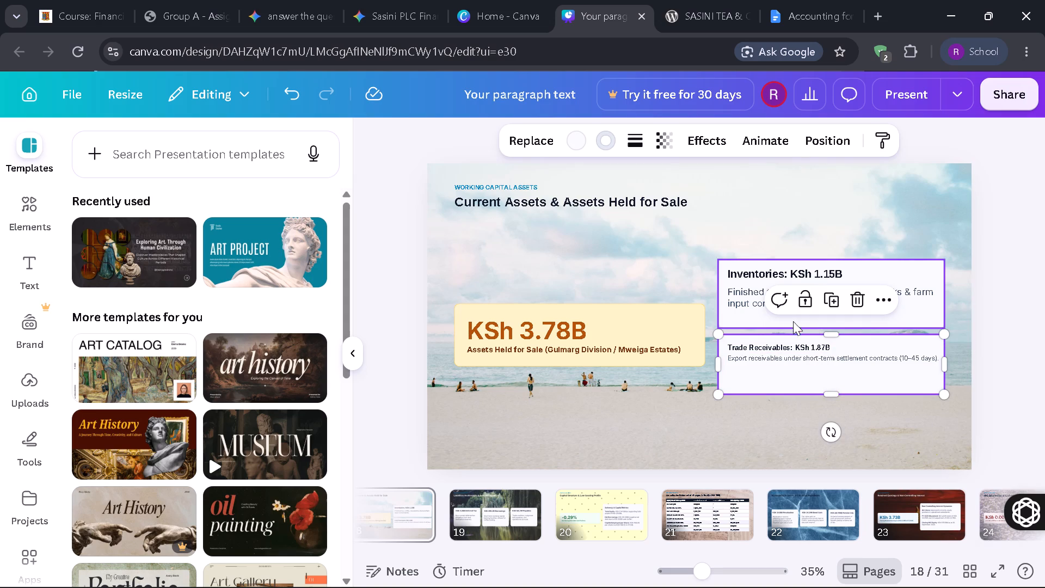
Raise the Inventories description's font size by two points.
{"action": "left_click", "coordinate": [737, 297]}
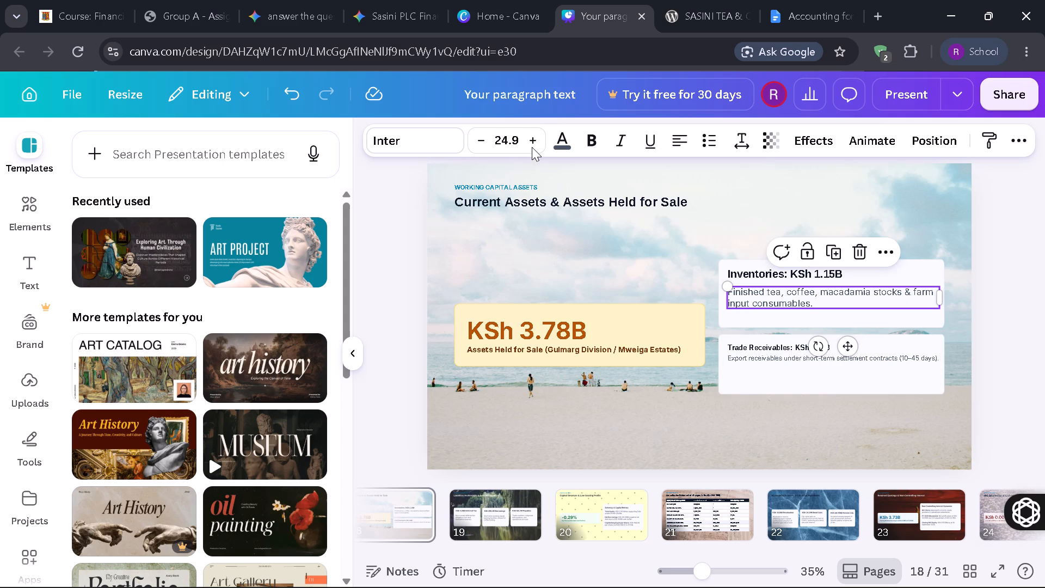
{"action": "double_click", "coordinate": [531, 144]}
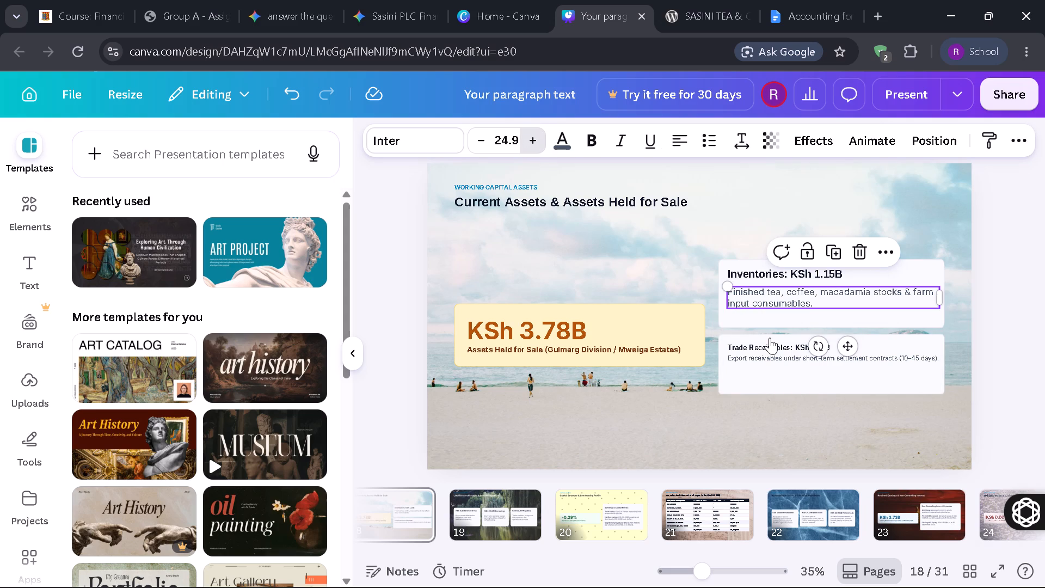
Move the Trade Receivables description down within its card, leaving a gap beneath the heading.
{"action": "left_click", "coordinate": [765, 345]}
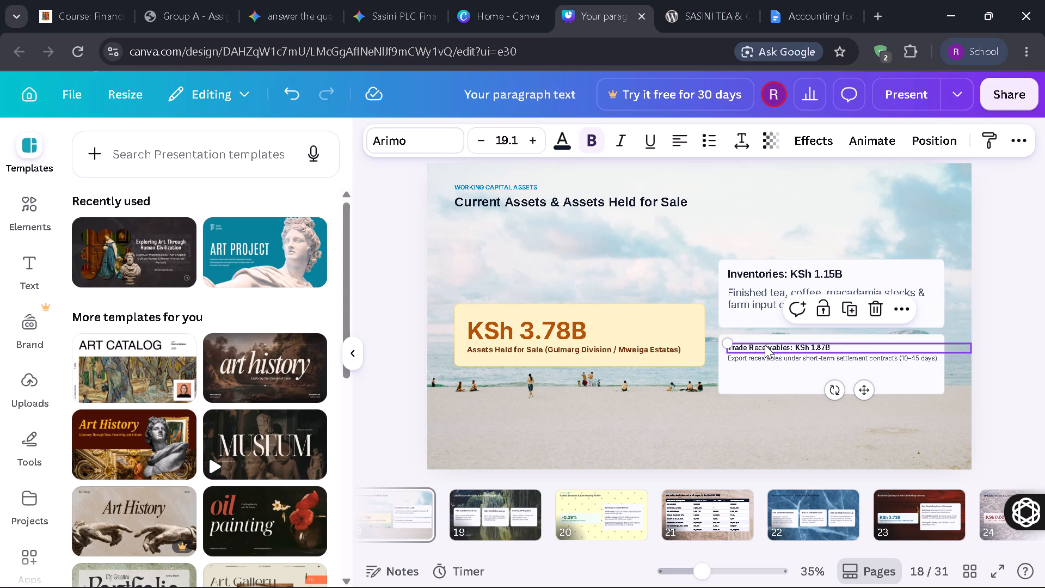
{"action": "left_click", "coordinate": [796, 360]}
{"action": "left_click_drag", "start_coordinate": [796, 360], "coordinate": [796, 371]}
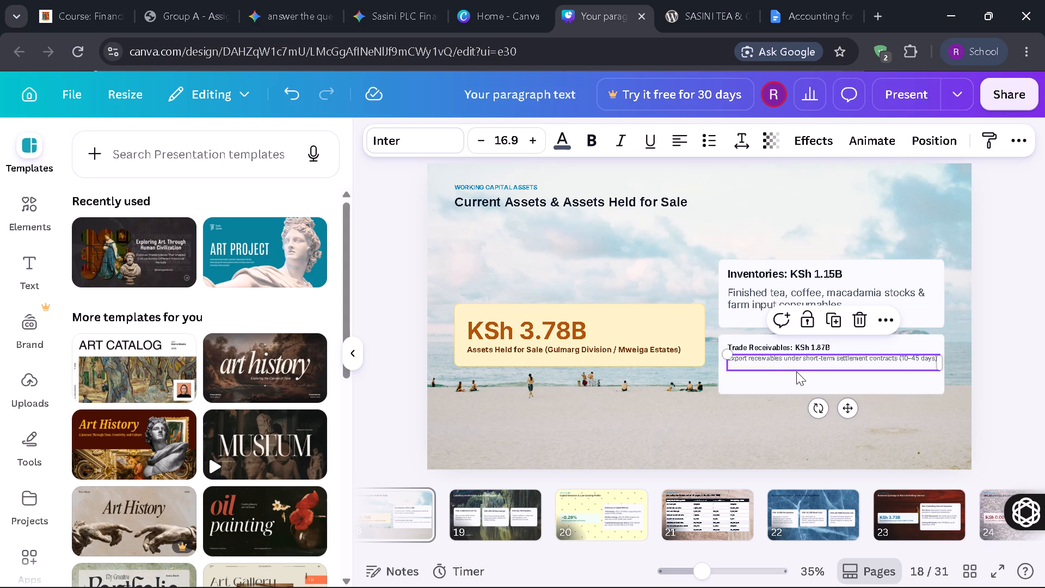
{"action": "left_click_drag", "start_coordinate": [796, 371], "coordinate": [796, 372]}
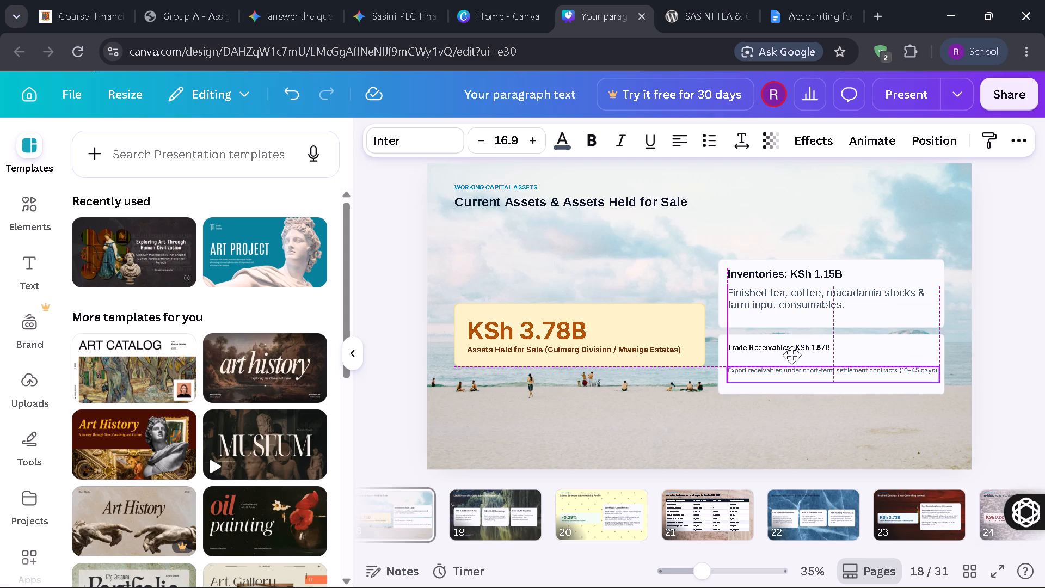
Set the Trade Receivables: KSh 1.87B heading's font size to 29.1.
{"action": "left_click", "coordinate": [792, 348]}
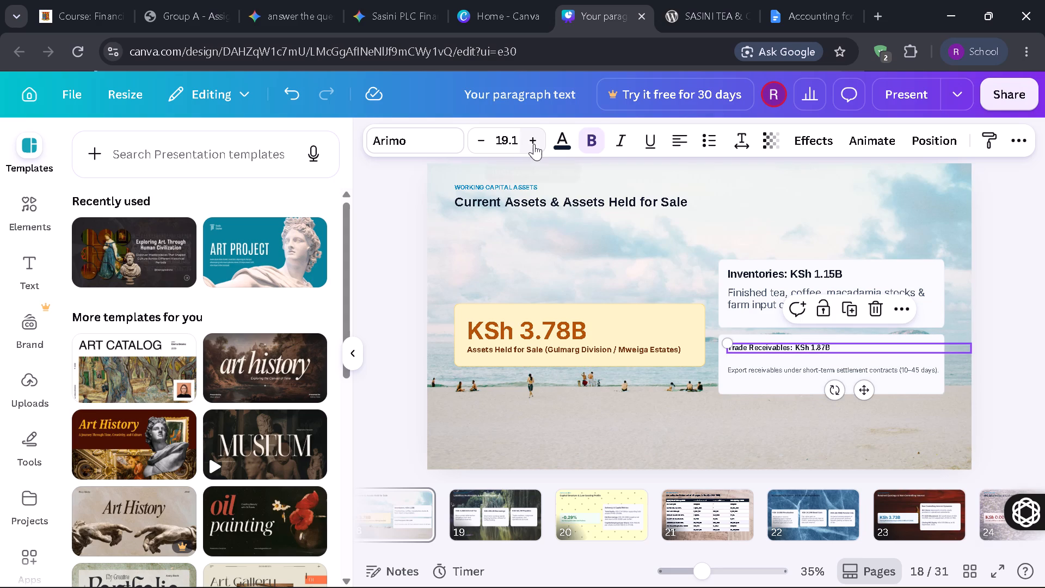
{"action": "triple_click", "coordinate": [534, 144]}
{"action": "triple_click", "coordinate": [534, 144]}
{"action": "double_click", "coordinate": [534, 144]}
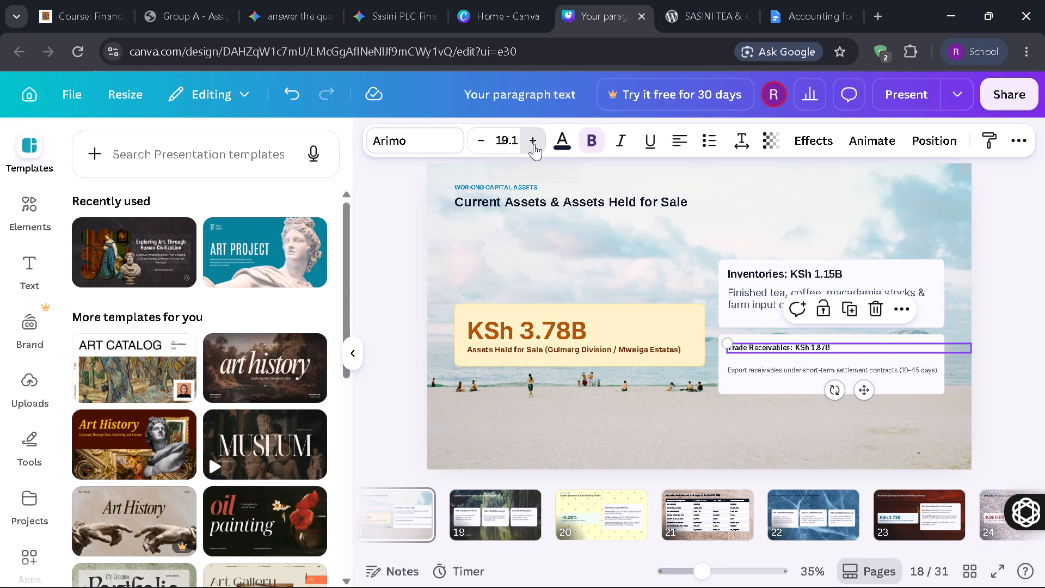
{"action": "double_click", "coordinate": [534, 144]}
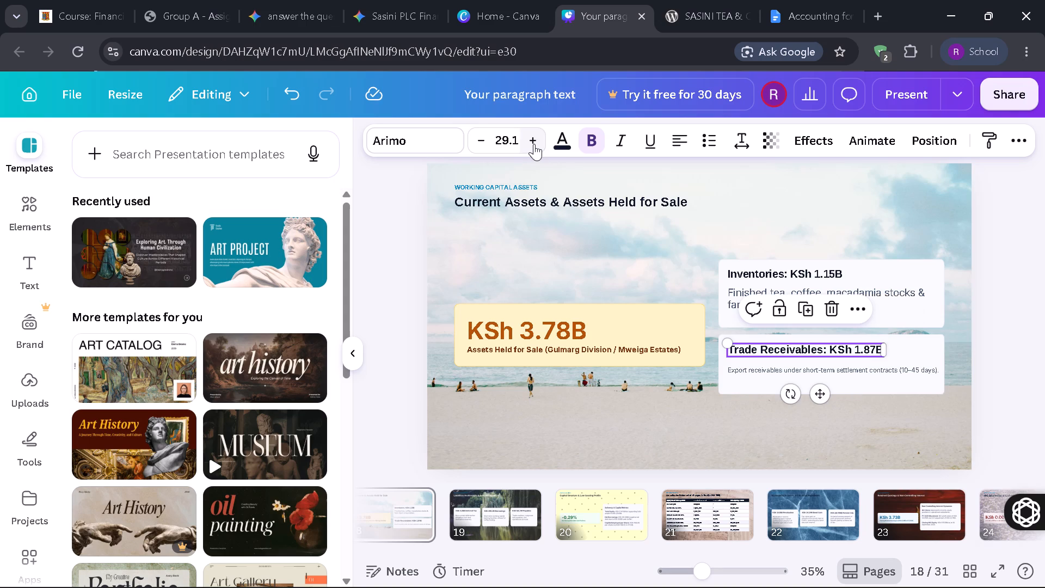
Set the Trade Receivables: KSh 1.87B heading's font size to 28.1.
{"action": "left_click", "coordinate": [478, 142]}
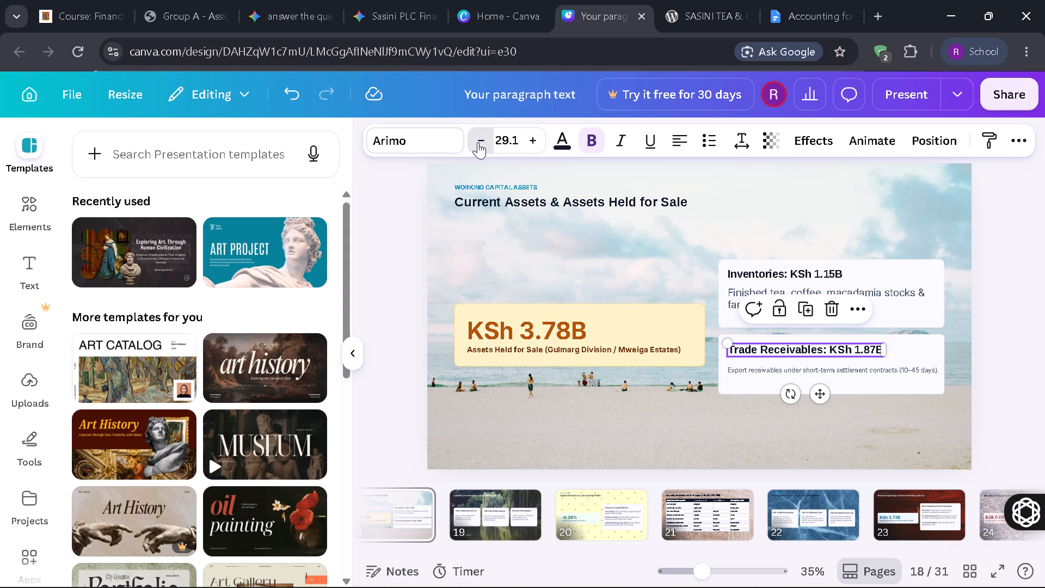
Set the Trade Receivables description's font size to 26.9 and deselect it.
{"action": "left_click", "coordinate": [812, 374]}
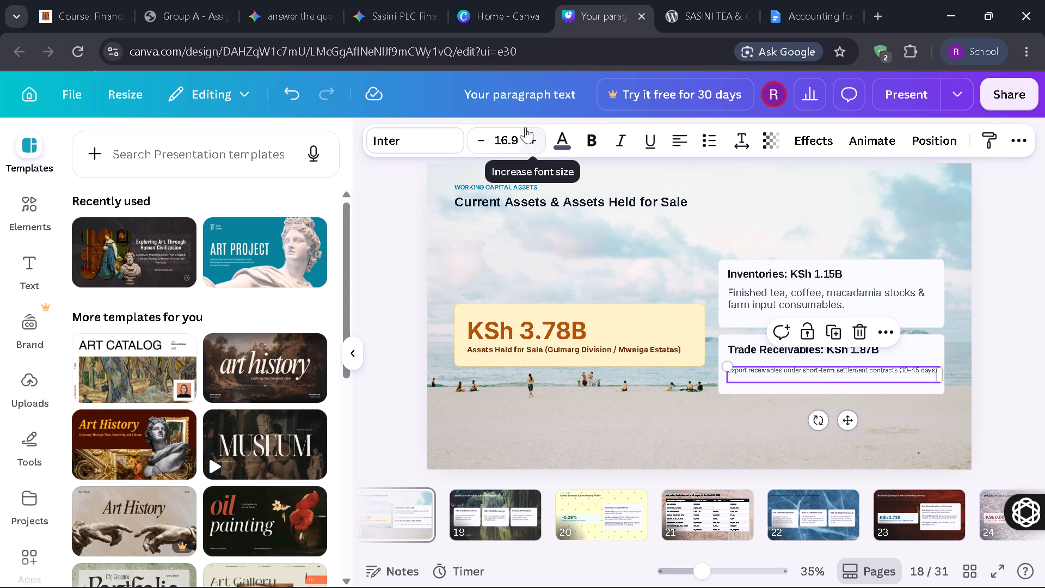
{"action": "left_click", "coordinate": [527, 136]}
{"action": "left_click", "coordinate": [527, 136]}
{"action": "left_click", "coordinate": [527, 136]}
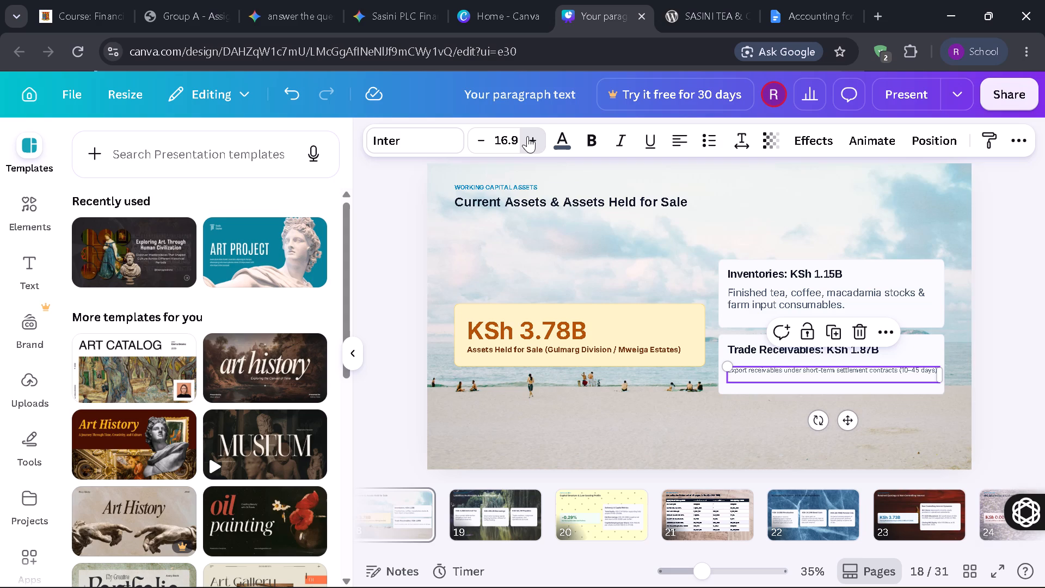
{"action": "left_click", "coordinate": [527, 136]}
{"action": "left_click", "coordinate": [527, 136]}
{"action": "left_click", "coordinate": [527, 136]}
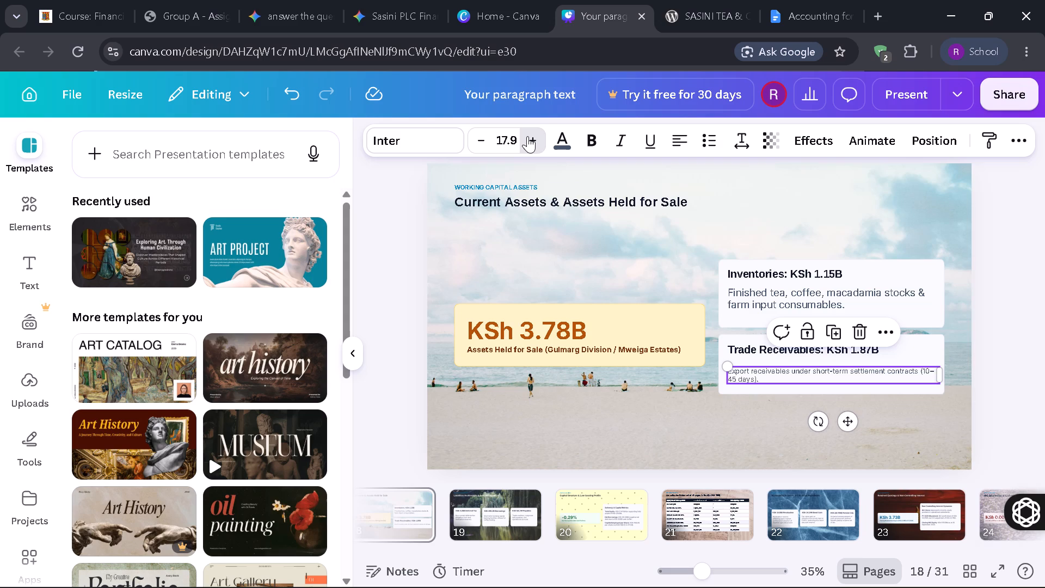
{"action": "left_click", "coordinate": [527, 136]}
{"action": "left_click", "coordinate": [527, 136]}
{"action": "left_click", "coordinate": [527, 136]}
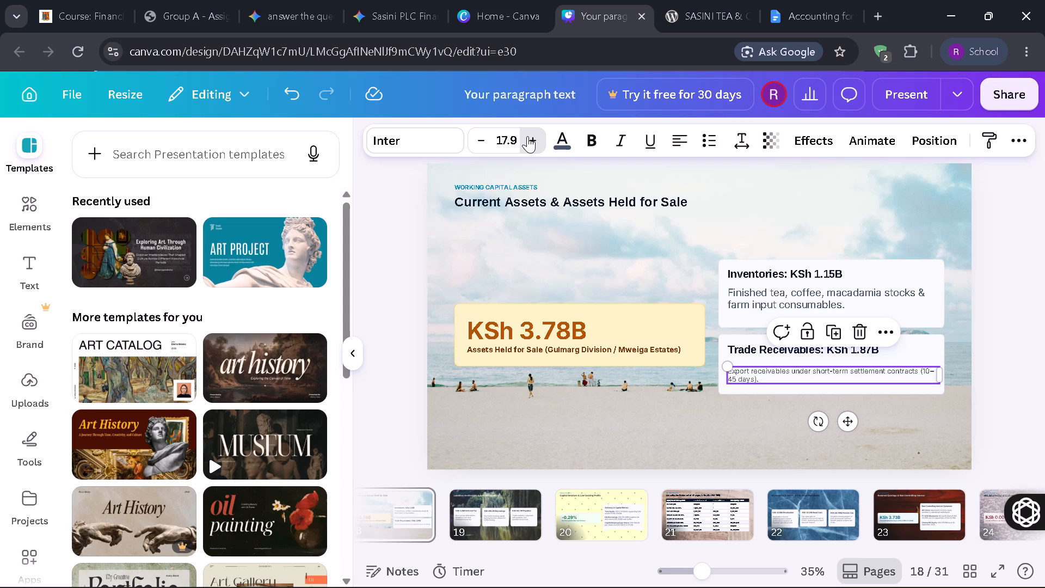
{"action": "left_click", "coordinate": [527, 136]}
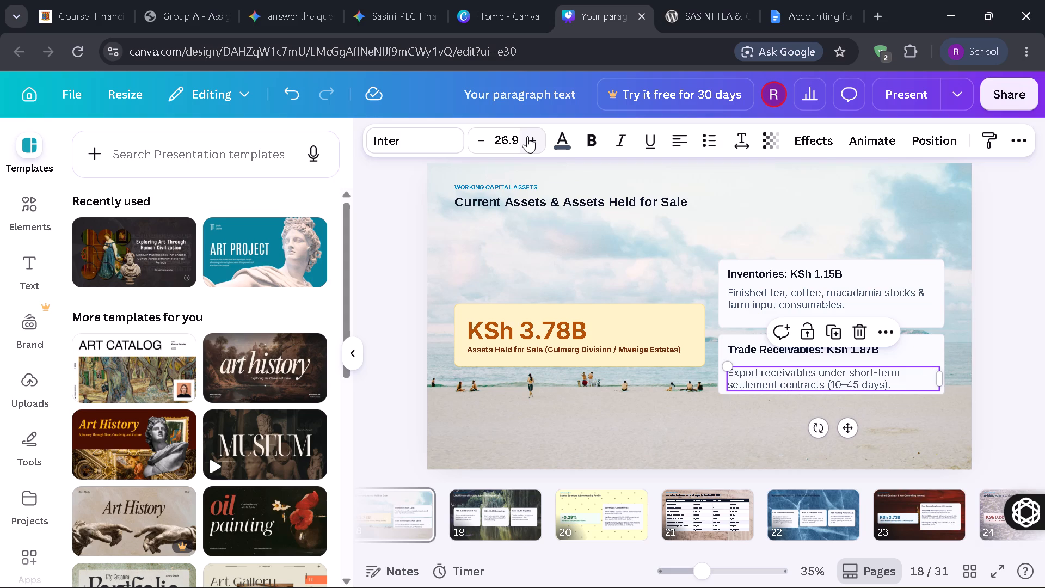
{"action": "left_click", "coordinate": [1011, 313]}
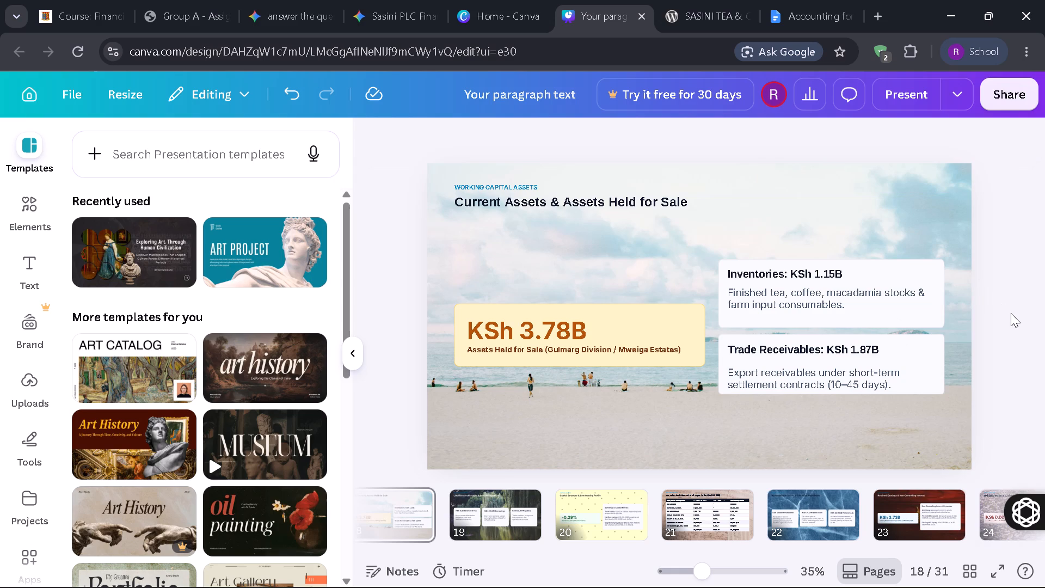
On page 17, extend the KSh 16.84B PPE card upward and downward to a height of about 358.
{"action": "key", "text": "Left"}
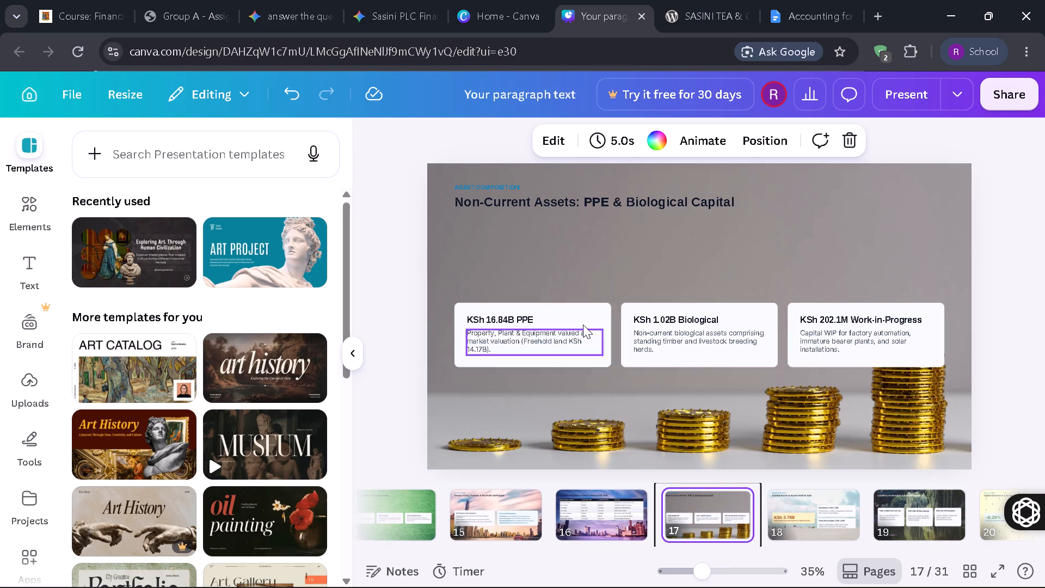
{"action": "left_click", "coordinate": [579, 307]}
{"action": "left_click_drag", "start_coordinate": [534, 301], "coordinate": [531, 275]}
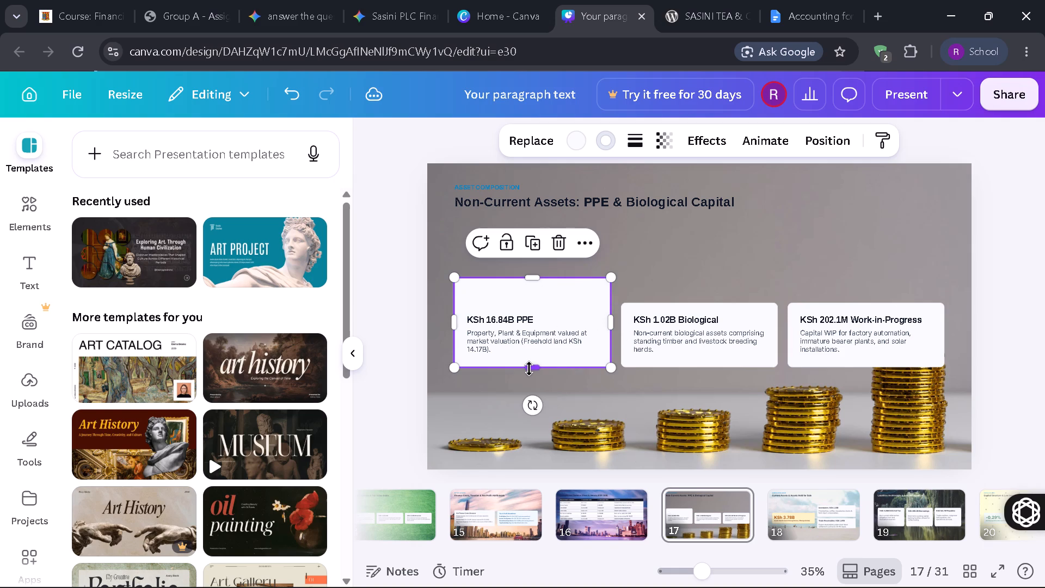
{"action": "left_click_drag", "start_coordinate": [529, 368], "coordinate": [527, 379]}
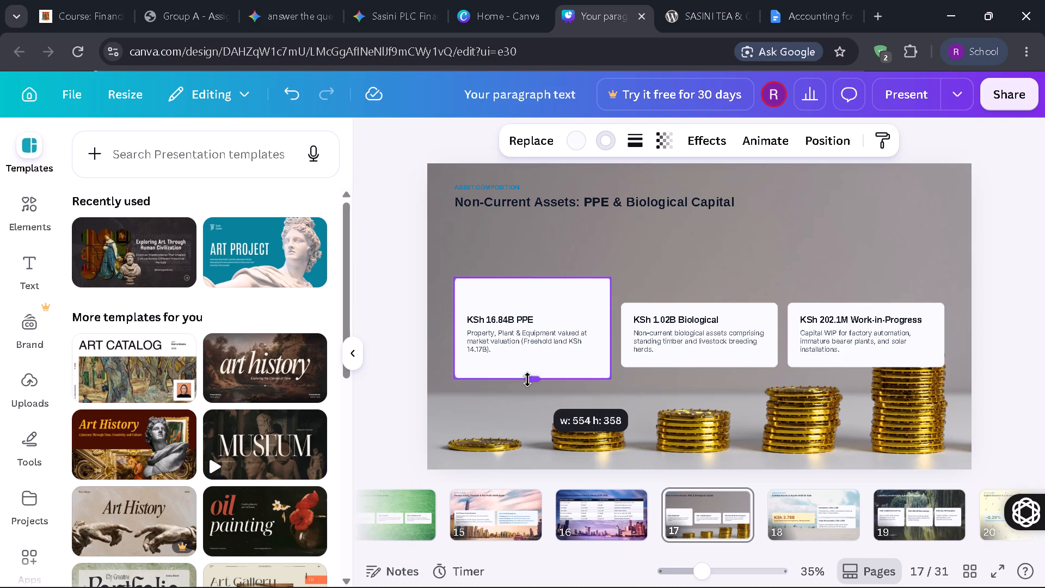
Move the KSh 16.84B PPE heading up near its card's top edge and set its font size to 28.5.
{"action": "left_click", "coordinate": [521, 321]}
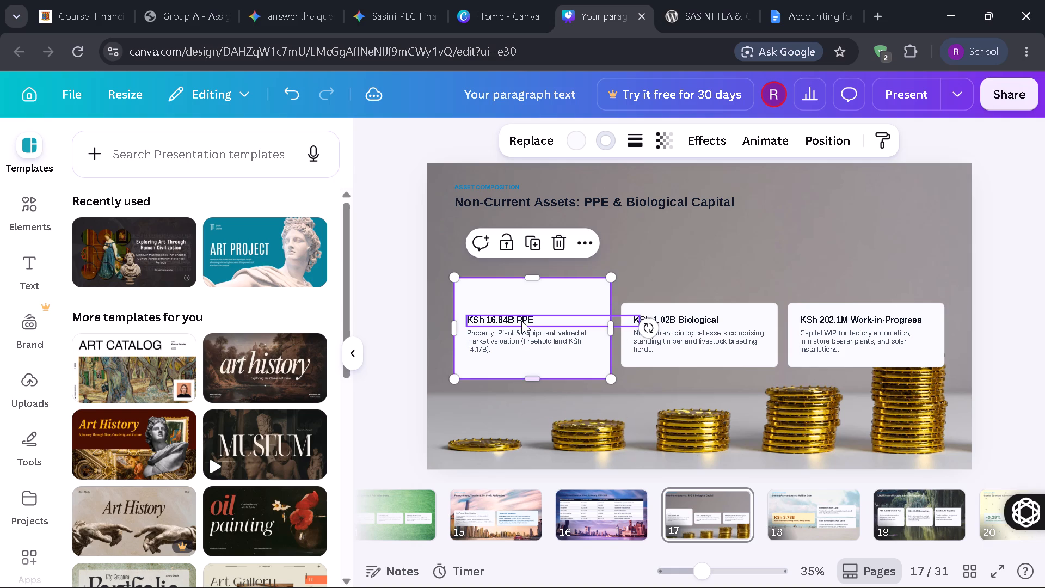
{"action": "left_click_drag", "start_coordinate": [521, 321], "coordinate": [520, 298]}
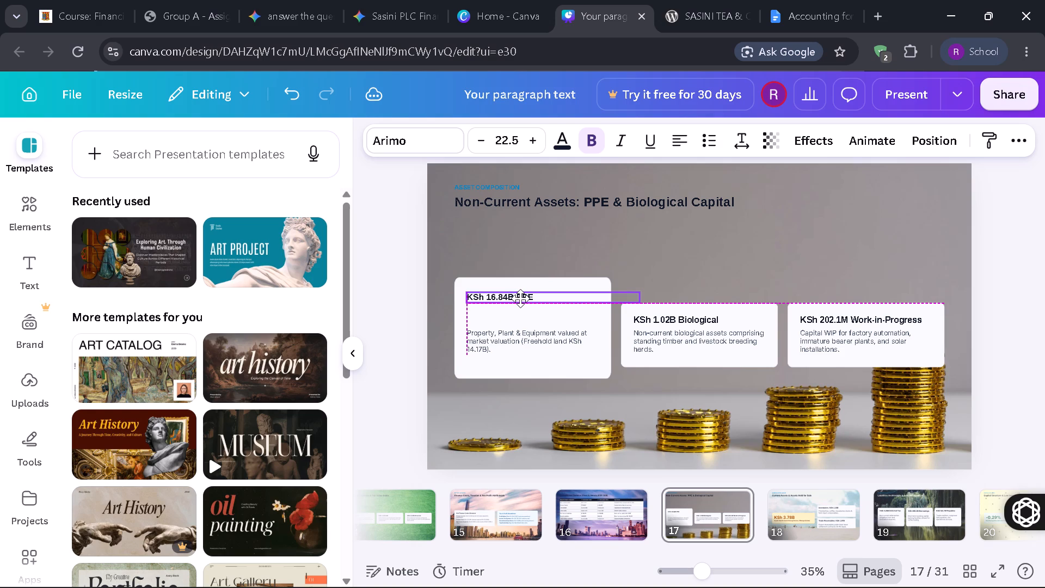
{"action": "left_click", "coordinate": [531, 142]}
{"action": "left_click", "coordinate": [531, 142]}
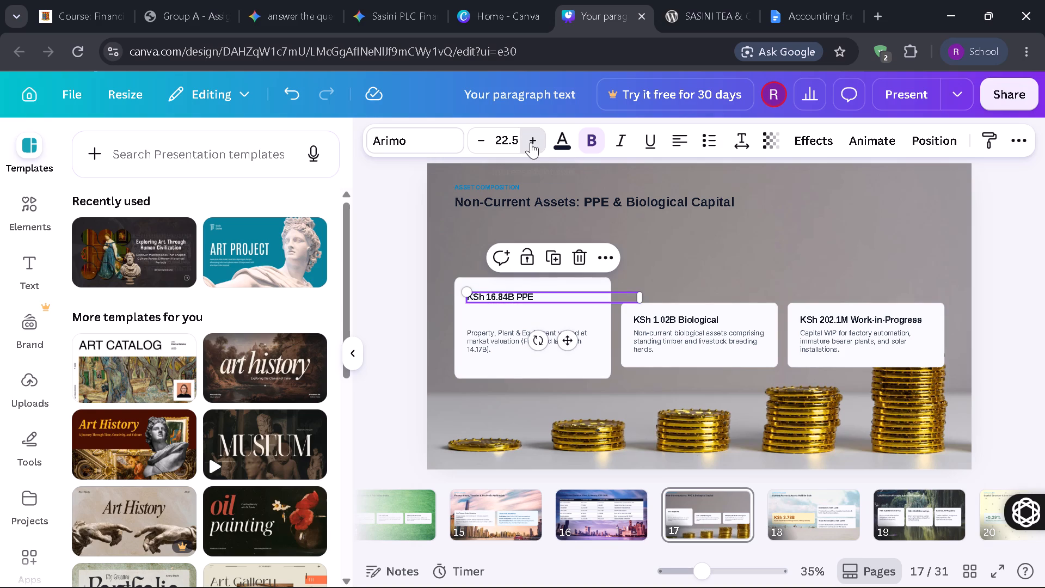
{"action": "left_click", "coordinate": [531, 142]}
{"action": "left_click", "coordinate": [531, 142]}
{"action": "left_click", "coordinate": [531, 142]}
{"action": "left_click", "coordinate": [531, 142]}
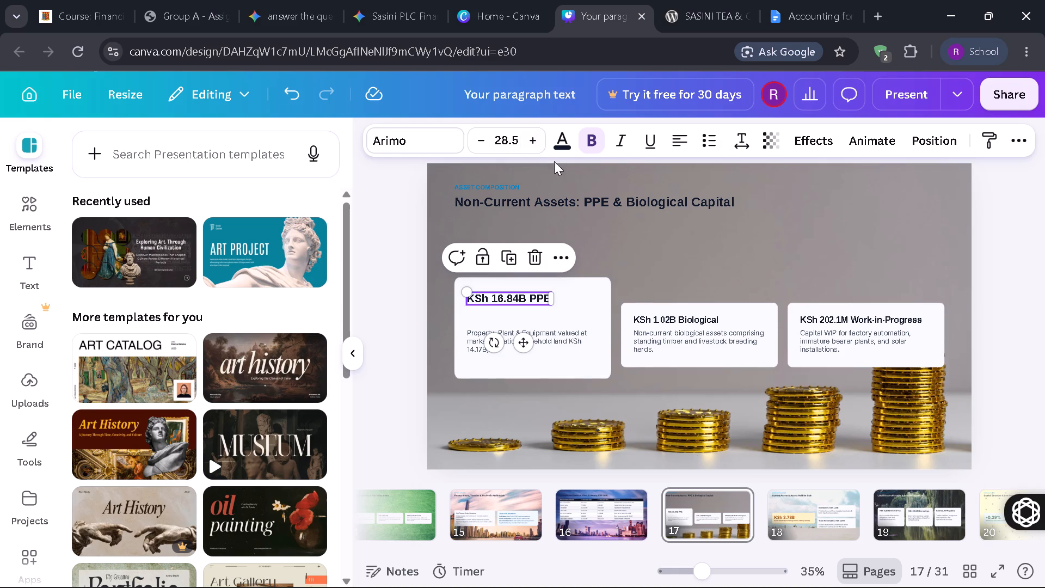
Set the Property, Plant & Equipment description's font size to 26.
{"action": "left_click", "coordinate": [552, 338]}
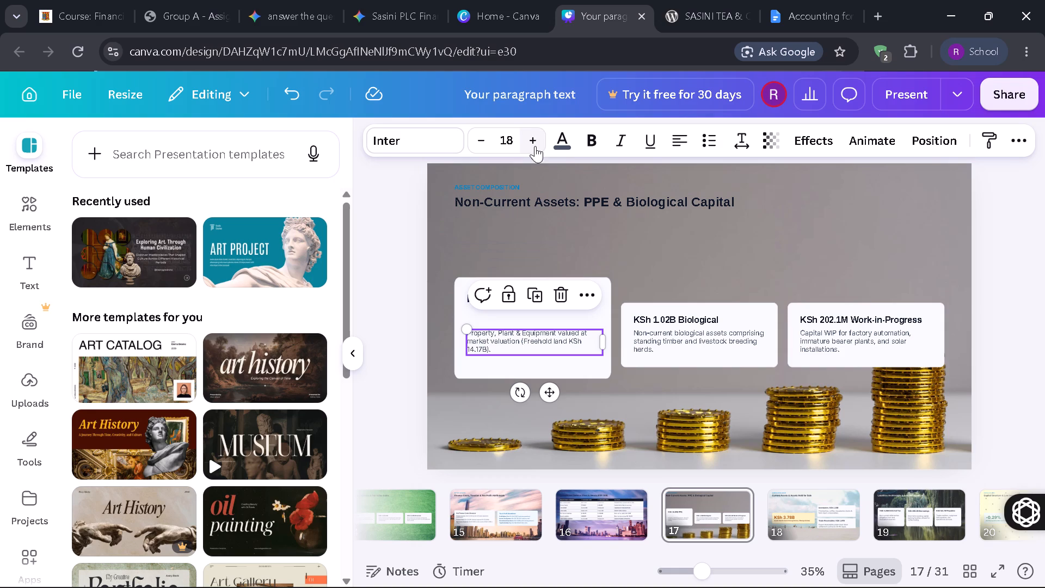
{"action": "left_click", "coordinate": [535, 146]}
{"action": "left_click", "coordinate": [535, 146]}
{"action": "left_click", "coordinate": [535, 146]}
{"action": "left_click", "coordinate": [535, 146]}
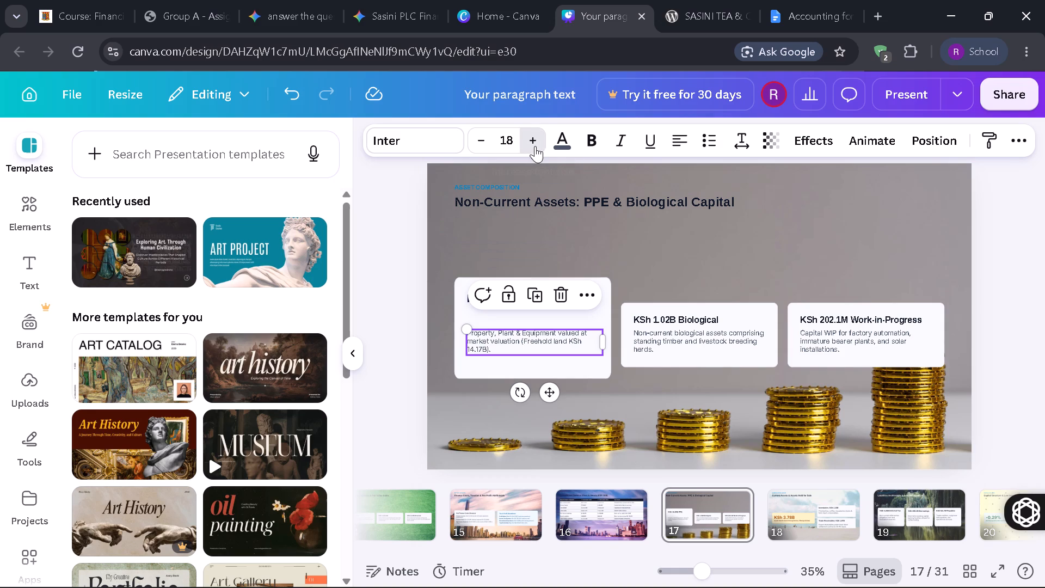
{"action": "left_click", "coordinate": [535, 146]}
{"action": "left_click", "coordinate": [535, 146]}
{"action": "left_click", "coordinate": [535, 146]}
{"action": "left_click", "coordinate": [535, 146]}
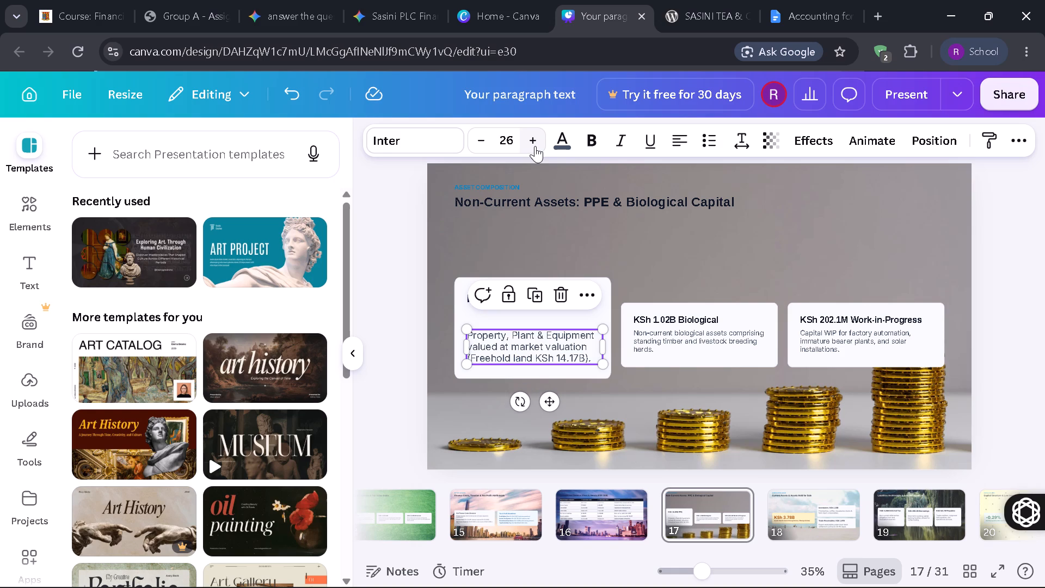
Move the Property, Plant & Equipment description up so it sits just beneath the KSh 16.84B PPE heading.
{"action": "left_click", "coordinate": [532, 330]}
{"action": "left_click", "coordinate": [532, 330]}
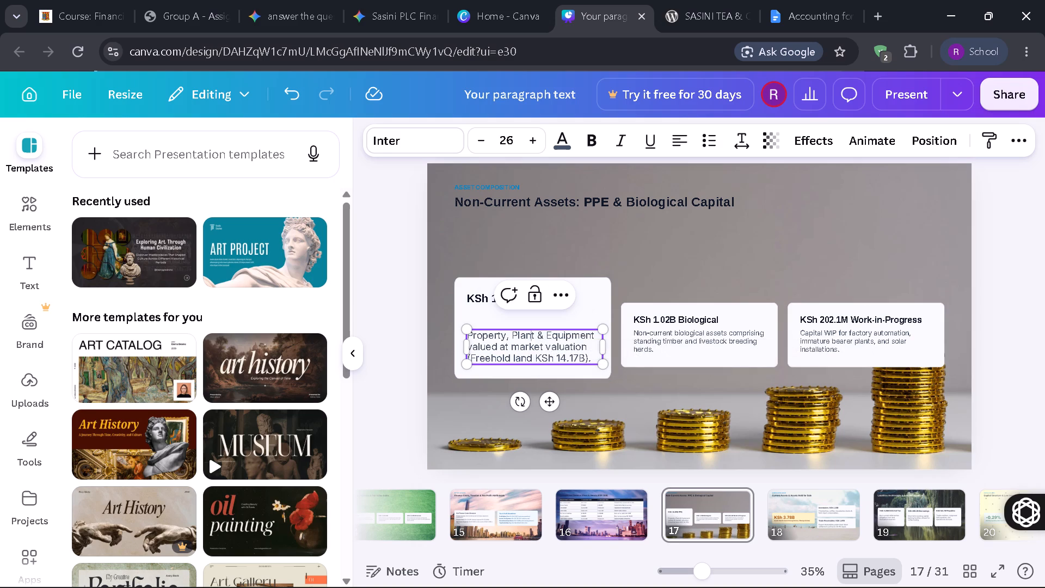
{"action": "left_click_drag", "start_coordinate": [517, 338], "coordinate": [517, 330]}
{"action": "left_click", "coordinate": [991, 242]}
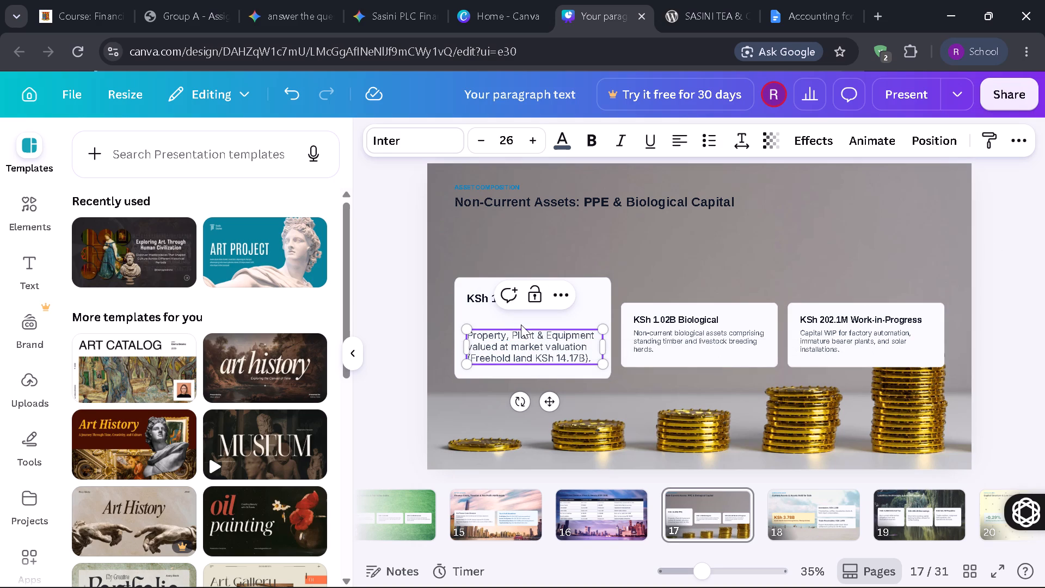
{"action": "left_click", "coordinate": [522, 333]}
{"action": "left_click_drag", "start_coordinate": [522, 333], "coordinate": [523, 328]}
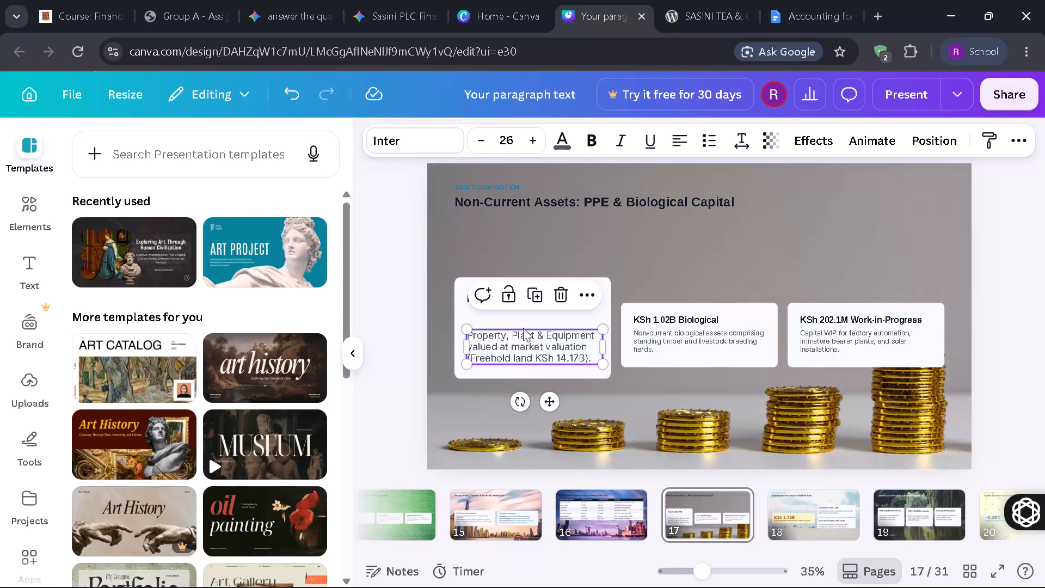
{"action": "left_click_drag", "start_coordinate": [523, 328], "coordinate": [522, 317]}
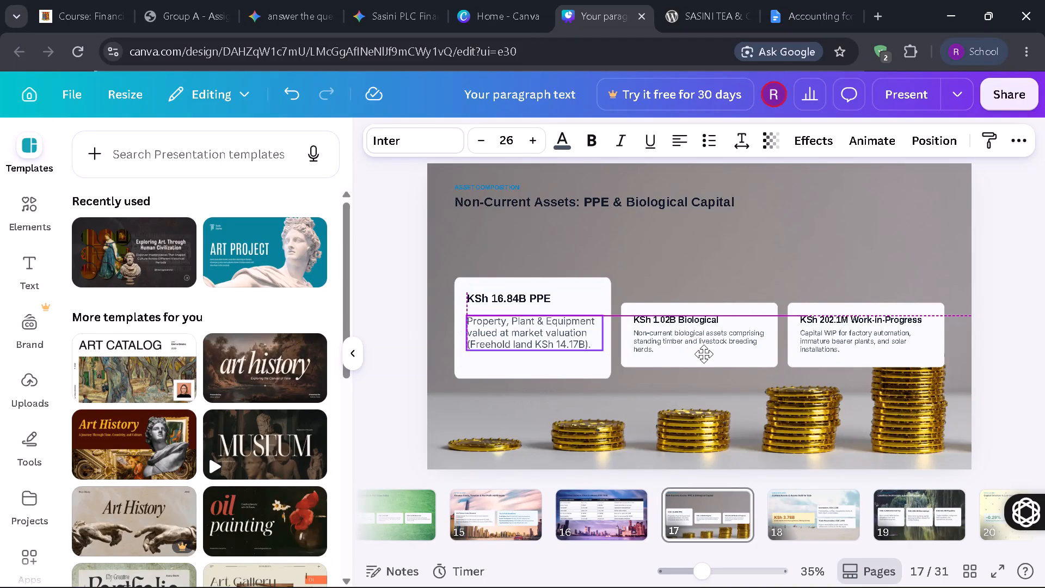
Extend the KSh 1.02B Biological card upward and downward to match the PPE card's top and bottom edges.
{"action": "left_click", "coordinate": [704, 354]}
{"action": "left_click", "coordinate": [720, 361]}
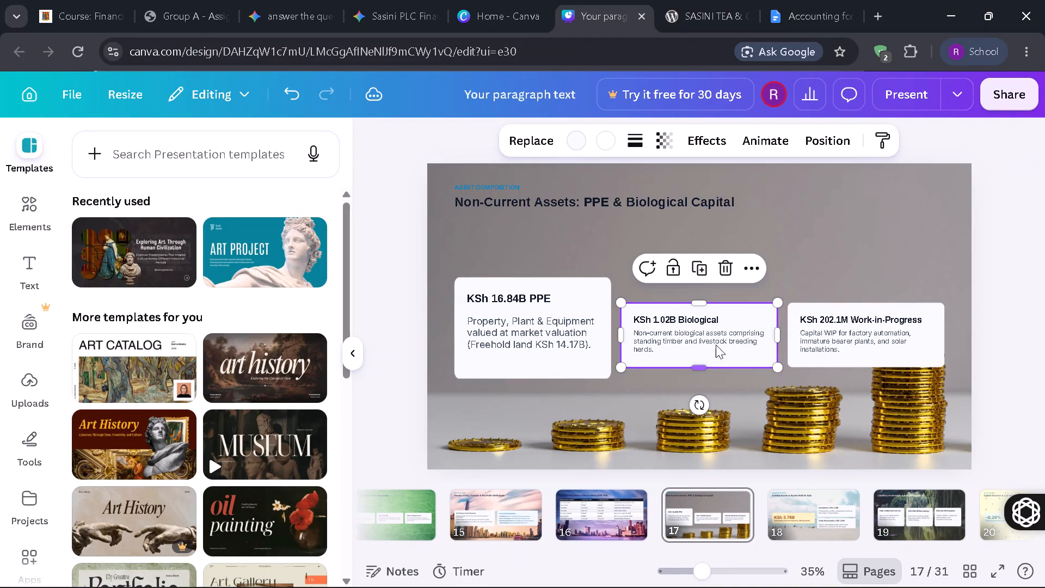
{"action": "left_click_drag", "start_coordinate": [697, 301], "coordinate": [697, 296]}
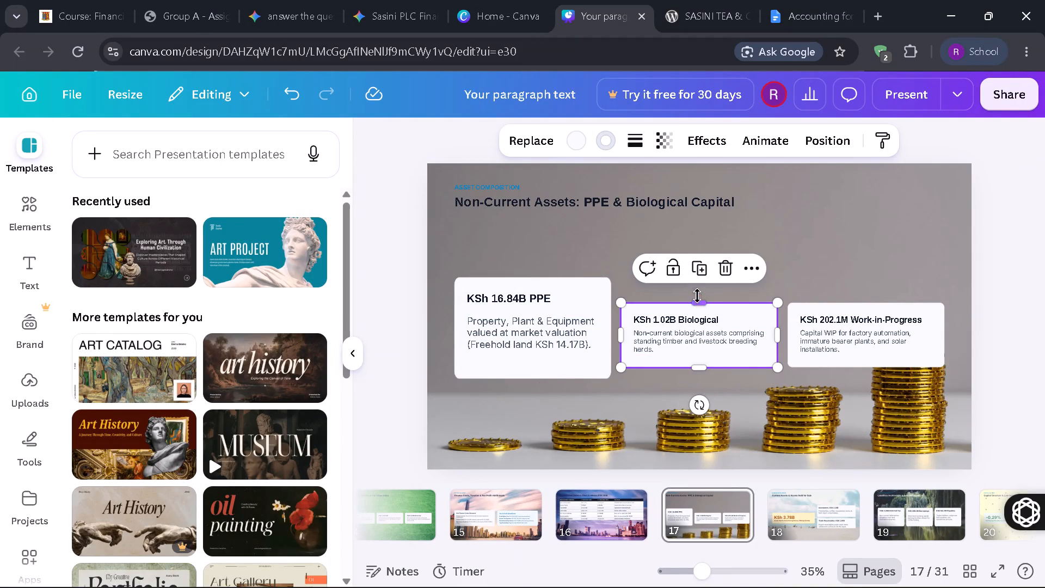
{"action": "left_click_drag", "start_coordinate": [697, 296], "coordinate": [696, 279]}
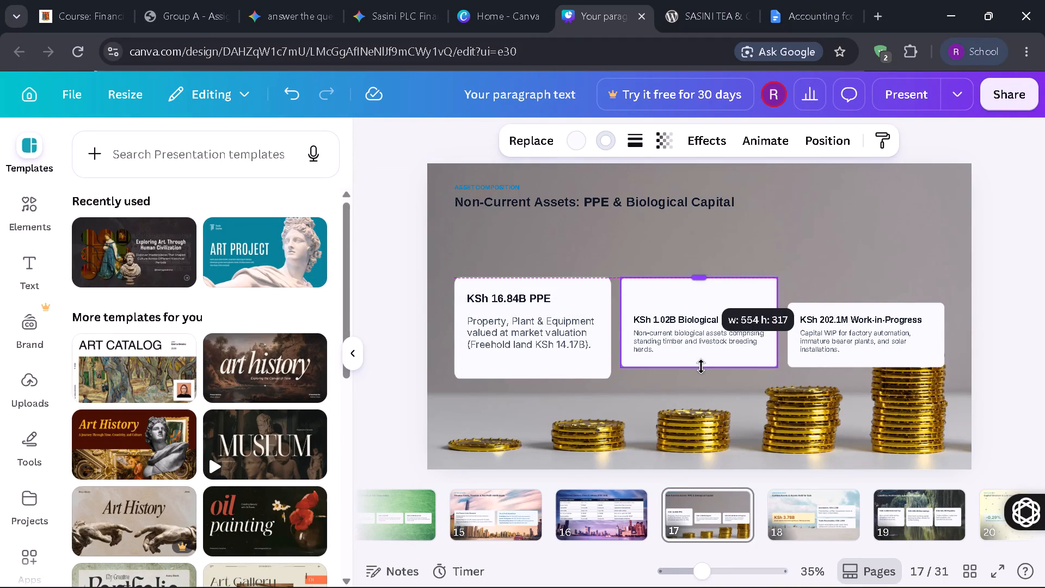
{"action": "left_click_drag", "start_coordinate": [701, 366], "coordinate": [700, 374]}
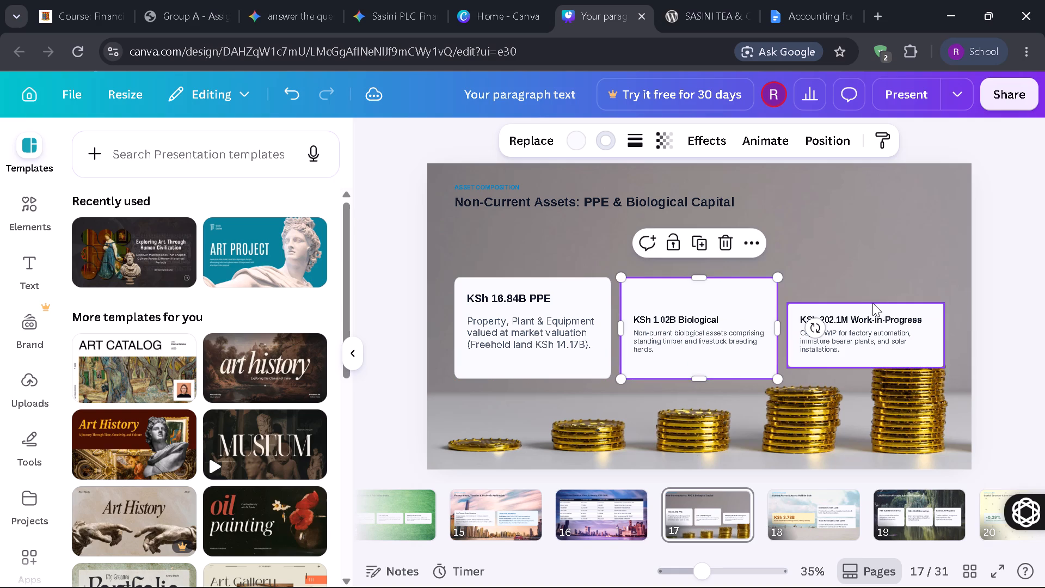
Extend the KSh 202.1M Work-in-Progress card upward and downward to a height of about 358, aligned with the other cards.
{"action": "left_click", "coordinate": [872, 303]}
{"action": "left_click_drag", "start_coordinate": [872, 303], "coordinate": [870, 276]}
{"action": "left_click_drag", "start_coordinate": [869, 370], "coordinate": [866, 382]}
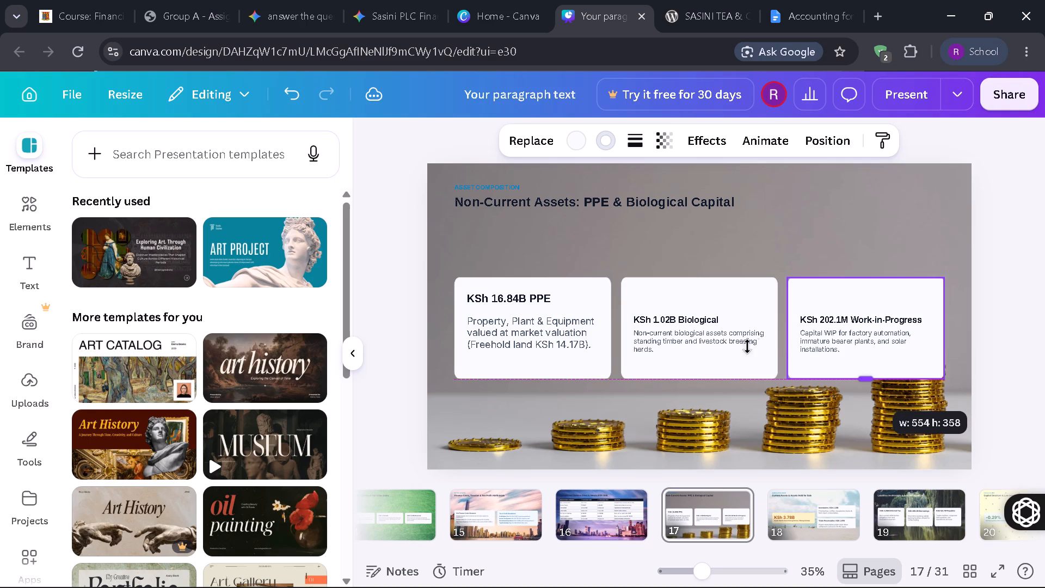
Move the KSh 1.02B Biological heading up near its card's top edge and set its font size to 28.5.
{"action": "left_click", "coordinate": [681, 316]}
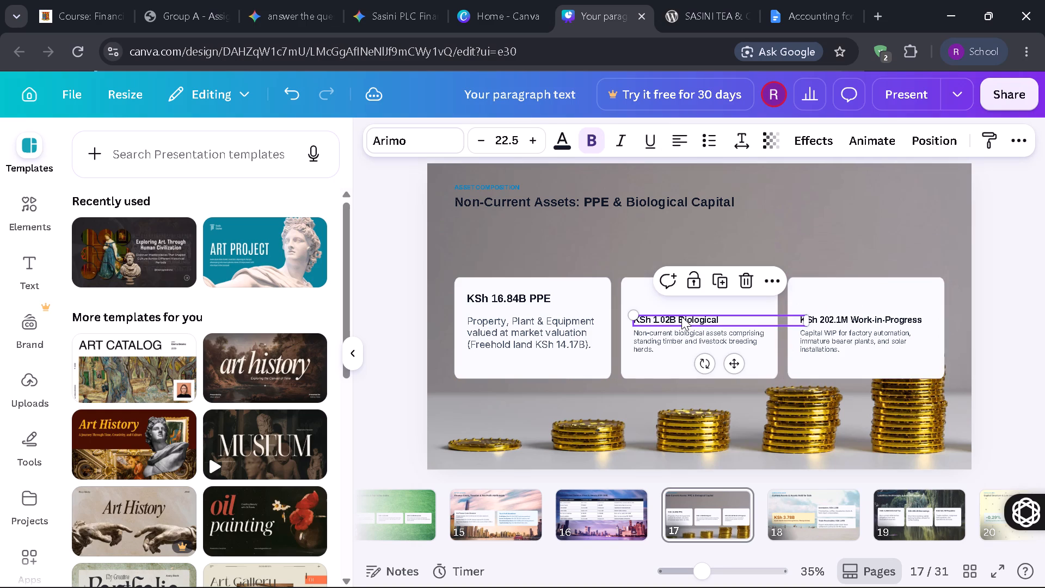
{"action": "left_click_drag", "start_coordinate": [681, 316], "coordinate": [681, 295]}
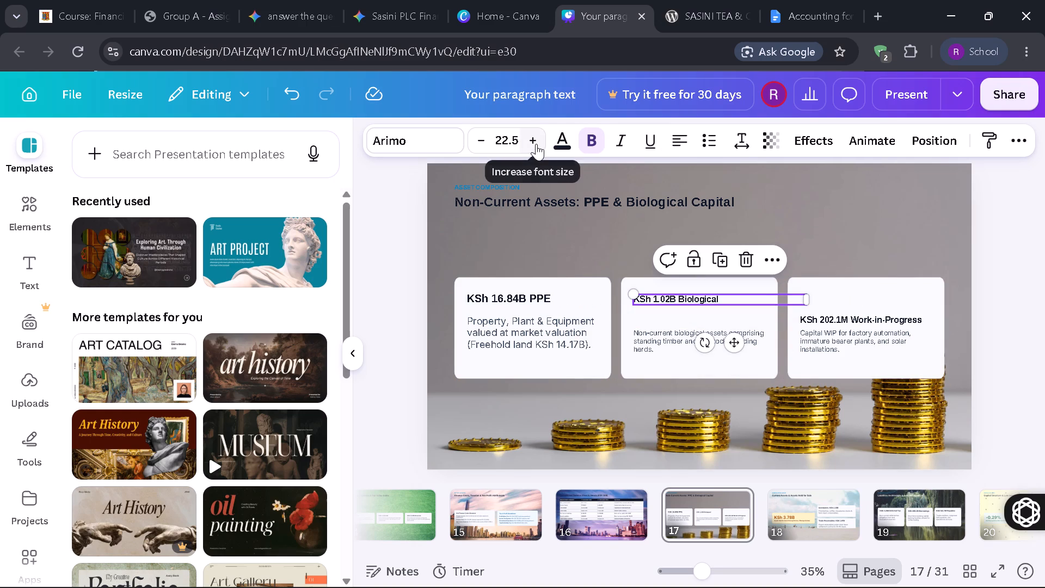
{"action": "left_click", "coordinate": [536, 143]}
{"action": "left_click", "coordinate": [536, 143]}
{"action": "left_click", "coordinate": [536, 143]}
{"action": "left_click", "coordinate": [536, 143]}
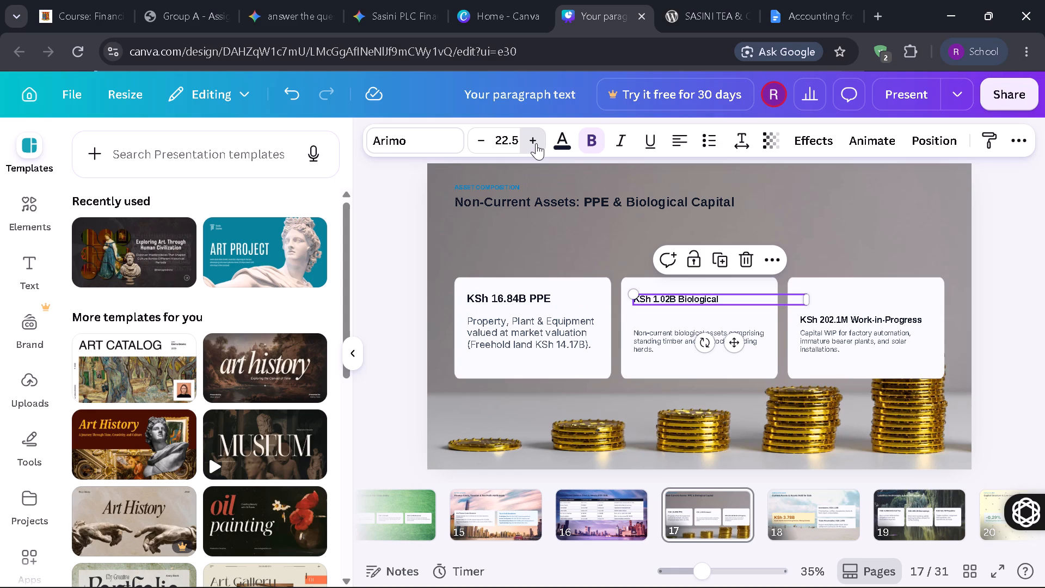
{"action": "left_click", "coordinate": [536, 143]}
{"action": "left_click", "coordinate": [536, 143]}
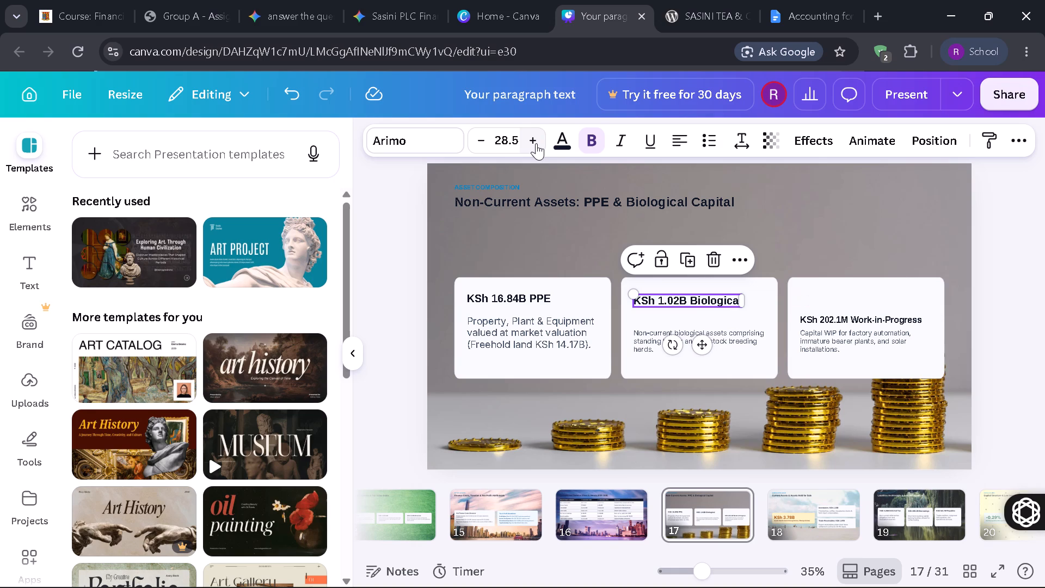
Move the non-current biological assets description up so it sits just beneath the KSh 1.02B Biological heading.
{"action": "left_click", "coordinate": [645, 335]}
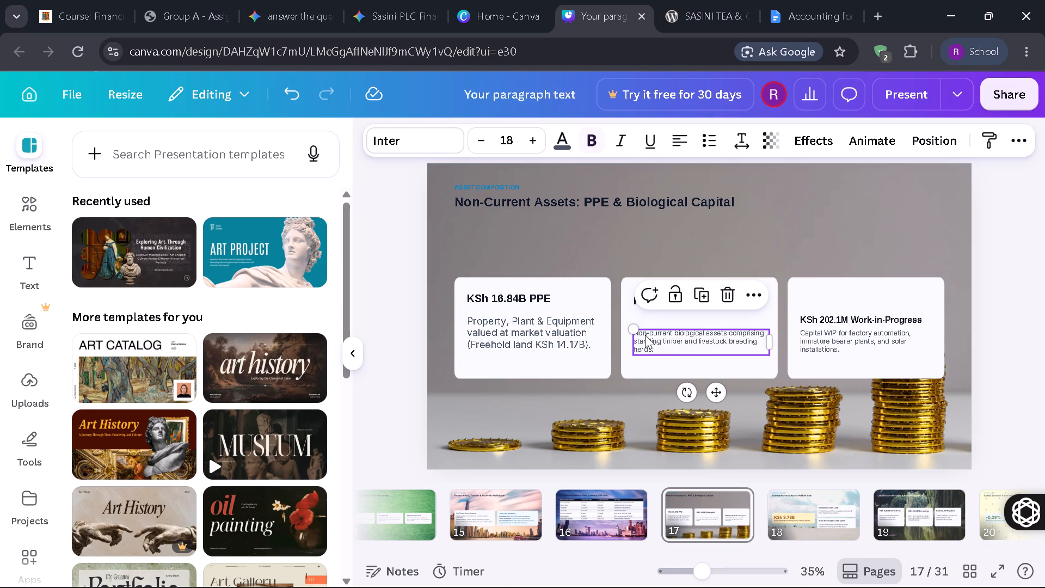
{"action": "left_click_drag", "start_coordinate": [645, 335], "coordinate": [643, 323]}
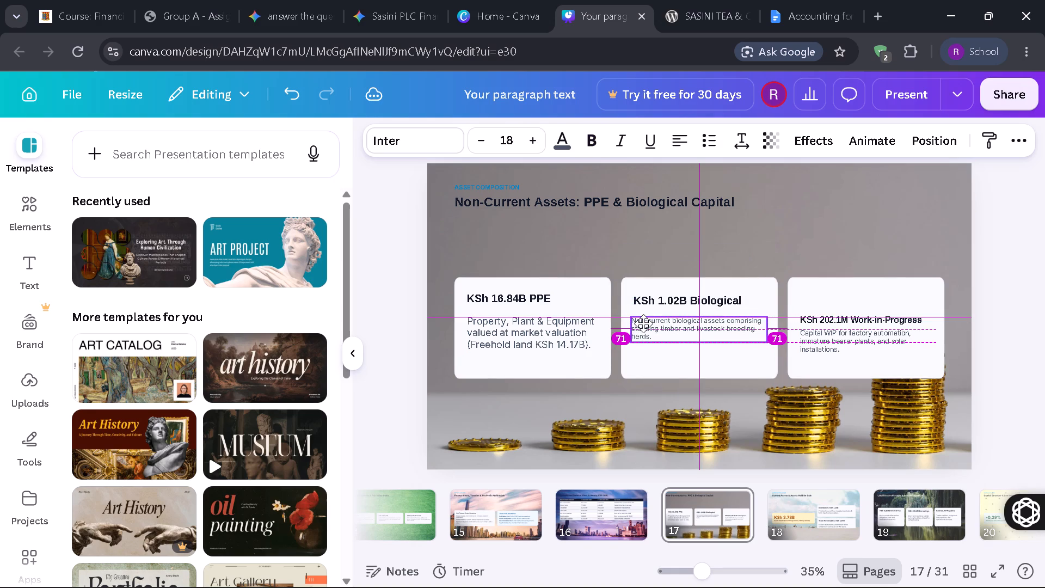
{"action": "left_click_drag", "start_coordinate": [643, 323], "coordinate": [643, 324]}
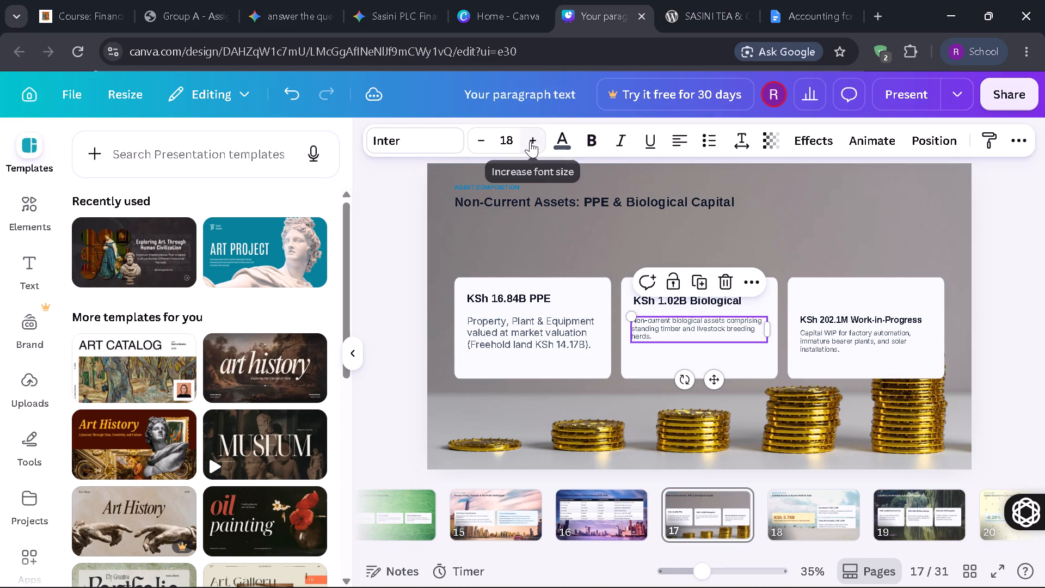
Set the non-current biological assets description's font size to 26.
{"action": "left_click", "coordinate": [531, 141]}
{"action": "left_click", "coordinate": [531, 141]}
{"action": "left_click", "coordinate": [531, 141]}
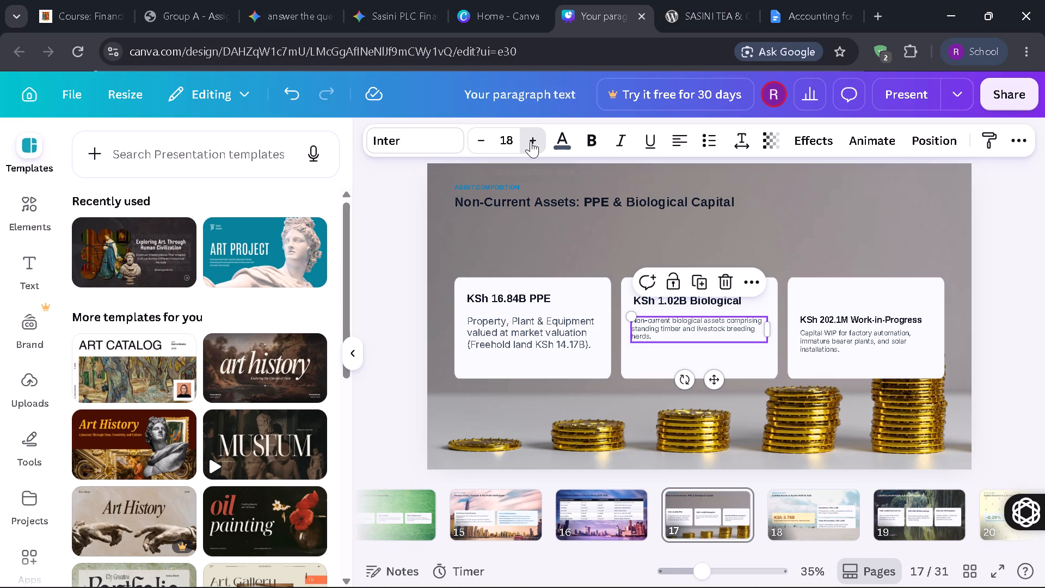
{"action": "left_click", "coordinate": [531, 141]}
{"action": "left_click", "coordinate": [531, 141]}
{"action": "left_click", "coordinate": [531, 141]}
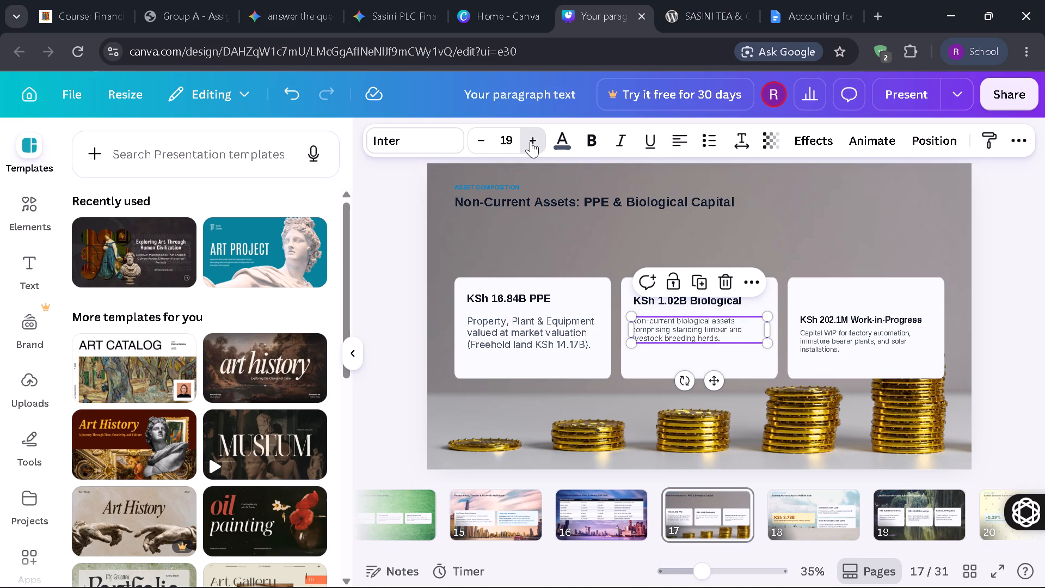
{"action": "left_click", "coordinate": [531, 141]}
{"action": "left_click", "coordinate": [531, 141]}
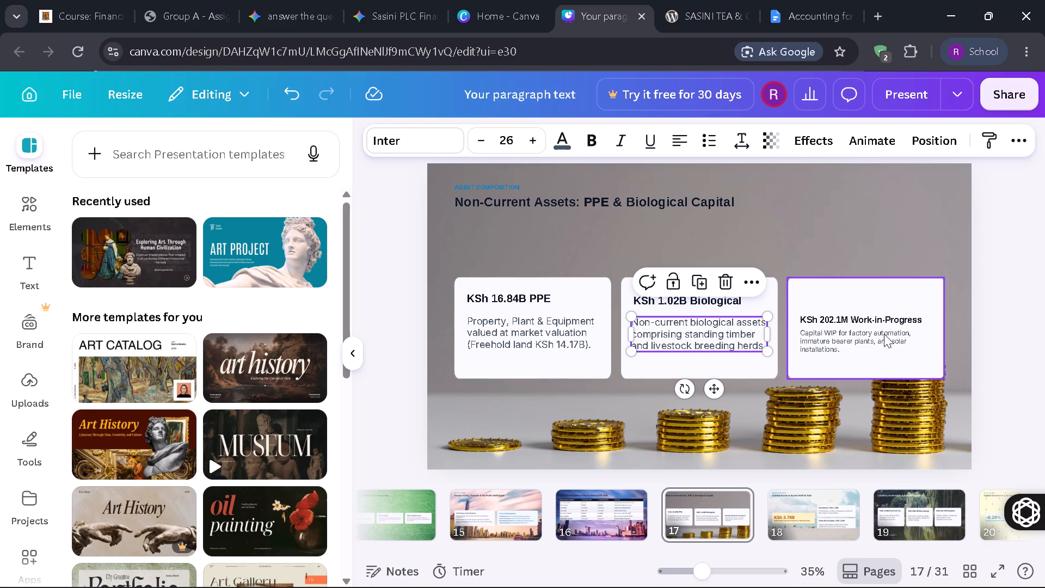
Move the KSh 202.1M Work-in-Progress heading up near its card's top edge and set its font size to 28.5.
{"action": "left_click_drag", "start_coordinate": [874, 320], "coordinate": [872, 308]}
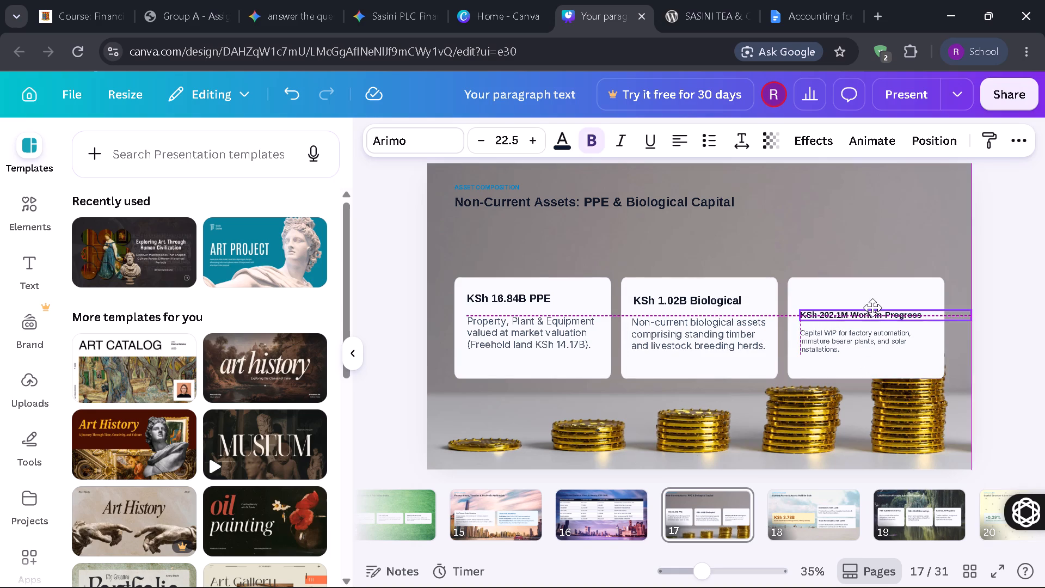
{"action": "left_click_drag", "start_coordinate": [872, 308], "coordinate": [872, 298]}
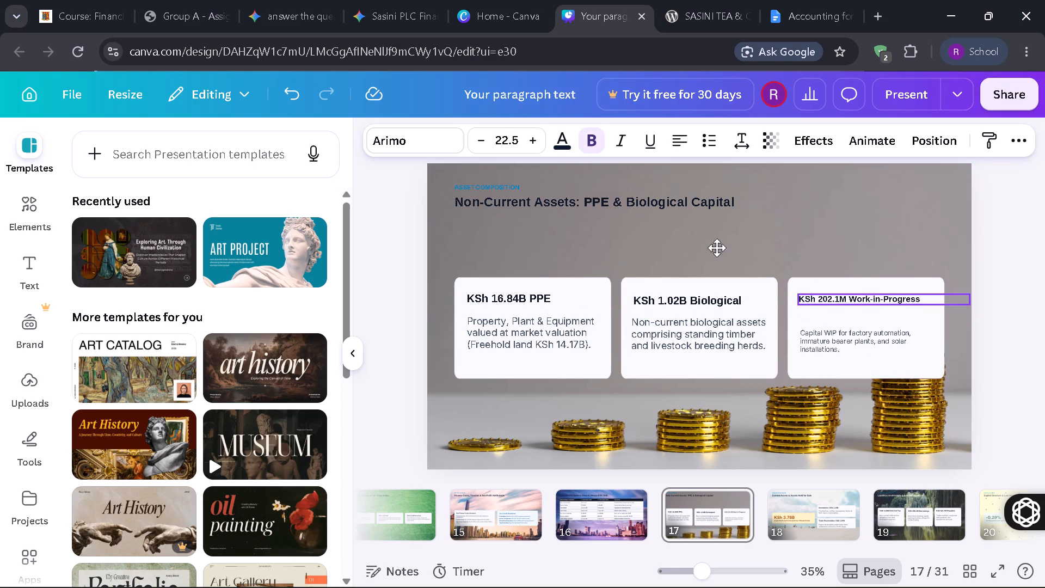
{"action": "left_click", "coordinate": [532, 141]}
{"action": "left_click", "coordinate": [532, 141]}
{"action": "left_click", "coordinate": [532, 141]}
{"action": "left_click", "coordinate": [532, 141]}
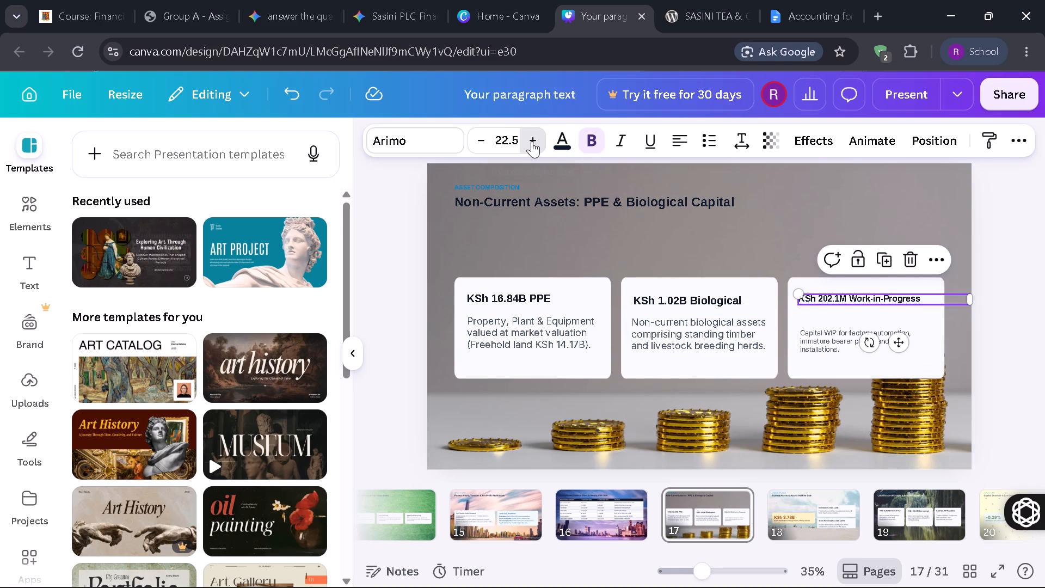
{"action": "left_click", "coordinate": [532, 141]}
{"action": "left_click", "coordinate": [532, 141]}
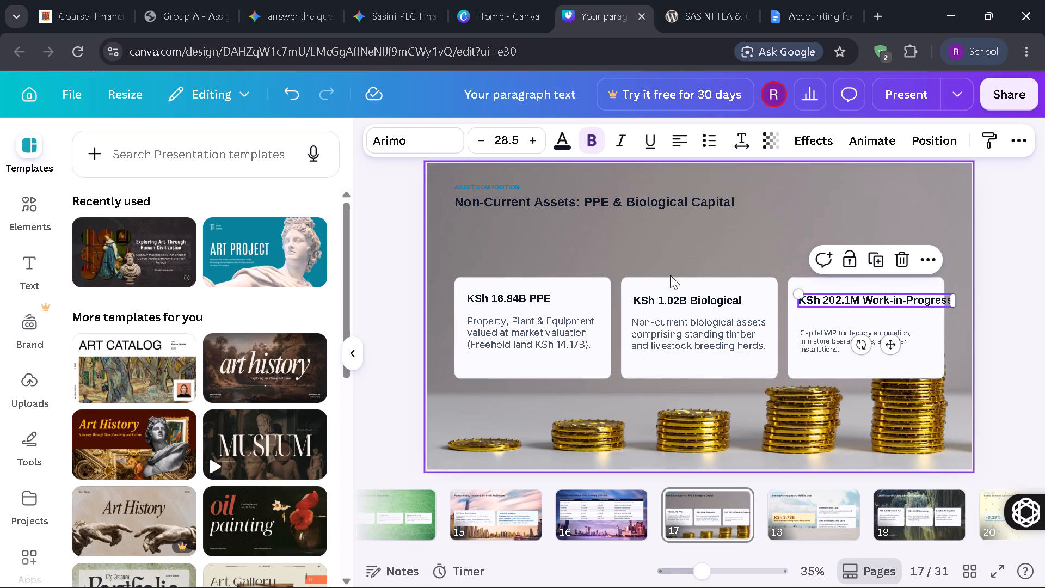
Move the Capital WIP description up just beneath the Work-in-Progress heading and set its font size to 26.
{"action": "left_click_drag", "start_coordinate": [835, 339], "coordinate": [833, 329]}
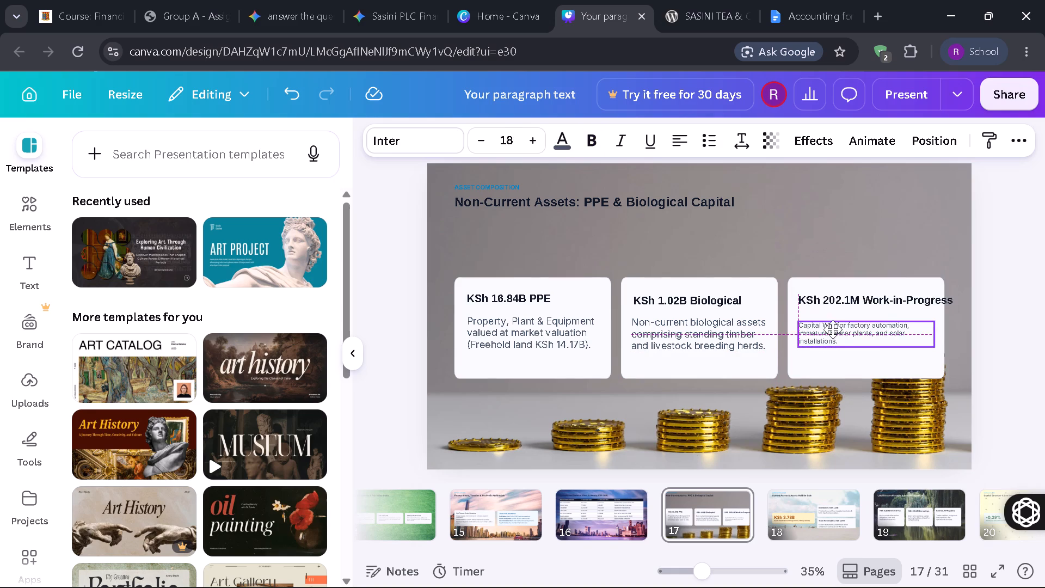
{"action": "left_click_drag", "start_coordinate": [833, 329], "coordinate": [833, 325]}
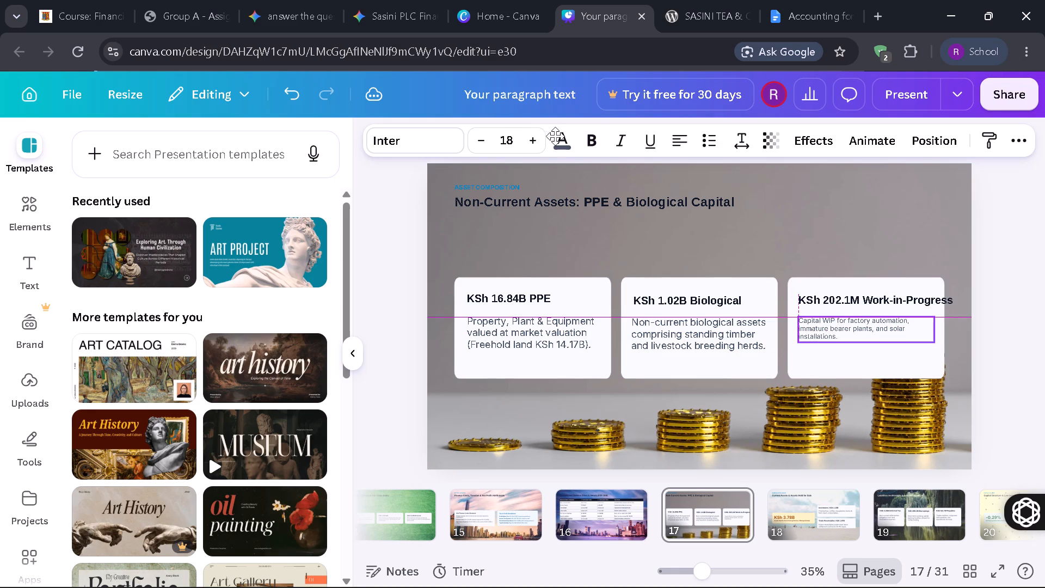
{"action": "left_click", "coordinate": [537, 144]}
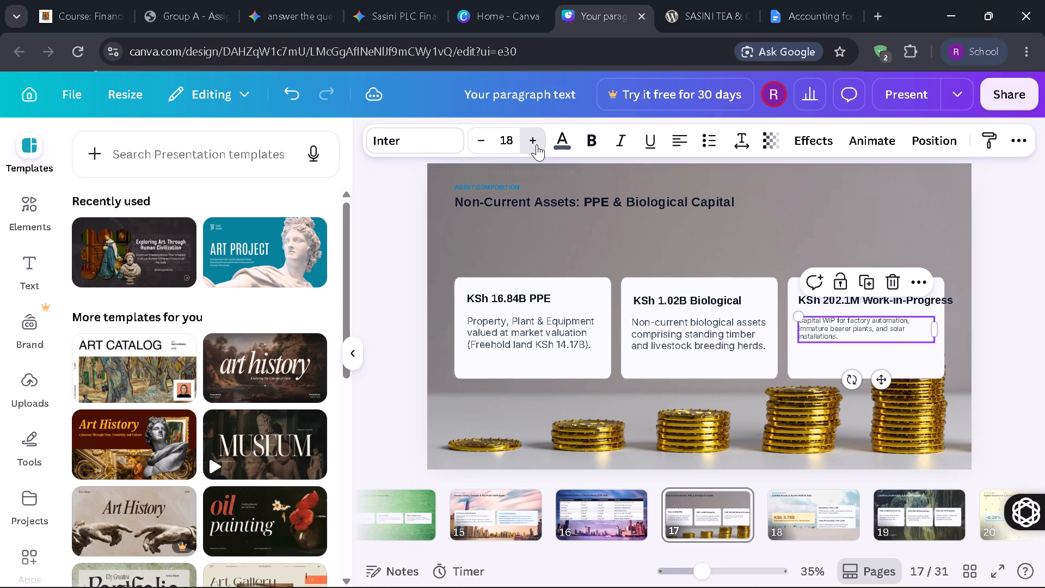
{"action": "left_click", "coordinate": [537, 144]}
{"action": "left_click", "coordinate": [537, 144]}
{"action": "left_click", "coordinate": [537, 144]}
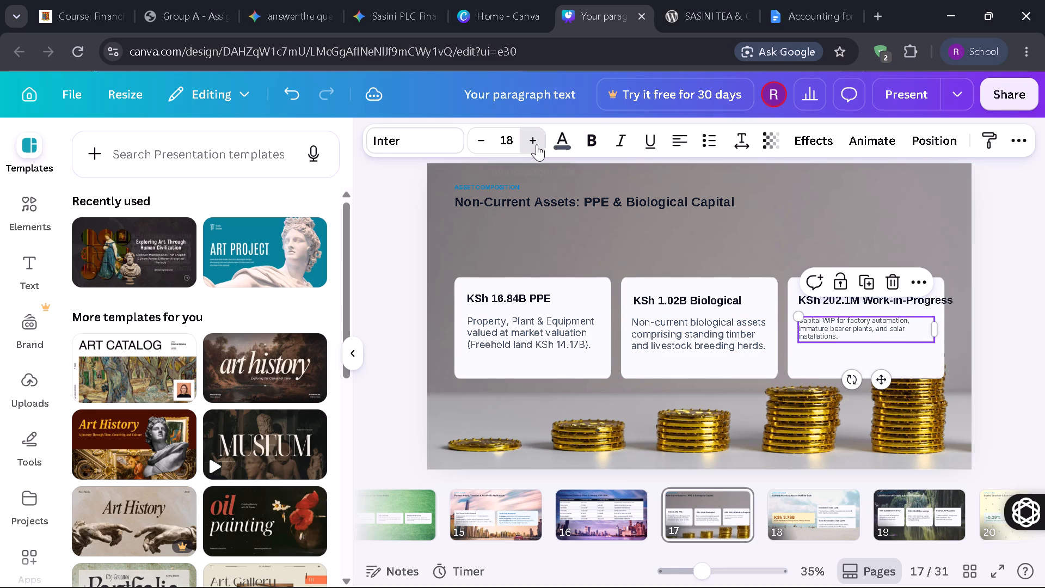
{"action": "left_click", "coordinate": [537, 144]}
{"action": "left_click", "coordinate": [537, 144]}
{"action": "left_click", "coordinate": [537, 144]}
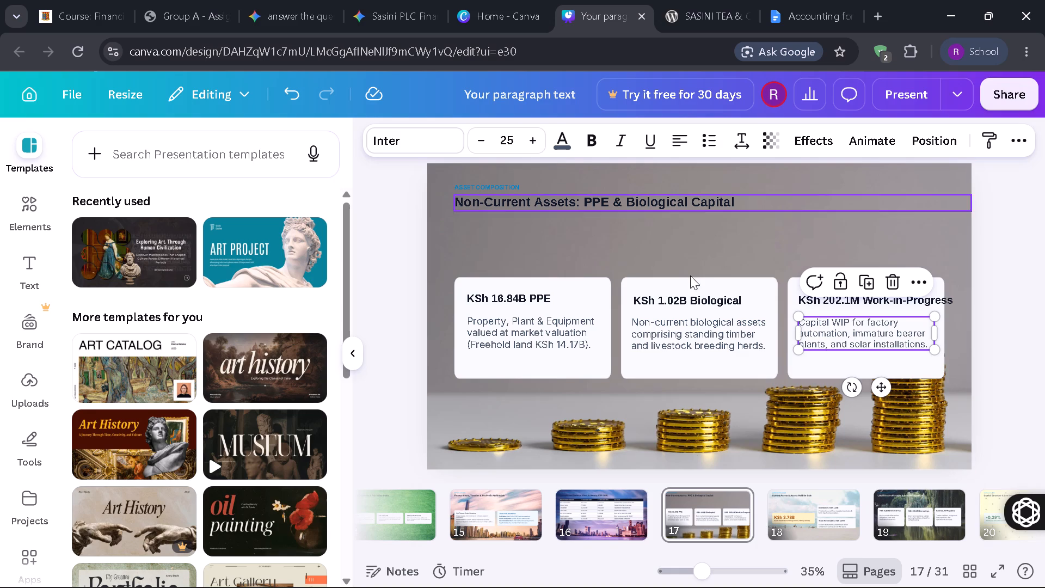
{"action": "left_click", "coordinate": [532, 138]}
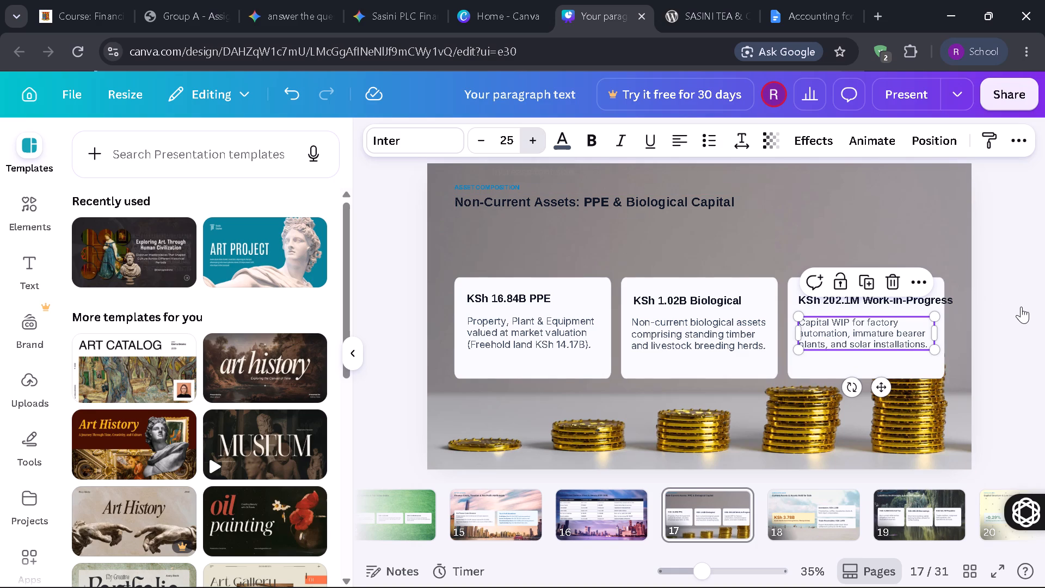
{"action": "left_click", "coordinate": [1021, 307]}
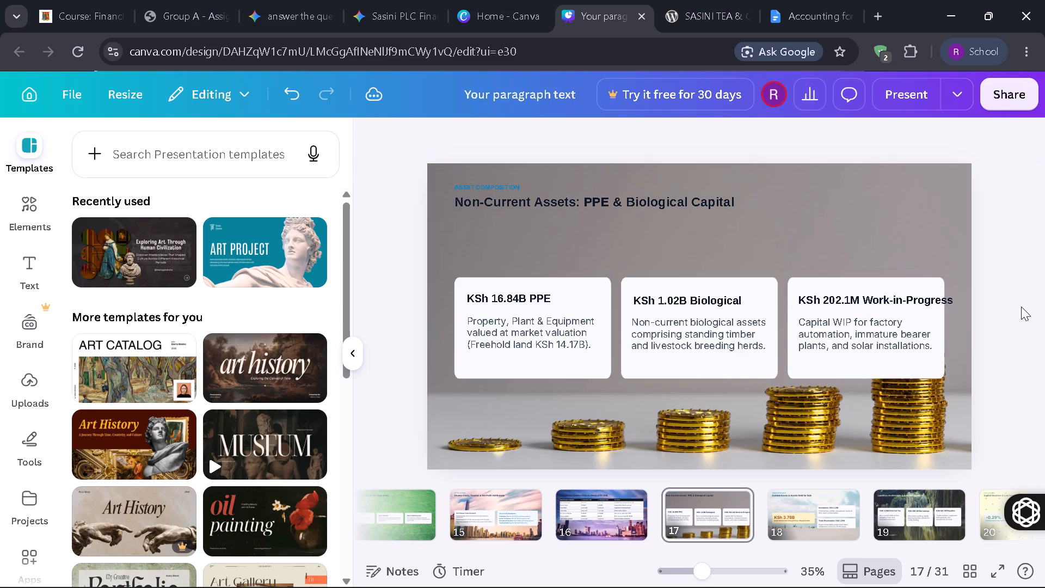
Widen the KSh 202.1M Work-in-Progress card to the right so its whole heading fits inside.
{"action": "left_click", "coordinate": [941, 328]}
{"action": "left_click_drag", "start_coordinate": [944, 327], "coordinate": [961, 326]}
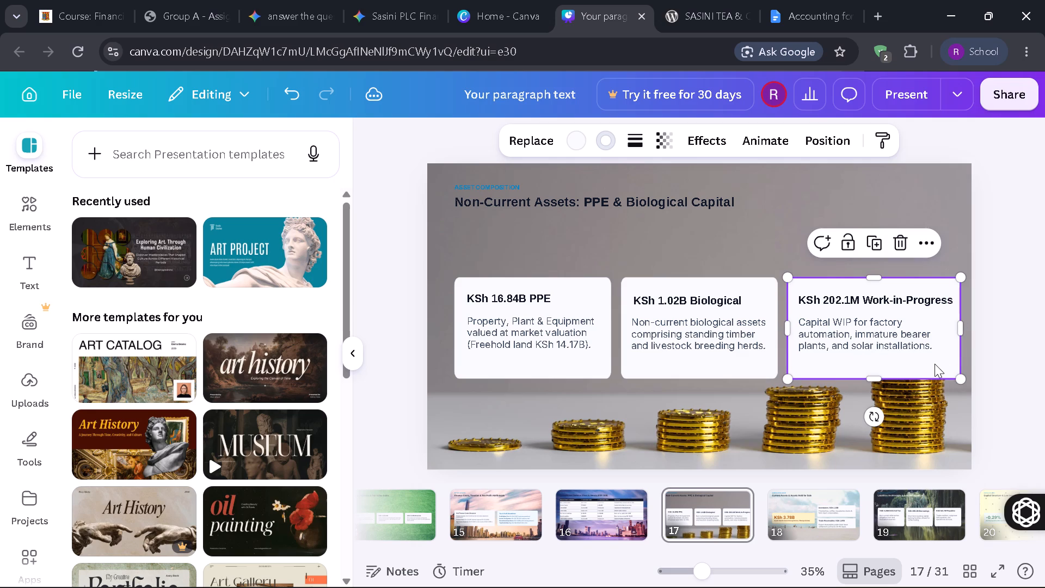
{"action": "left_click", "coordinate": [1013, 338]}
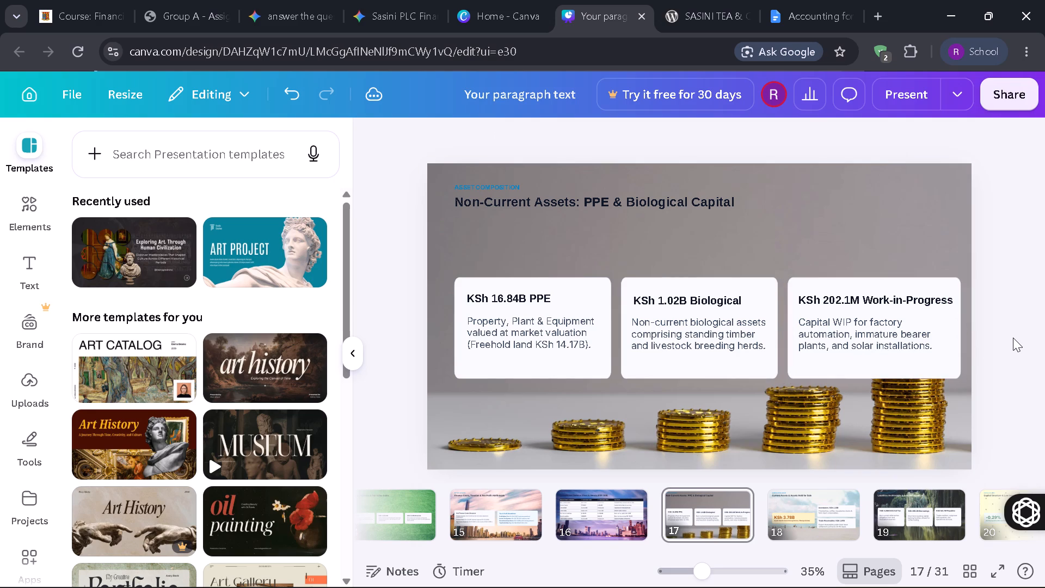
On page 16, enlarge the Consolidated Balance Sheet Summary table, mostly downward and slightly wider, and make its cell text larger.
{"action": "key", "text": "Left"}
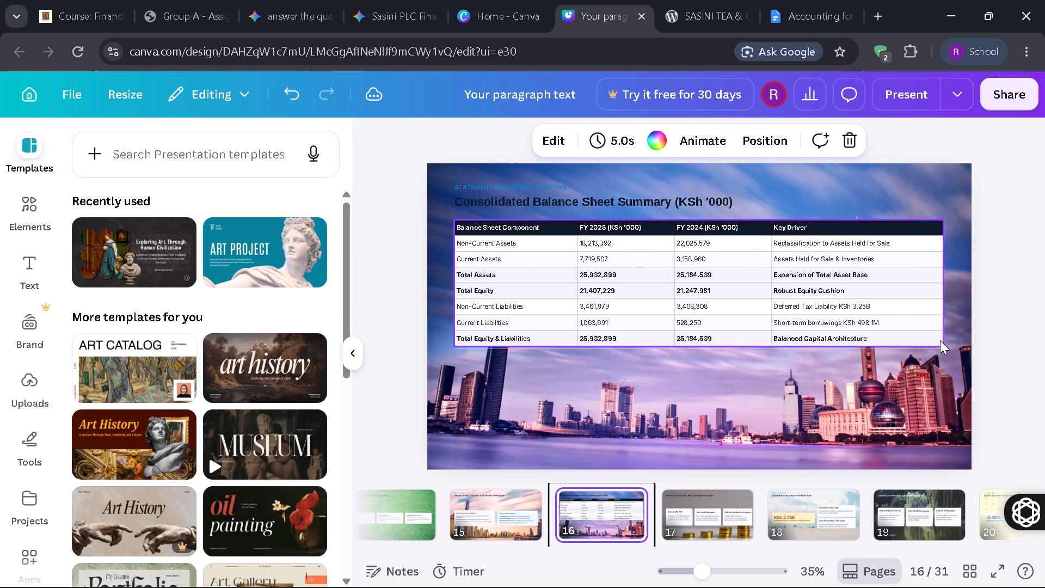
{"action": "left_click", "coordinate": [940, 340]}
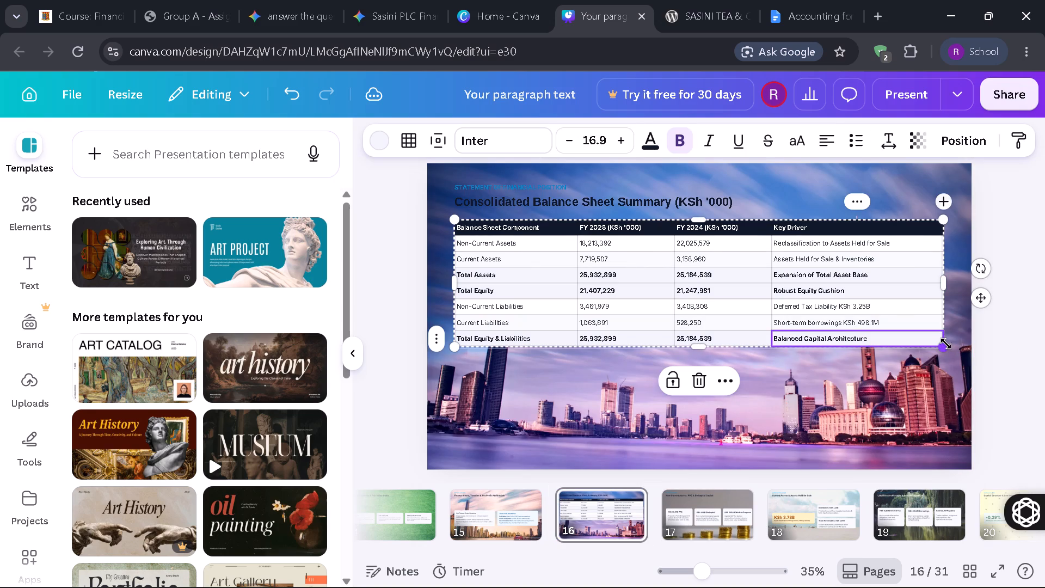
{"action": "left_click_drag", "start_coordinate": [946, 345], "coordinate": [963, 413]}
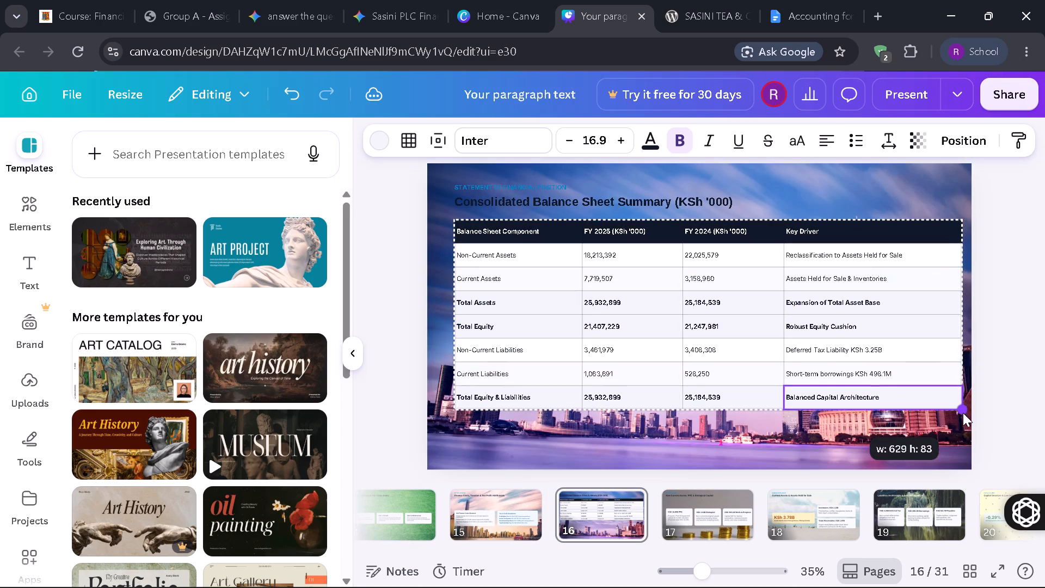
{"action": "left_click_drag", "start_coordinate": [963, 413], "coordinate": [957, 427]}
{"action": "left_click_drag", "start_coordinate": [846, 414], "coordinate": [635, 327]}
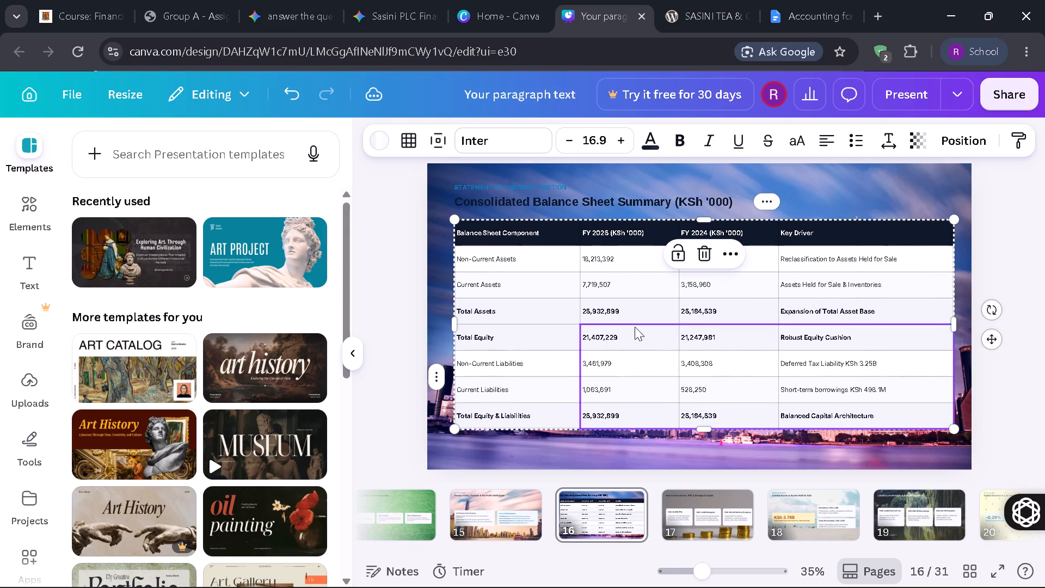
Select all cells of the Consolidated Balance Sheet Summary table on page 16 and increase their font size to 21.9.
{"action": "left_click_drag", "start_coordinate": [635, 327], "coordinate": [547, 228]}
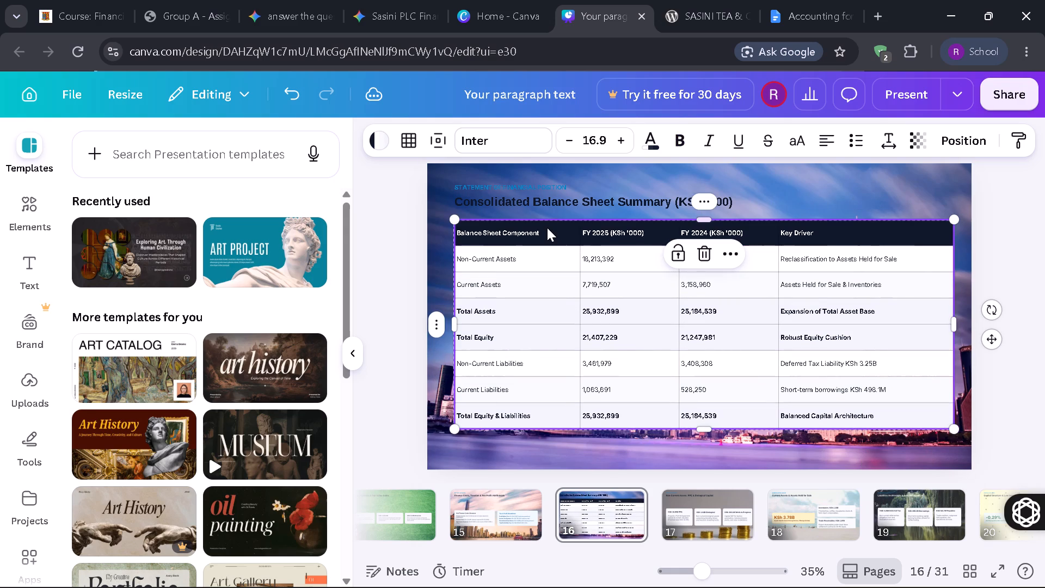
{"action": "left_click", "coordinate": [622, 139]}
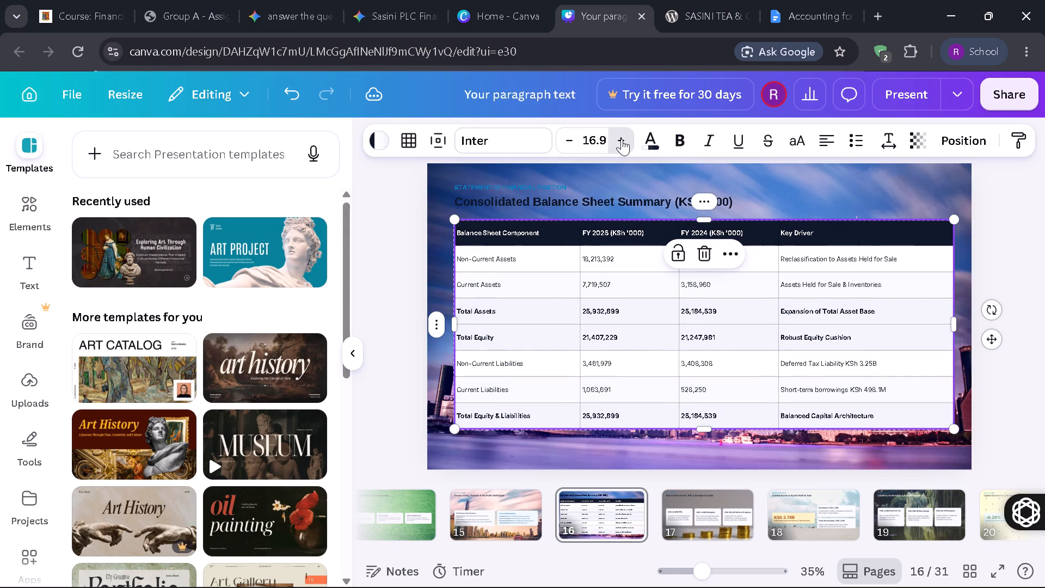
{"action": "left_click", "coordinate": [622, 139]}
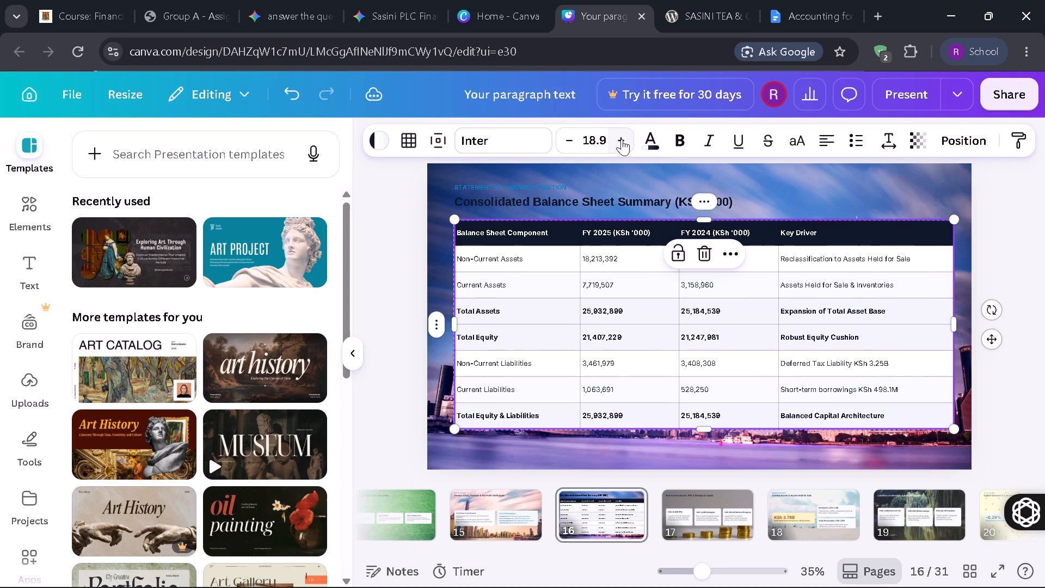
{"action": "double_click", "coordinate": [622, 139]}
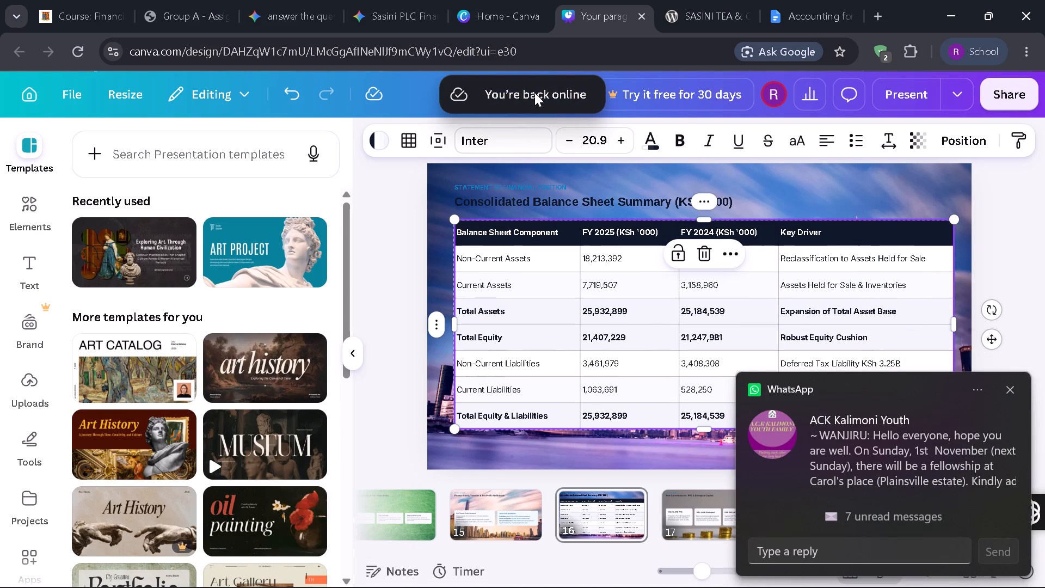
{"action": "left_click", "coordinate": [627, 146]}
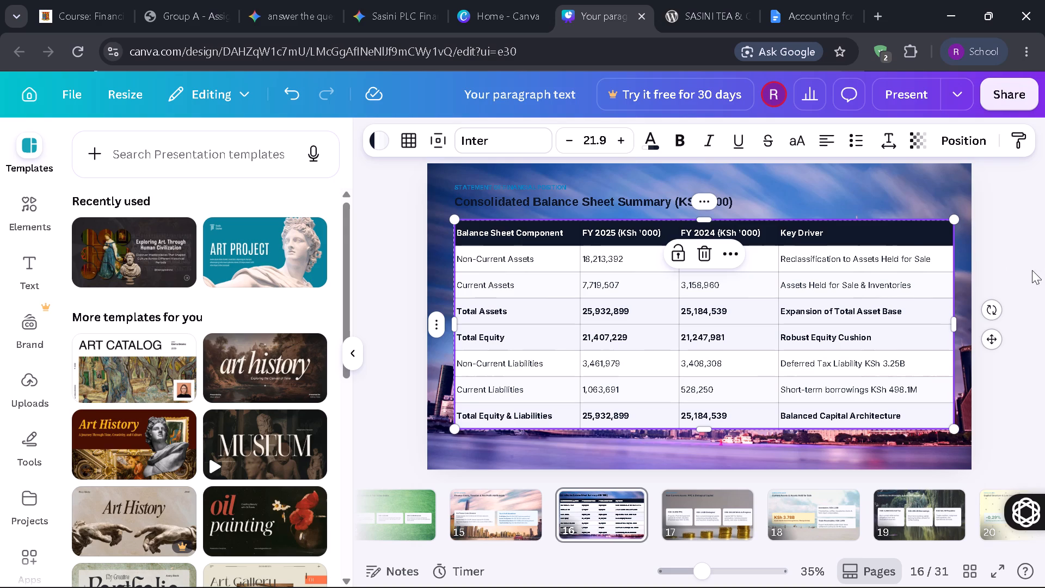
{"action": "left_click", "coordinate": [1006, 269]}
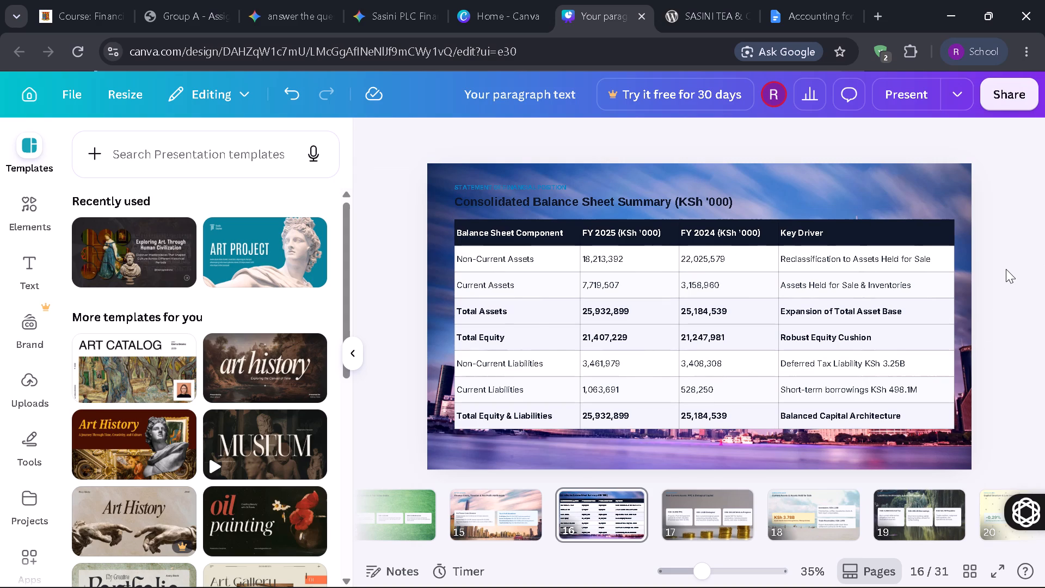
Go to page 15, Finance Costs, Taxation & Net Profit Attributable.
{"action": "key", "text": "Left"}
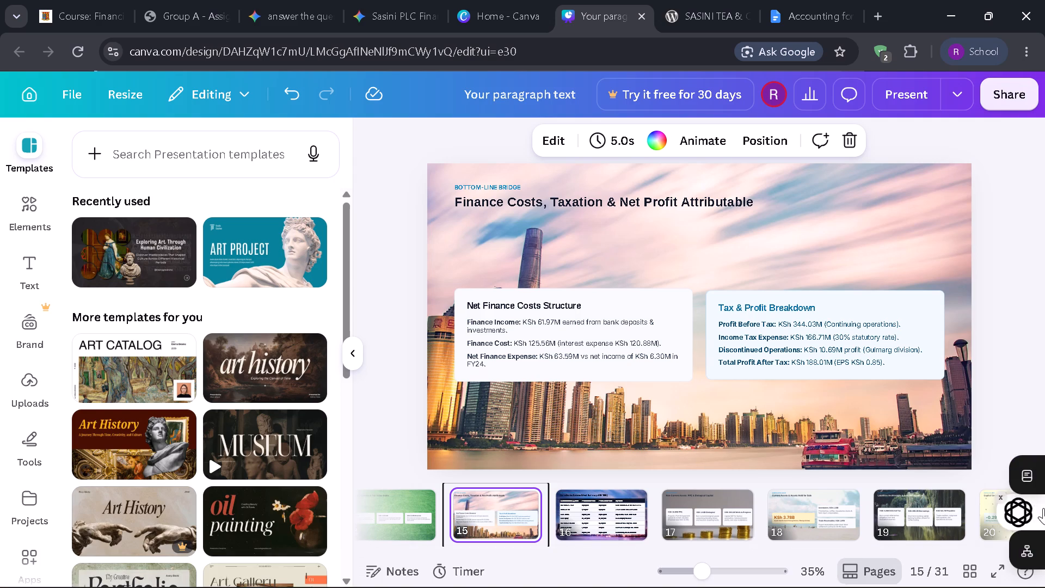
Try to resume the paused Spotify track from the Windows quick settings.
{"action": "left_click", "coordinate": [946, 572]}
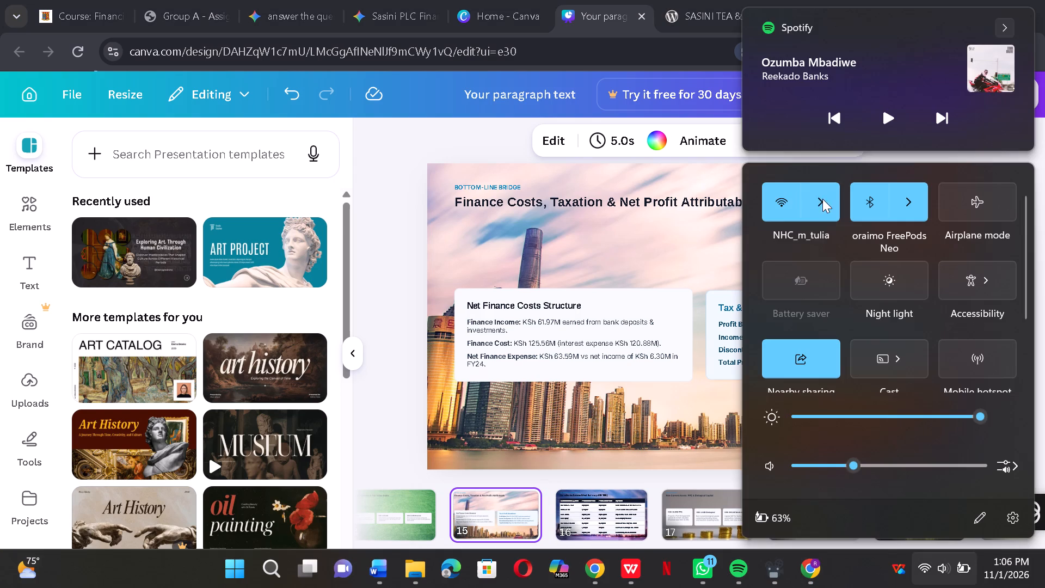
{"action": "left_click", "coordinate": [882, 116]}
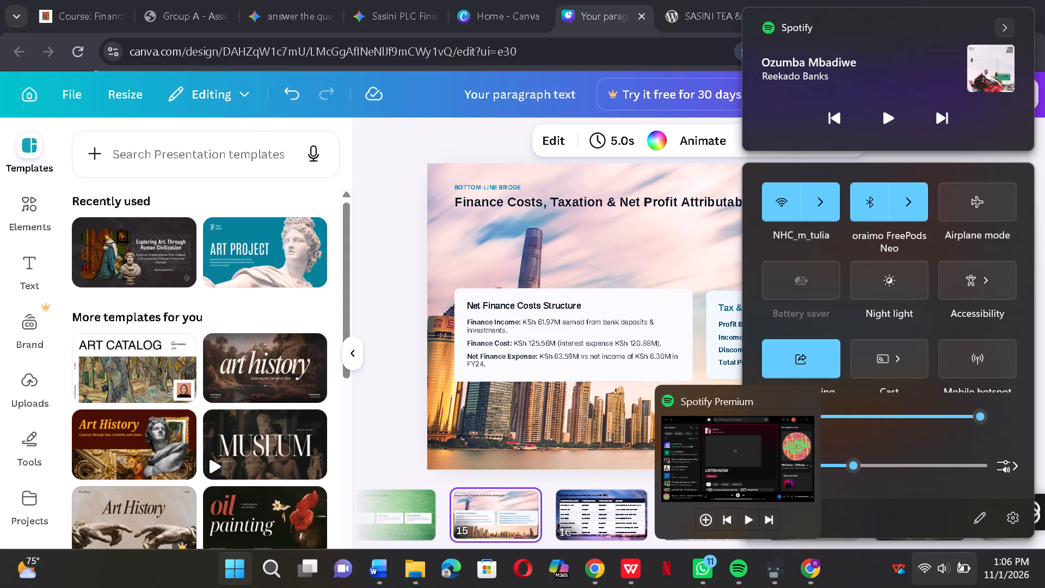
Launch the recently added Kuro app from Windows.
{"action": "left_click", "coordinate": [232, 567]}
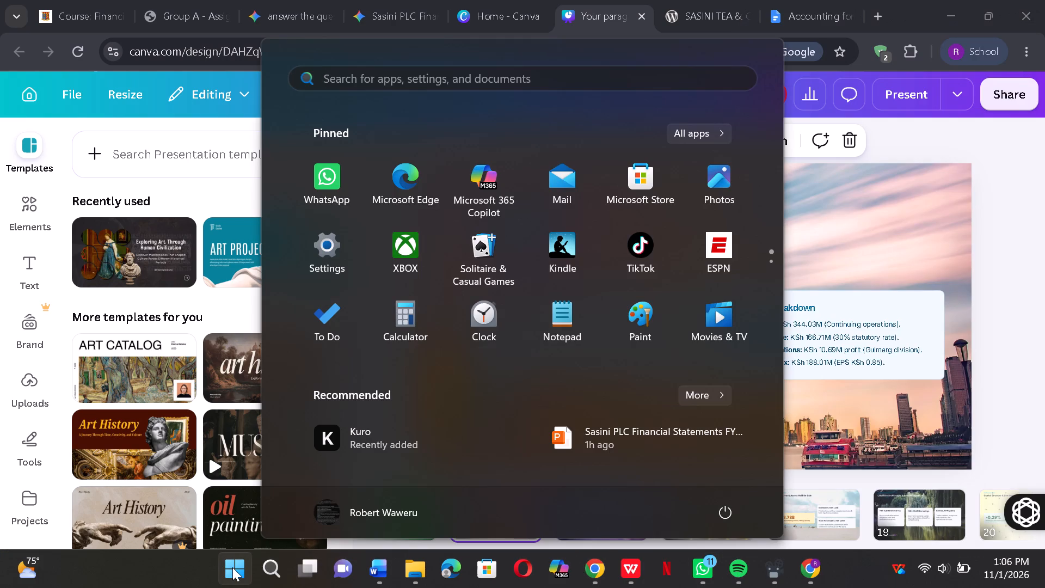
{"action": "double_click", "coordinate": [392, 451]}
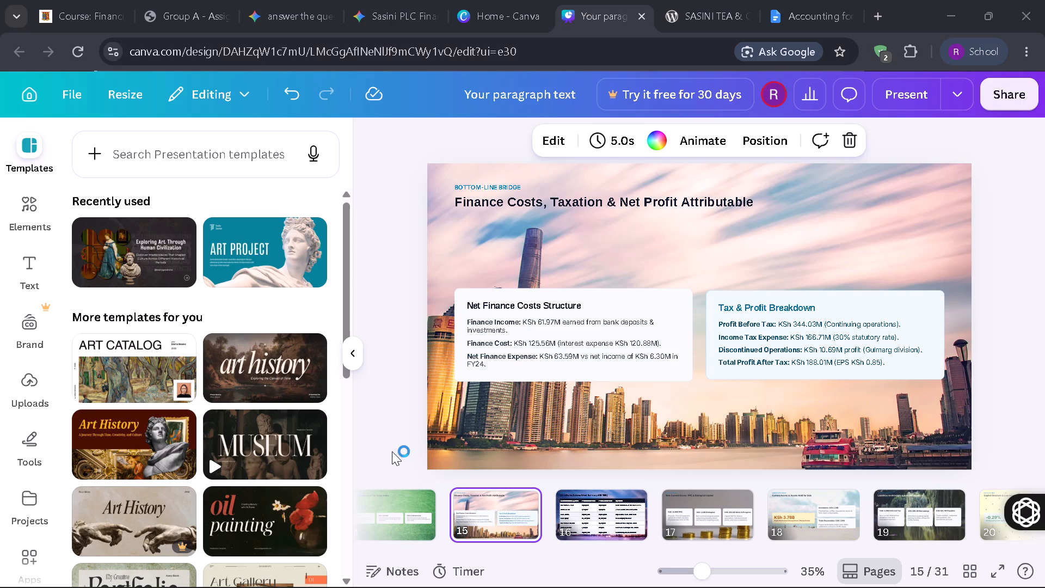